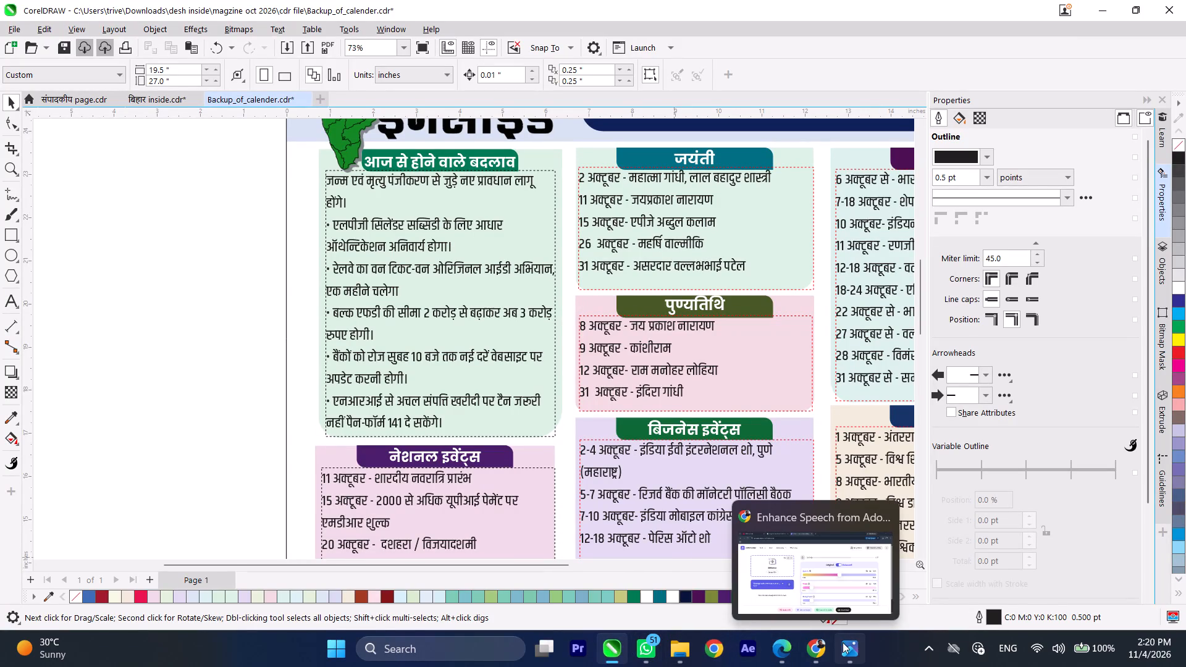
# Switch to YouTube in Chrome and play the Aaj Ibaadat lyrical song from its mix, getting past the ads.
pyautogui.click(822, 650)
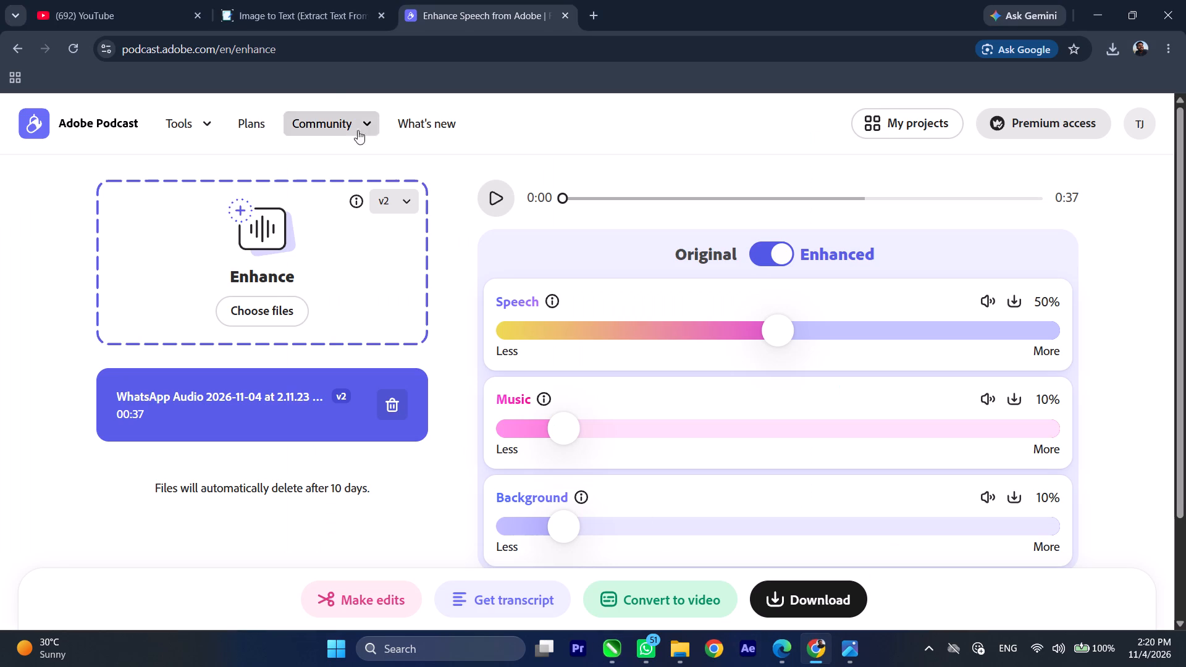
pyautogui.click(157, 7)
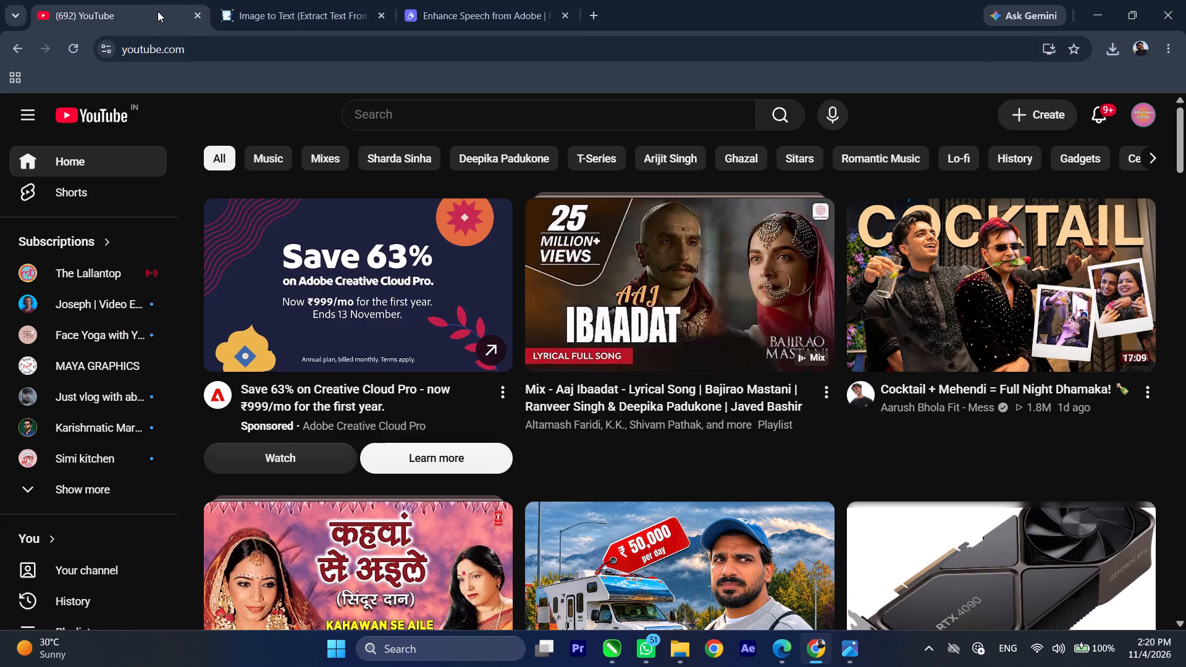
pyautogui.click(735, 256)
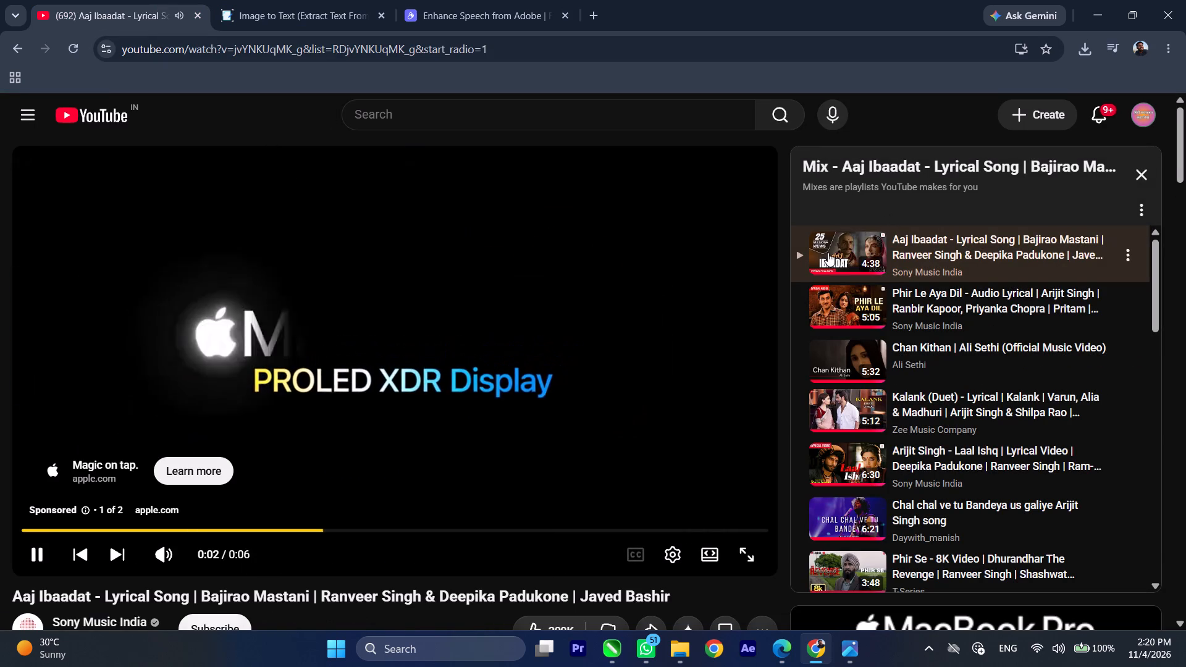
pyautogui.click(827, 253)
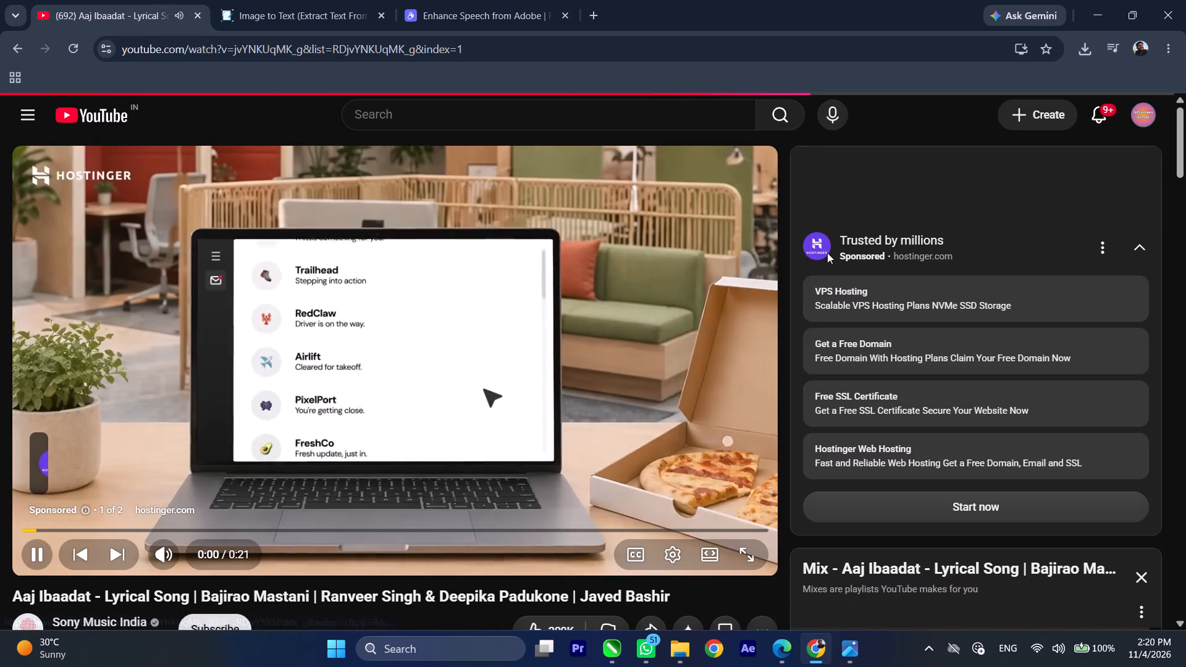
pyautogui.click(827, 253)
pyautogui.click(1127, 253)
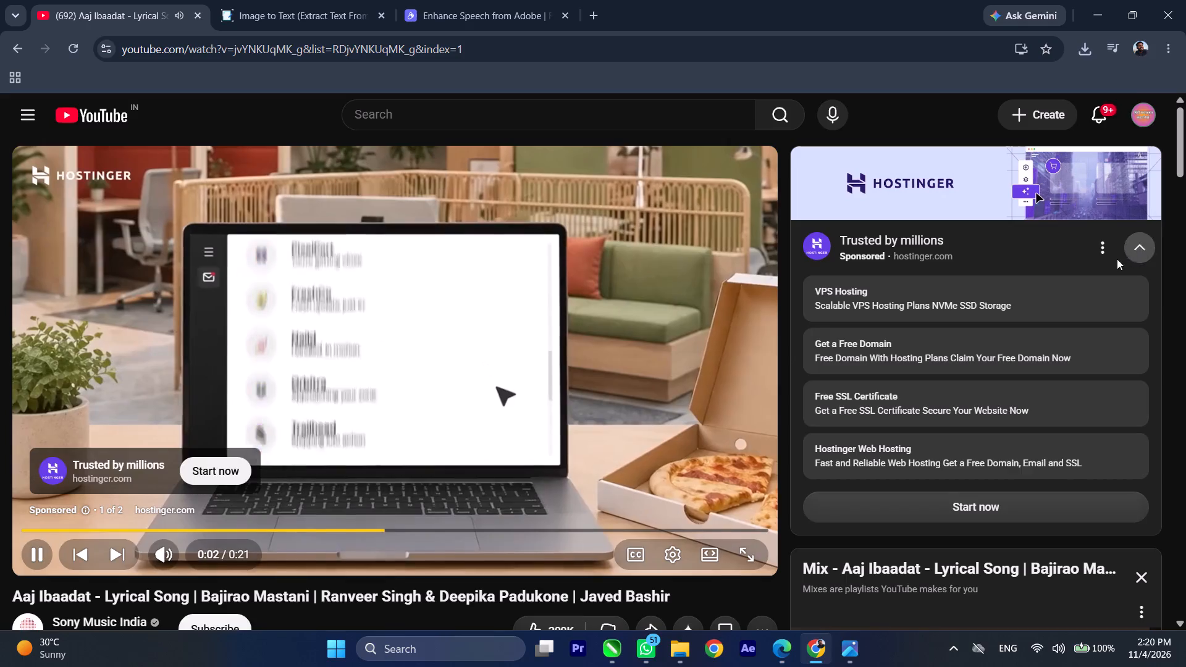
pyautogui.click(1136, 248)
pyautogui.click(857, 388)
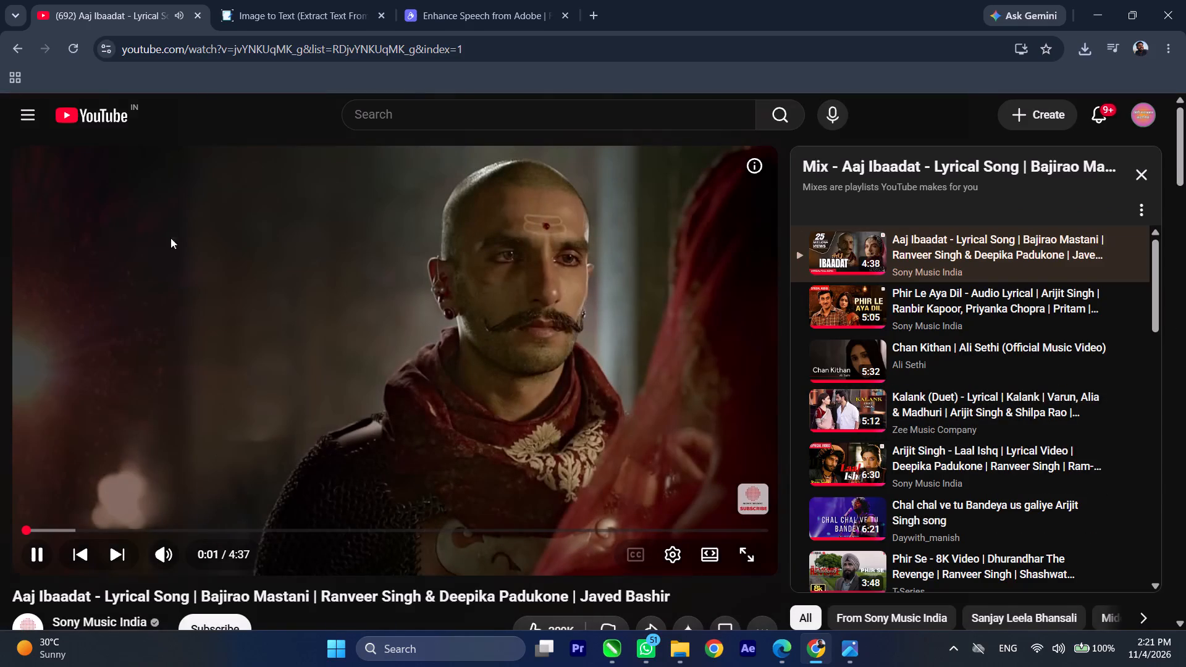
pyautogui.click(289, 9)
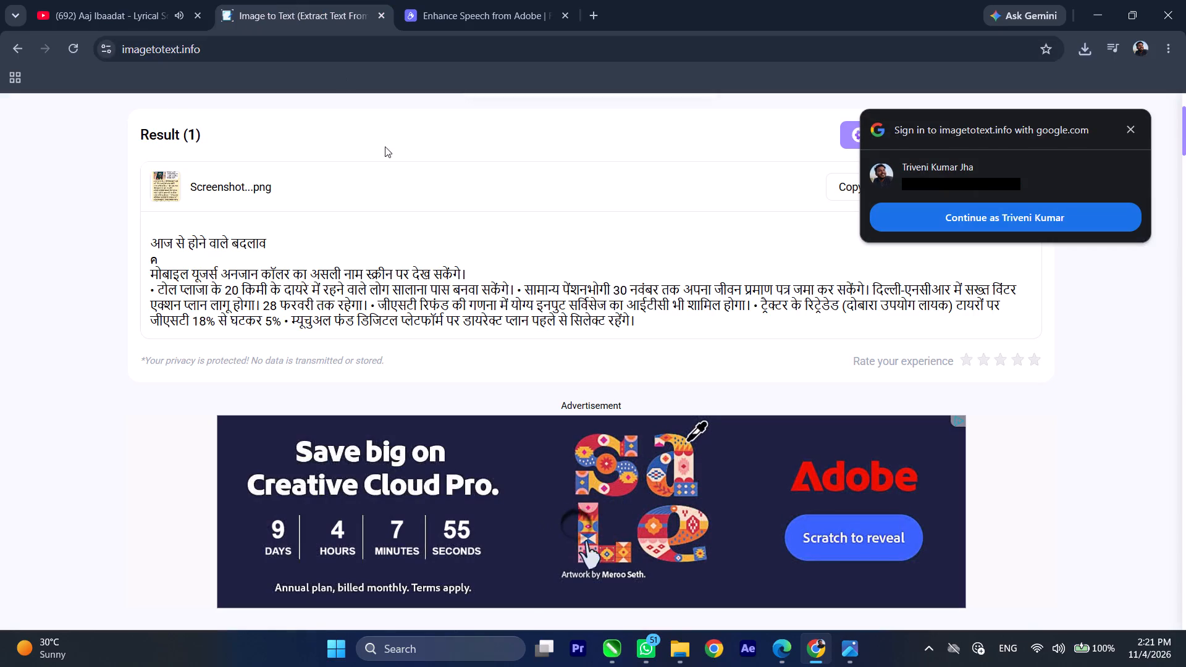
pyautogui.click(1140, 130)
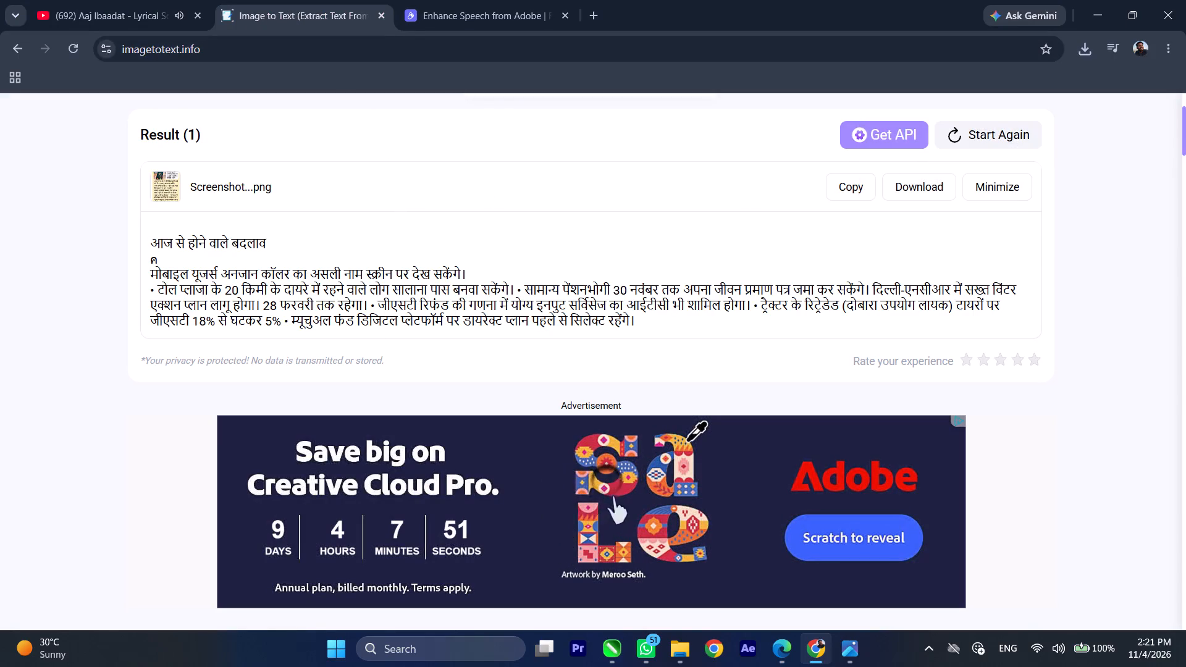
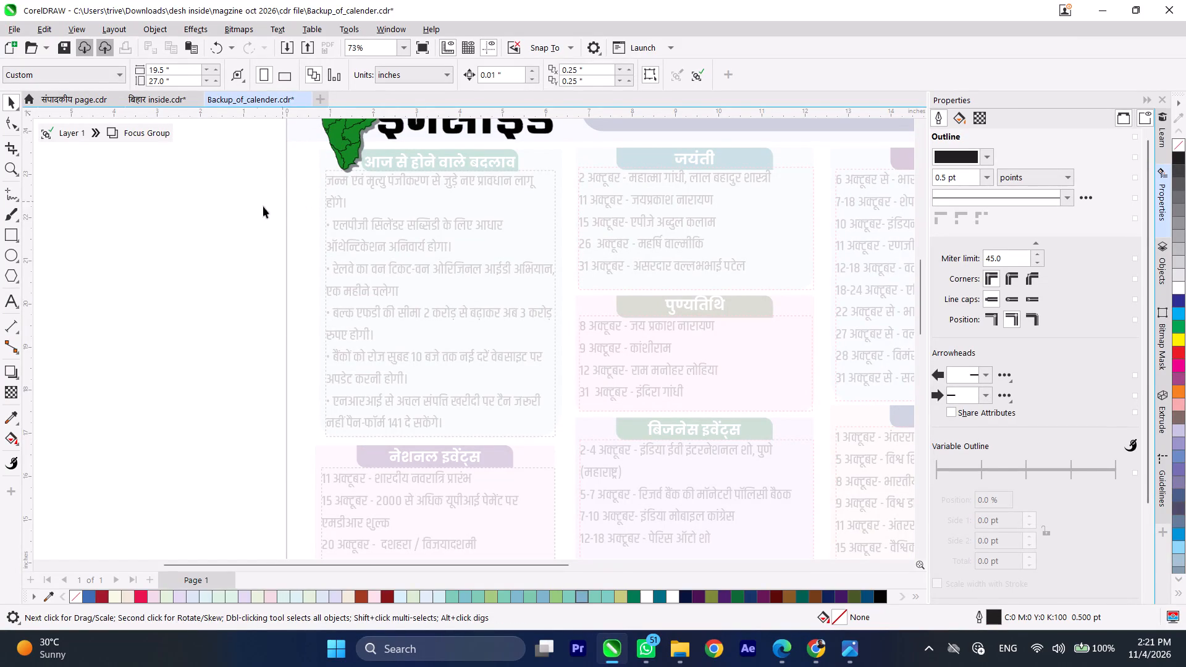
# Leave the focus group in the calendar file and bring up the object commands for the bitmap overlapping the upper-left news box.
pyautogui.doubleClick(143, 232)
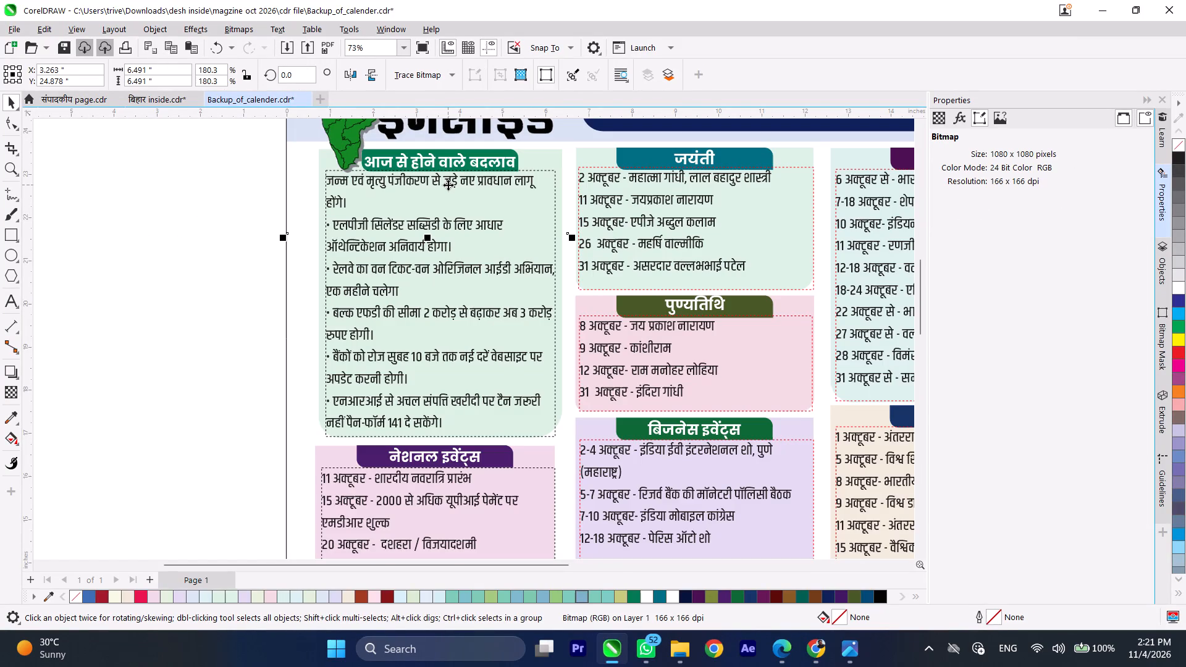
pyautogui.rightClick(448, 185)
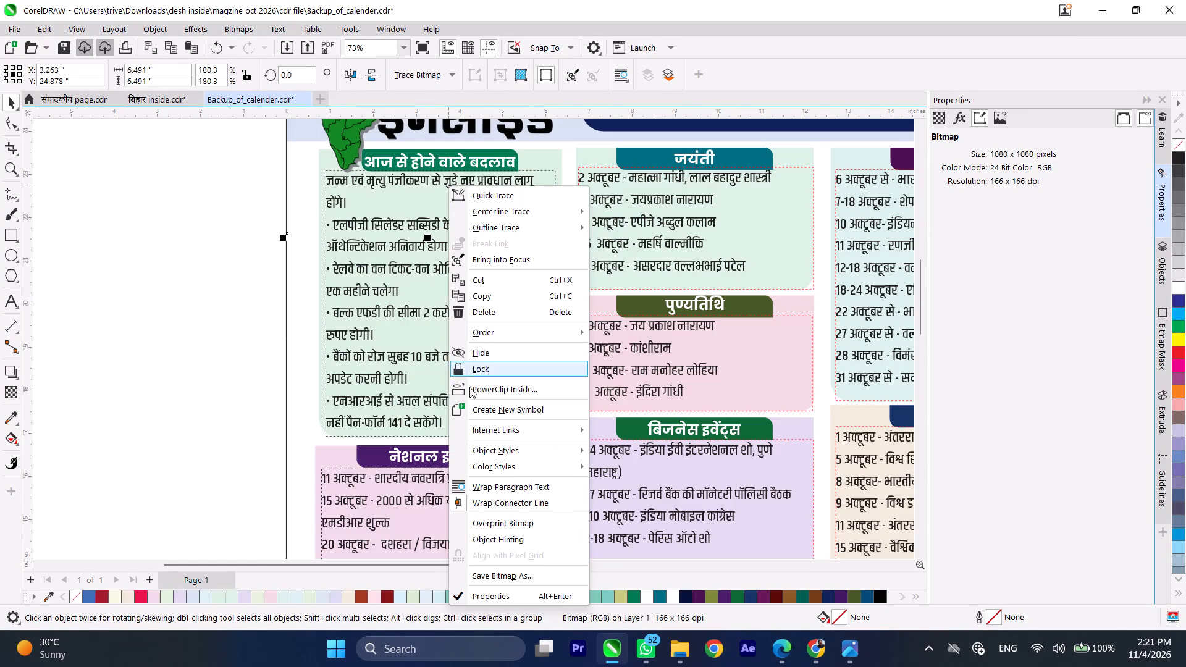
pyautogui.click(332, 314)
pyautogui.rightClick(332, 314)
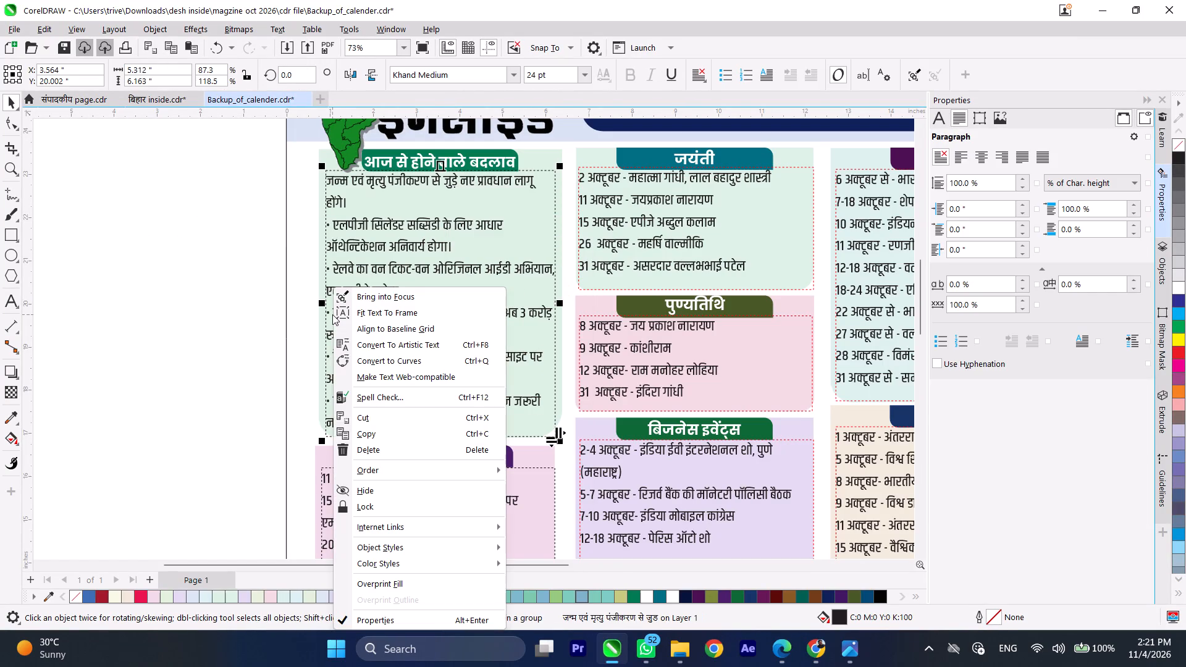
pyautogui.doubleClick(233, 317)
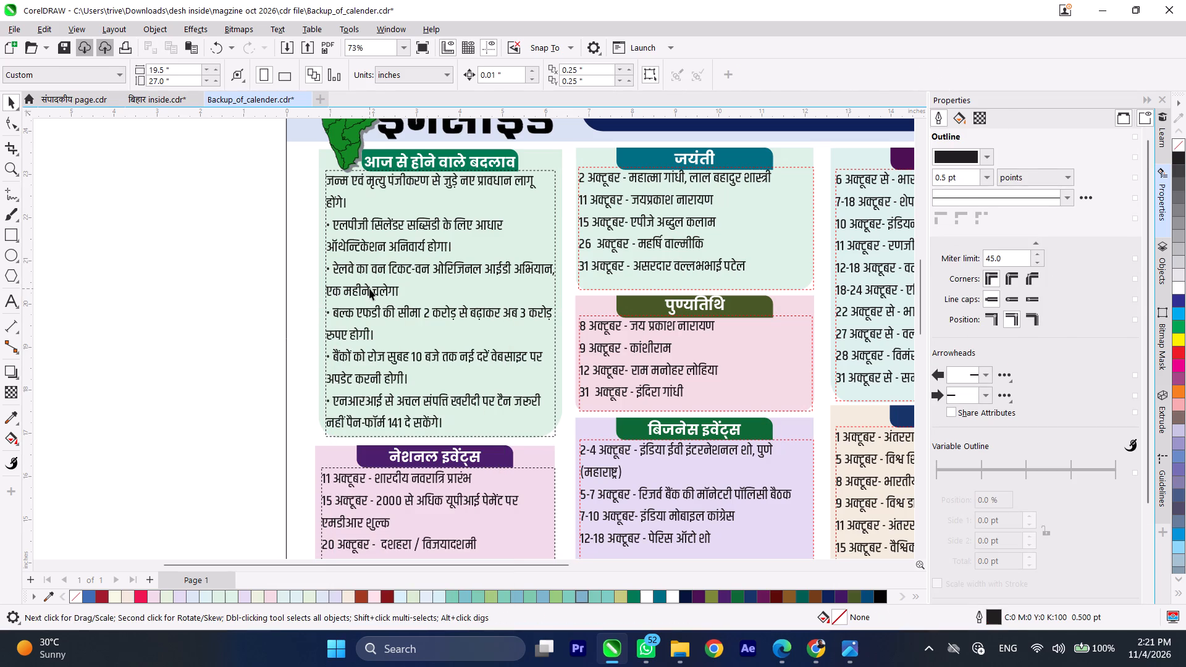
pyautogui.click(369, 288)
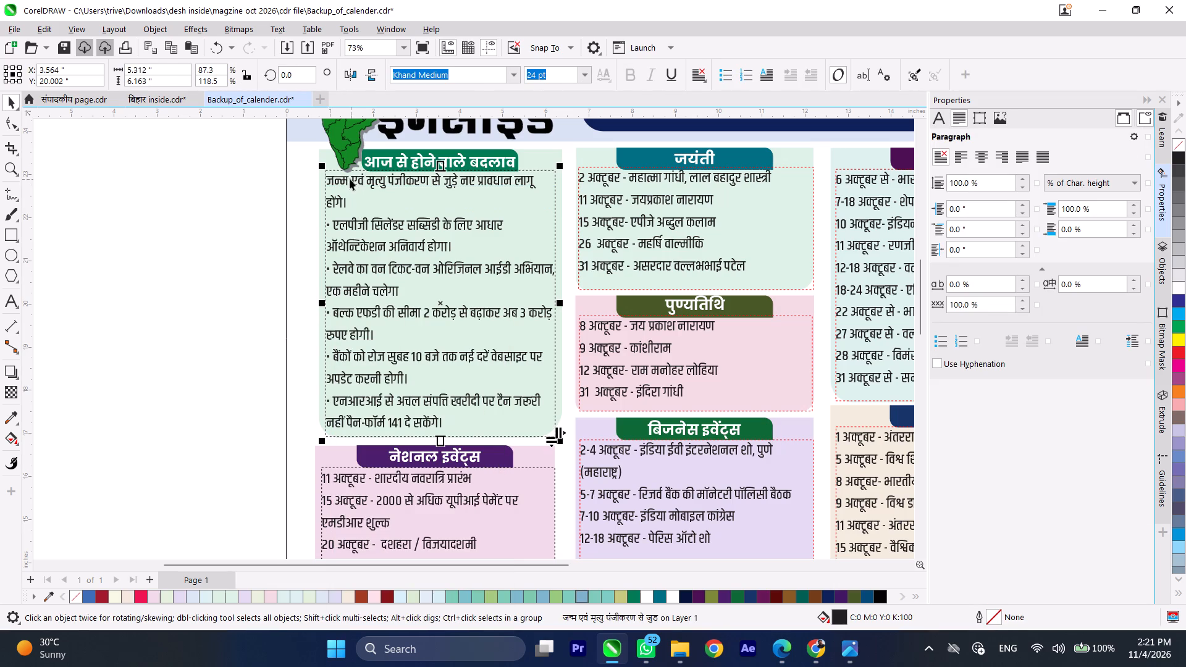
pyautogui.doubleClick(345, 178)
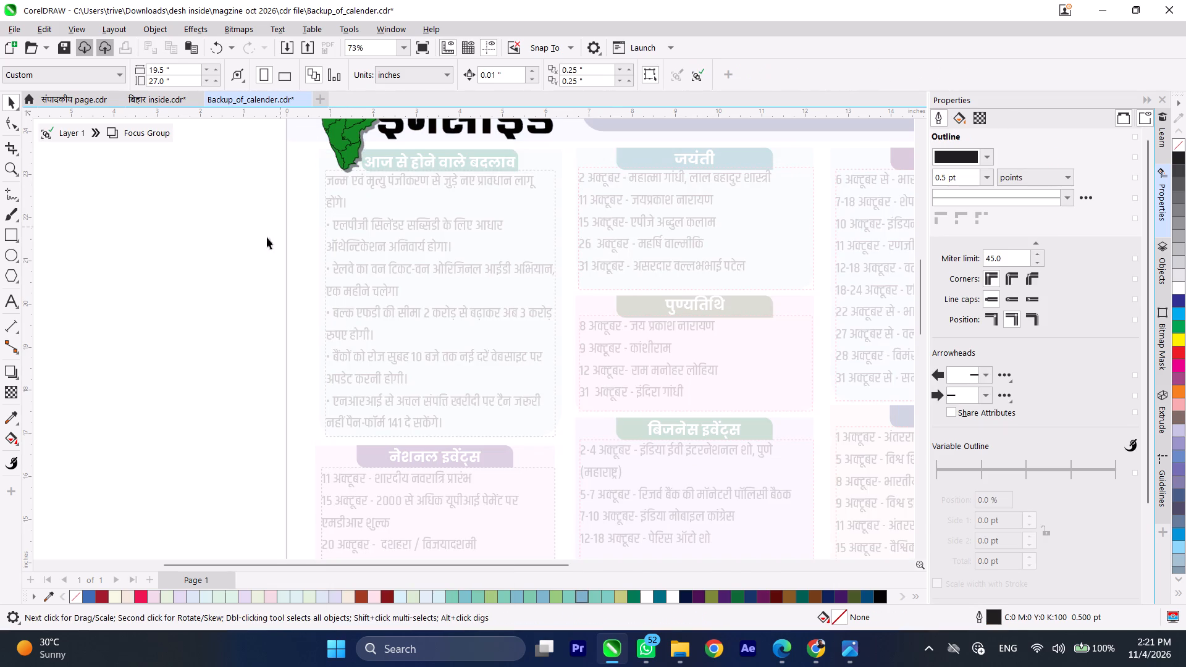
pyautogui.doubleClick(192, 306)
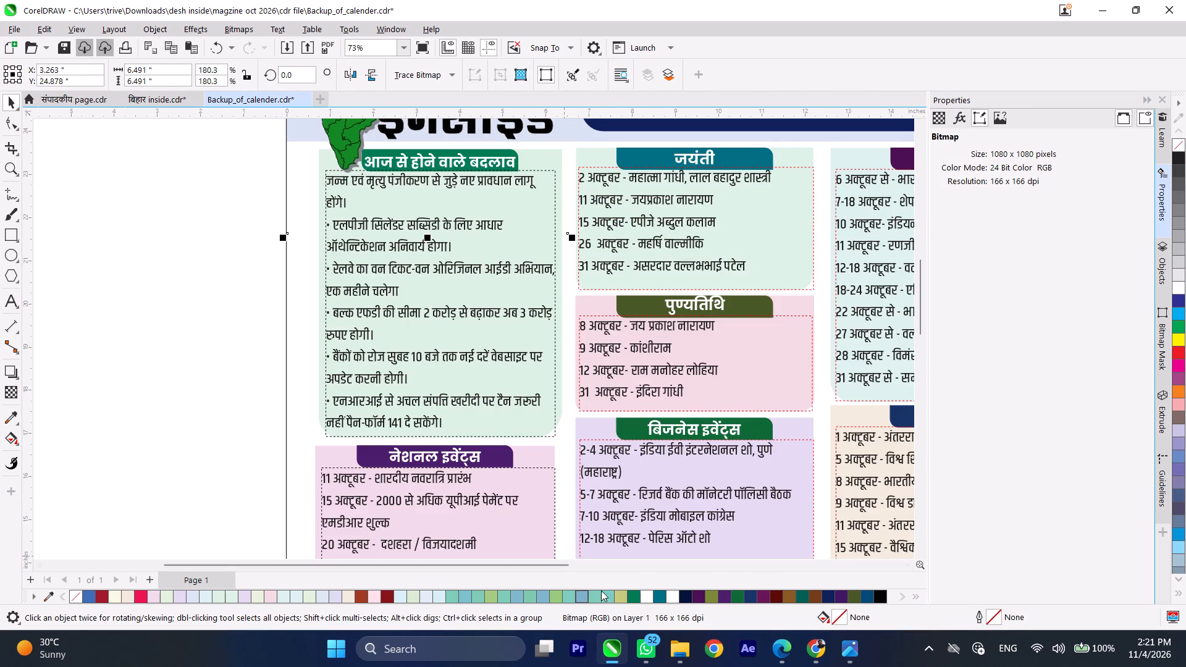
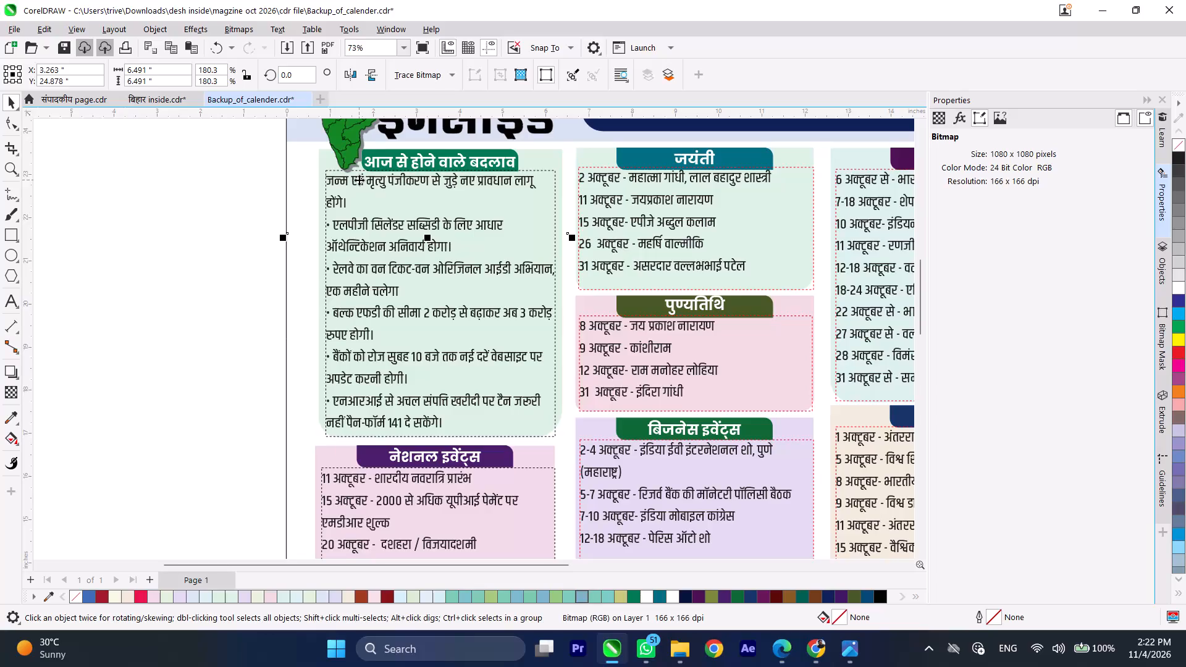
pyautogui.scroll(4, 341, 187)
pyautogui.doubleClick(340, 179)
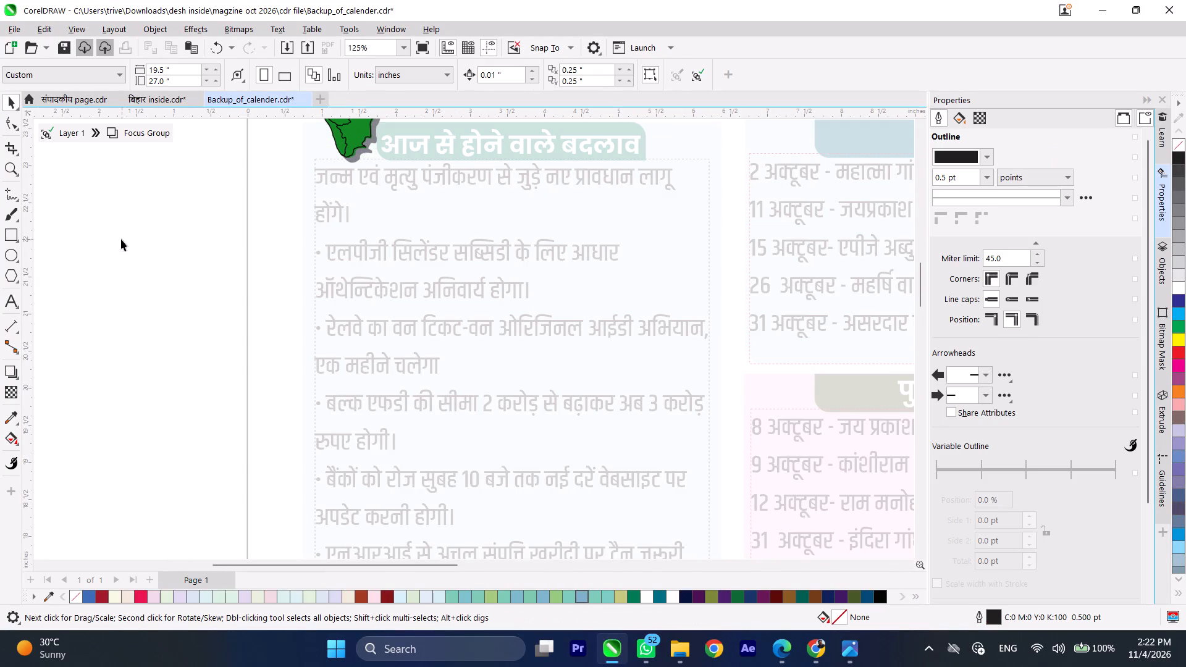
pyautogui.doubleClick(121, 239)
# Replace the first point under आज से होने वाले बदलाव with the copied "टोल प्लाजा के 20 किमी के दायरे में रहने वाले लोग सालाना पास बनवा सकेंगे".
pyautogui.scroll(-13, 413, 216)
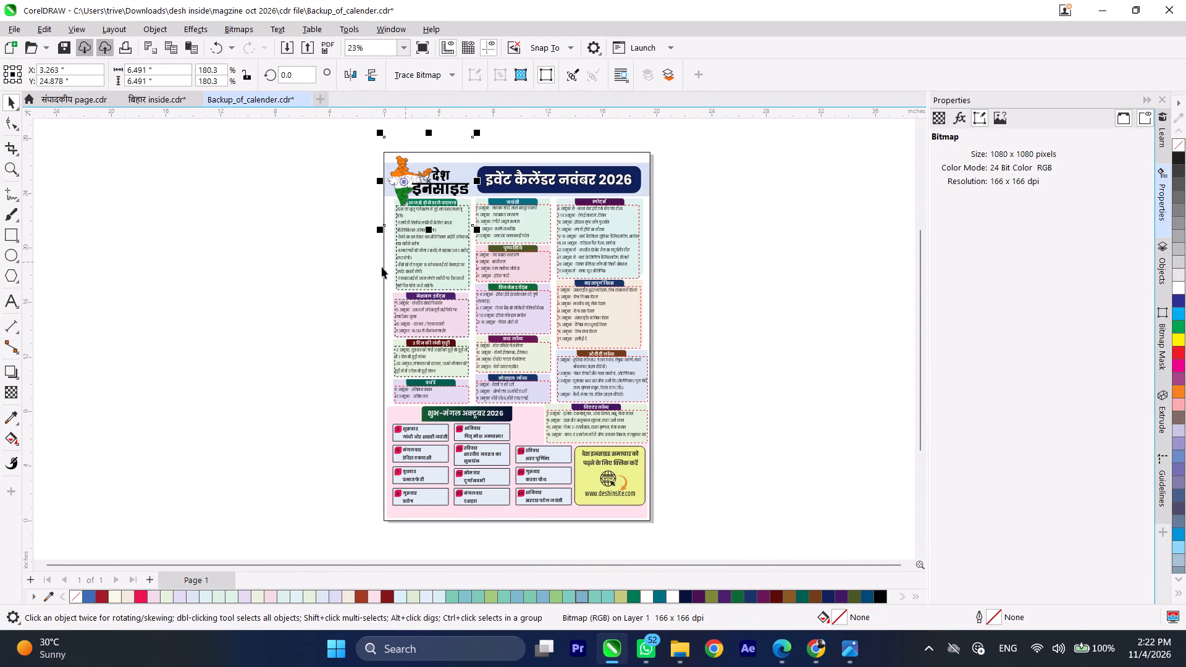
pyautogui.scroll(9, 408, 279)
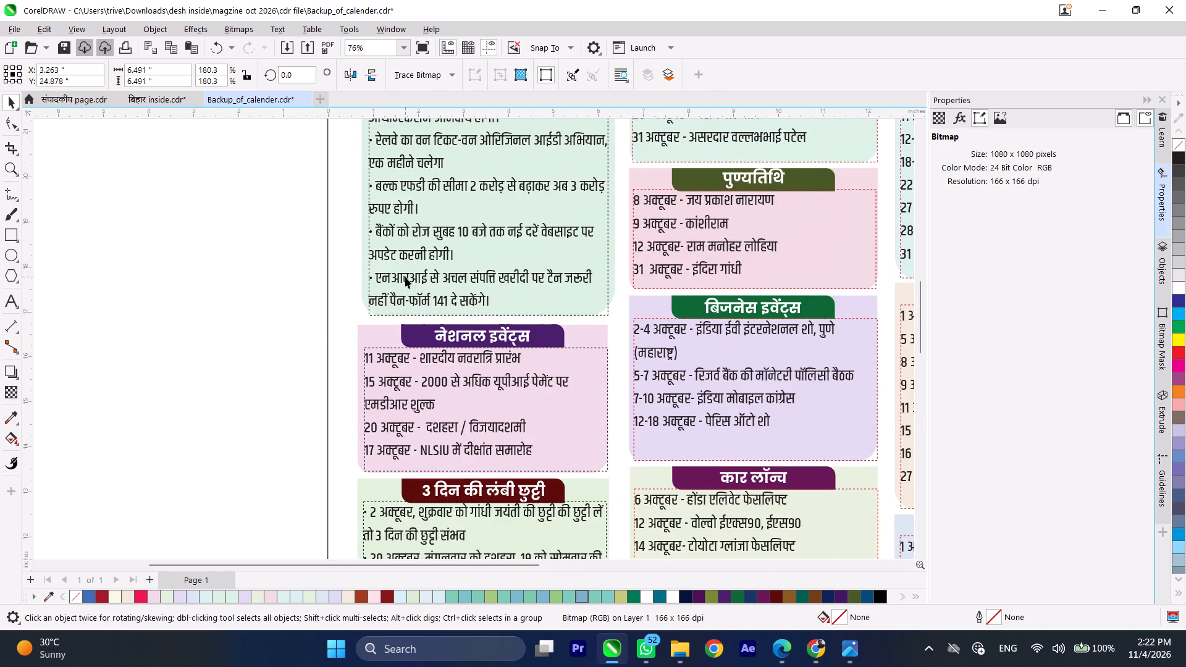
pyautogui.doubleClick(405, 277)
pyautogui.scroll(3, 405, 277)
pyautogui.scroll(-8, 414, 364)
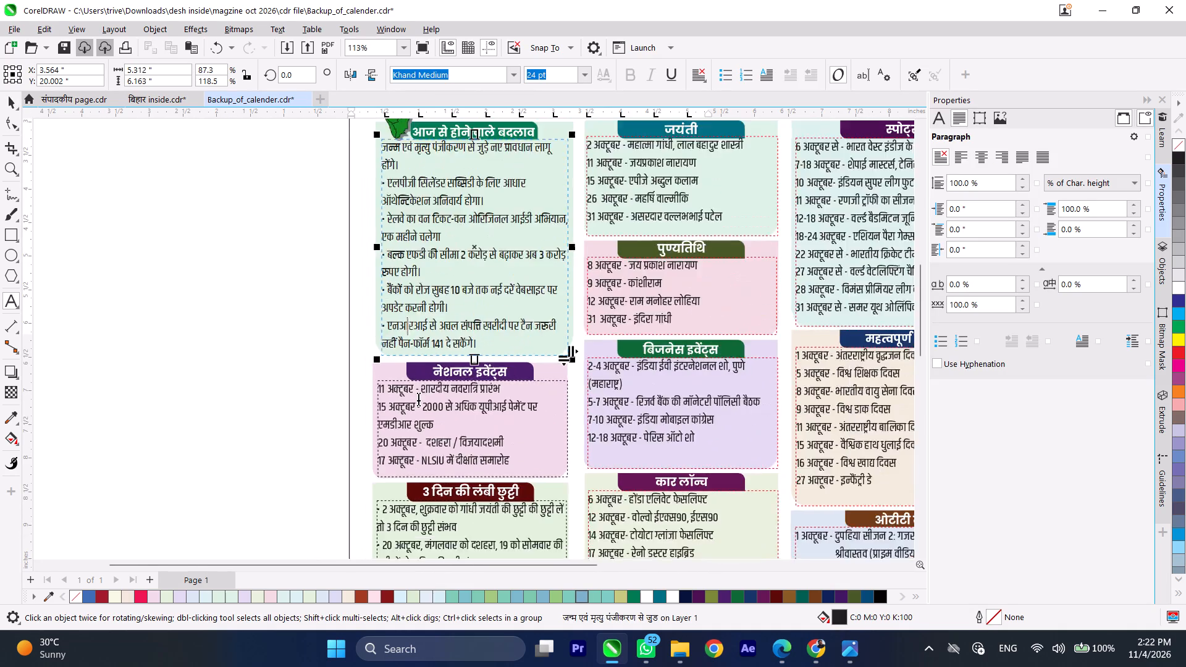
pyautogui.scroll(7, 421, 232)
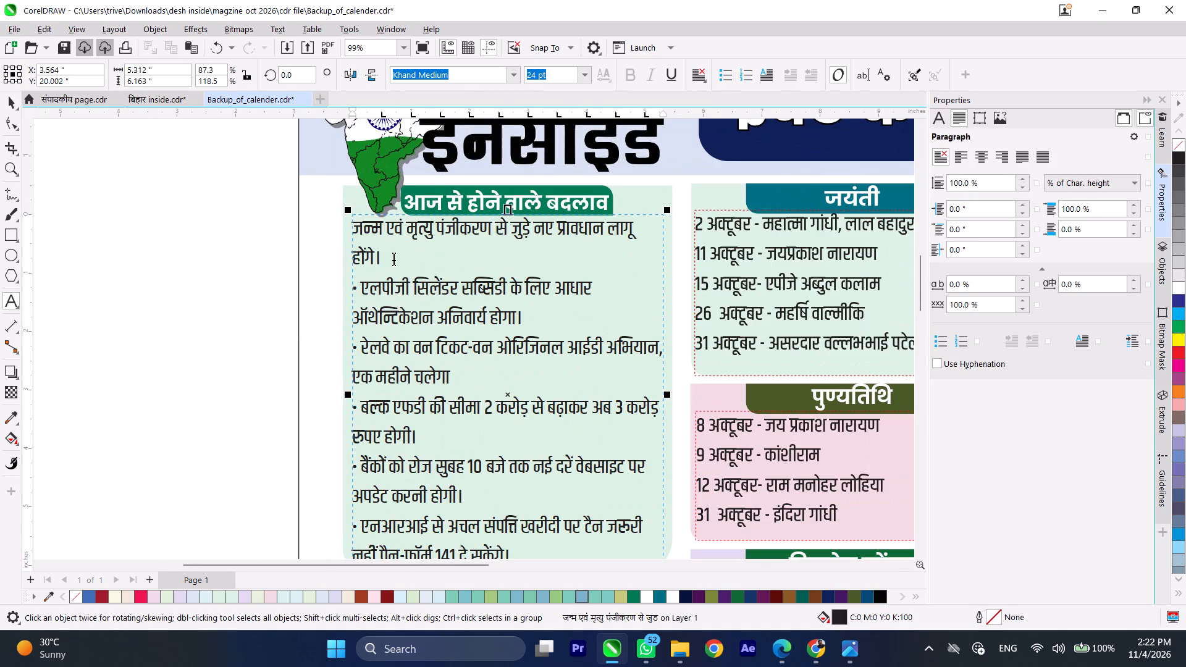
pyautogui.moveTo(387, 261); pyautogui.dragTo(348, 226)
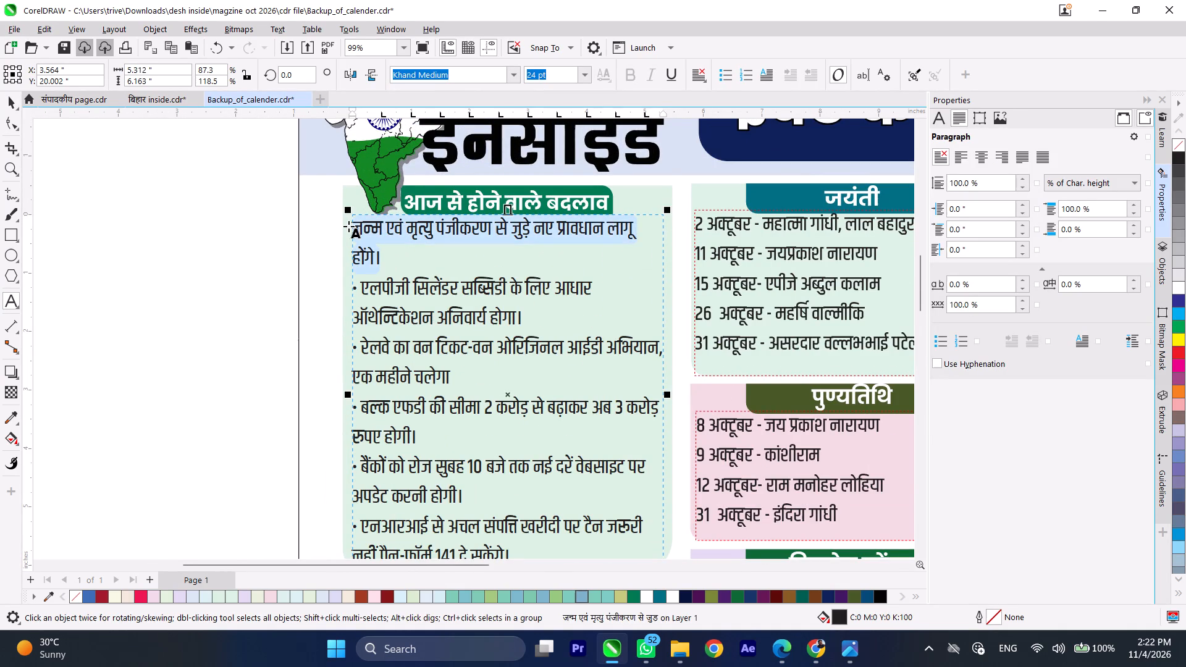
pyautogui.hotkey('ctrl', 'v')
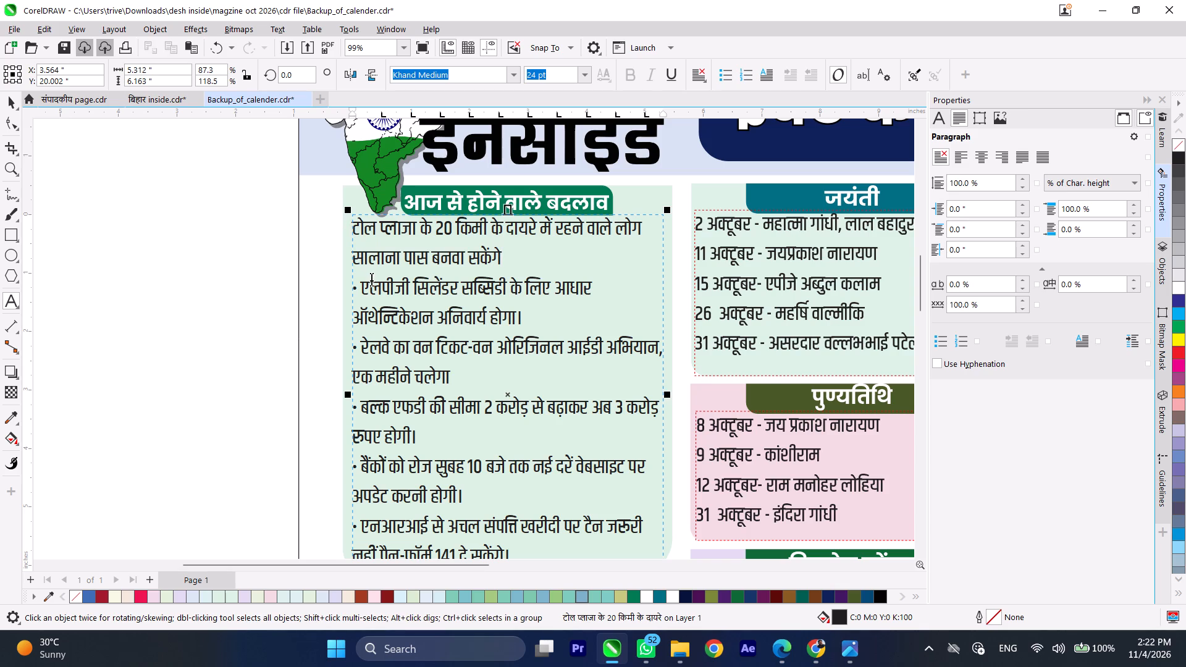
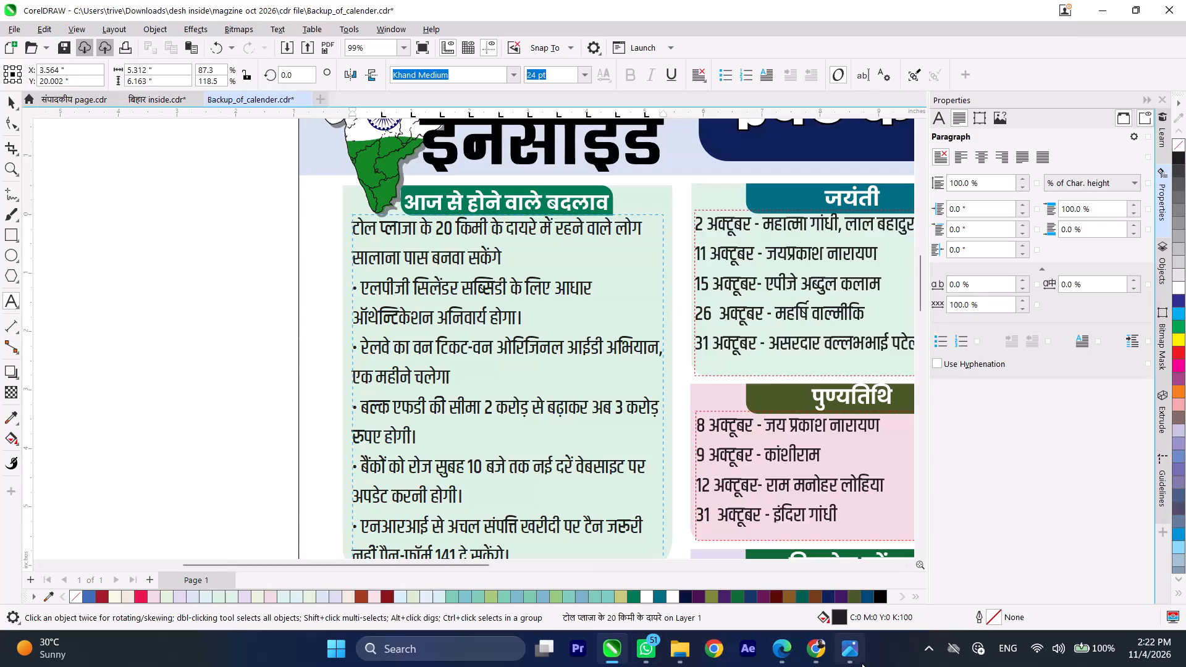
# Check the source news screenshot in Photos against the extracted Hindi text in Chrome, ending on the extracted text.
pyautogui.click(812, 658)
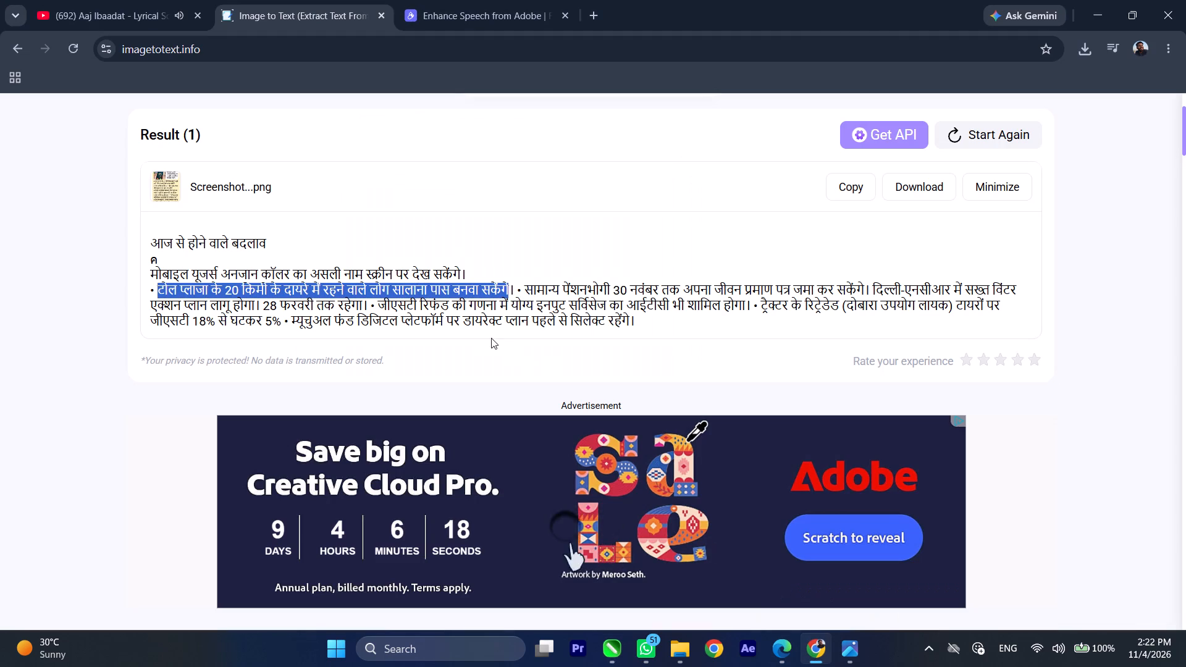
pyautogui.click(855, 651)
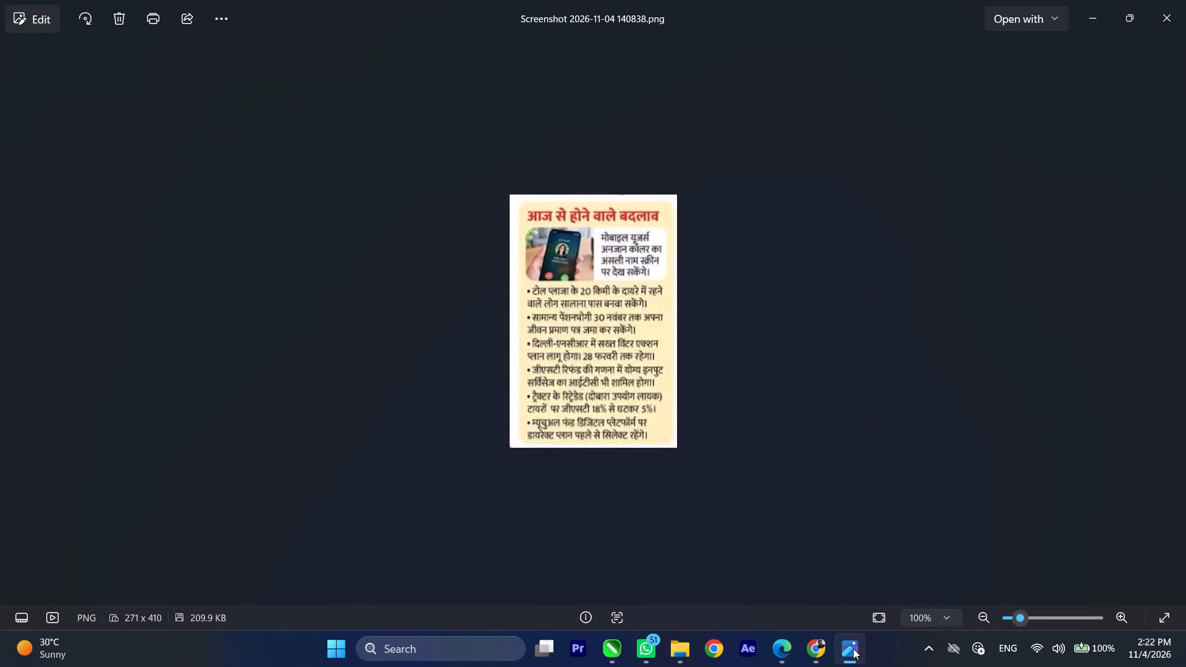
pyautogui.click(853, 648)
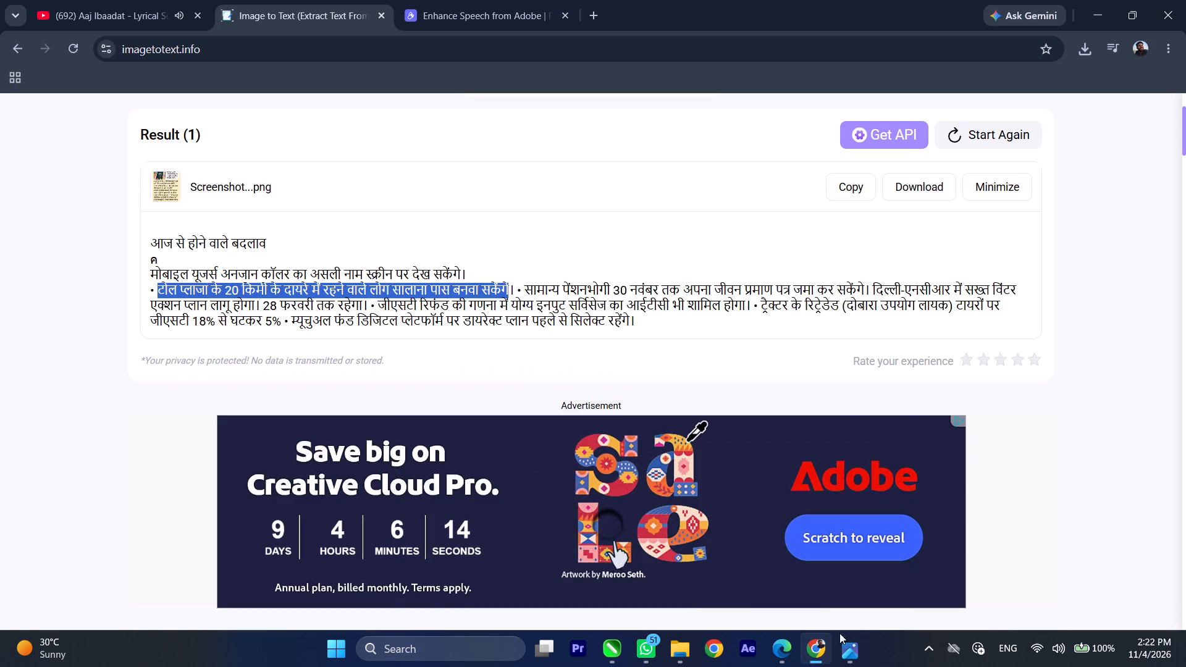
# Copy the extracted sentence about सामान्य पेंशनभोगी and the 30 नवंबर deadline, and replace the एलपीजी सिलेंडर bullet with it in CorelDRAW.
pyautogui.moveTo(522, 287); pyautogui.dragTo(626, 287)
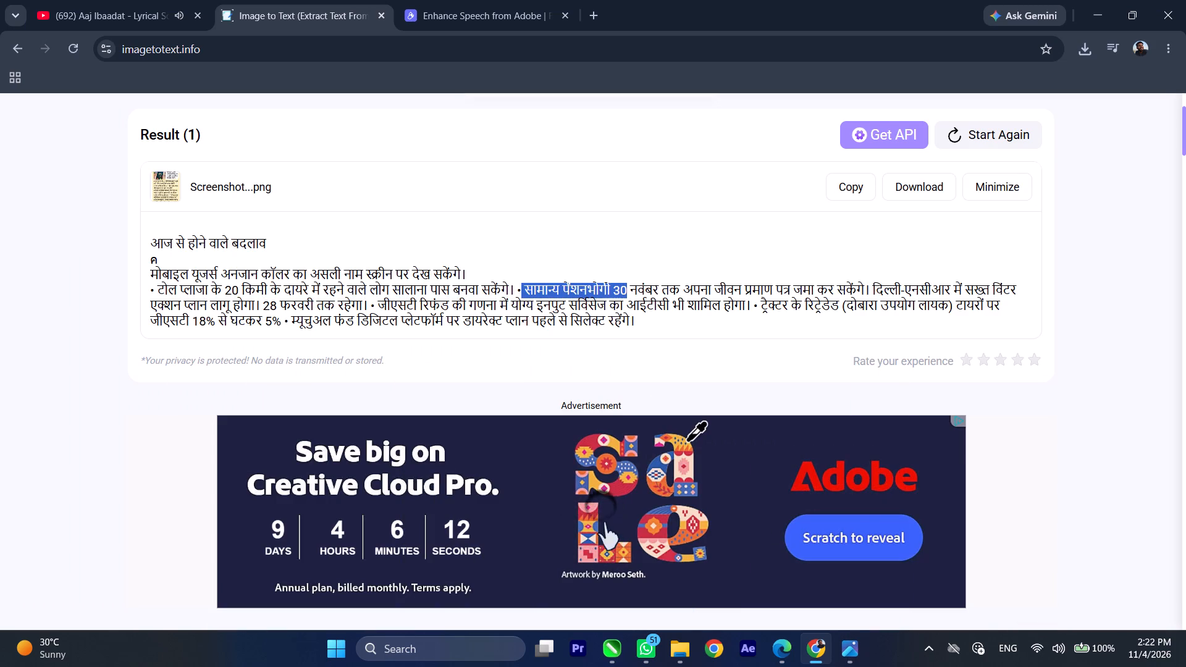
pyautogui.moveTo(626, 287); pyautogui.dragTo(843, 282)
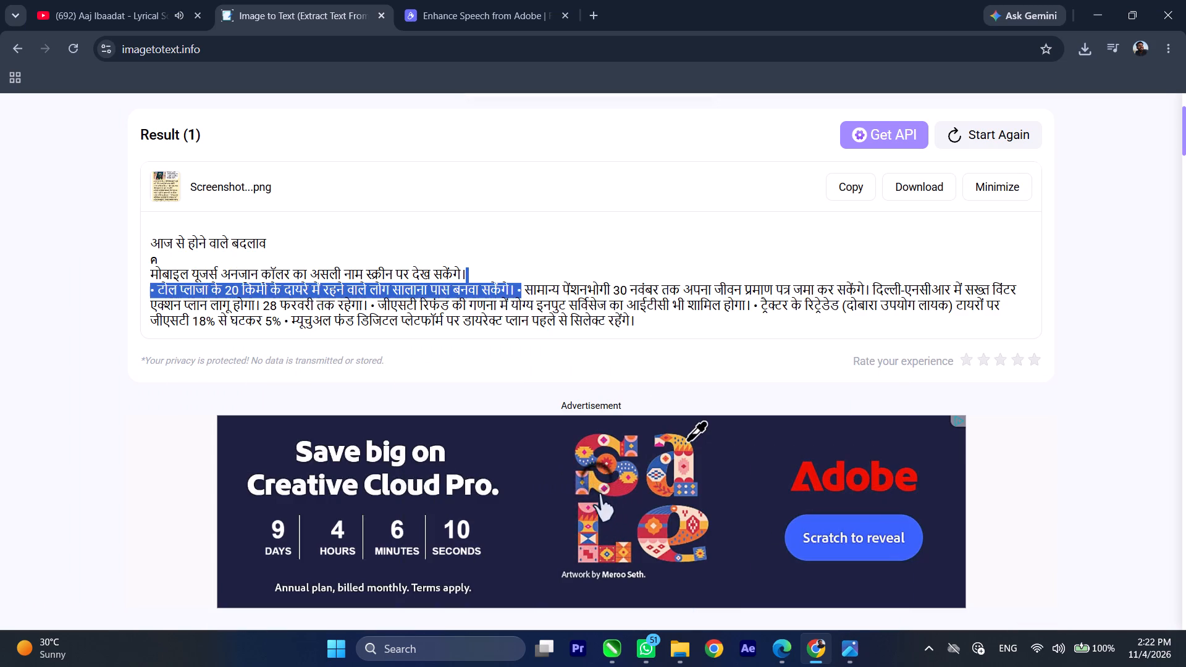
pyautogui.moveTo(843, 282); pyautogui.dragTo(866, 285)
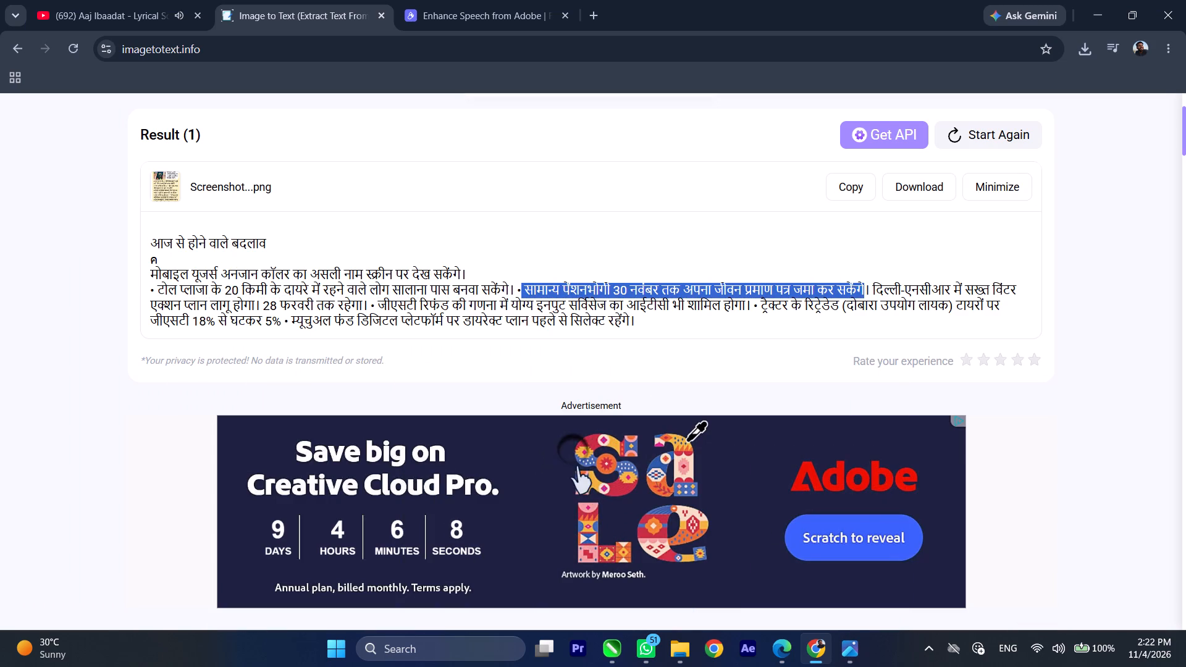
pyautogui.moveTo(866, 285); pyautogui.dragTo(868, 285)
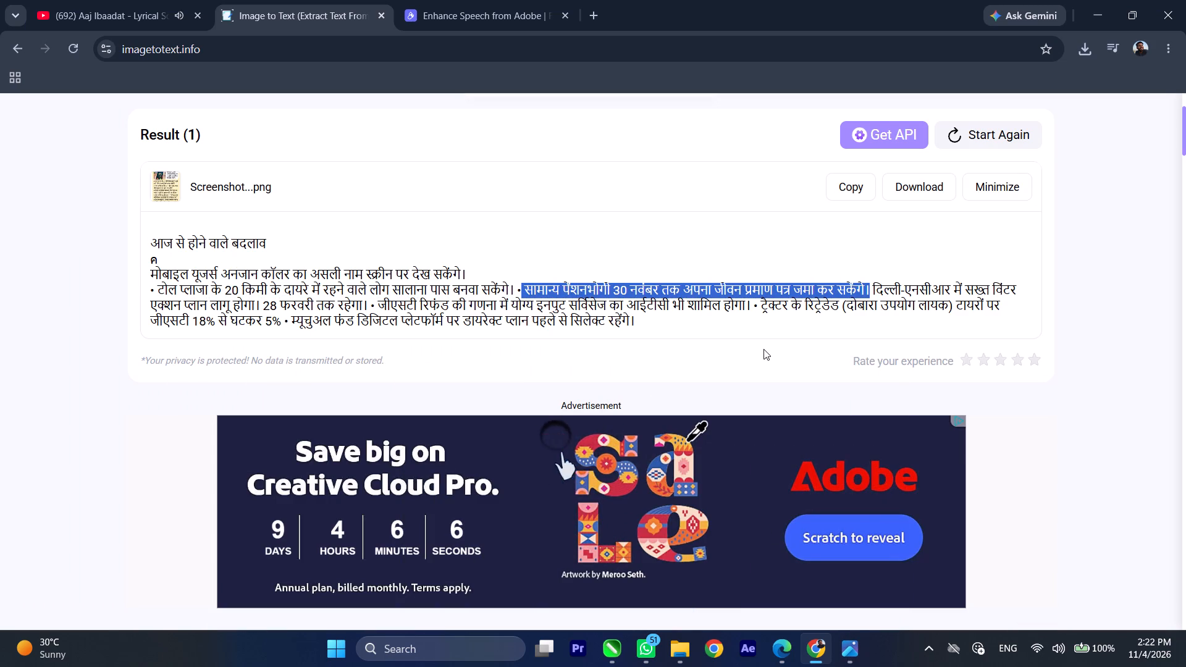
pyautogui.hotkey('ctrl', 'c')
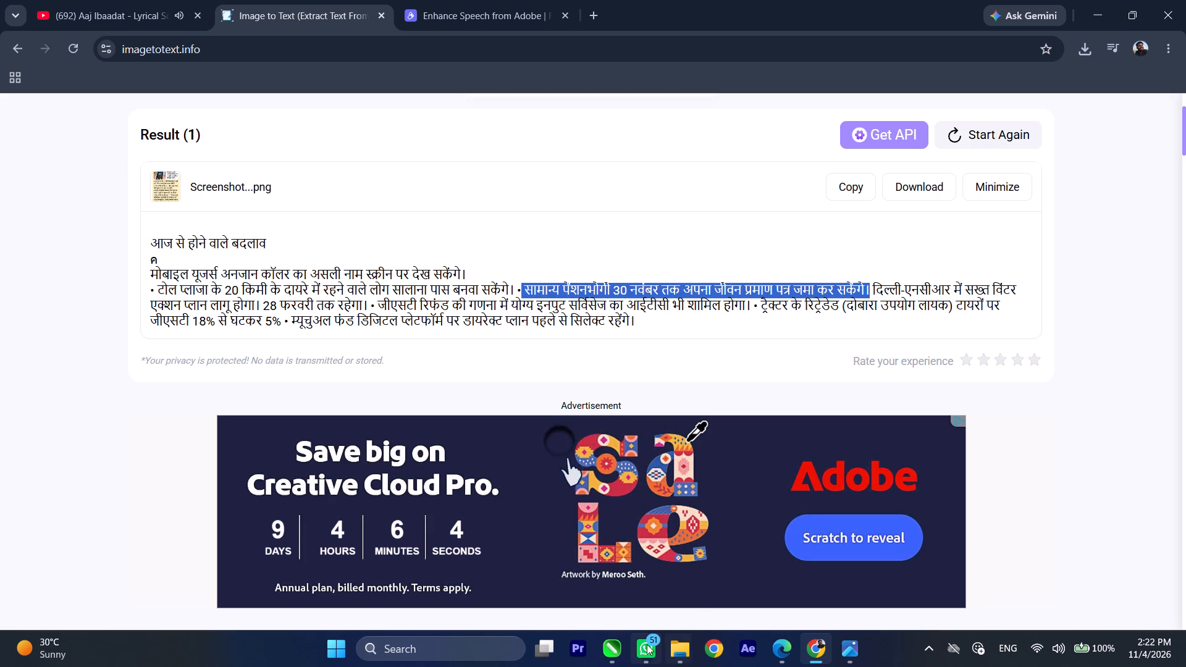
pyautogui.click(620, 652)
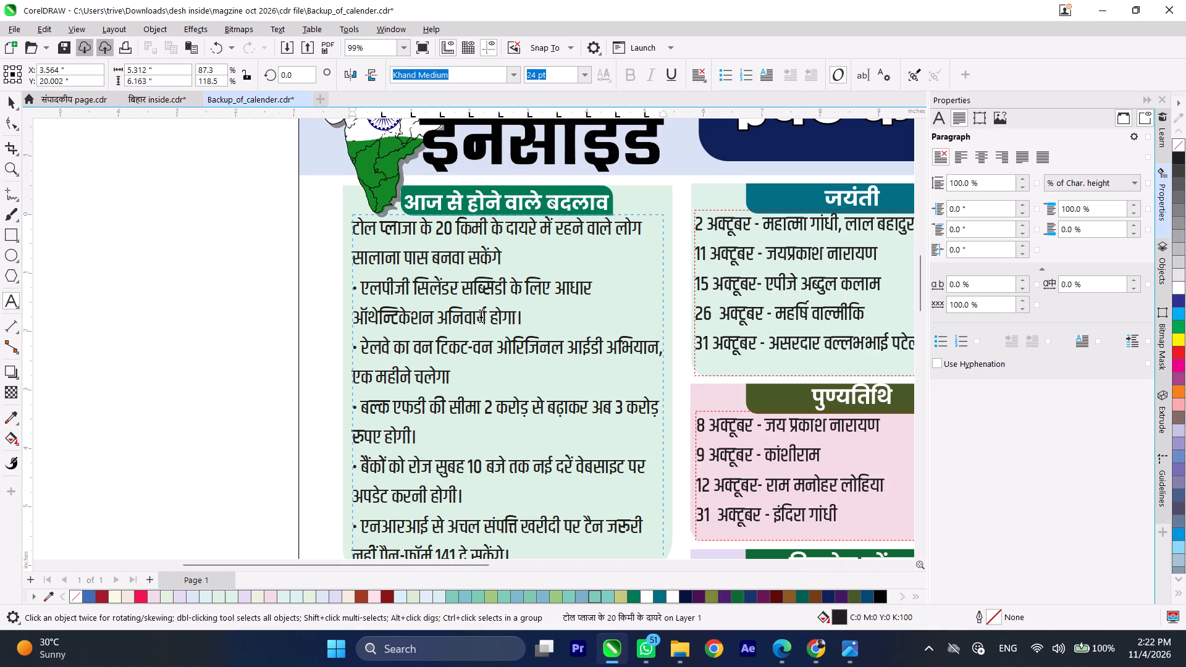
pyautogui.moveTo(361, 288); pyautogui.dragTo(533, 322)
pyautogui.hotkey('ctrl', 'v')
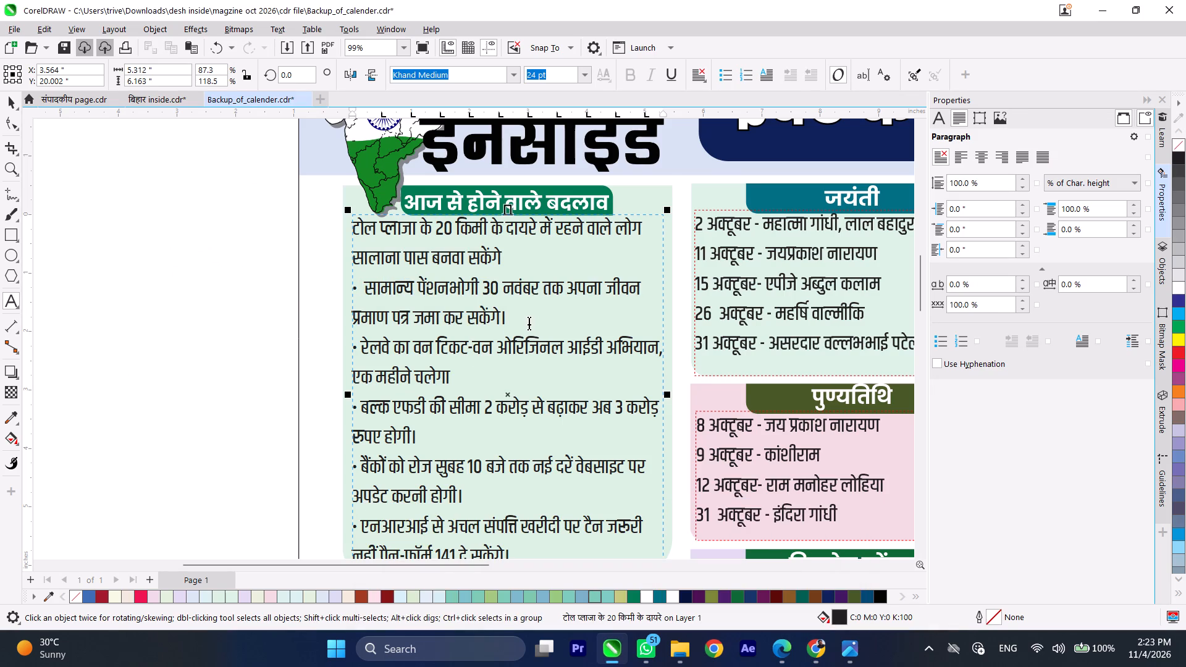
# Add the missing full stop (।) to the end of the टोल प्लाजा sentence, copying it from the pensioner bullet.
pyautogui.moveTo(512, 314); pyautogui.dragTo(501, 315)
pyautogui.hotkey('ctrl', 'c')
pyautogui.click(516, 251)
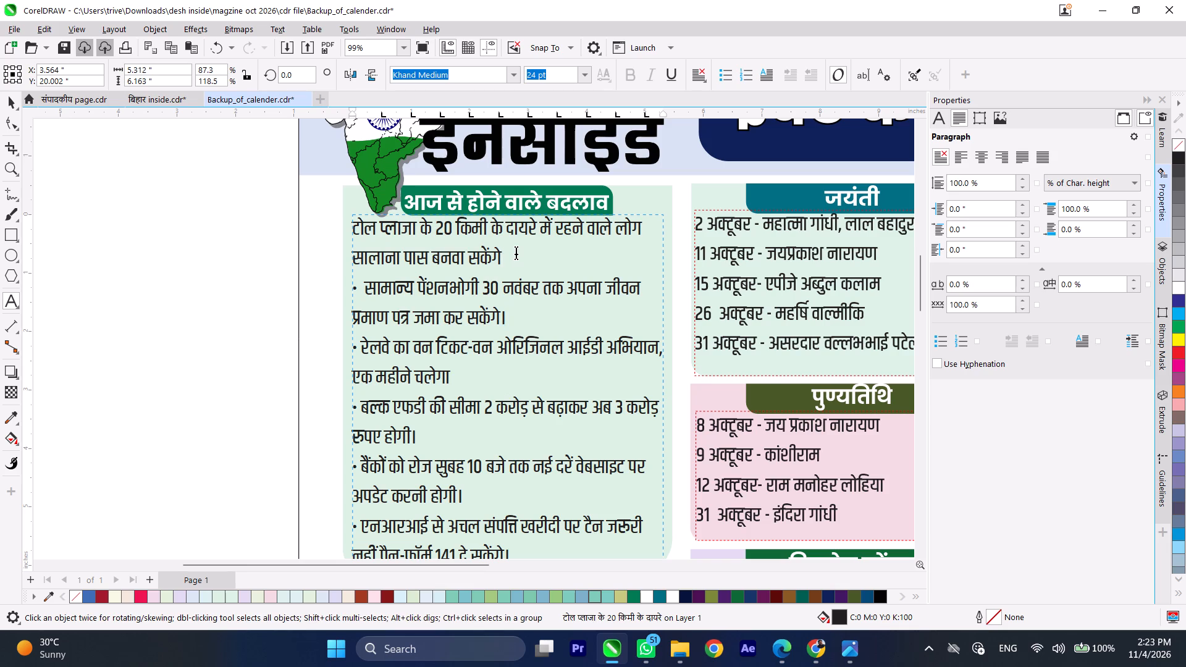
pyautogui.hotkey('ctrl', 'v')
# Check the source screenshot and replace the रेलवे bullet in CorelDRAW with the extracted दिल्ली-एनसीआर winter action plan text, ending "28 फरवरी तक रहेगा।".
pyautogui.click(851, 645)
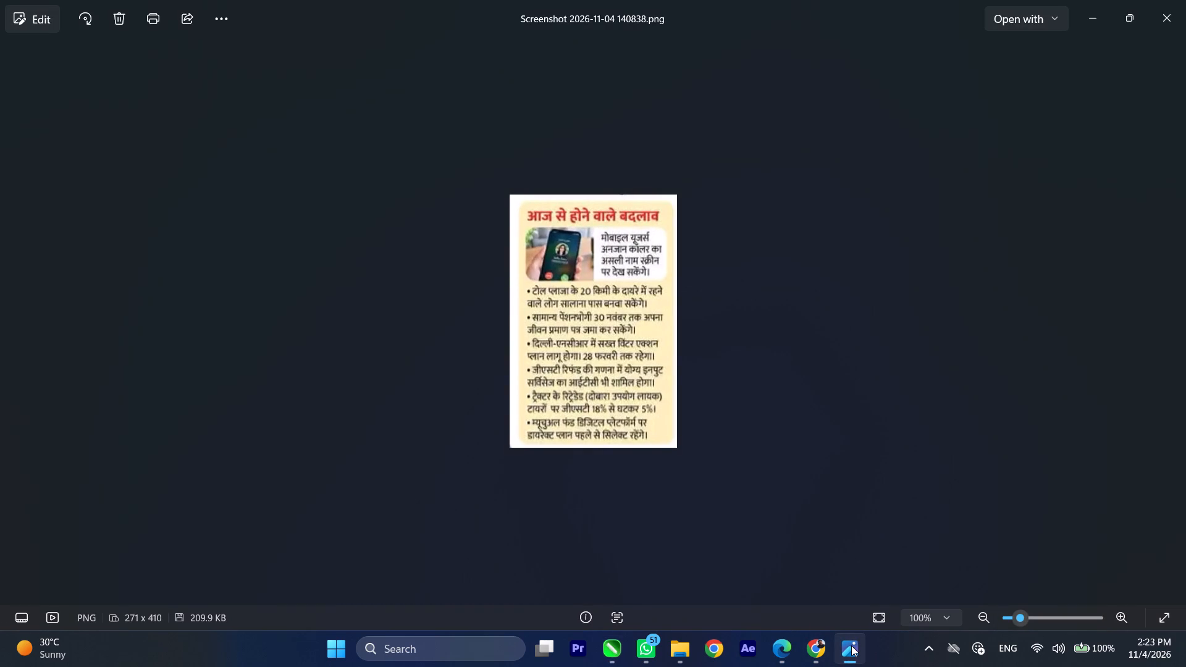
pyautogui.click(851, 645)
pyautogui.click(820, 648)
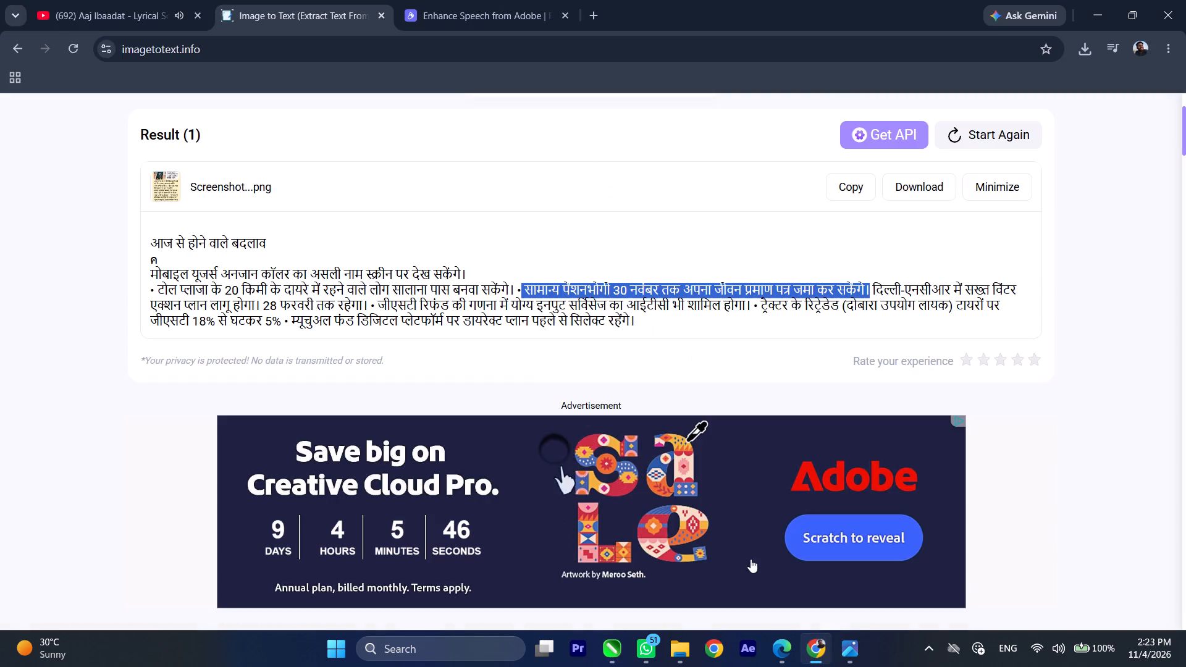
pyautogui.click(871, 288)
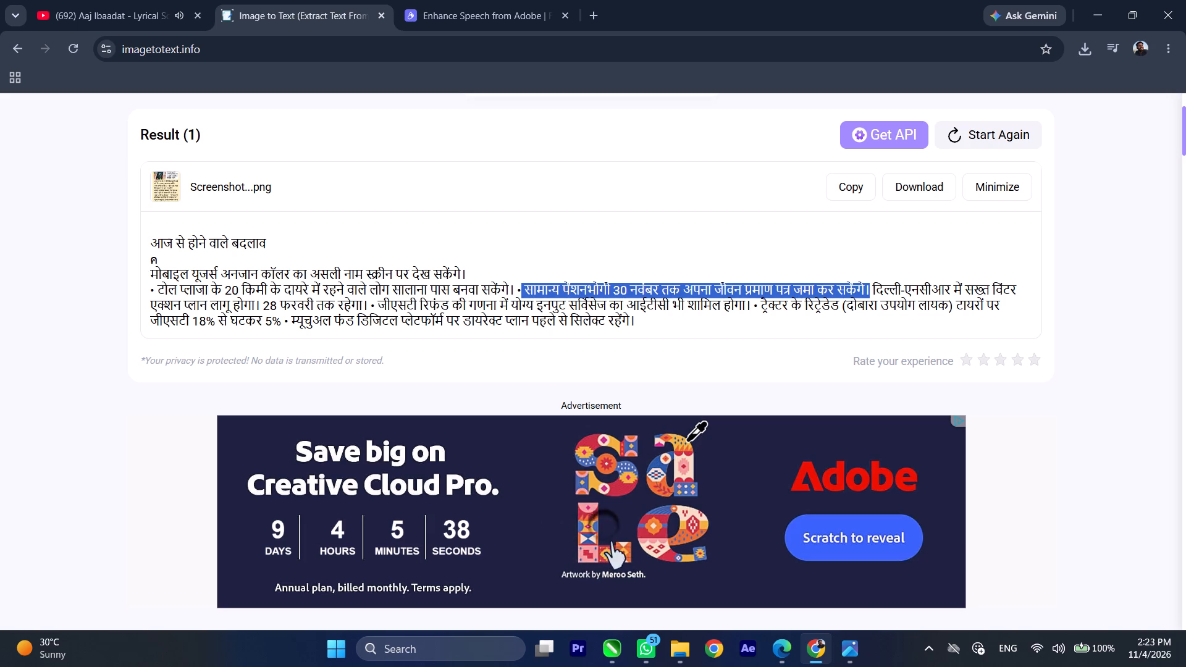
pyautogui.click(852, 657)
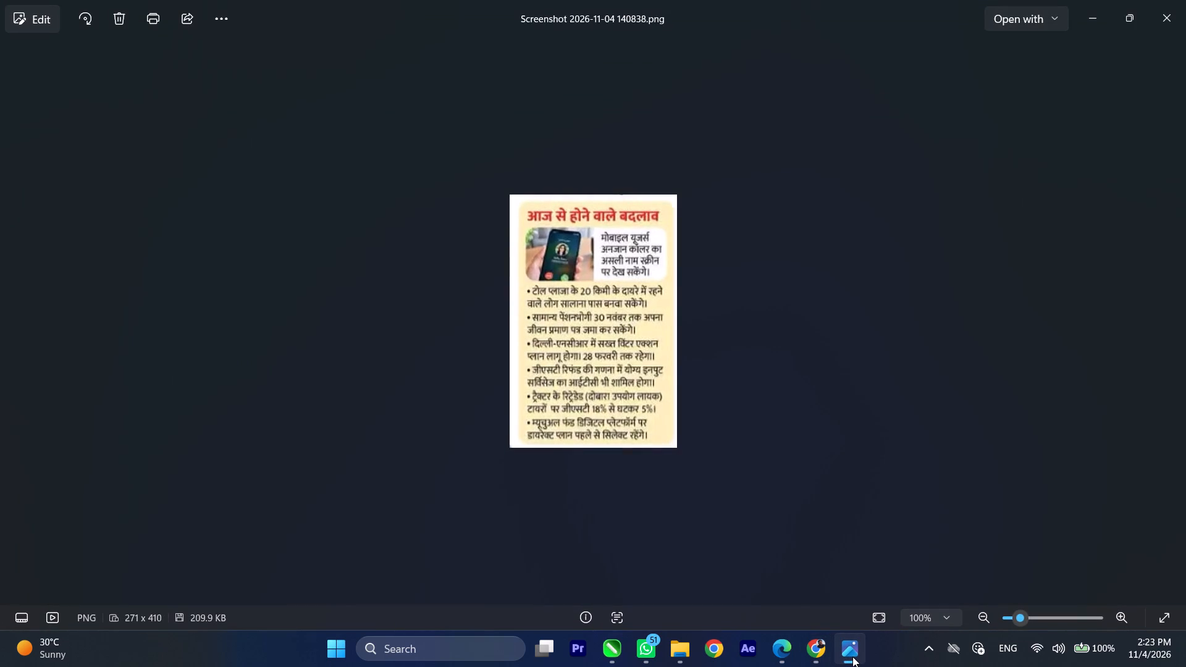
pyautogui.click(852, 657)
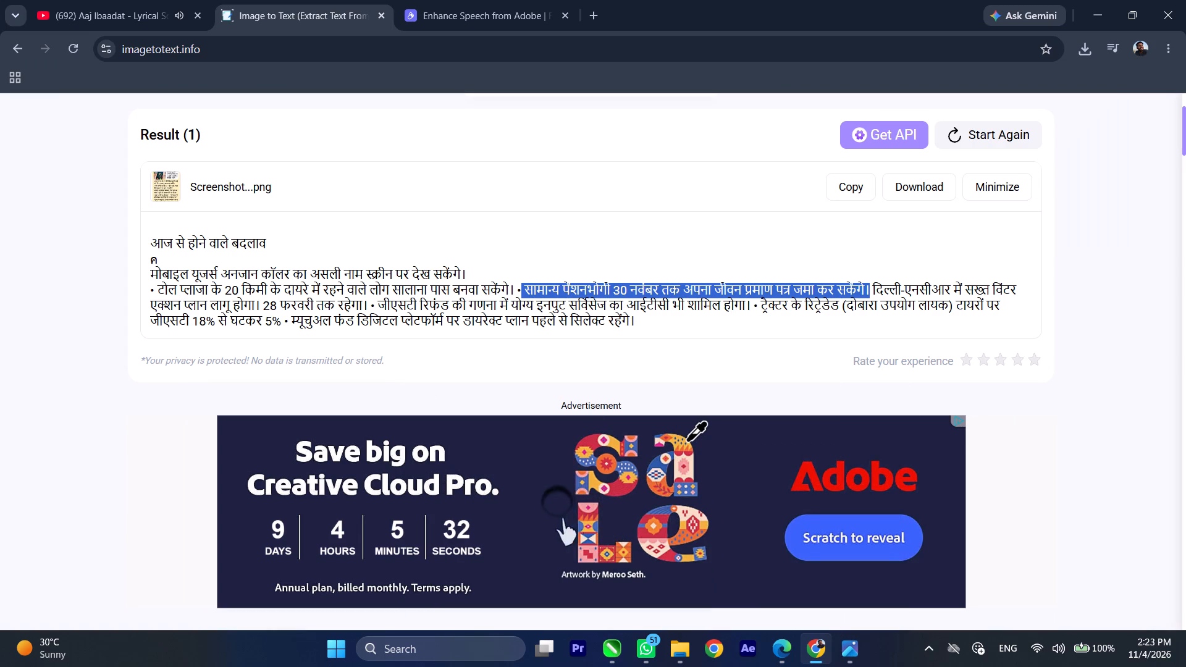
pyautogui.click(362, 304)
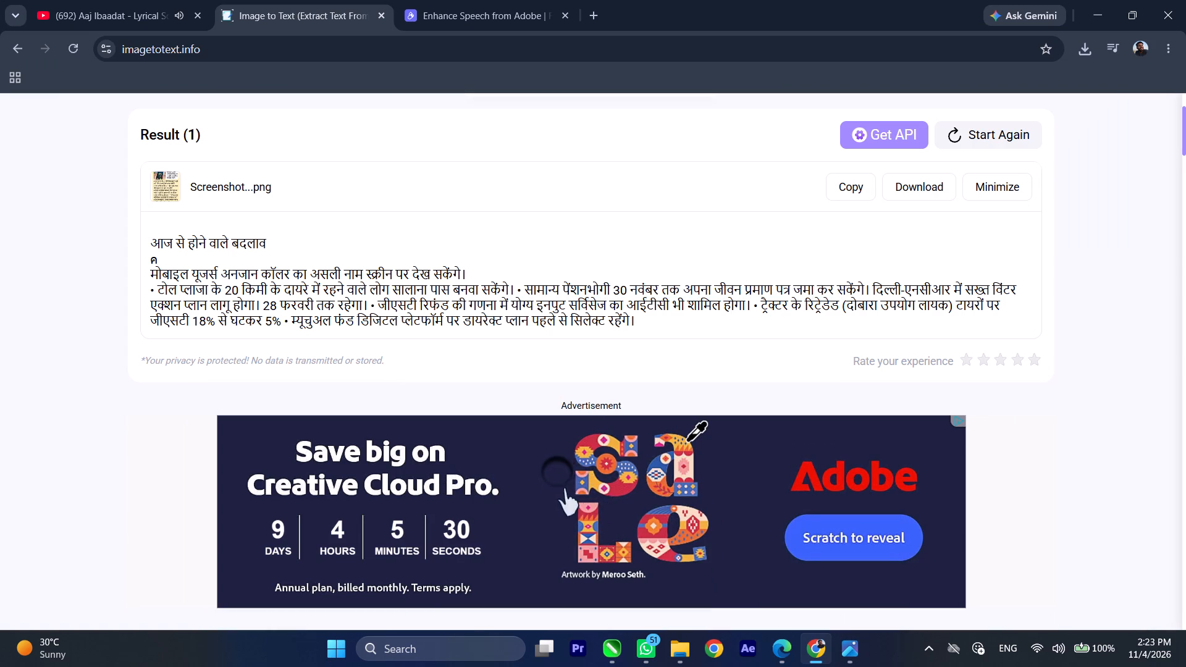
pyautogui.moveTo(367, 304); pyautogui.dragTo(956, 296)
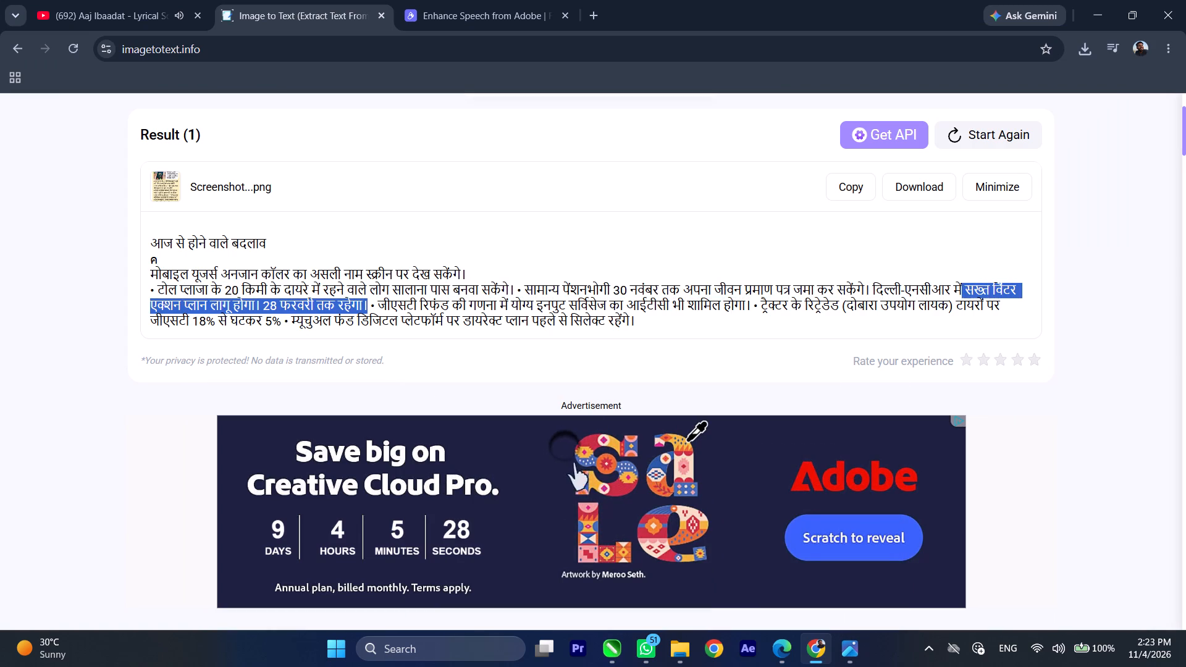
pyautogui.moveTo(956, 296); pyautogui.dragTo(875, 296)
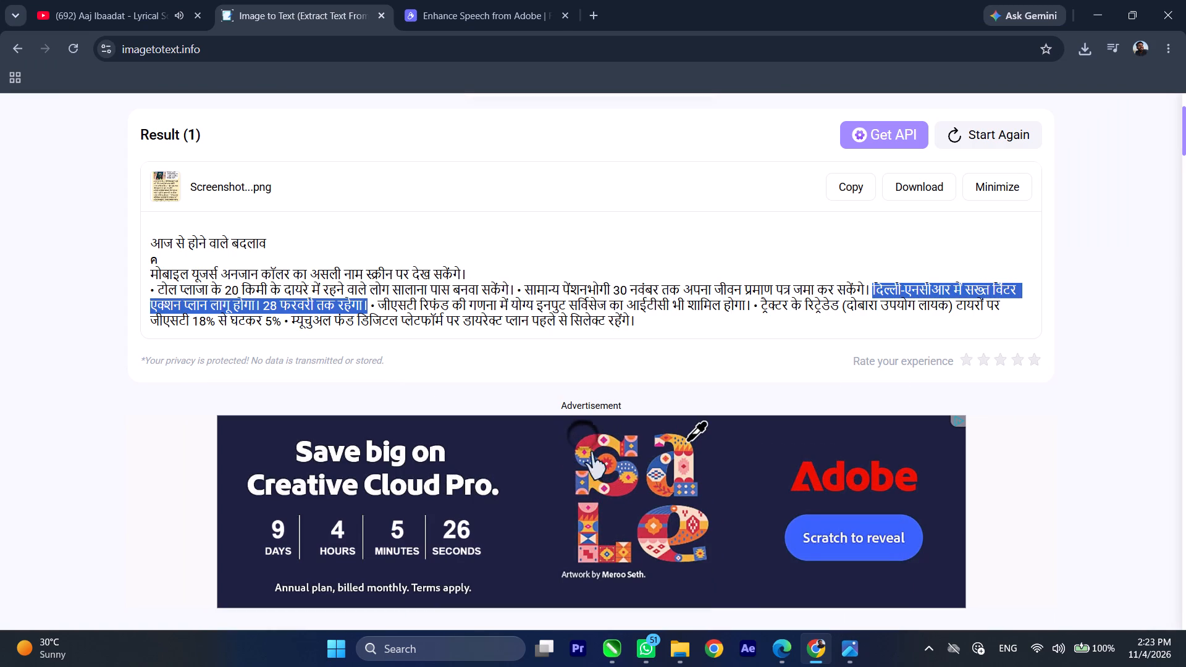
pyautogui.hotkey('ctrl', 'c')
pyautogui.click(616, 652)
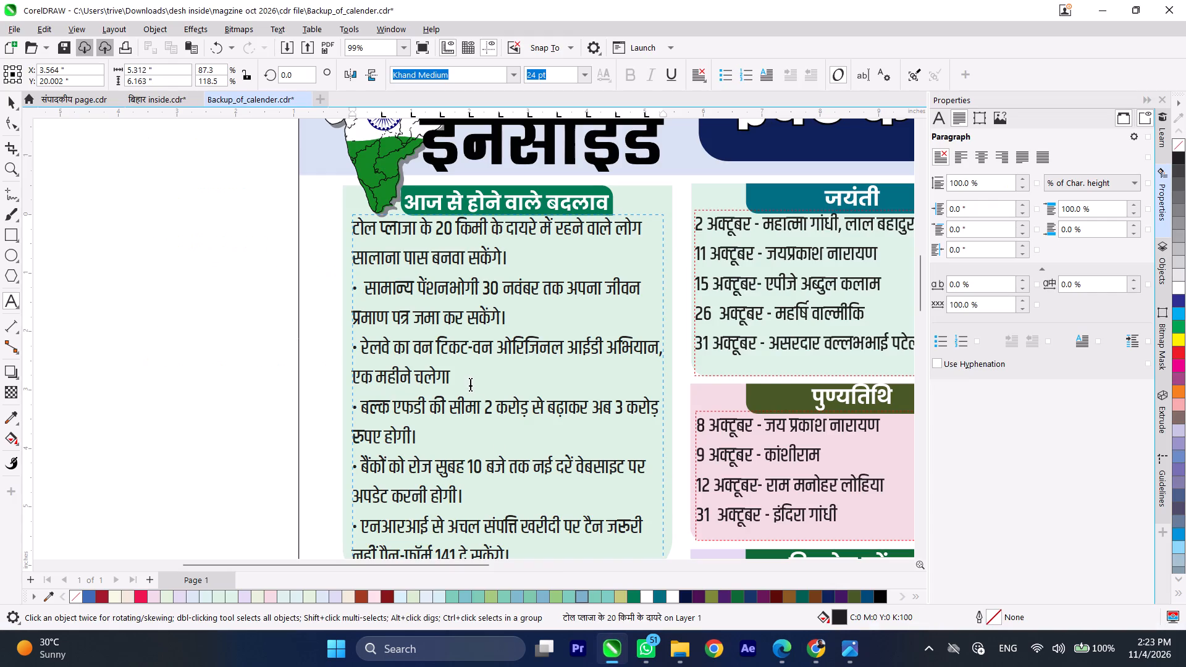
pyautogui.moveTo(360, 349); pyautogui.dragTo(448, 382)
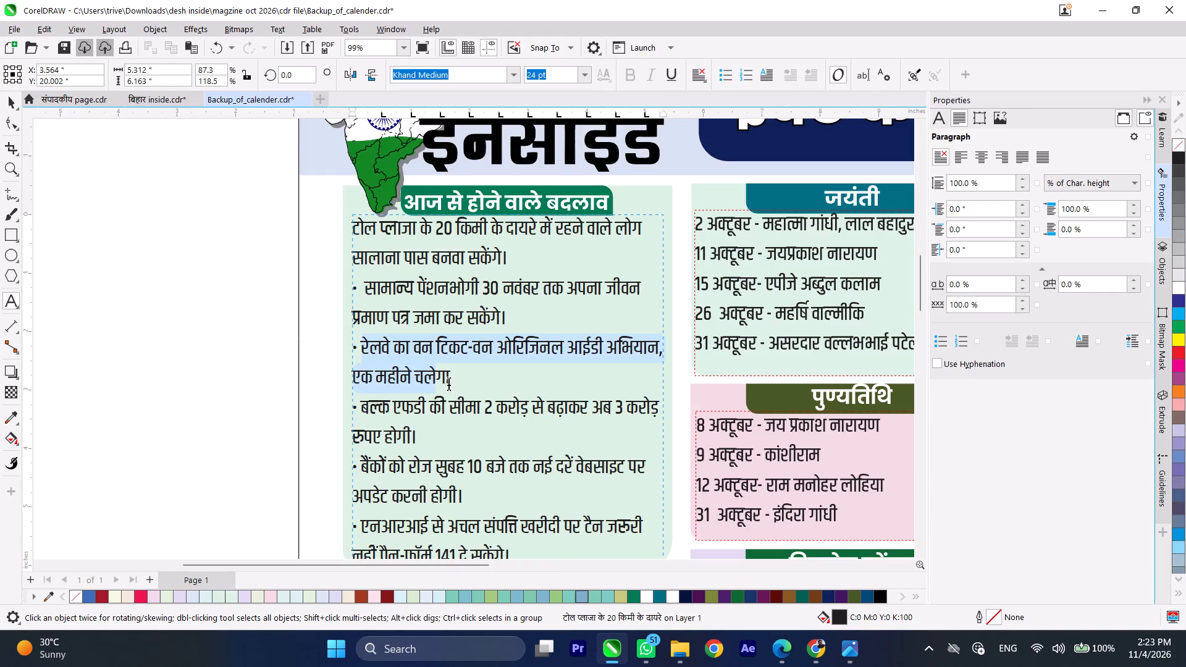
pyautogui.moveTo(448, 382); pyautogui.dragTo(462, 385)
pyautogui.hotkey('ctrl', 'v')
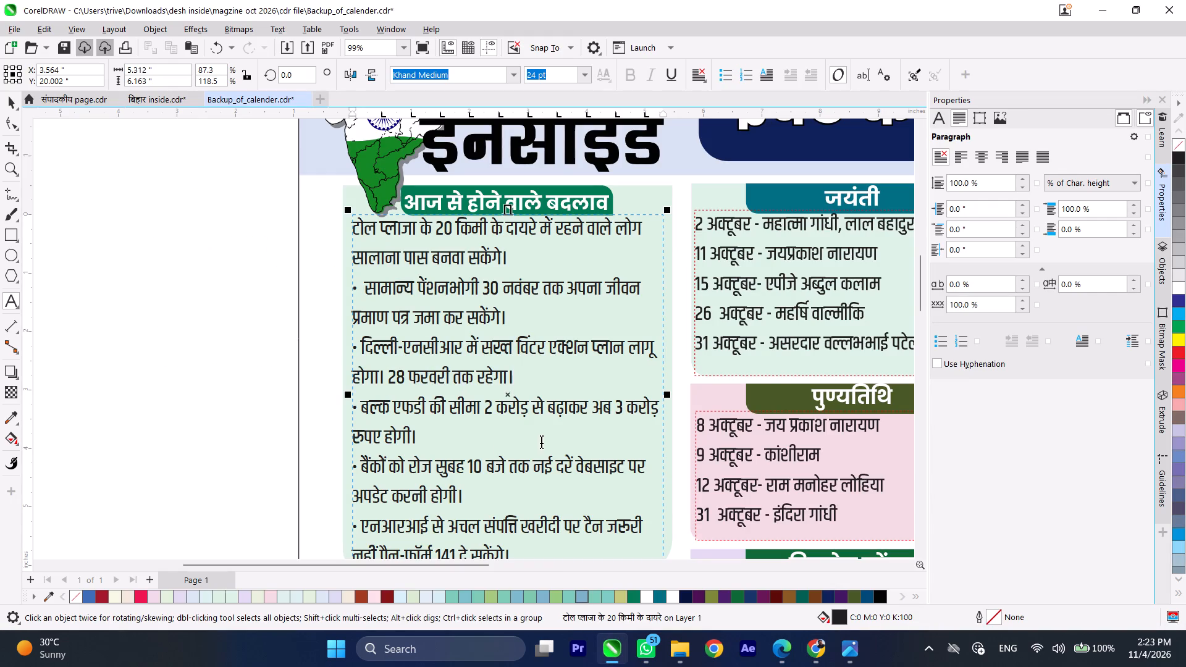
# Replace the बल्क एफडी bullet in CorelDRAW with the extracted sentence "जीएसटी रिफंड की गणना में योग्य इनपुट सर्विसेज का आईटीसी भी शामिल होगा।".
pyautogui.click(849, 659)
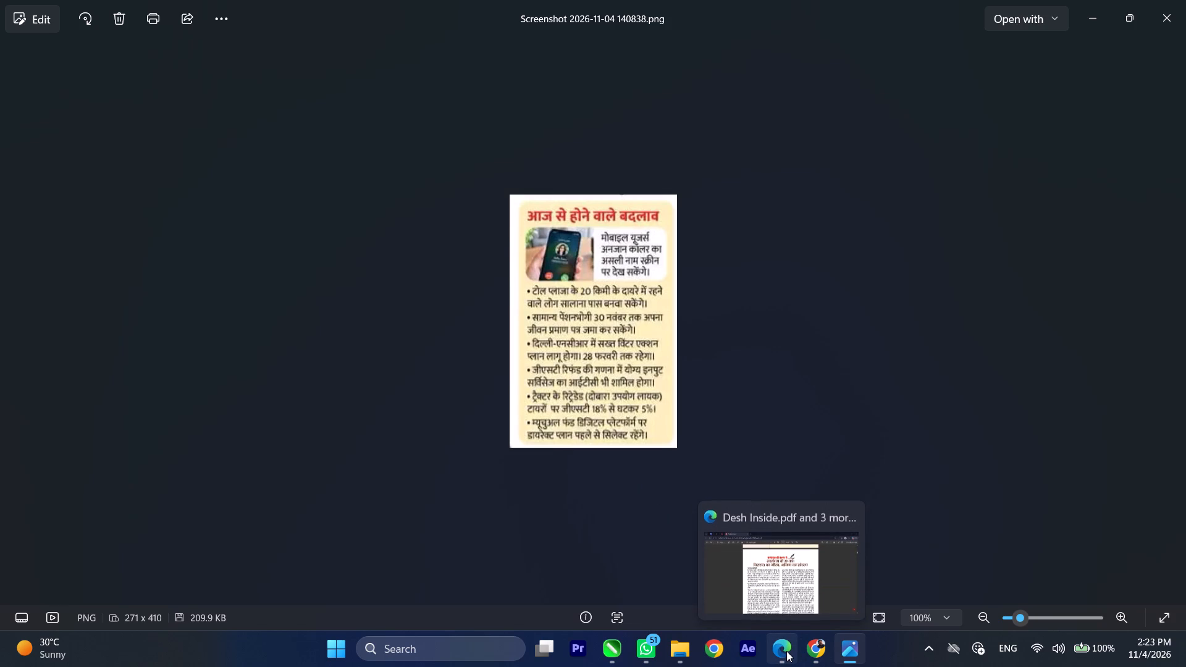
pyautogui.click(810, 650)
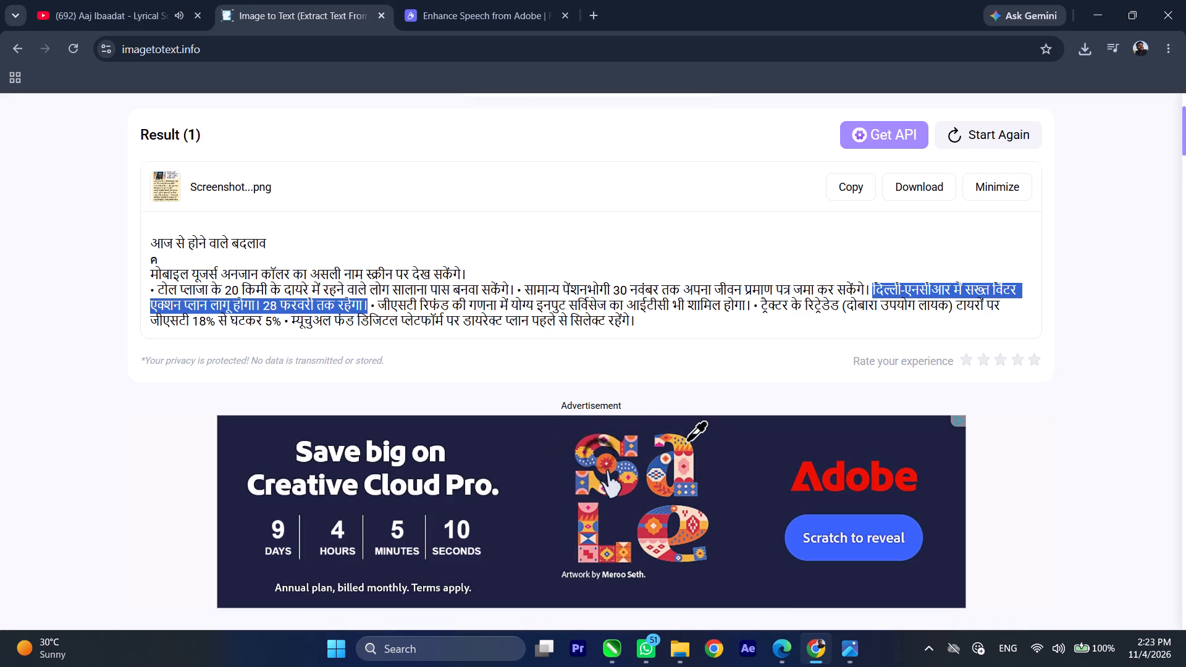
pyautogui.moveTo(380, 303); pyautogui.dragTo(577, 310)
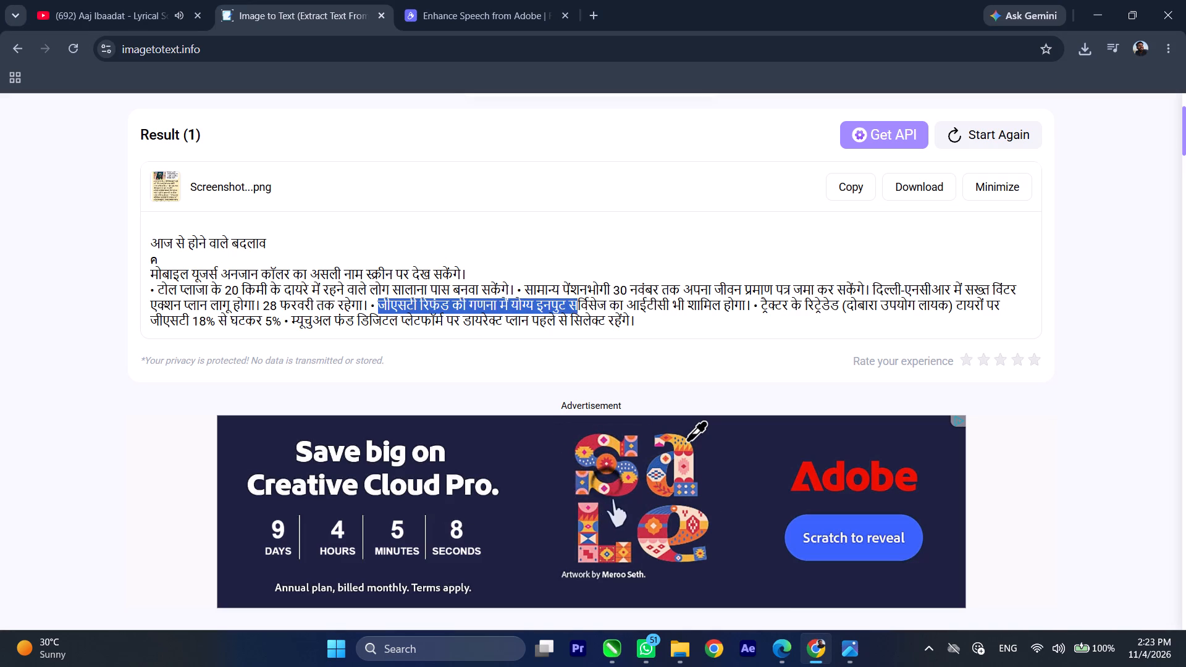
pyautogui.moveTo(577, 310); pyautogui.dragTo(748, 312)
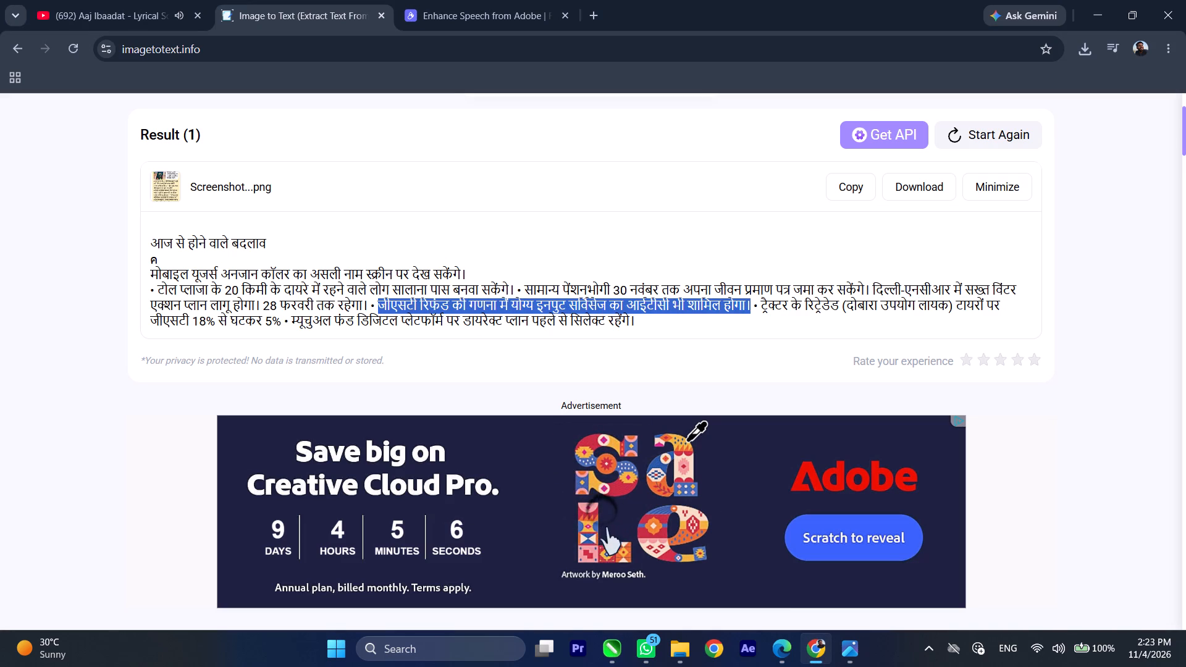
pyautogui.hotkey('ctrl', 'c')
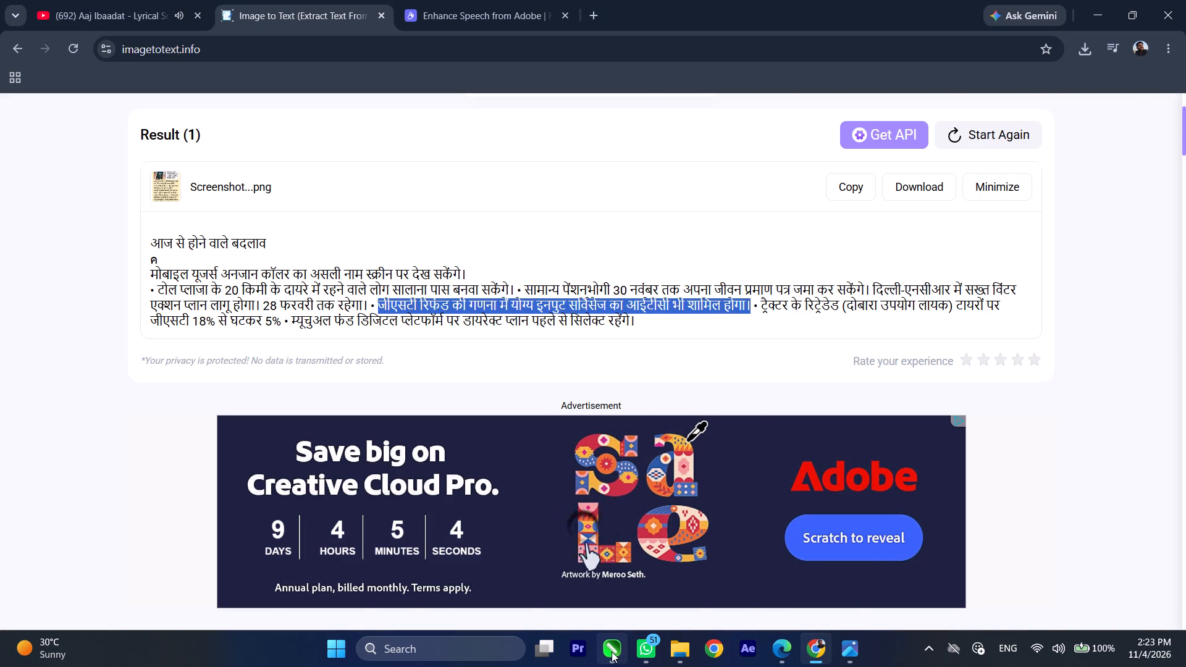
pyautogui.click(612, 650)
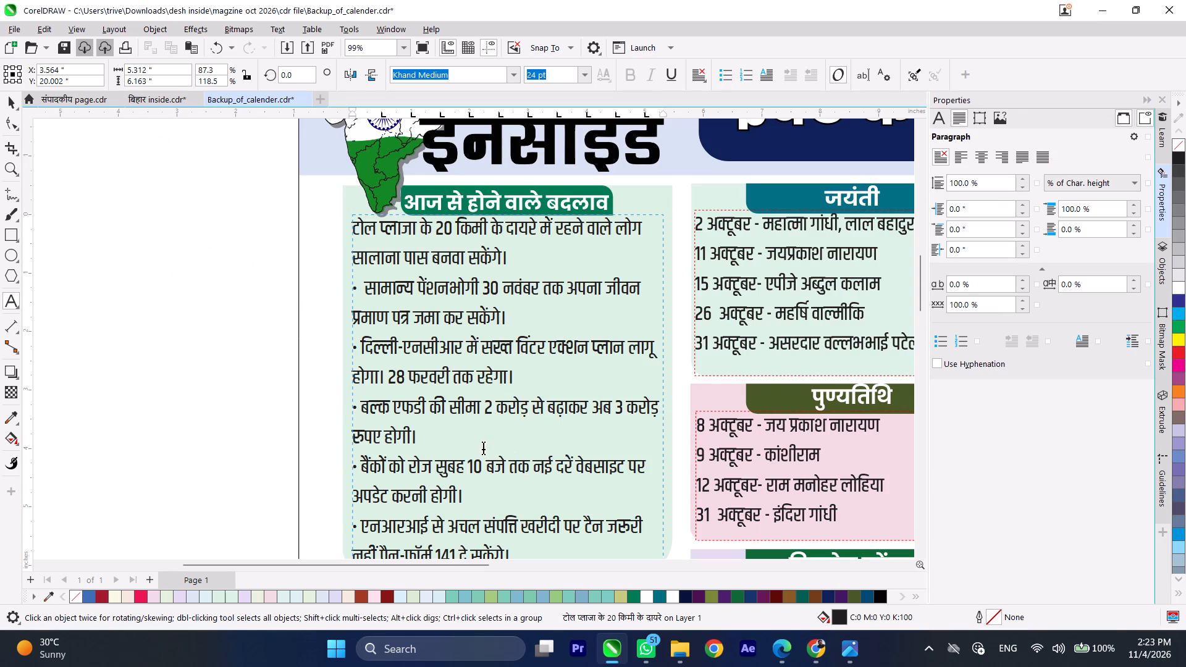
pyautogui.moveTo(363, 409); pyautogui.dragTo(432, 436)
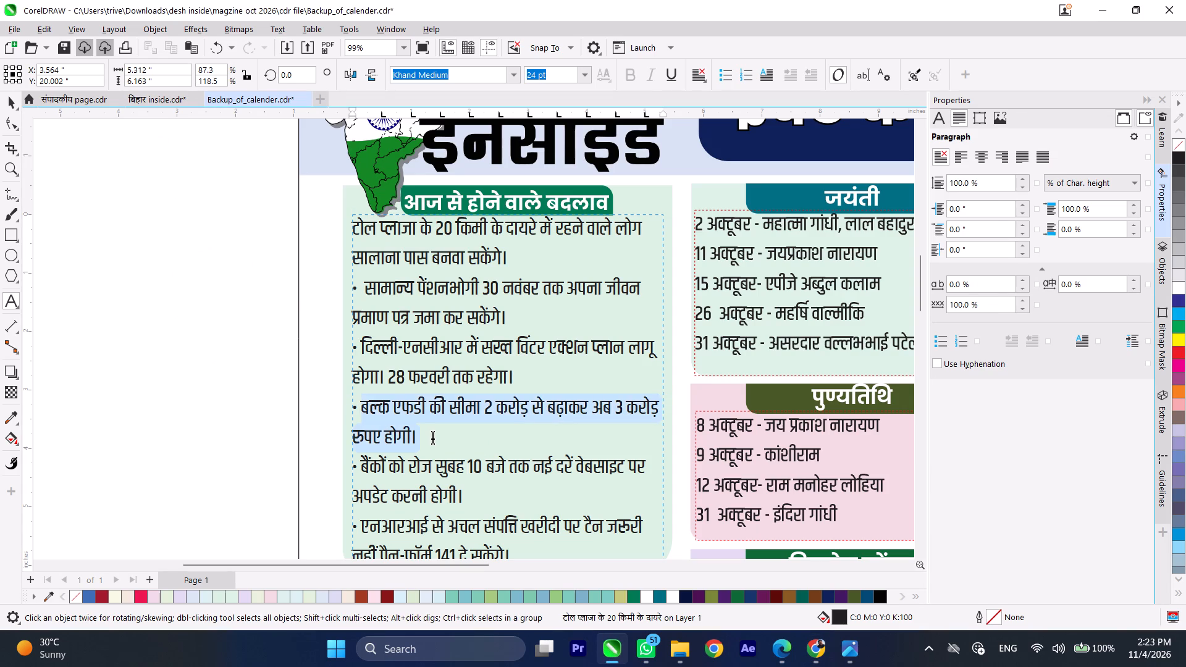
pyautogui.hotkey('ctrl', 'v')
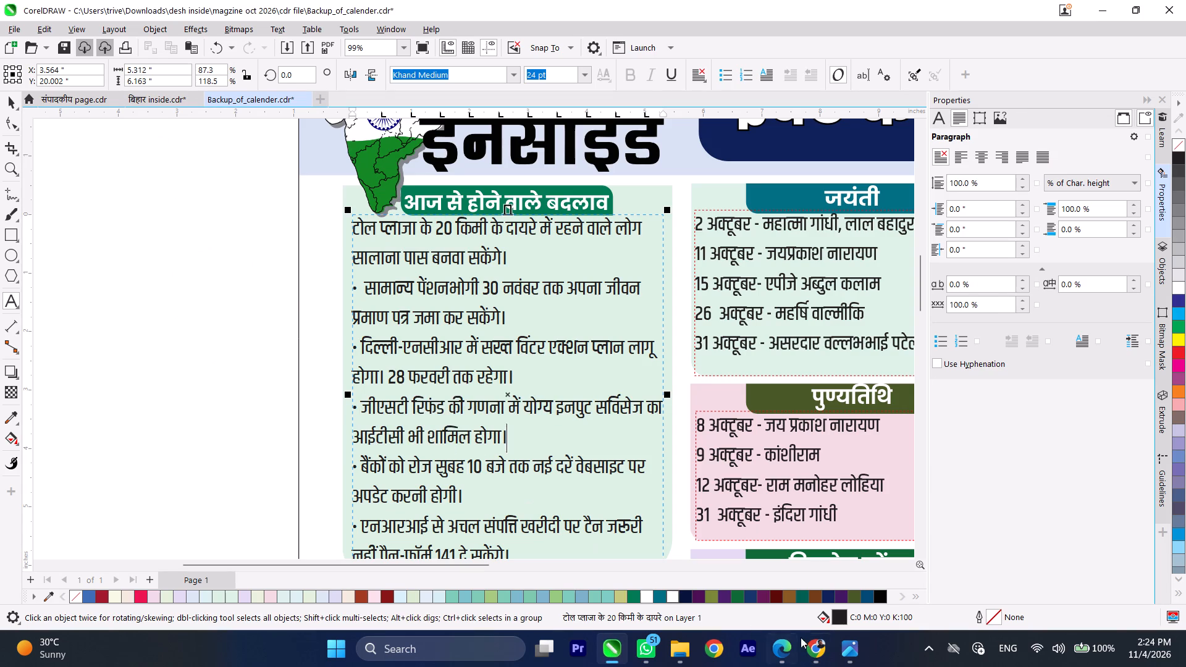
# Replace the बैंकों bullet in CorelDRAW with the extracted text "ट्रैक्टर के रिट्रेडेड (दोबारा उपयोग लायक) टायरों पर जीएसटी 18% से घटकर 5%", keeping the closing full stop.
pyautogui.click(817, 657)
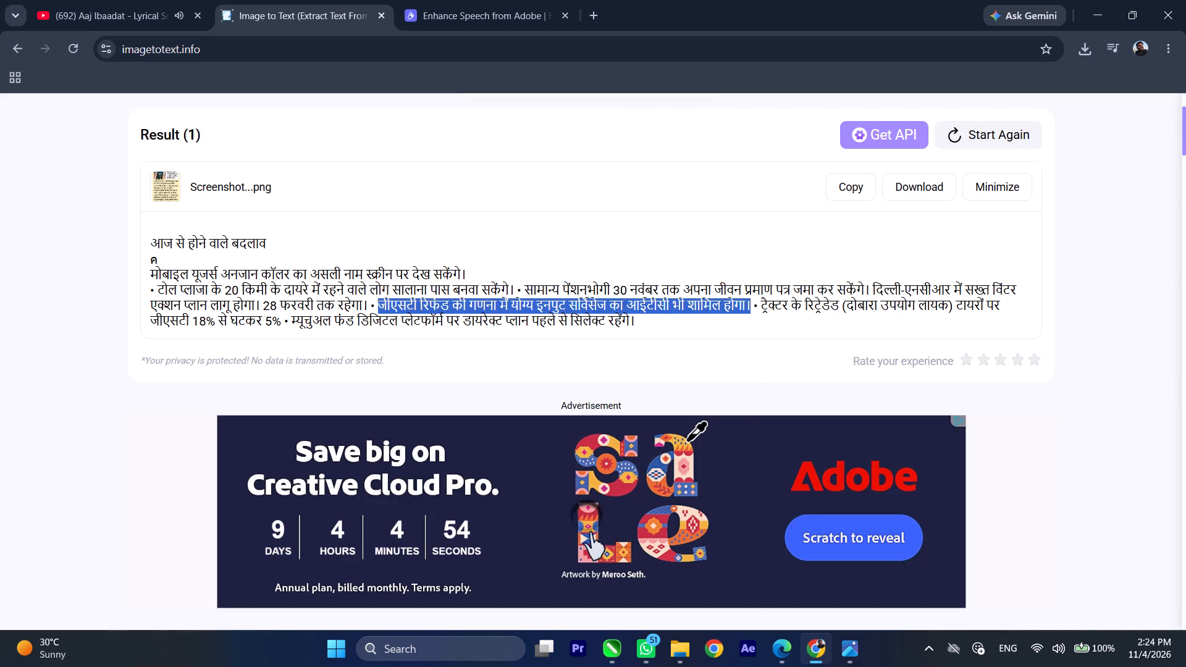
pyautogui.moveTo(760, 307); pyautogui.dragTo(802, 320)
pyautogui.click(847, 655)
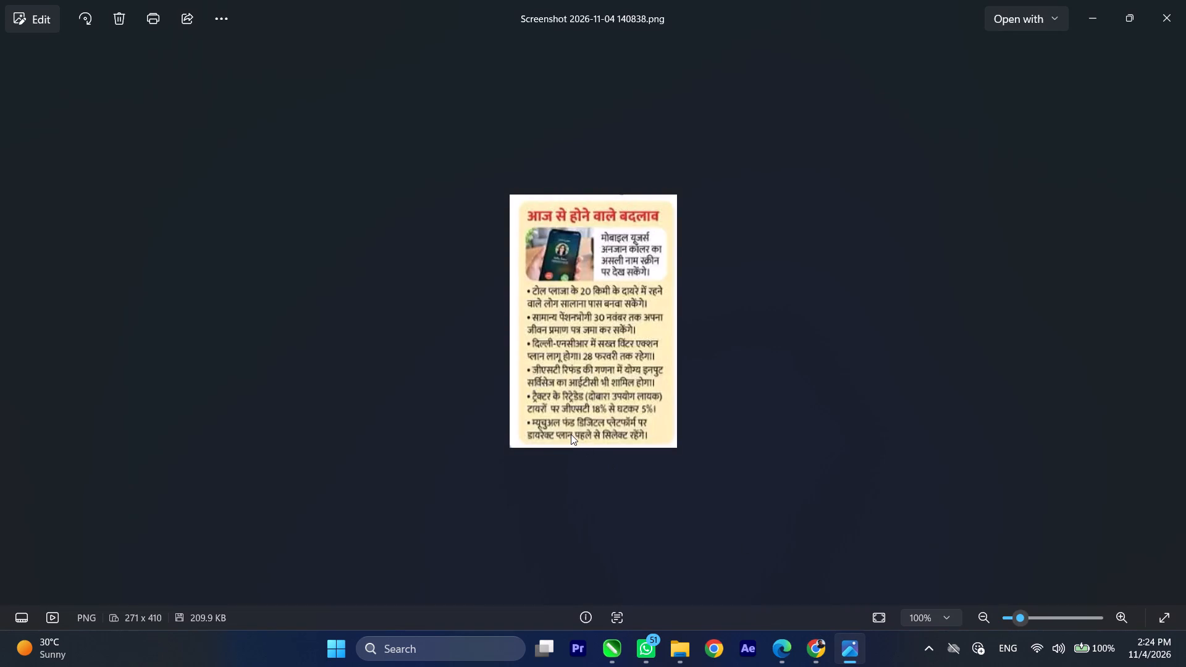
pyautogui.click(810, 648)
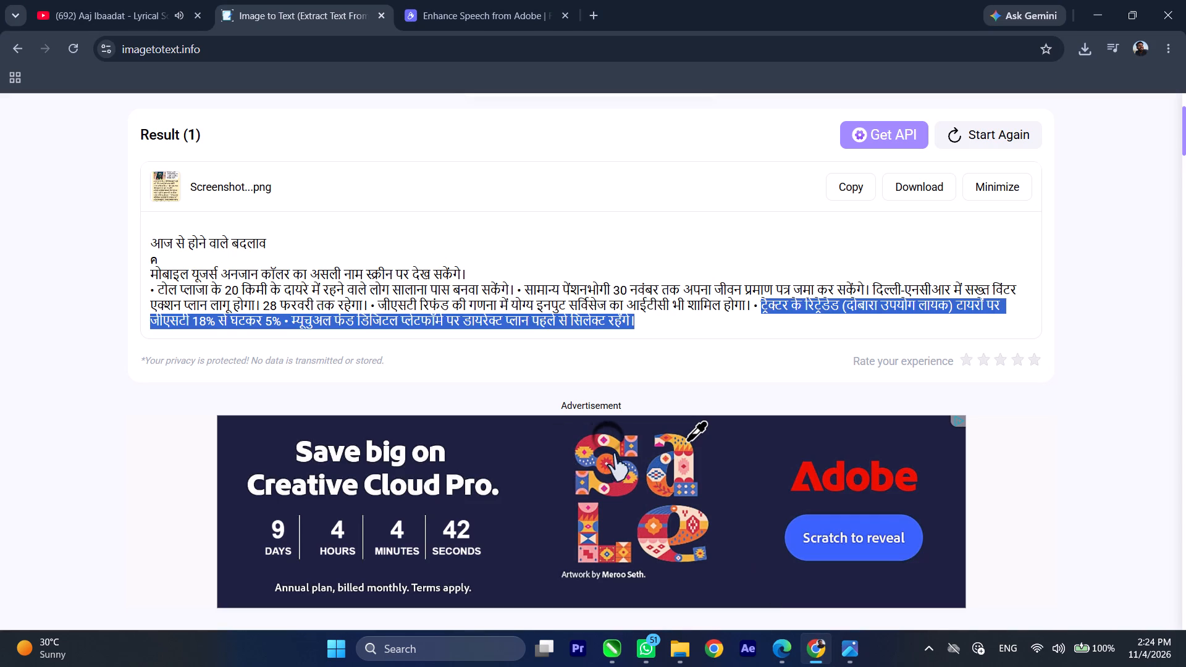
pyautogui.click(768, 309)
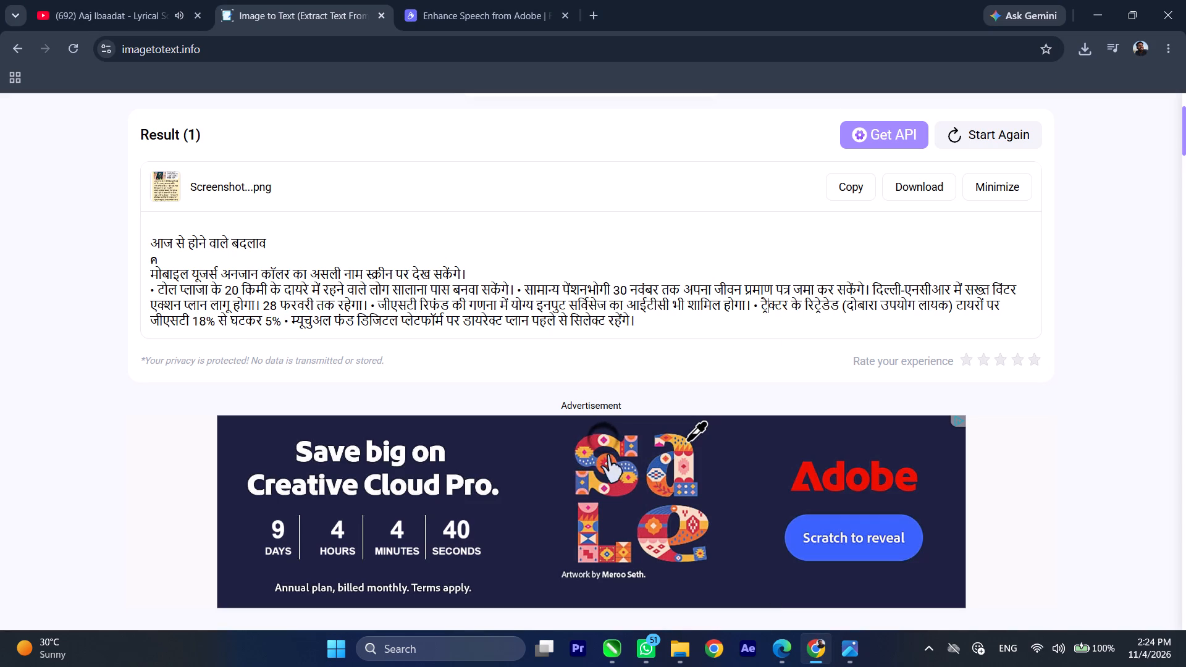
pyautogui.moveTo(761, 304); pyautogui.dragTo(301, 327)
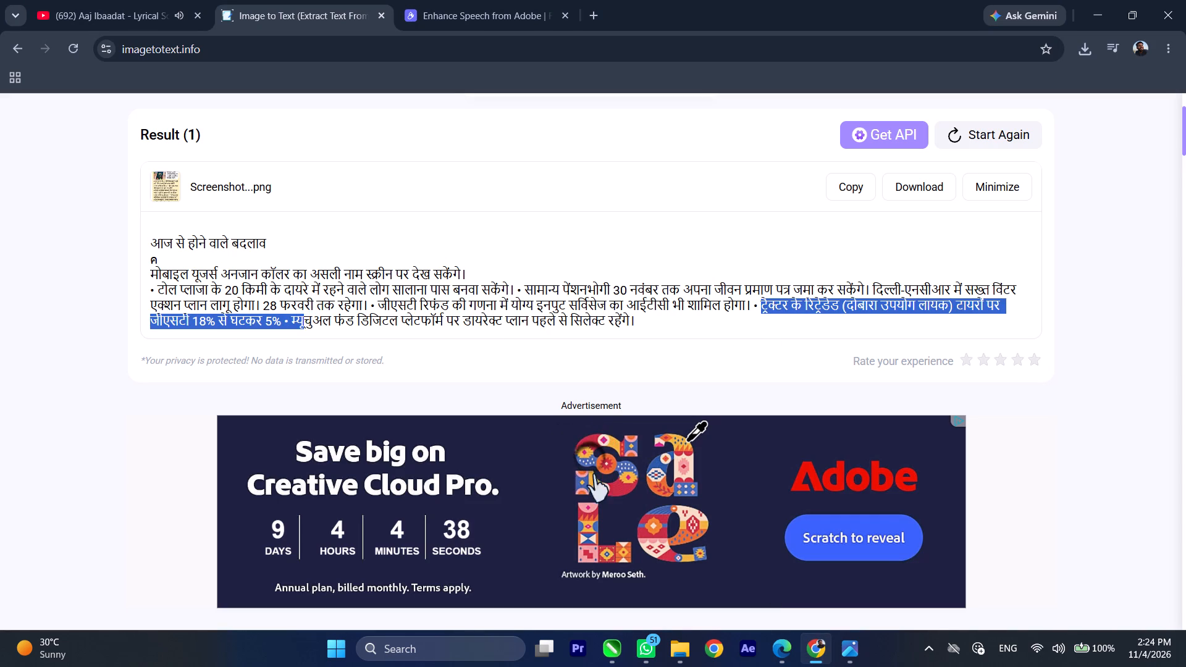
pyautogui.moveTo(301, 327); pyautogui.dragTo(282, 325)
pyautogui.hotkey('ctrl', 'c')
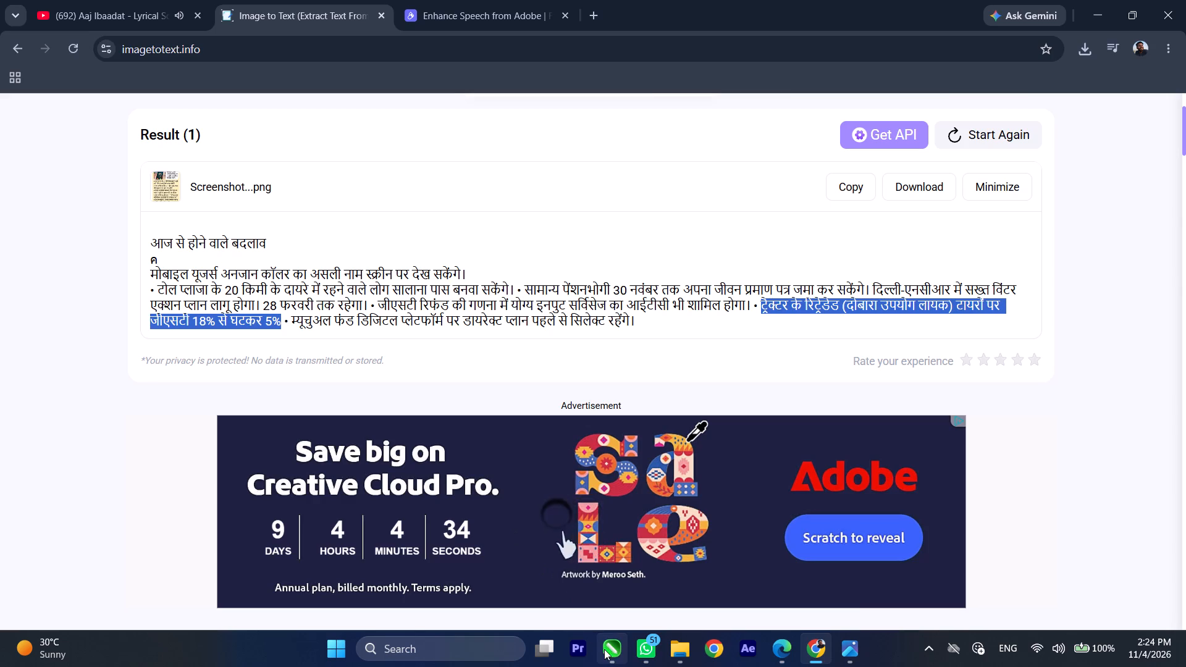
pyautogui.click(609, 650)
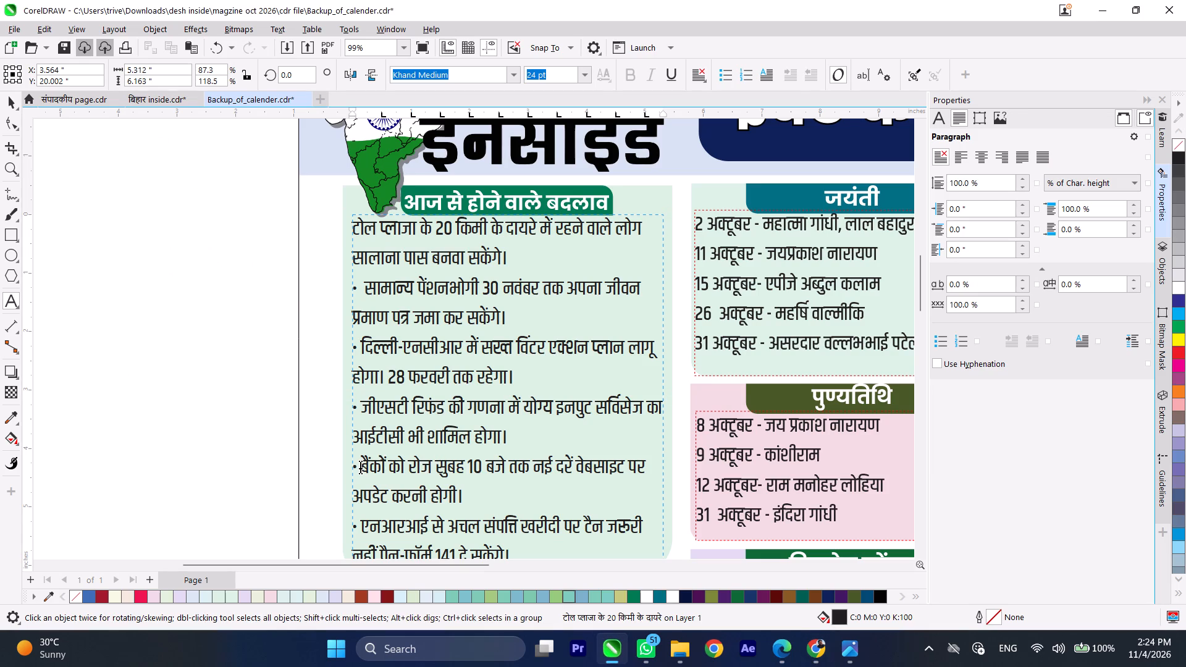
pyautogui.moveTo(360, 466); pyautogui.dragTo(456, 495)
pyautogui.hotkey('ctrl', 'v')
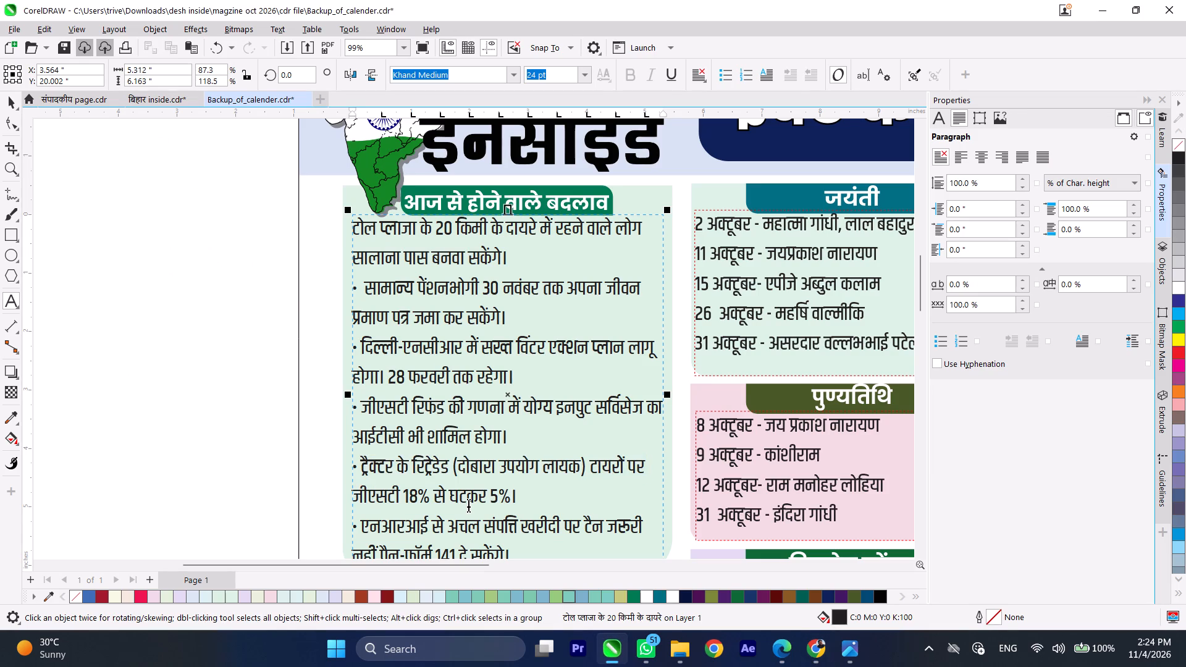
# Replace the एनआरआई bullet in CorelDRAW with the extracted "म्यूचुअल फंड डिजिटल प्लेटफॉर्म पर डायरेक्ट प्लान पहले से सिलेक्ट रहेंगे।" and remove the extra space before it.
pyautogui.scroll(-2, 513, 351)
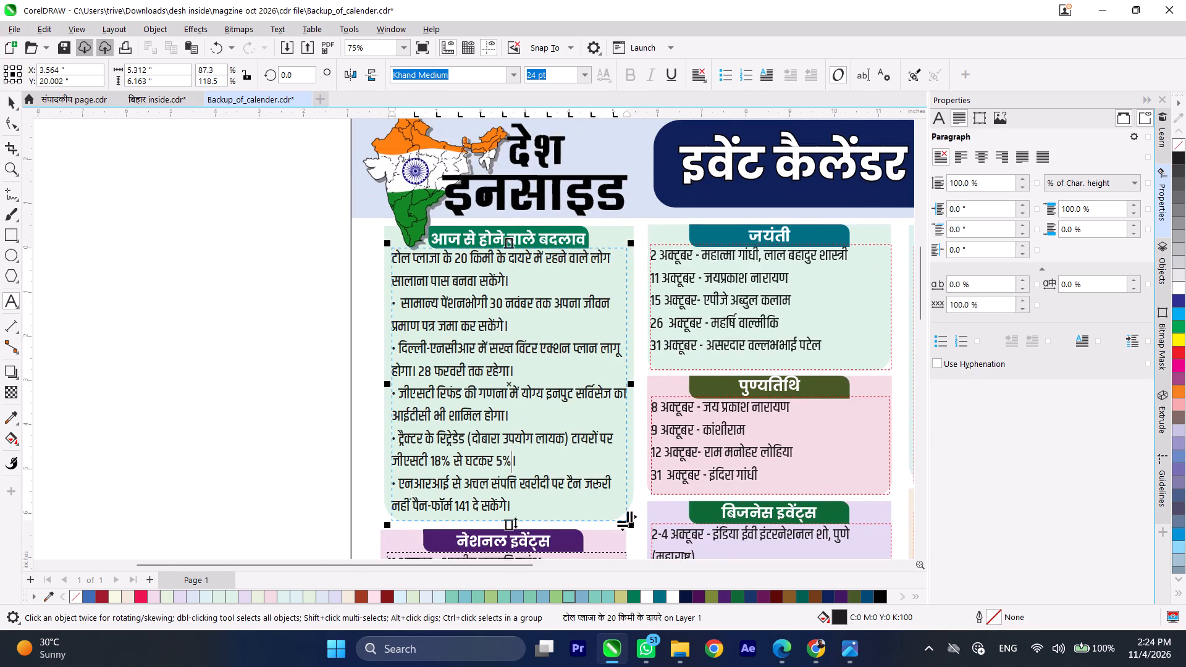
pyautogui.scroll(1, 515, 523)
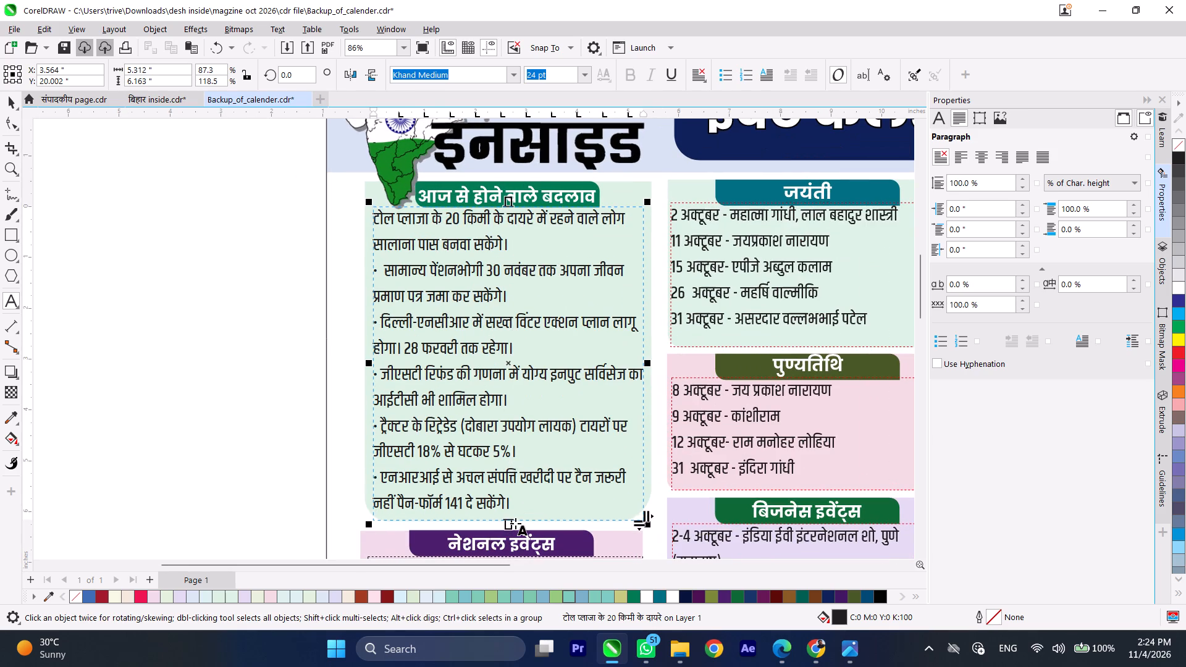
pyautogui.click(848, 653)
pyautogui.click(848, 653)
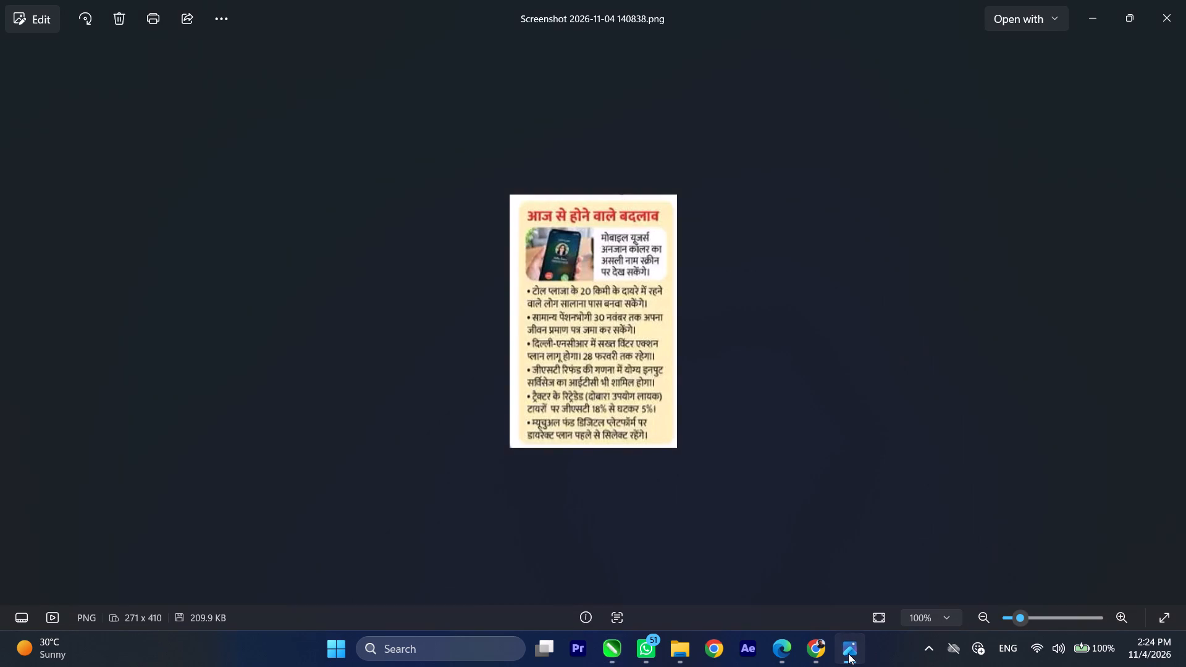
pyautogui.click(815, 657)
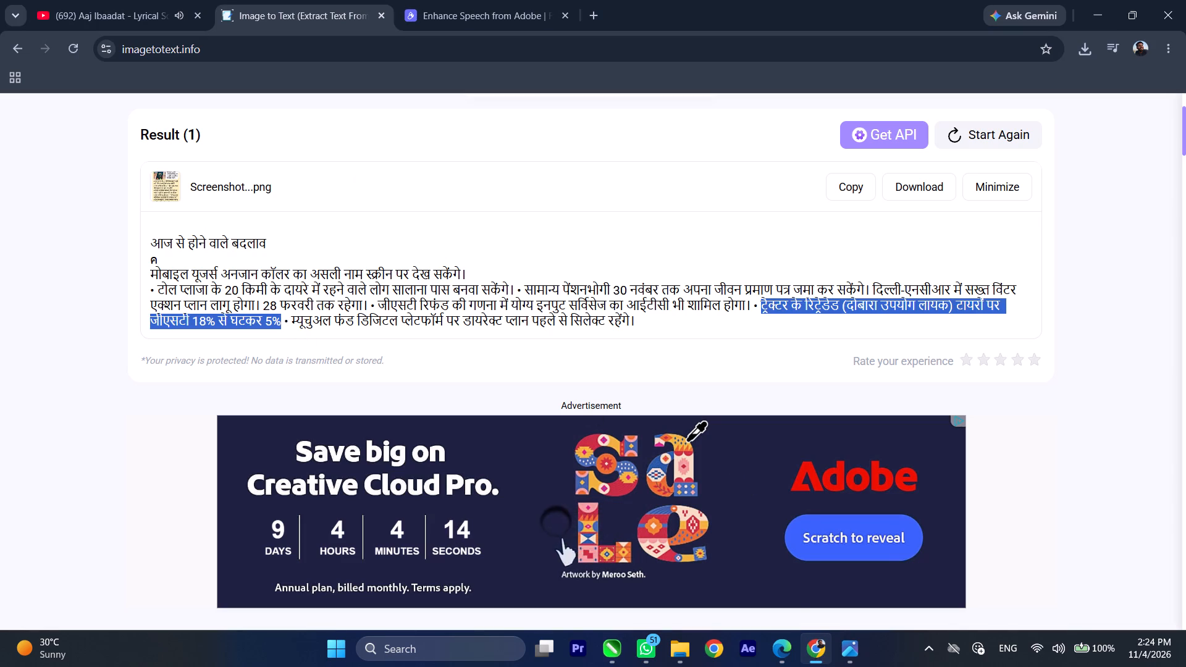
pyautogui.moveTo(290, 319); pyautogui.dragTo(636, 324)
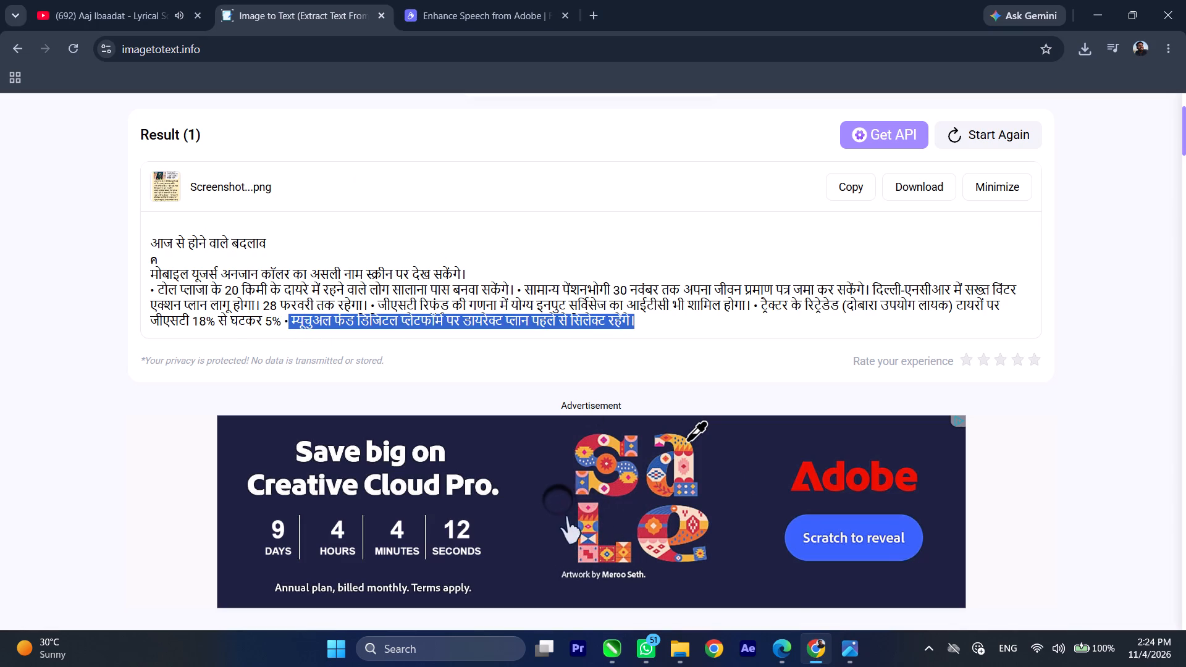
pyautogui.hotkey('ctrl', 'c')
pyautogui.click(616, 650)
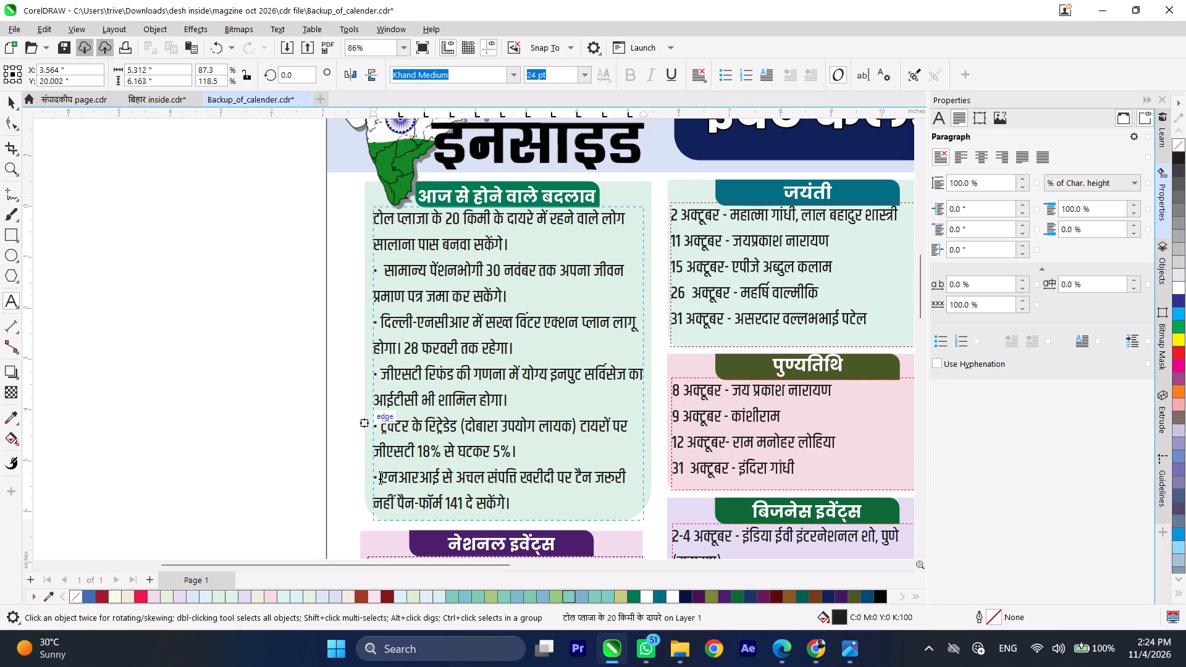
pyautogui.moveTo(380, 476); pyautogui.dragTo(516, 508)
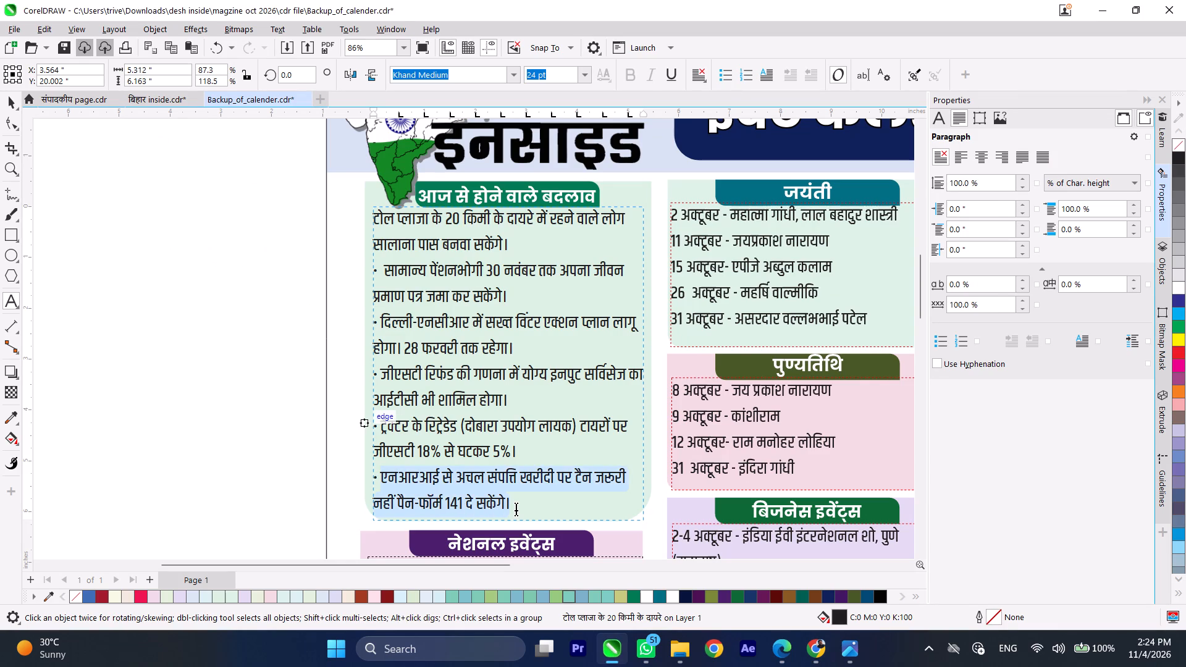
pyautogui.hotkey('ctrl', 'v')
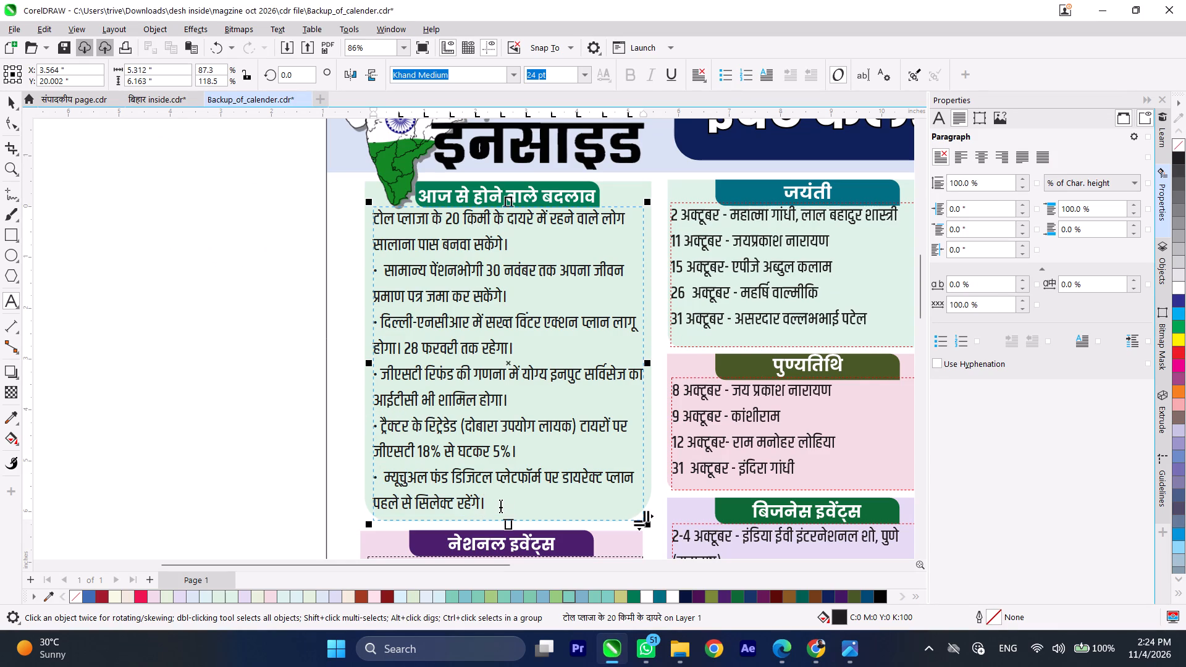
pyautogui.click(381, 479)
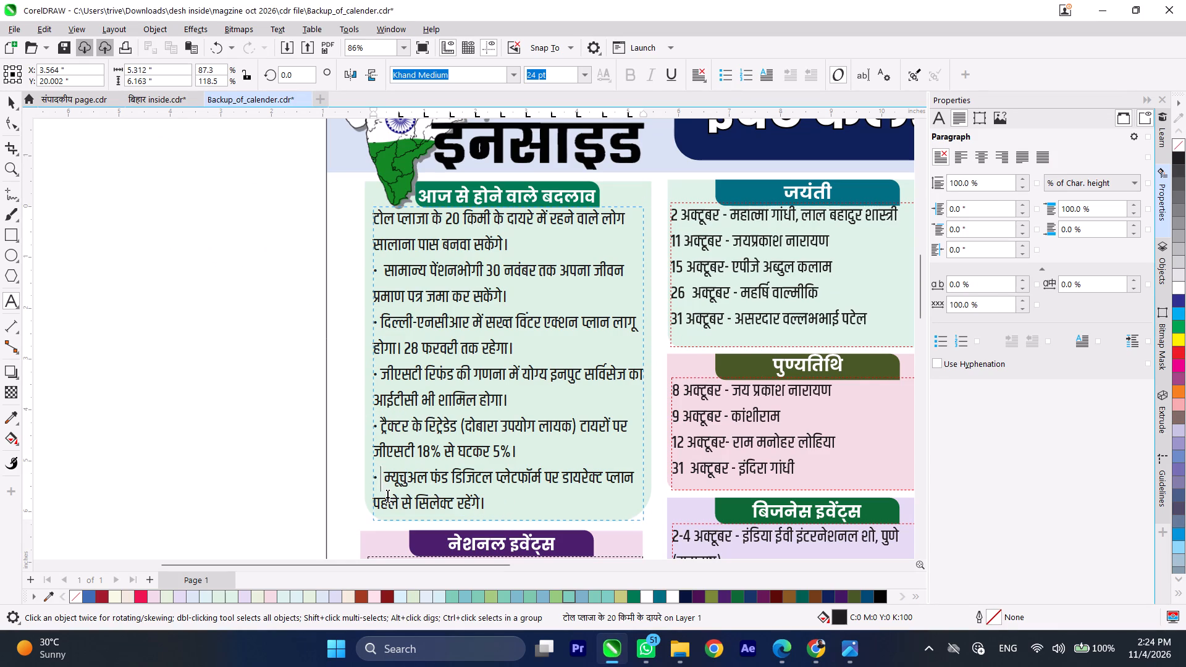
pyautogui.click(384, 475)
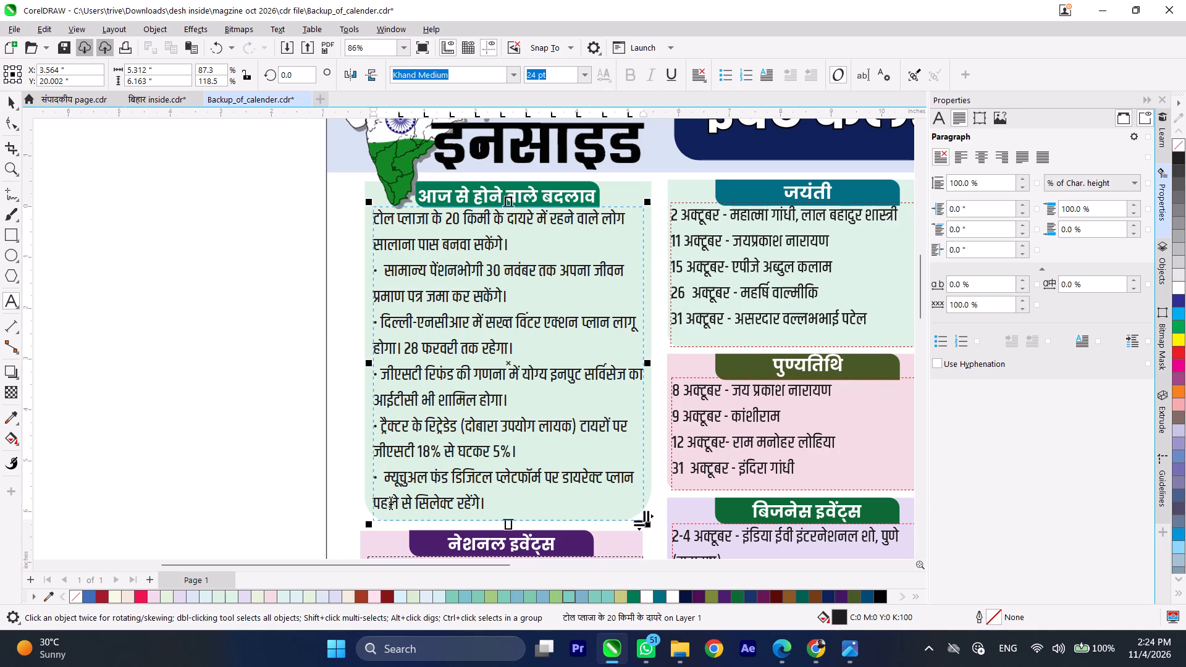
pyautogui.press('BackSpace')
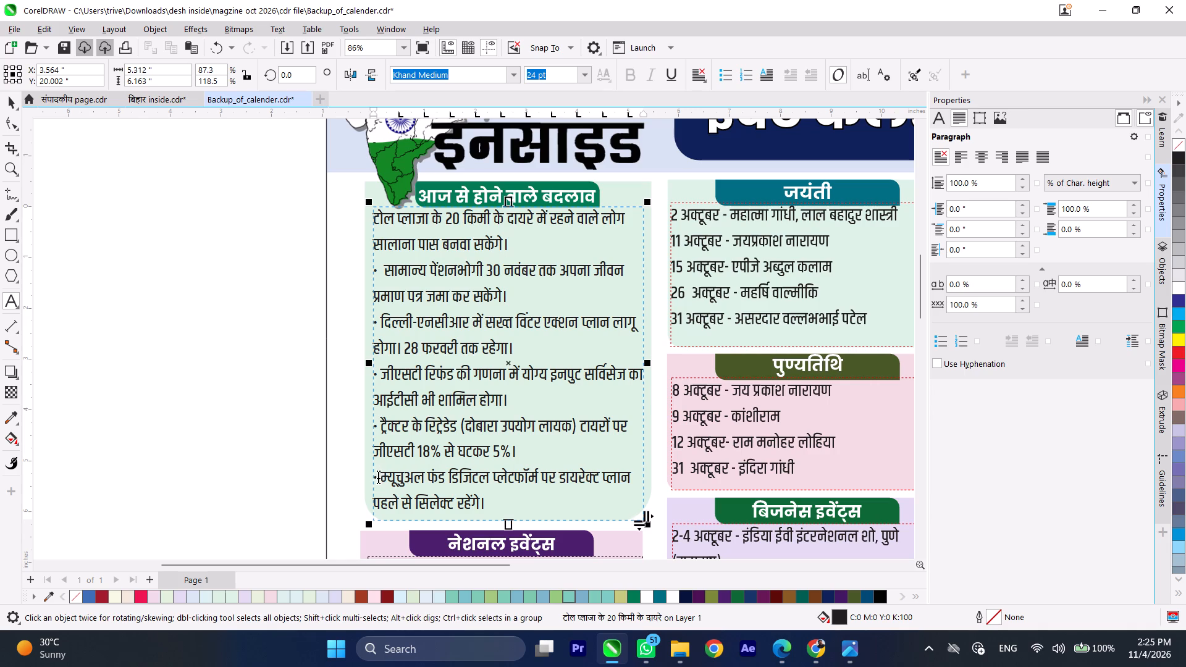
# Copy the bullet mark from the म्यूचुअल फंड item to the start of the टोल प्लाजा sentence.
pyautogui.click(377, 475)
pyautogui.hotkey('ctrl', 'c')
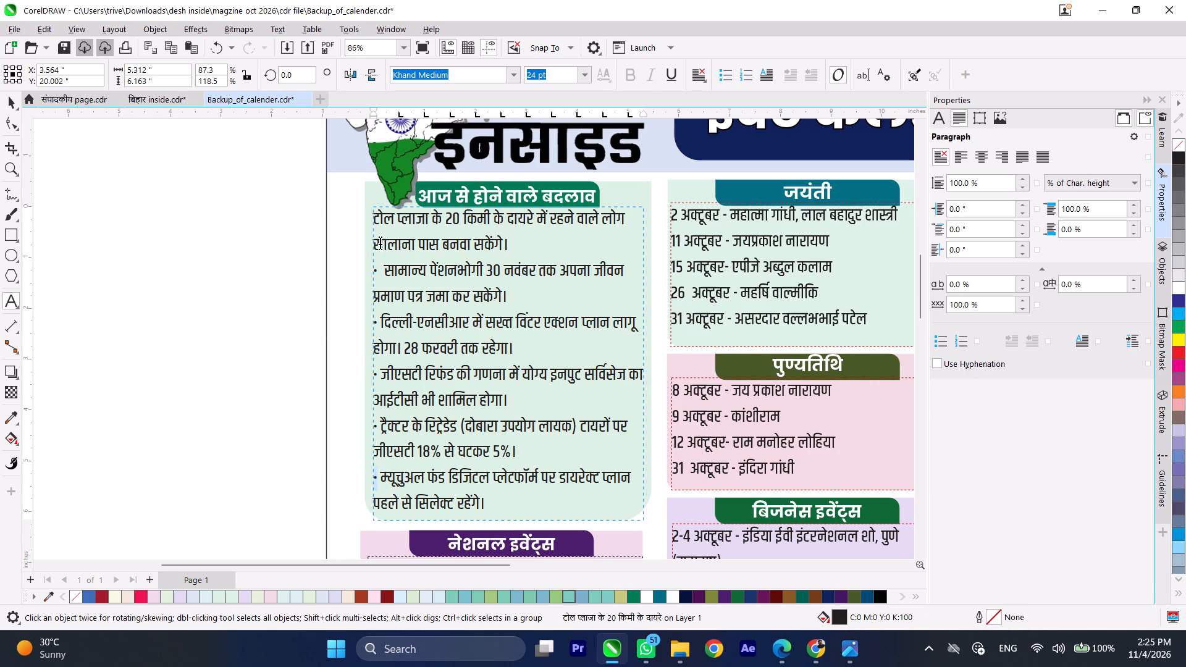
pyautogui.click(375, 217)
pyautogui.hotkey('ctrl', 'v')
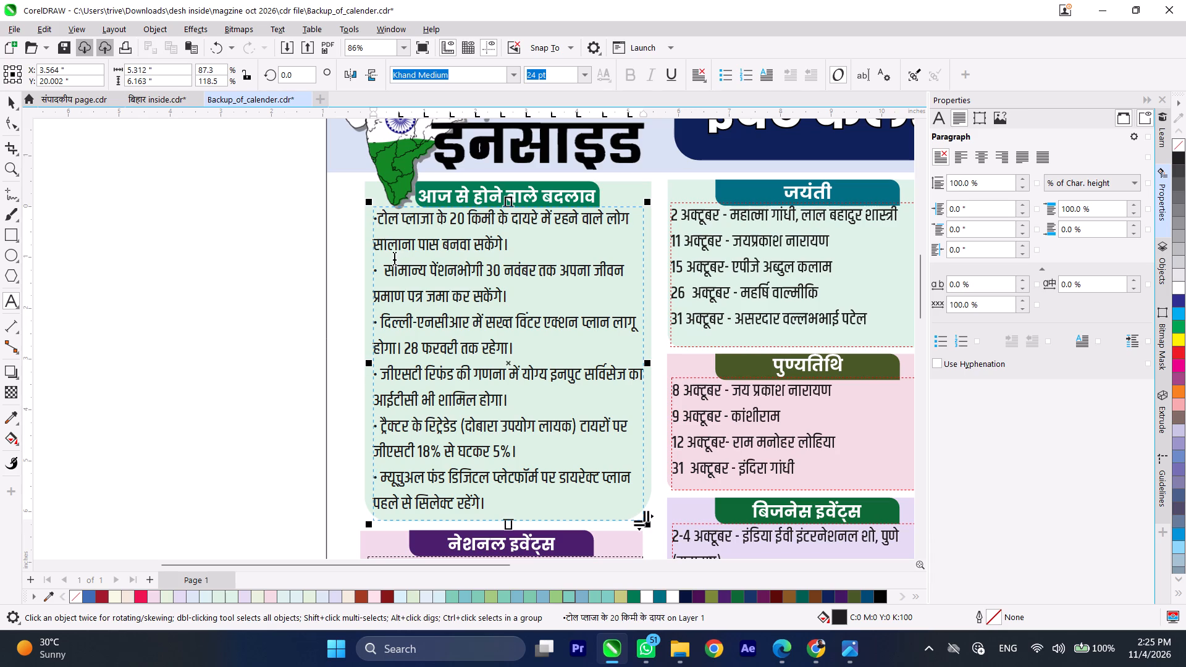
# Break the टोल प्लाजा bullet before "सालाना" and indent its second line with two spaces.
pyautogui.click(376, 246)
pyautogui.press('space')
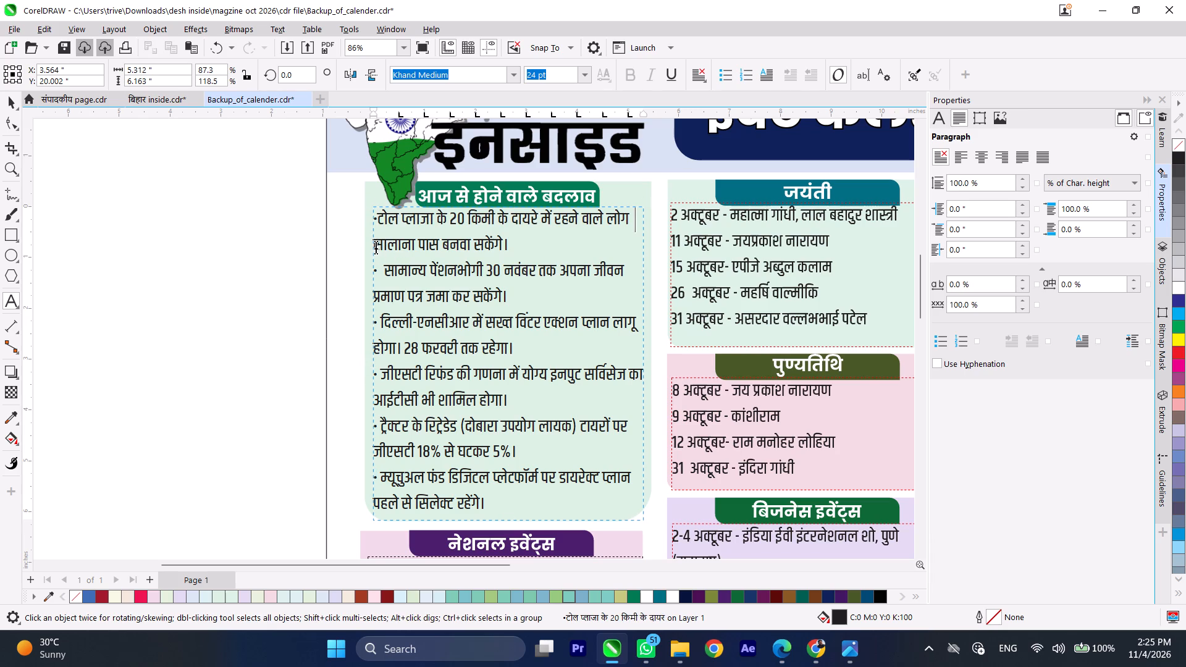
pyautogui.press('BackSpace')
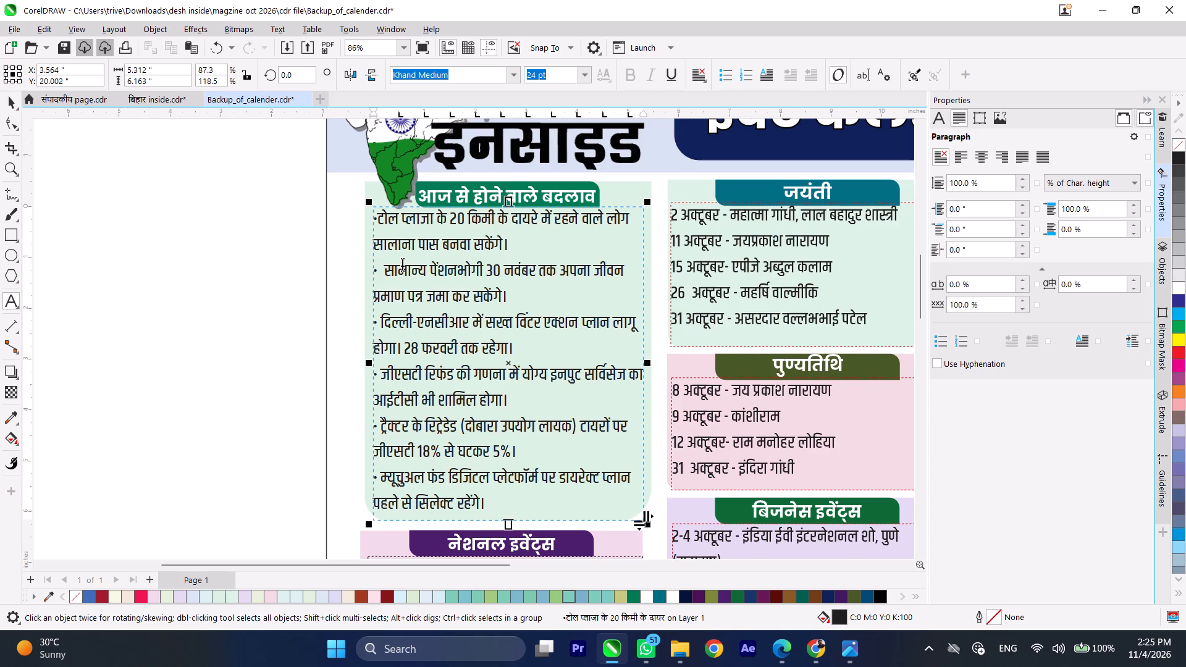
pyautogui.press('Return')
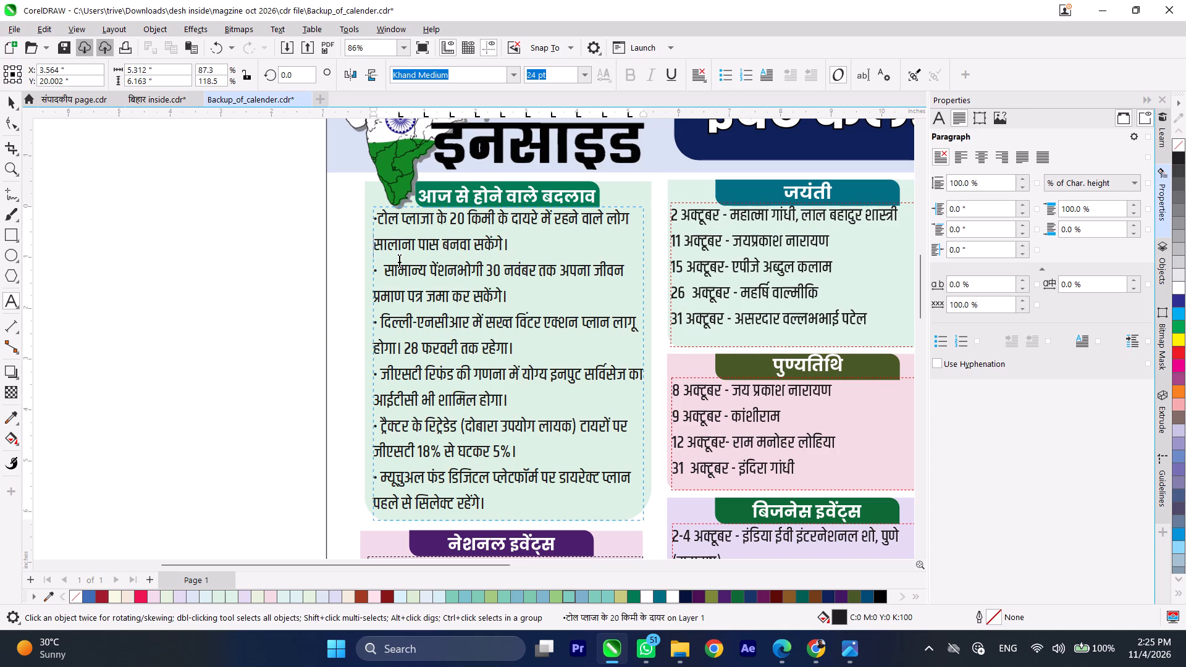
pyautogui.press('space')
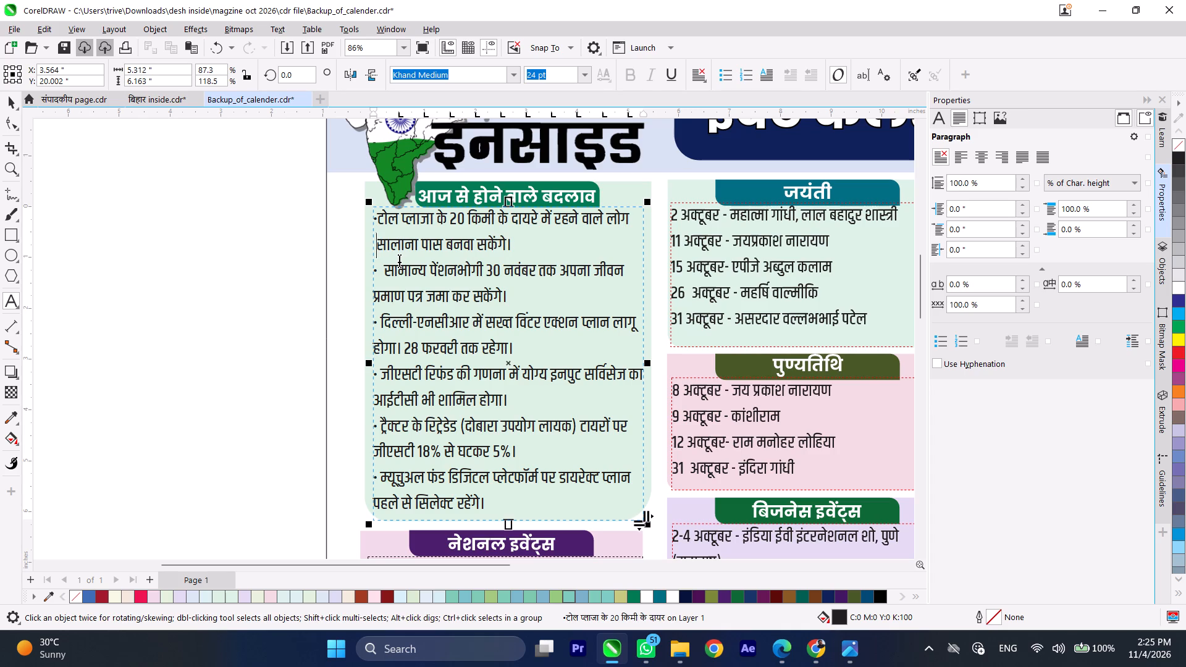
pyautogui.press('space')
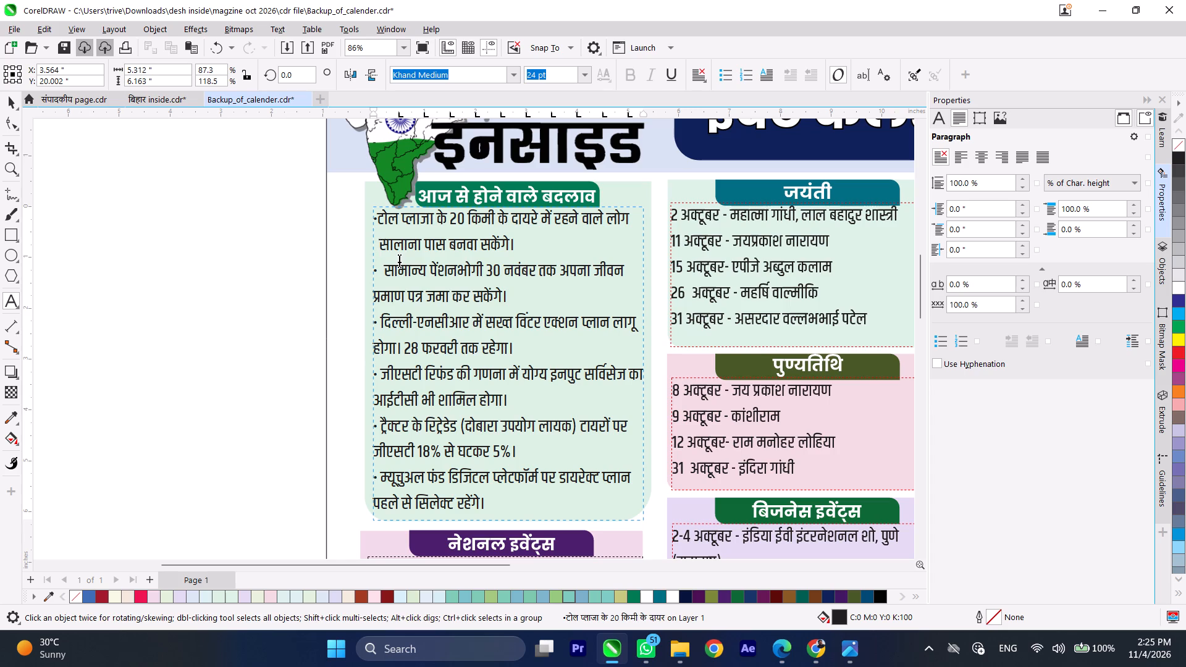
# Break the सामान्य पेंशनभोगी bullet before "प्रमाण पत्र" and indent its second line with four spaces.
pyautogui.click(374, 295)
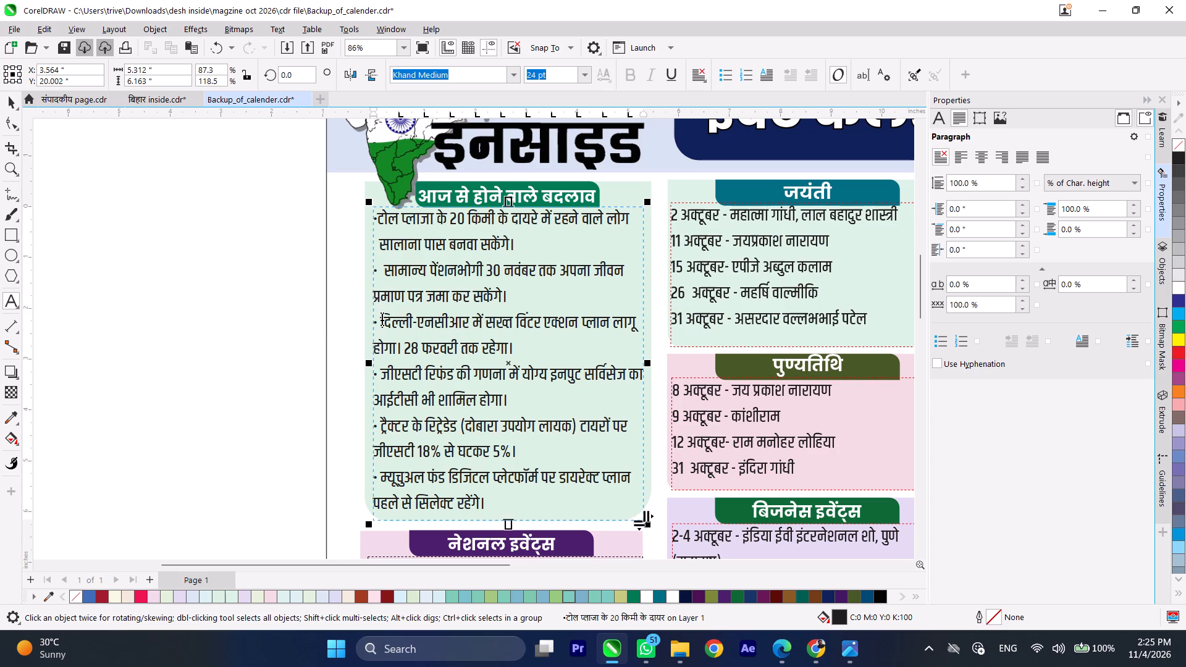
pyautogui.press('Left')
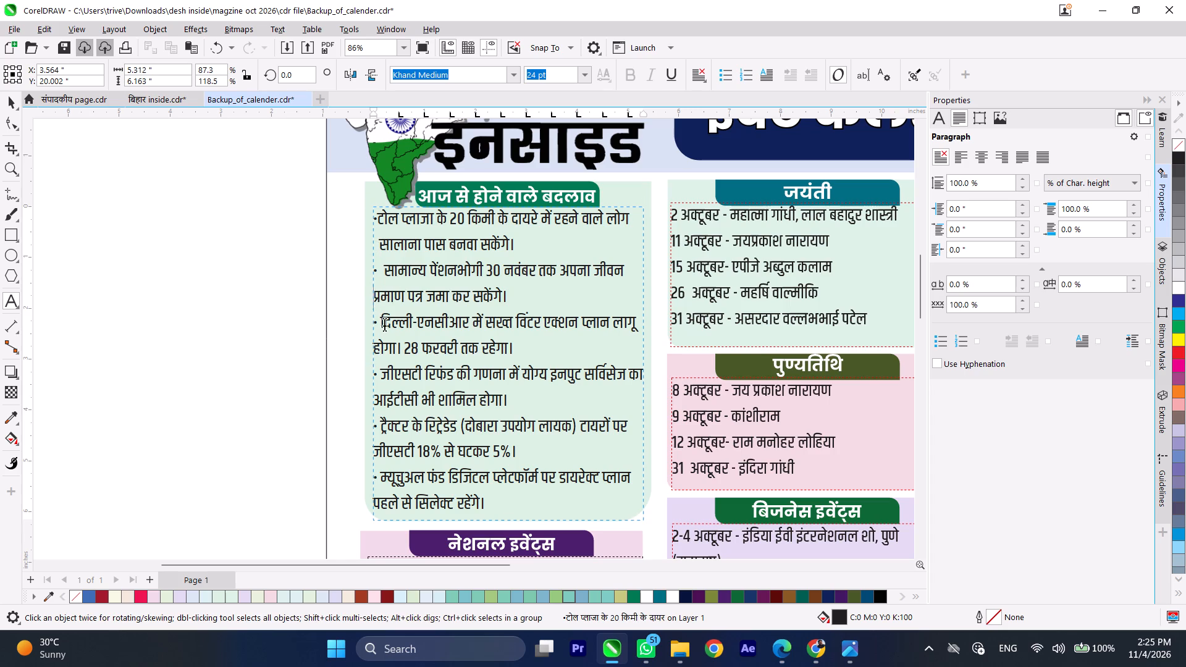
pyautogui.press('Return')
pyautogui.press('space')
pyautogui.press('space')
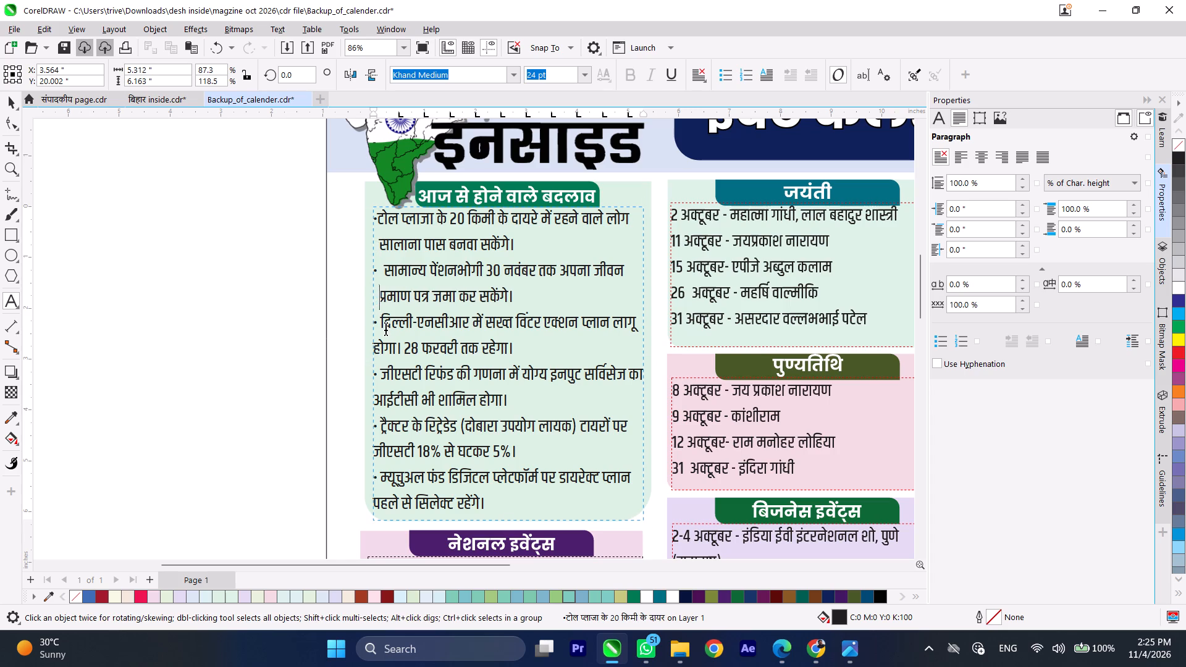
pyautogui.press('space')
pyautogui.press('space')
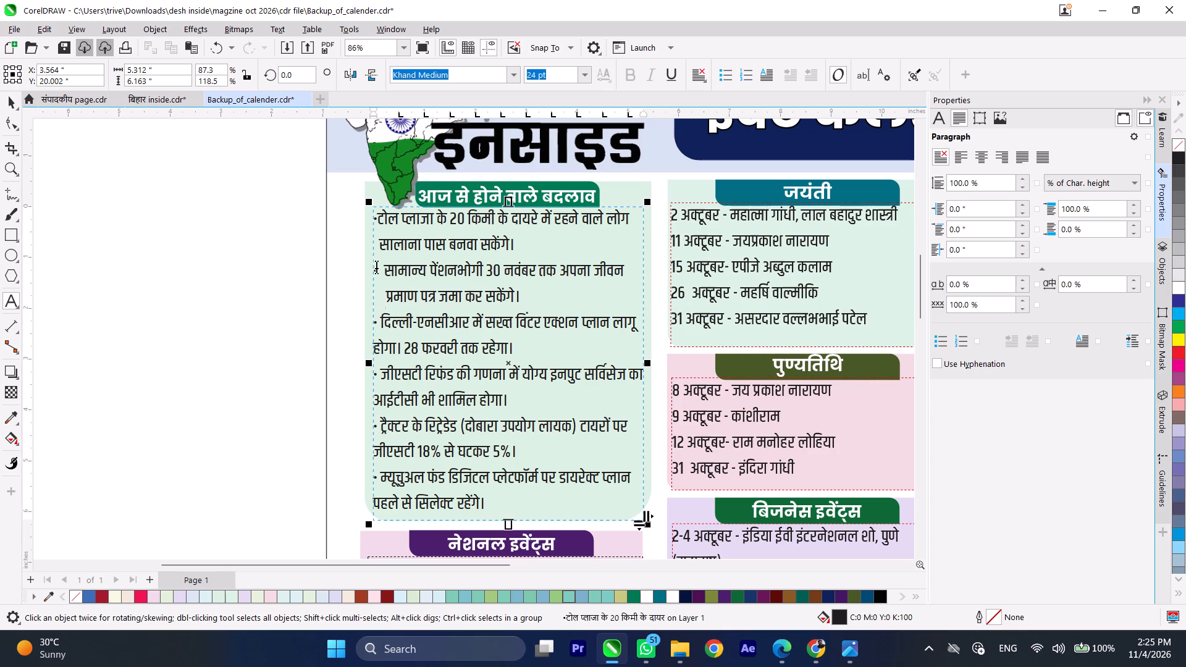
# Align the टोल प्लाजा item with the pensioner item by adding two spaces after its bullet mark and two more before "सालाना".
pyautogui.click(381, 242)
pyautogui.click(379, 214)
pyautogui.press('space')
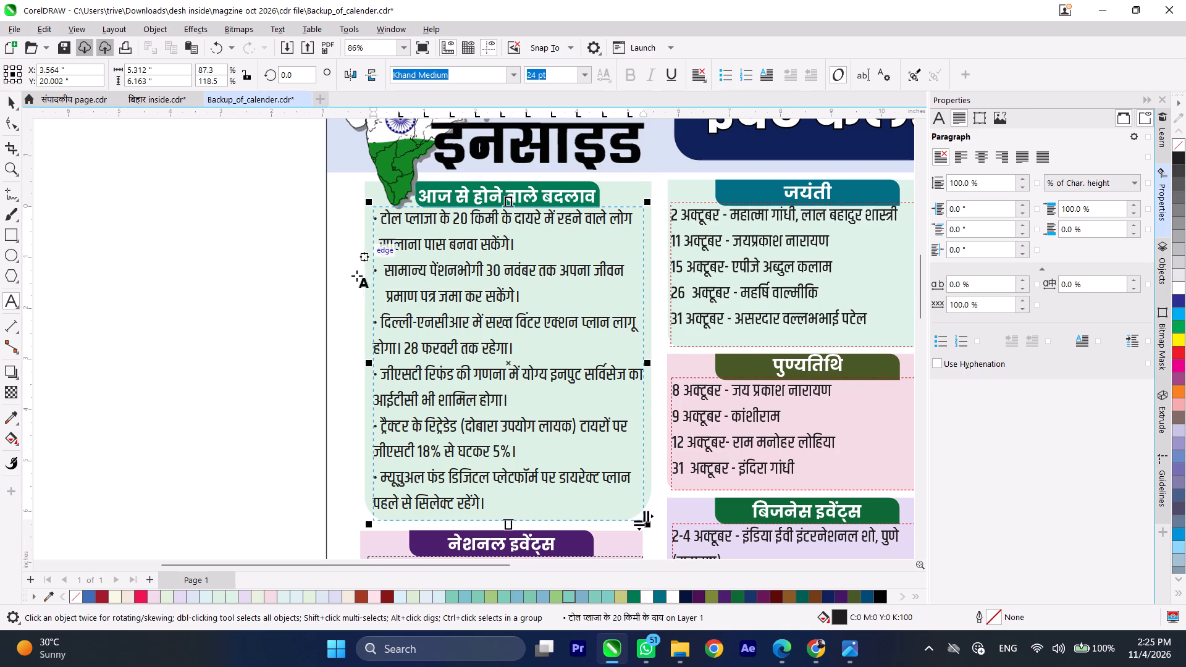
pyautogui.press('space')
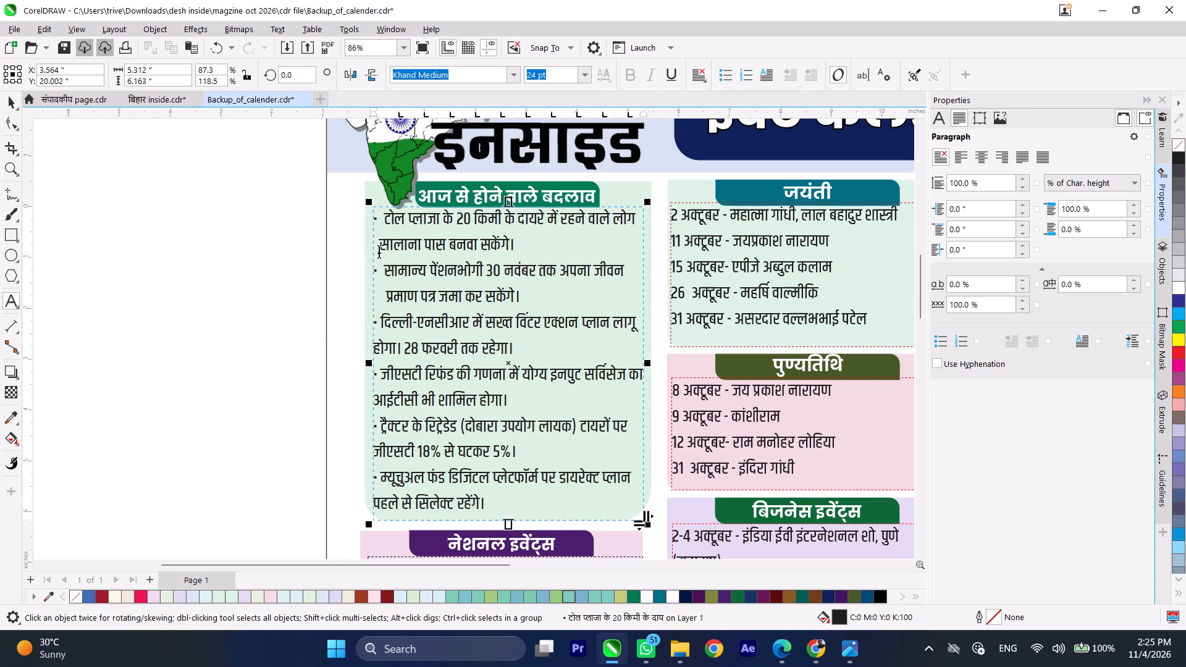
pyautogui.click(381, 244)
pyautogui.press('space')
pyautogui.press('space')
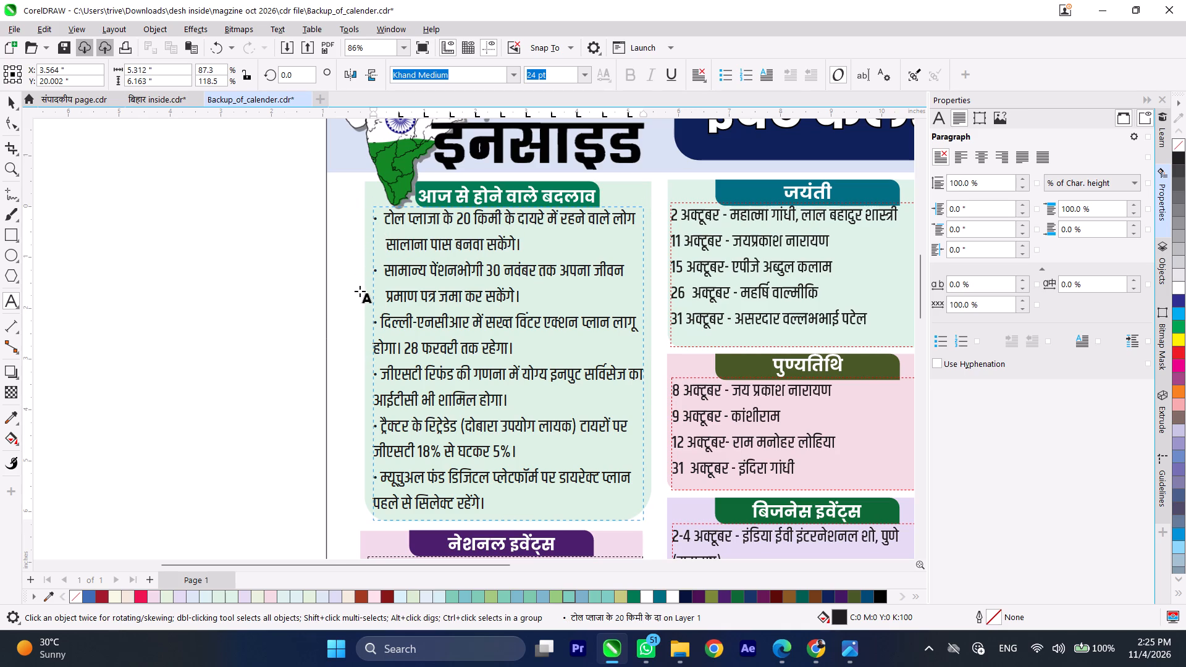
# In the दिल्ली-एनसीआर item, add a space after the bullet mark, break before "होगा।" and indent that line with four spaces.
pyautogui.click(382, 318)
pyautogui.press('space')
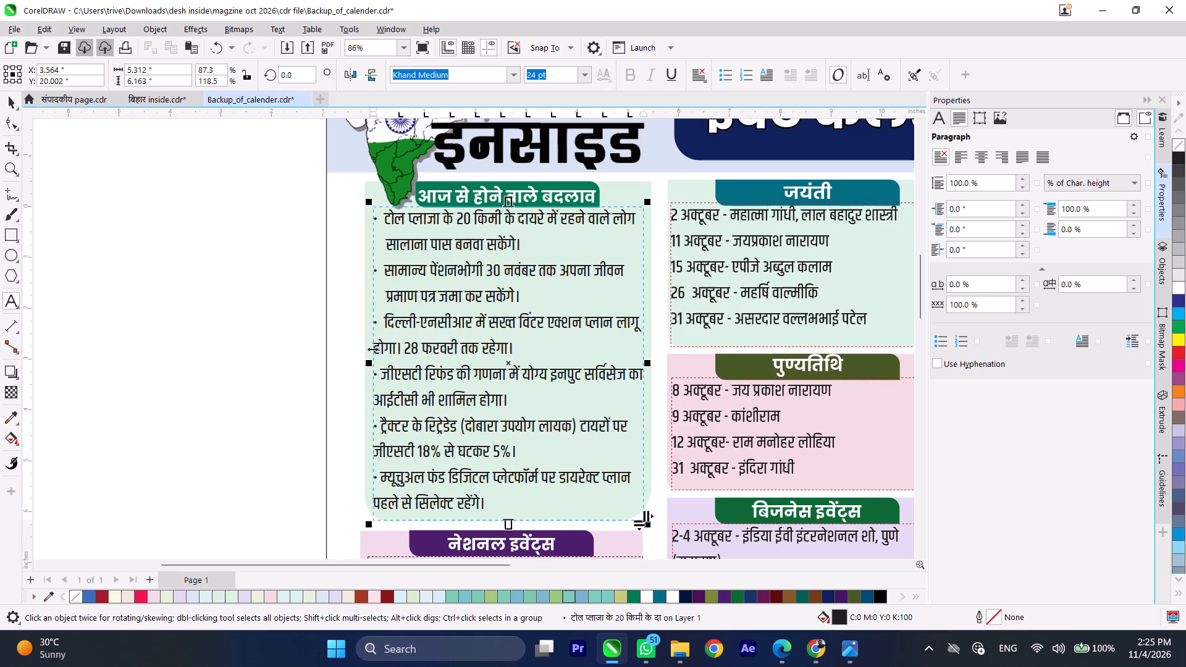
pyautogui.click(375, 347)
pyautogui.press('Return')
pyautogui.press('space')
pyautogui.press('space')
pyautogui.press('space')
pyautogui.press('space')
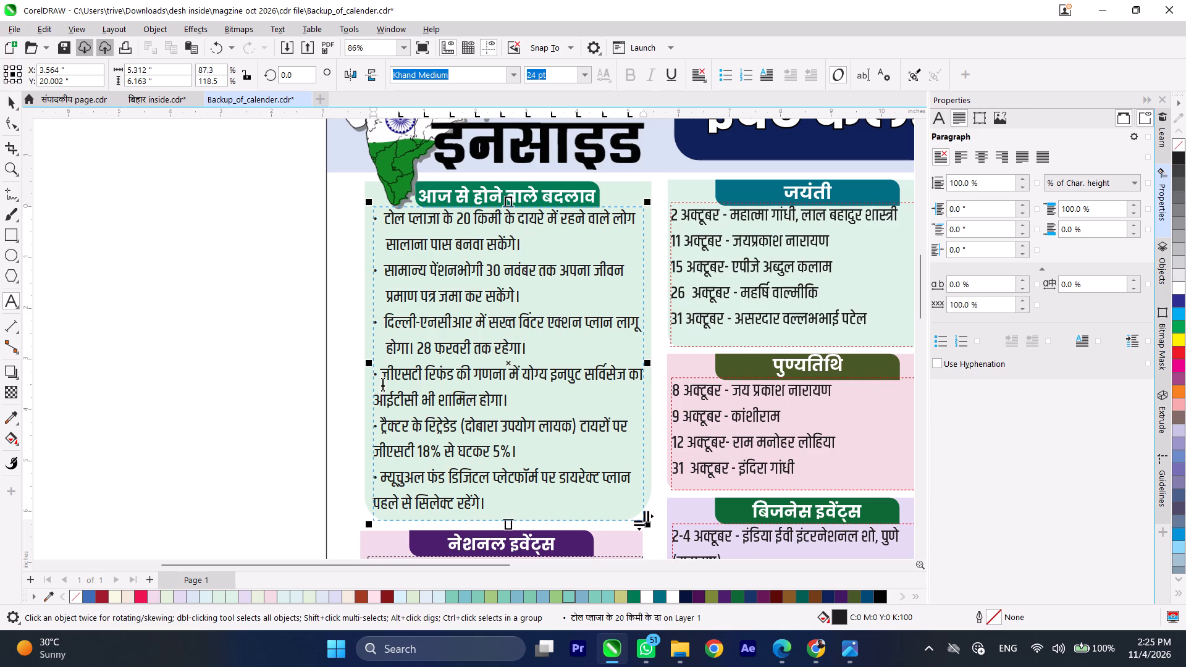
# In the जीएसटी रिफंड item, add a space after the bullet mark, break before "का आईटीसी" and indent that line with four spaces.
pyautogui.click(382, 374)
pyautogui.press('space')
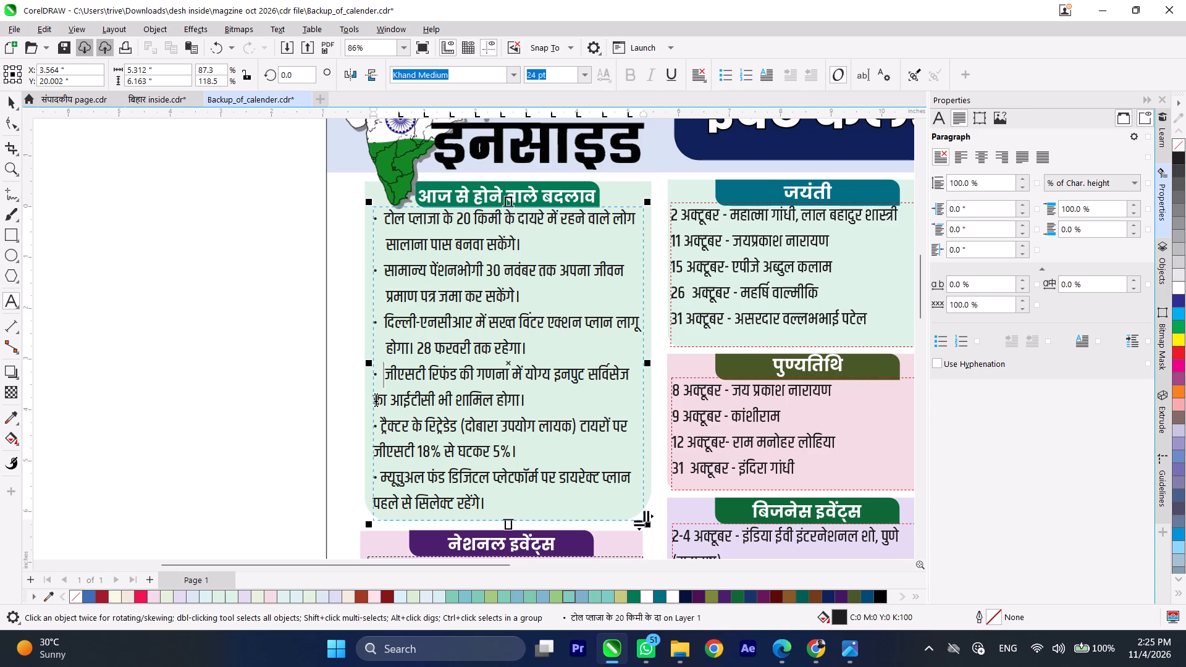
pyautogui.click(376, 398)
pyautogui.press('Return')
pyautogui.press('space')
pyautogui.press('space')
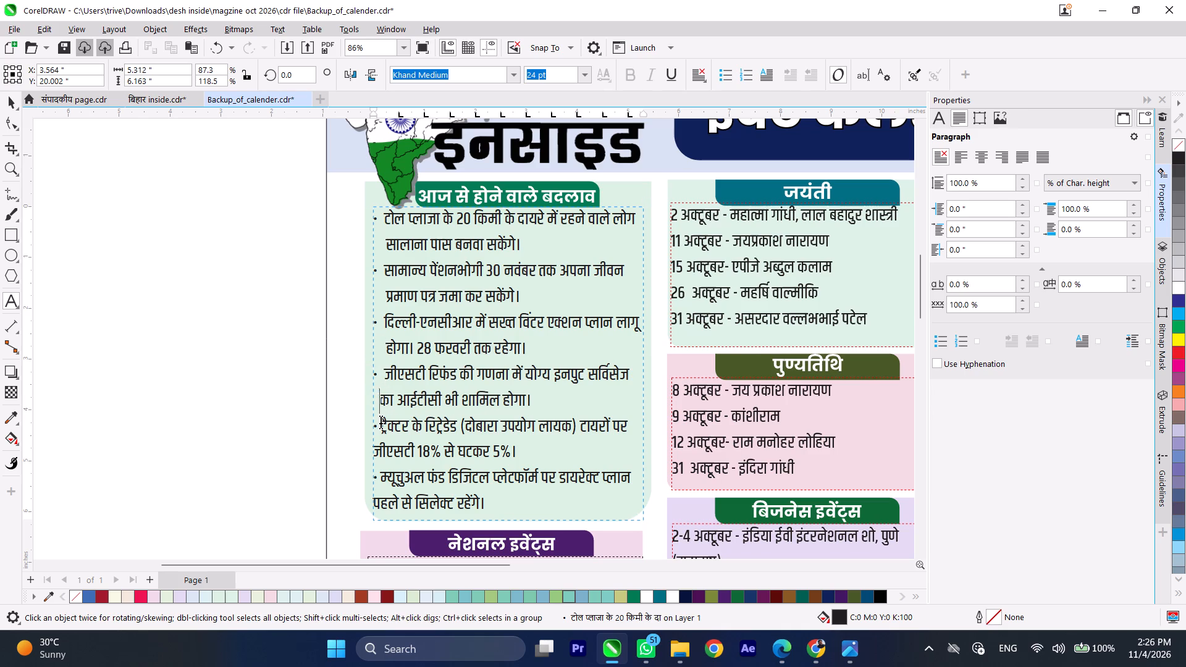
pyautogui.press('space')
pyautogui.press('space')
# In the ट्रैक्टर item, add a space after the bullet mark, break before "जीएसटी 18%" and indent that line with three spaces.
pyautogui.click(380, 421)
pyautogui.press('space')
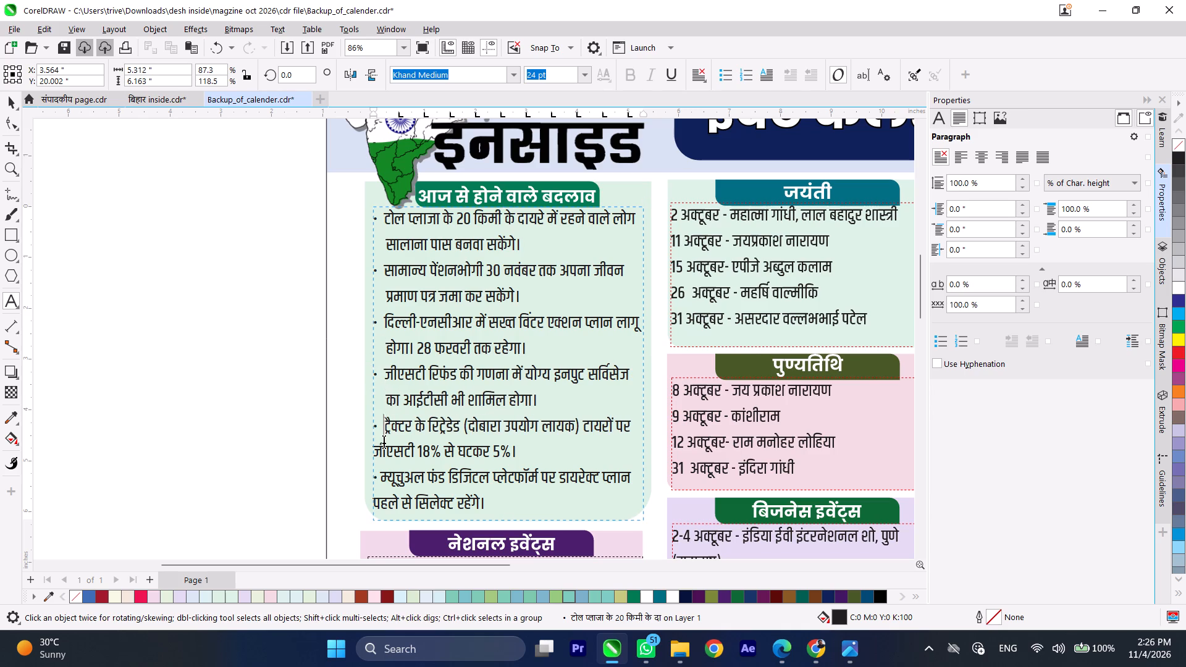
pyautogui.click(376, 450)
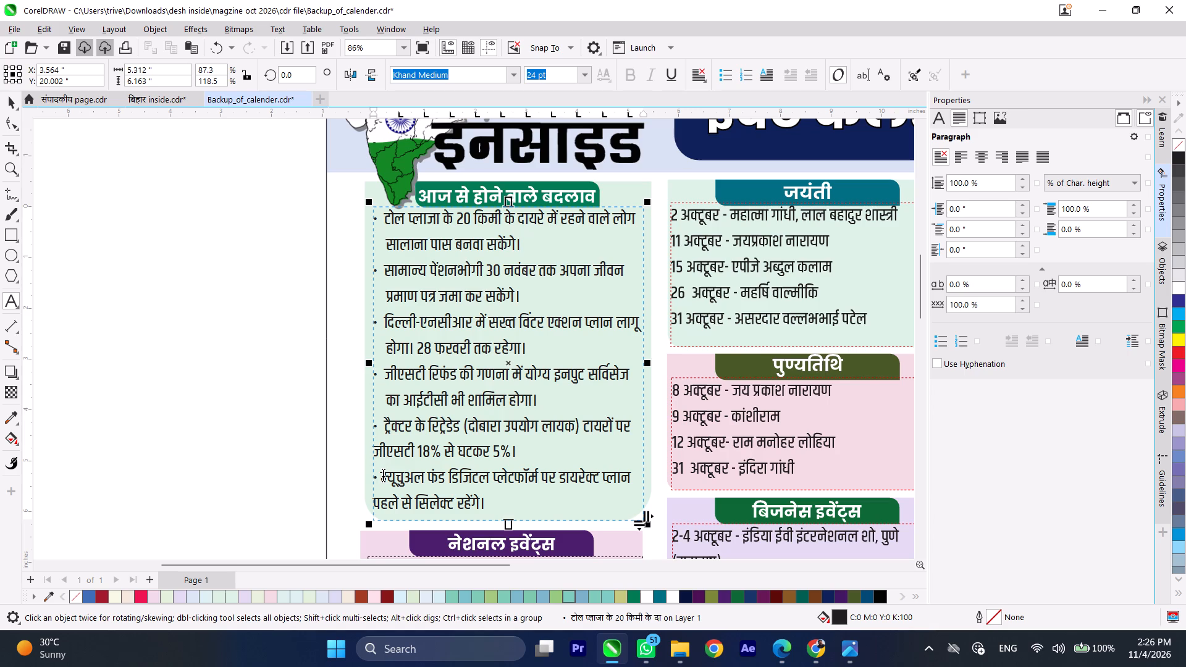
pyautogui.press('Return')
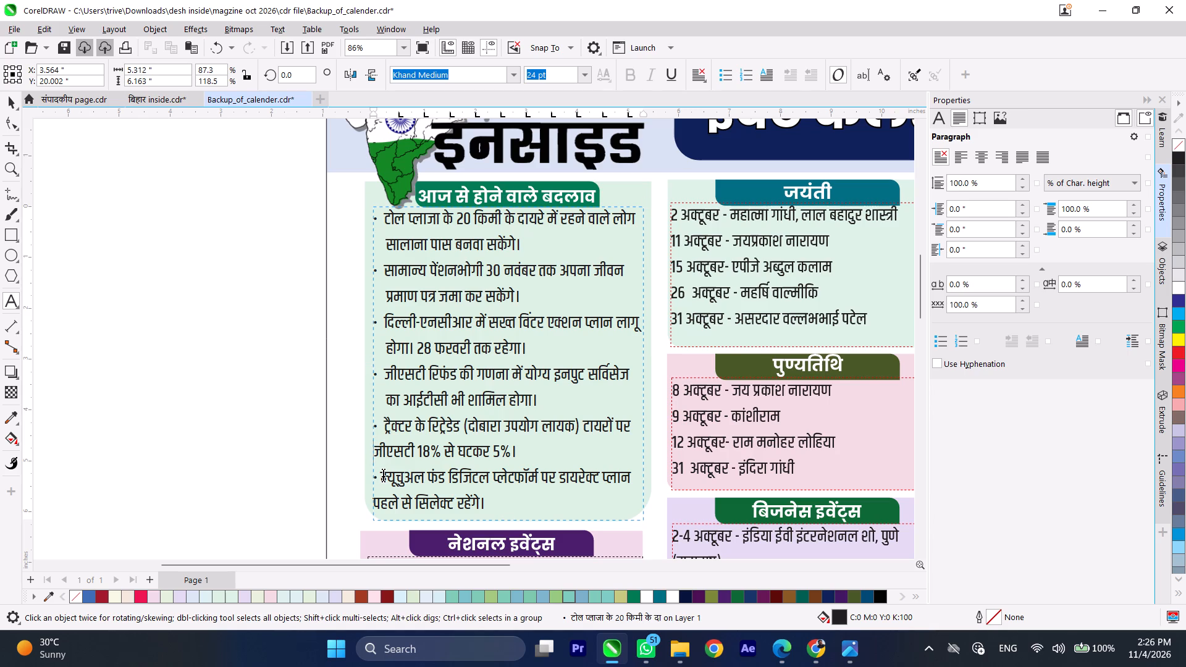
pyautogui.press('space')
pyautogui.press('space')
pyautogui.press('space')
# In the म्यूचुअल फंड item, add a space after the bullet mark, break before "पहले", indent that line with three spaces, and finish text editing.
pyautogui.click(381, 474)
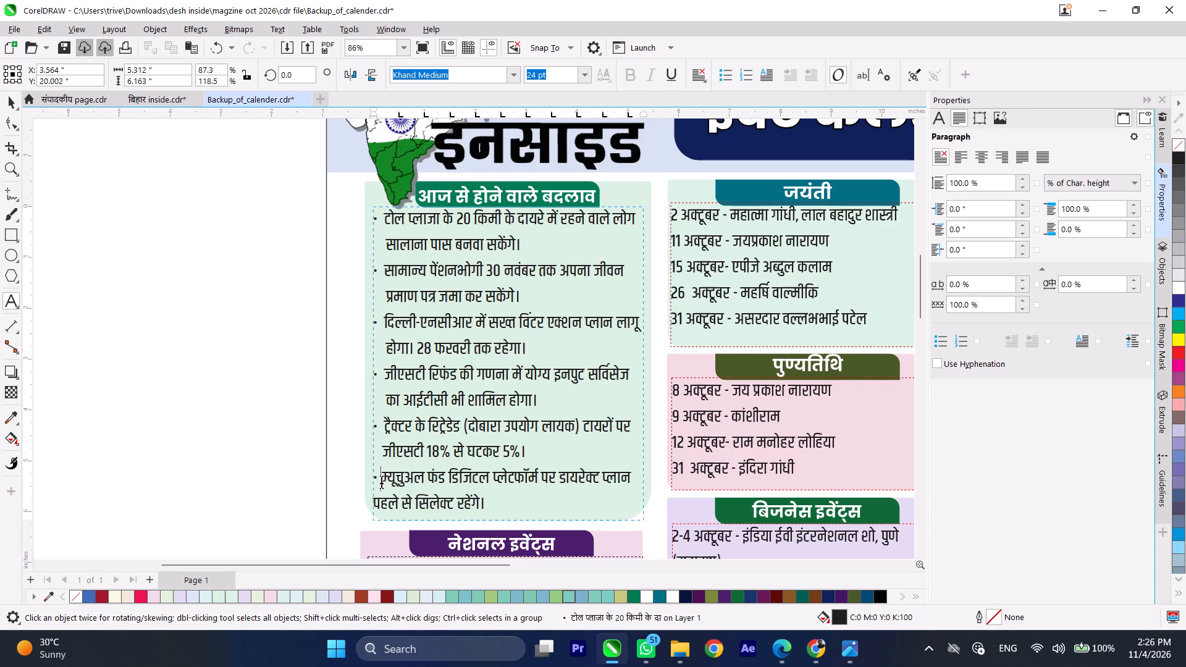
pyautogui.press('space')
pyautogui.click(375, 502)
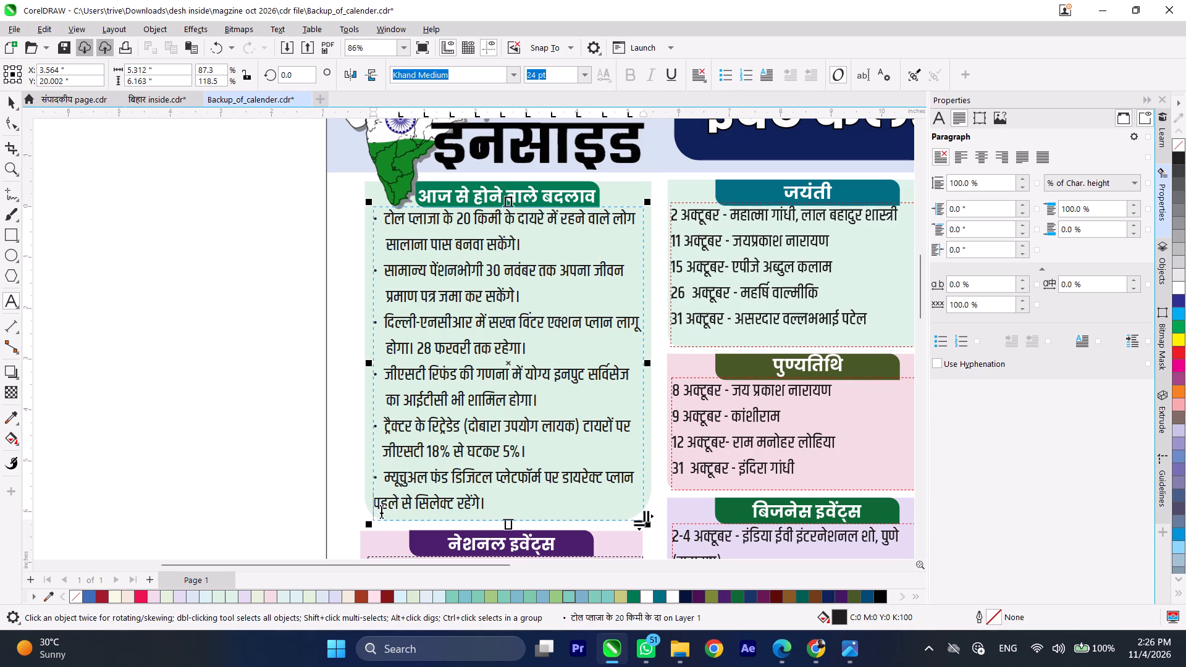
pyautogui.press('Return')
pyautogui.press('space')
pyautogui.press('space')
pyautogui.press('space')
pyautogui.press('space')
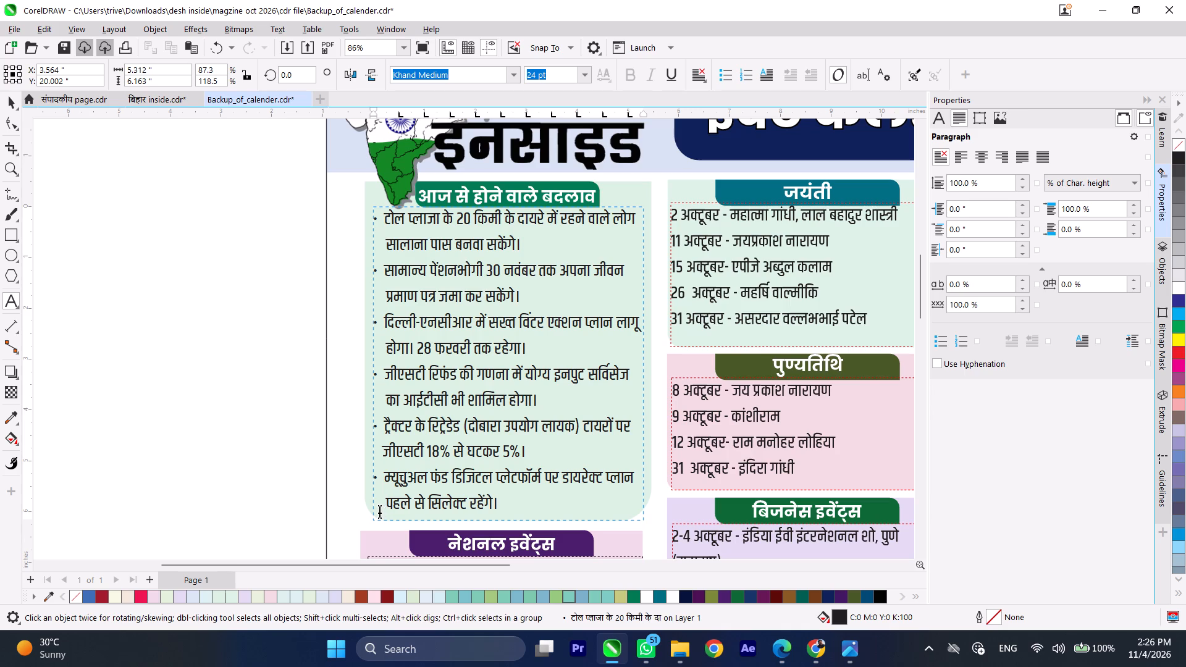
pyautogui.press('BackSpace')
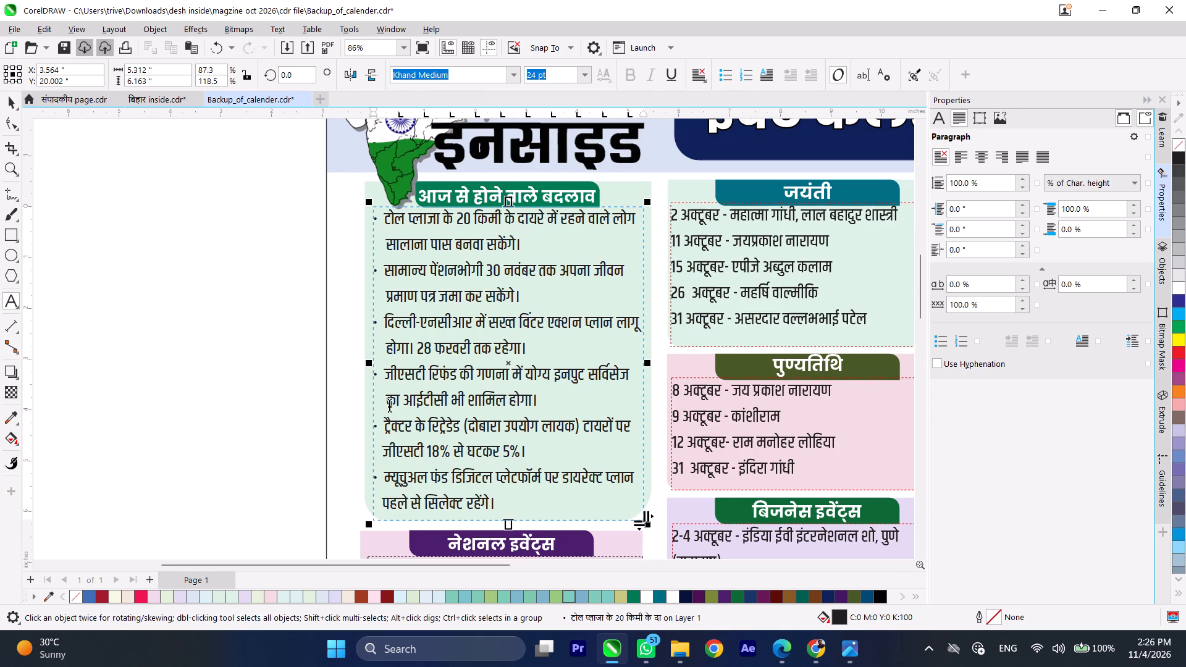
pyautogui.scroll(-1, 392, 372)
pyautogui.scroll(-5, 453, 262)
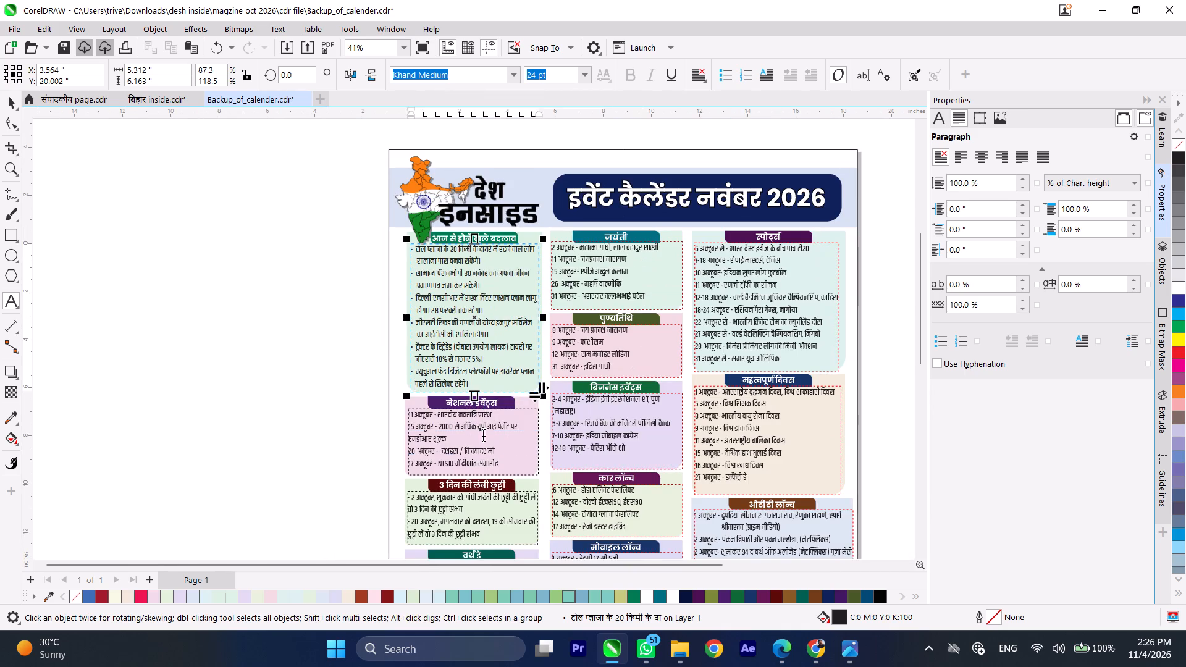
pyautogui.scroll(3, 489, 460)
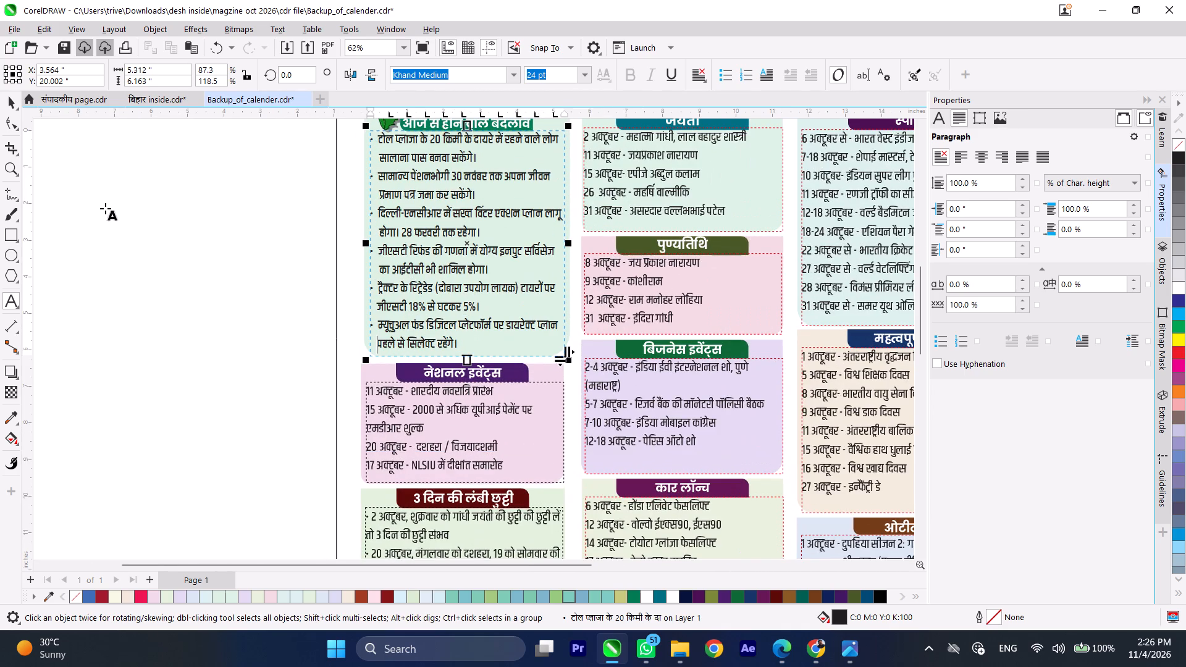
pyautogui.click(14, 104)
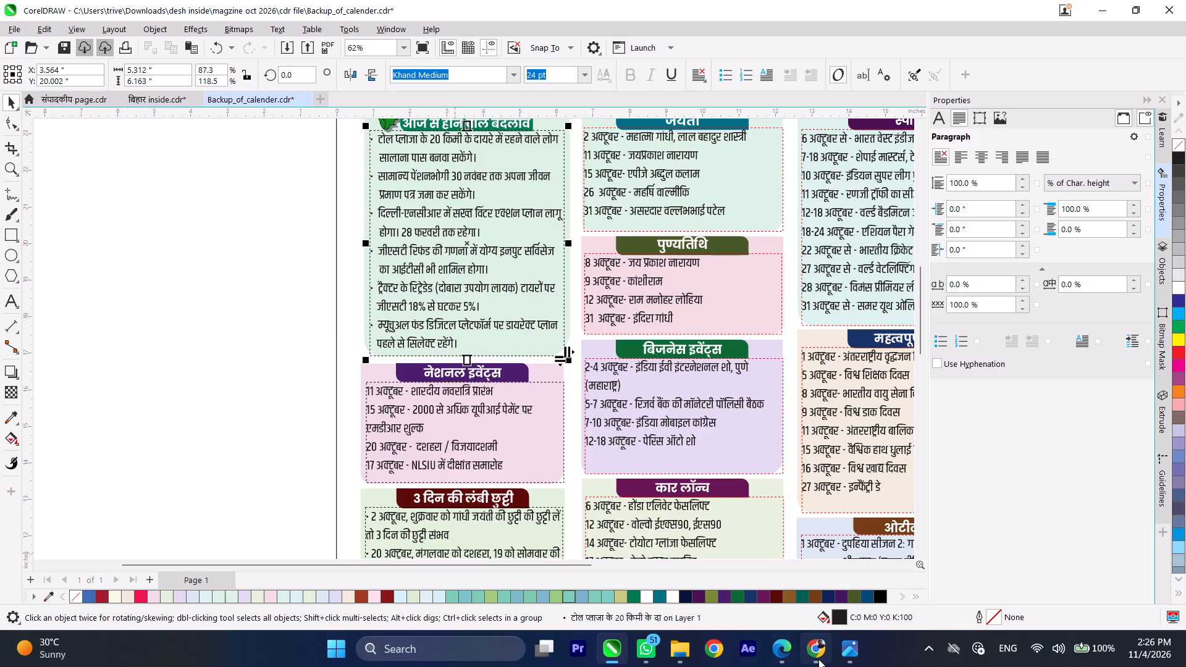
pyautogui.click(818, 659)
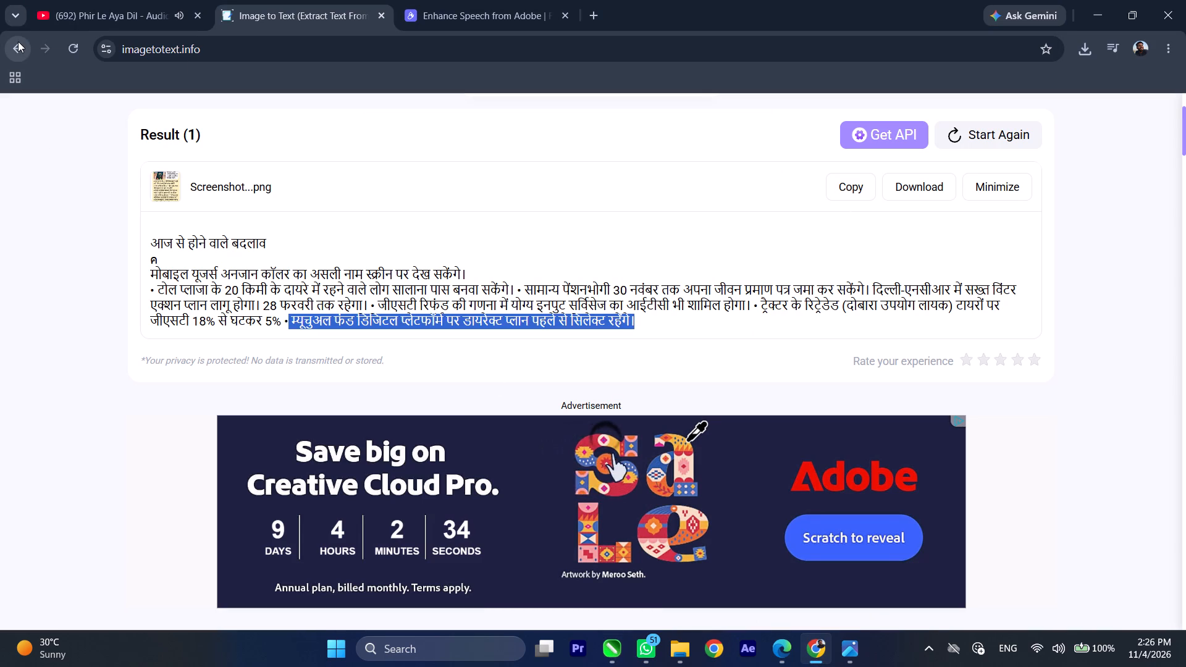
pyautogui.click(75, 46)
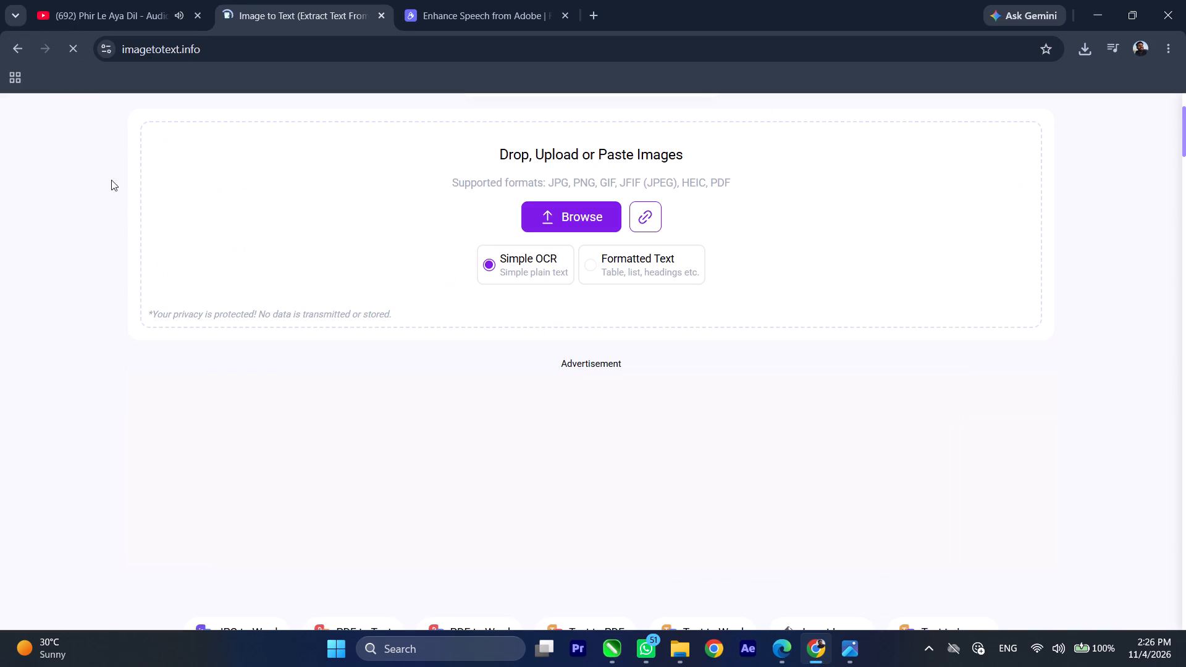
pyautogui.click(540, 220)
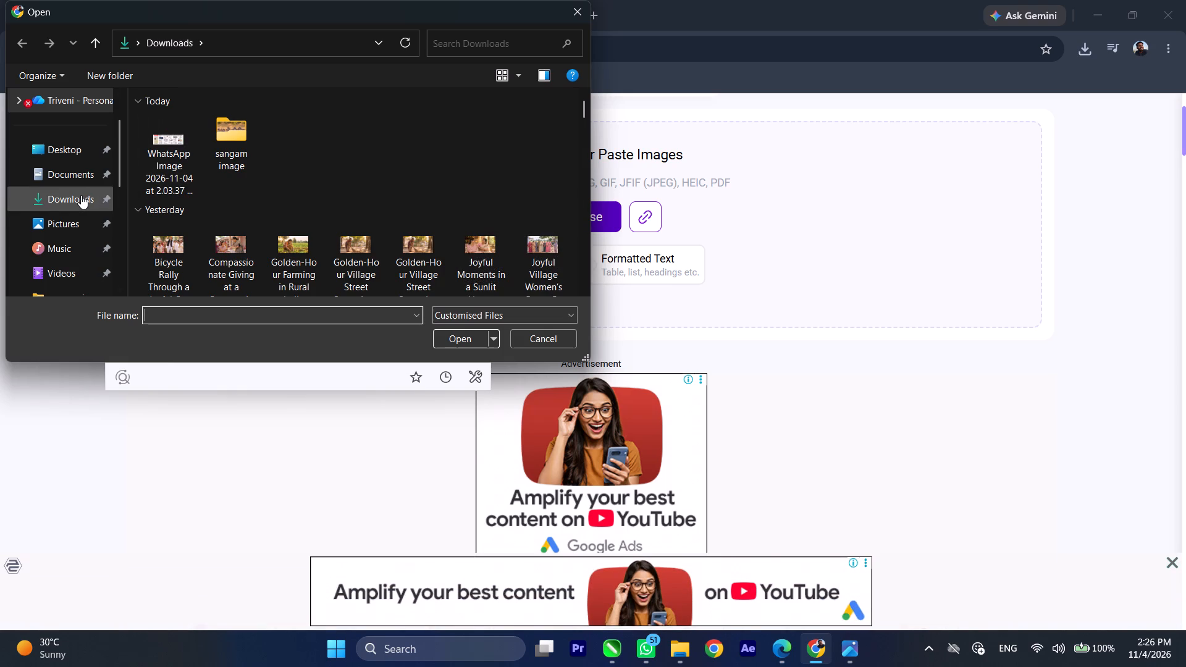
pyautogui.click(71, 214)
pyautogui.doubleClick(197, 151)
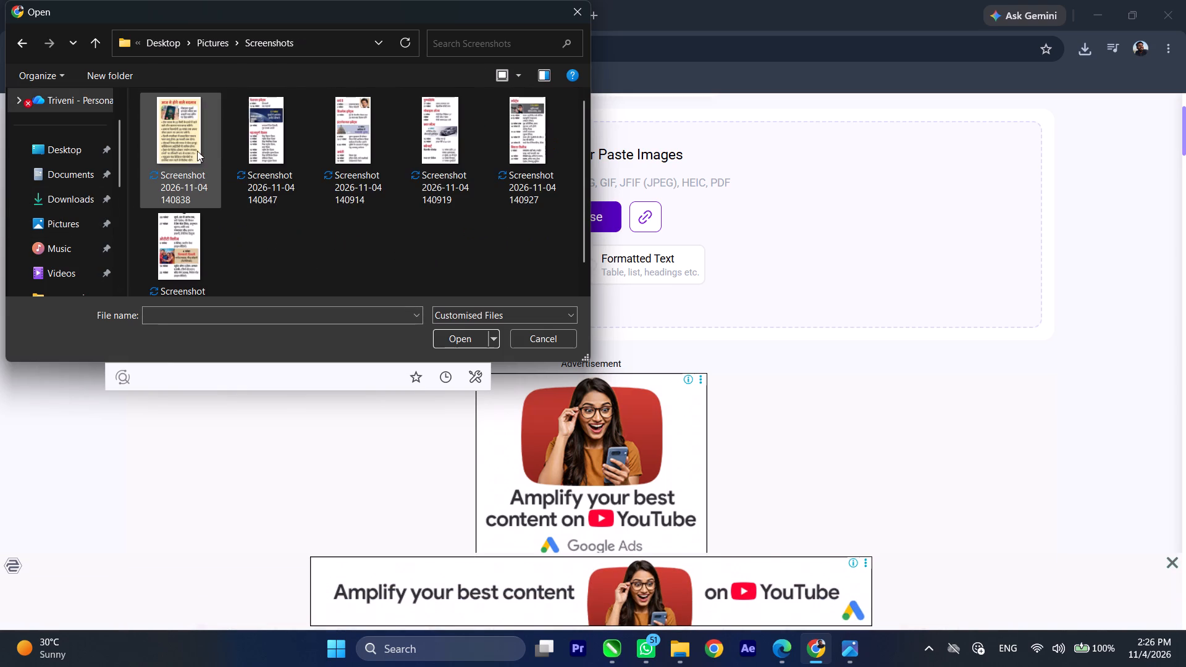
pyautogui.doubleClick(261, 145)
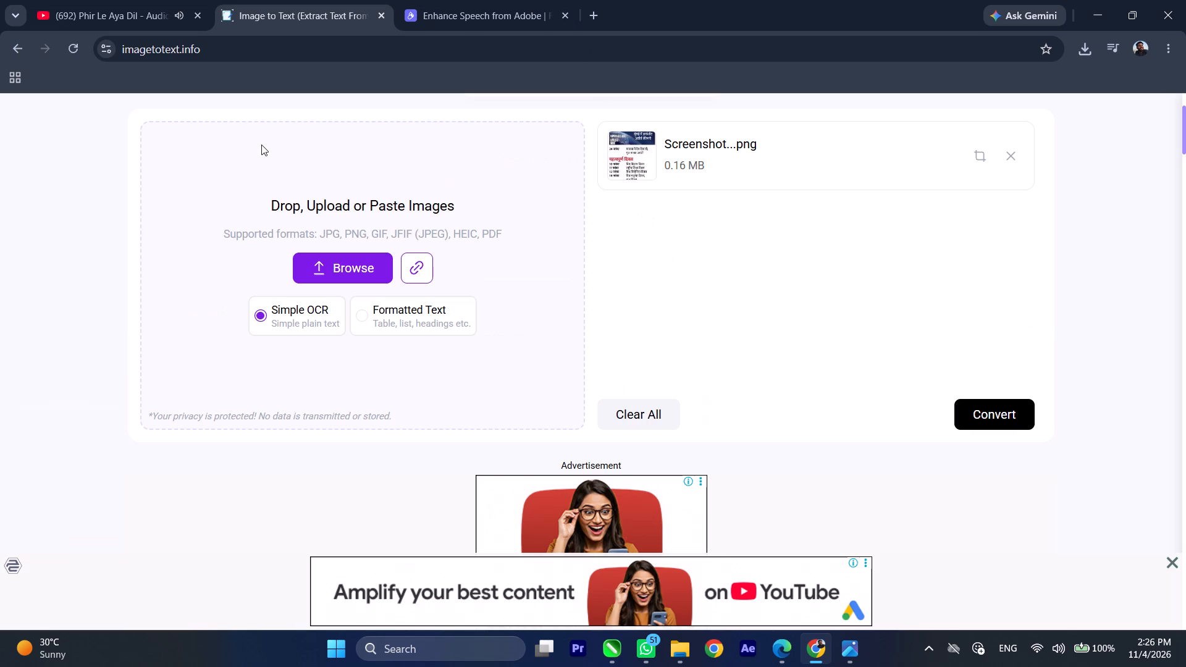
pyautogui.click(983, 413)
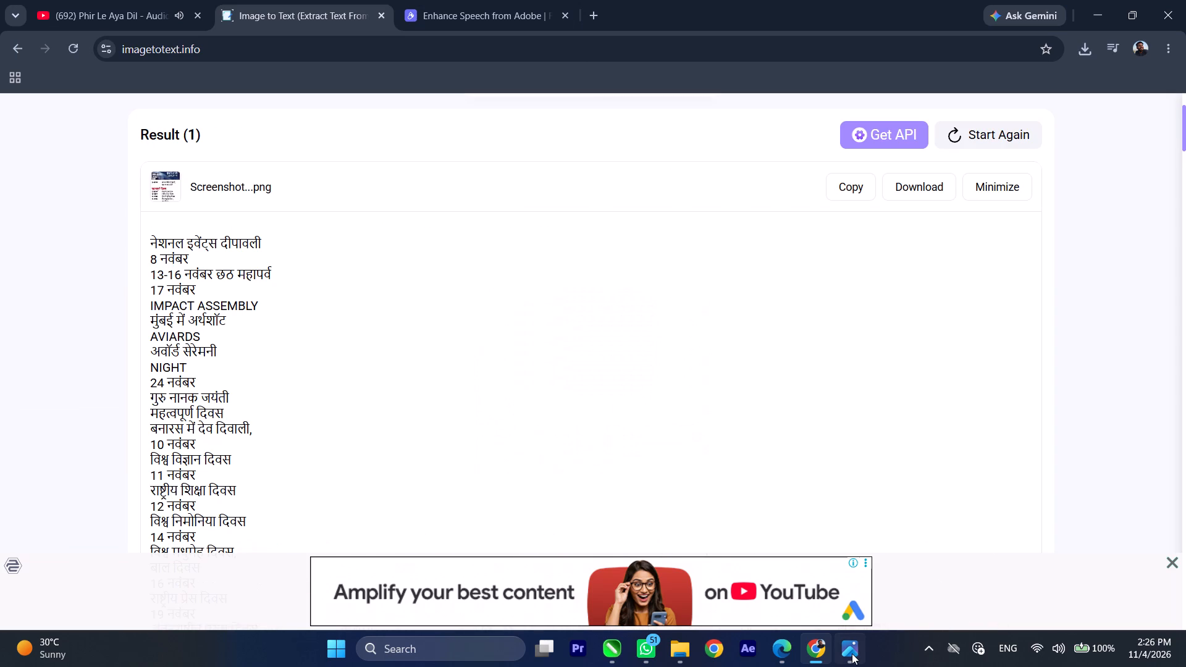
pyautogui.click(917, 526)
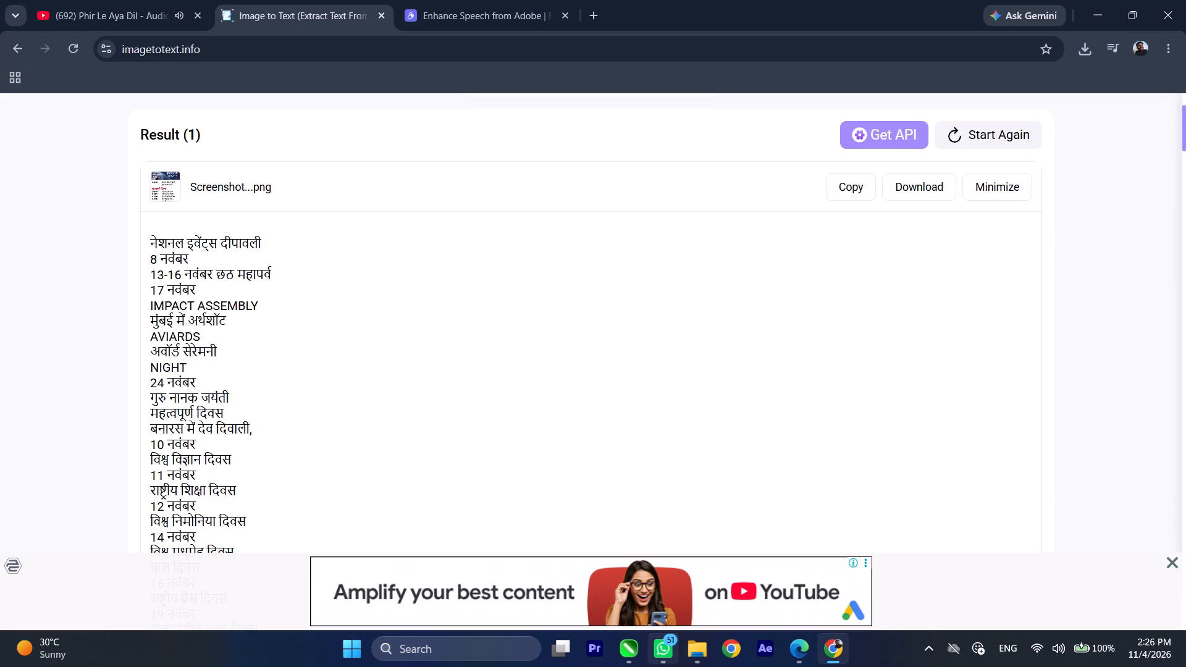
pyautogui.click(756, 589)
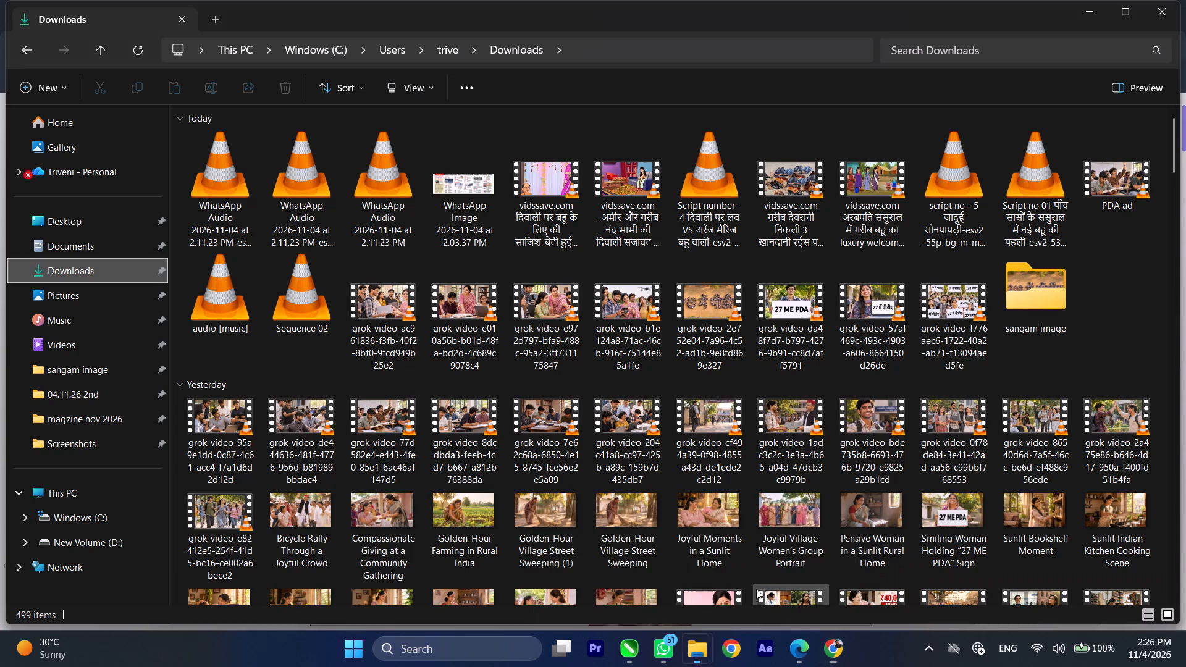
pyautogui.click(58, 295)
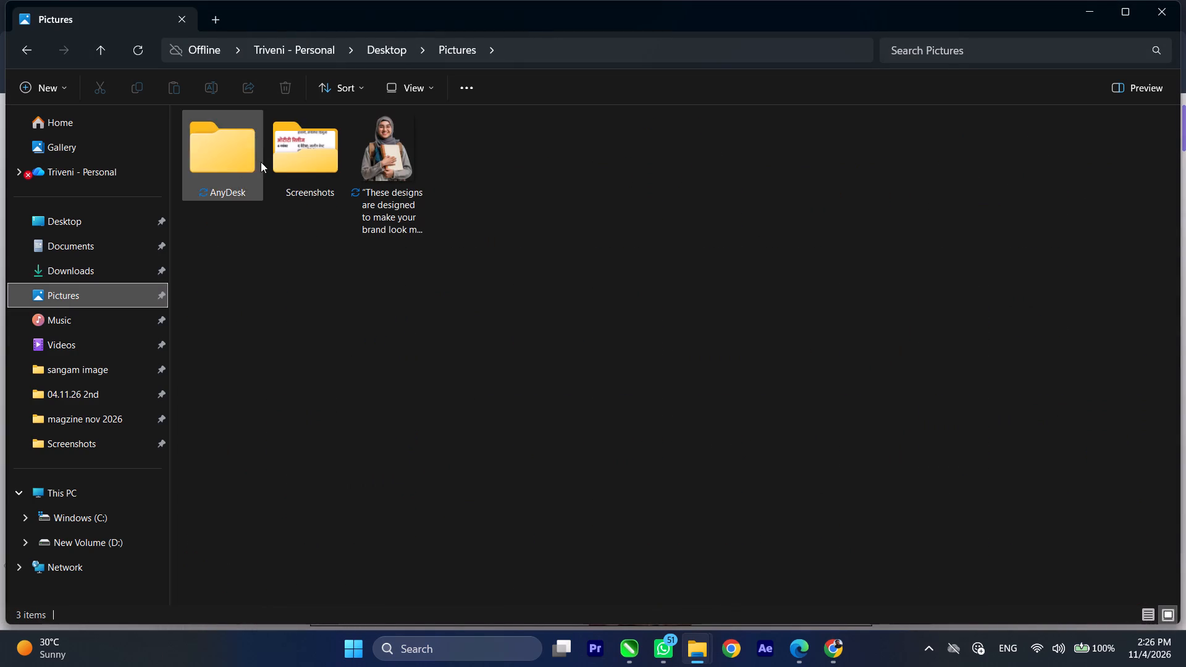
pyautogui.doubleClick(290, 161)
pyautogui.doubleClick(292, 160)
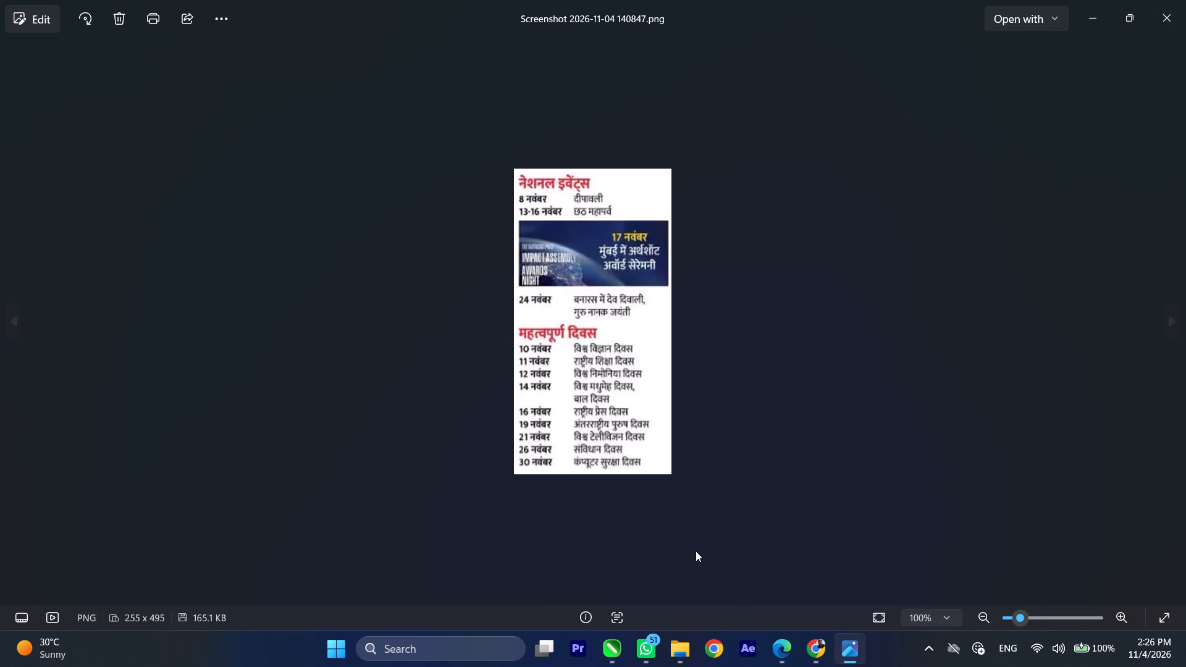
# Compare the extracted नेशनल इवेंट्स text in Chrome with the source screenshot in Photos and the calendar's नेशनल इवेंट्स box in CorelDRAW.
pyautogui.click(815, 642)
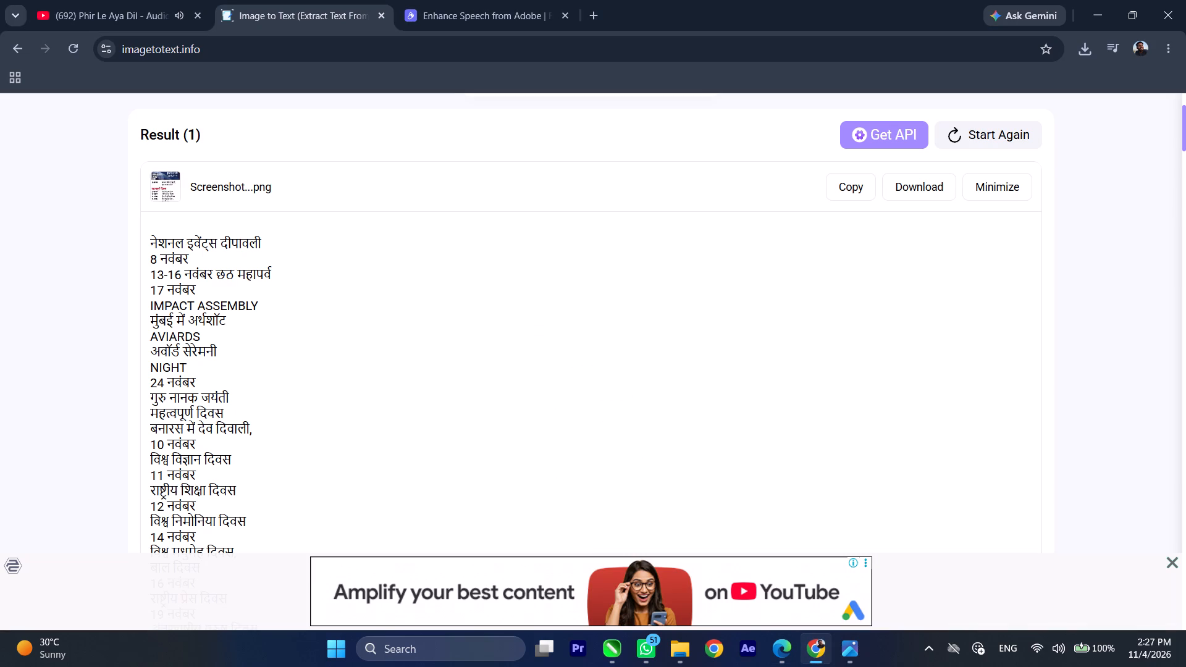
pyautogui.click(621, 646)
pyautogui.scroll(-1, 458, 437)
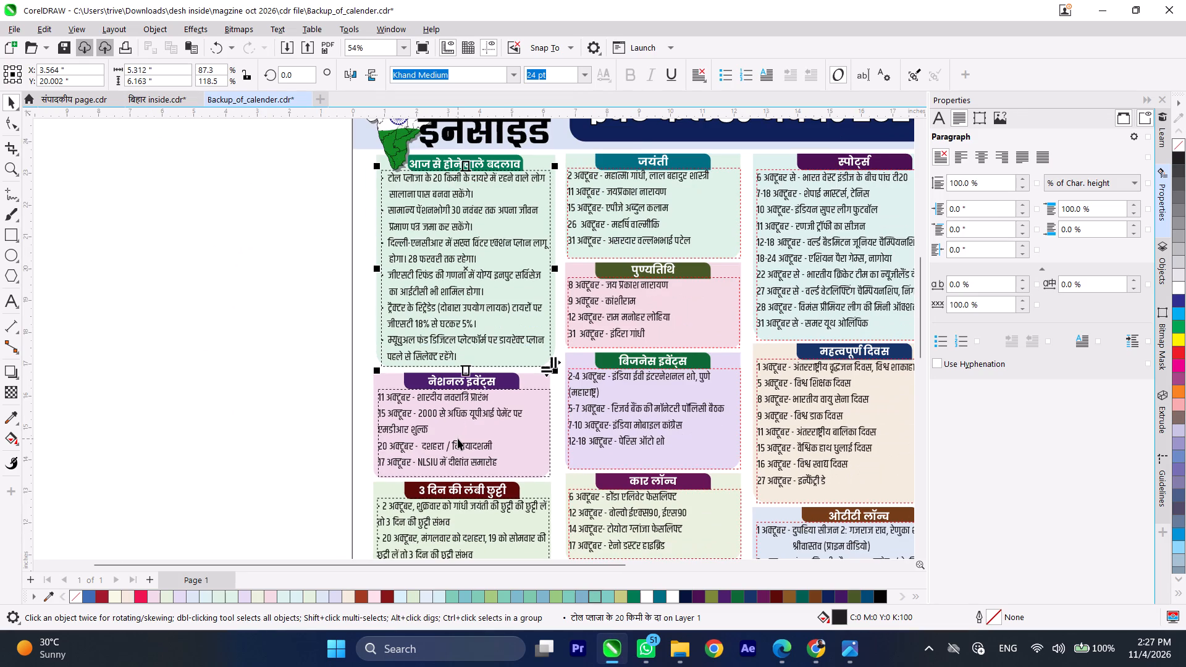
pyautogui.scroll(-1, 439, 441)
pyautogui.scroll(-1, 355, 298)
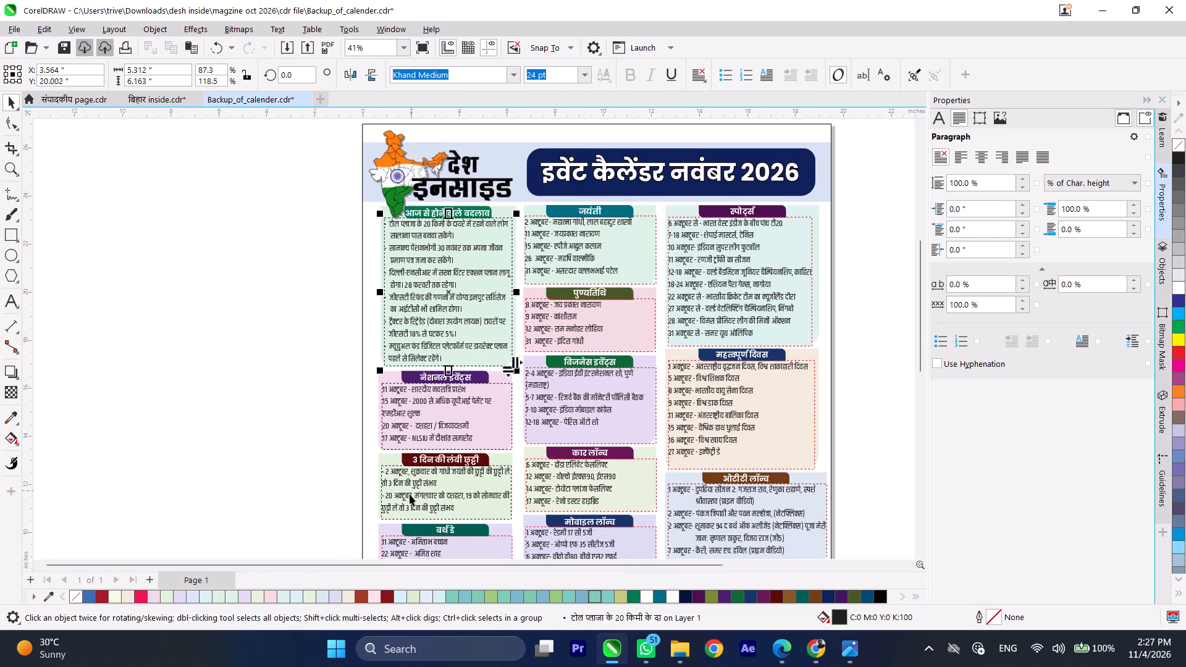
pyautogui.scroll(4, 400, 503)
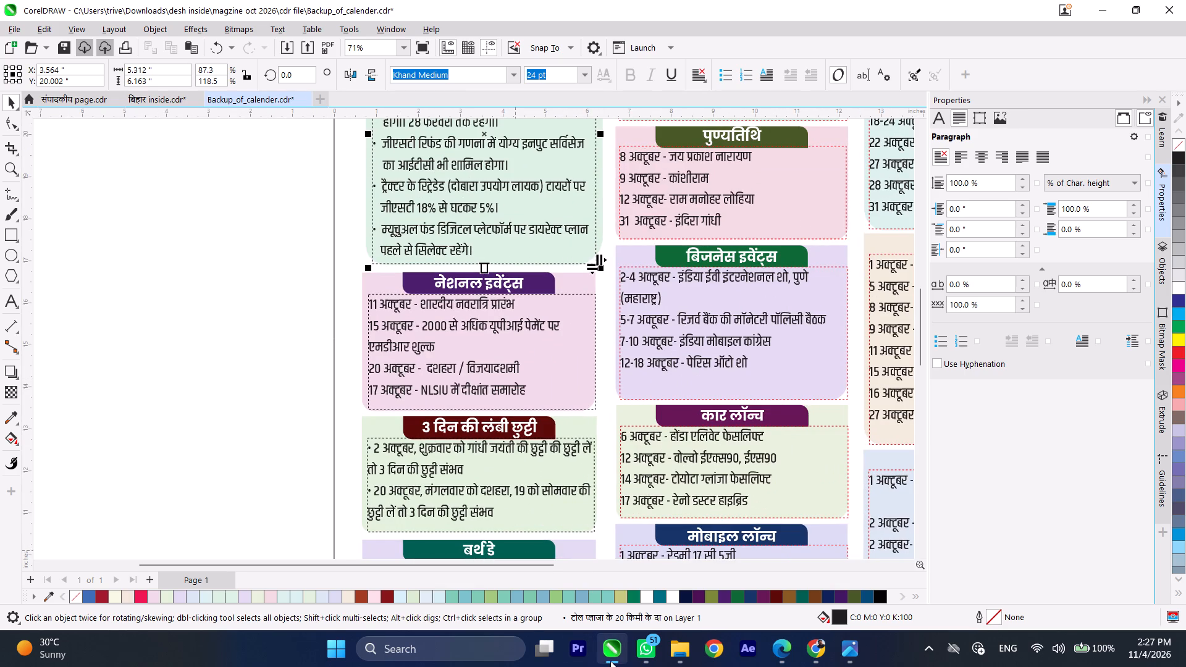
pyautogui.click(853, 657)
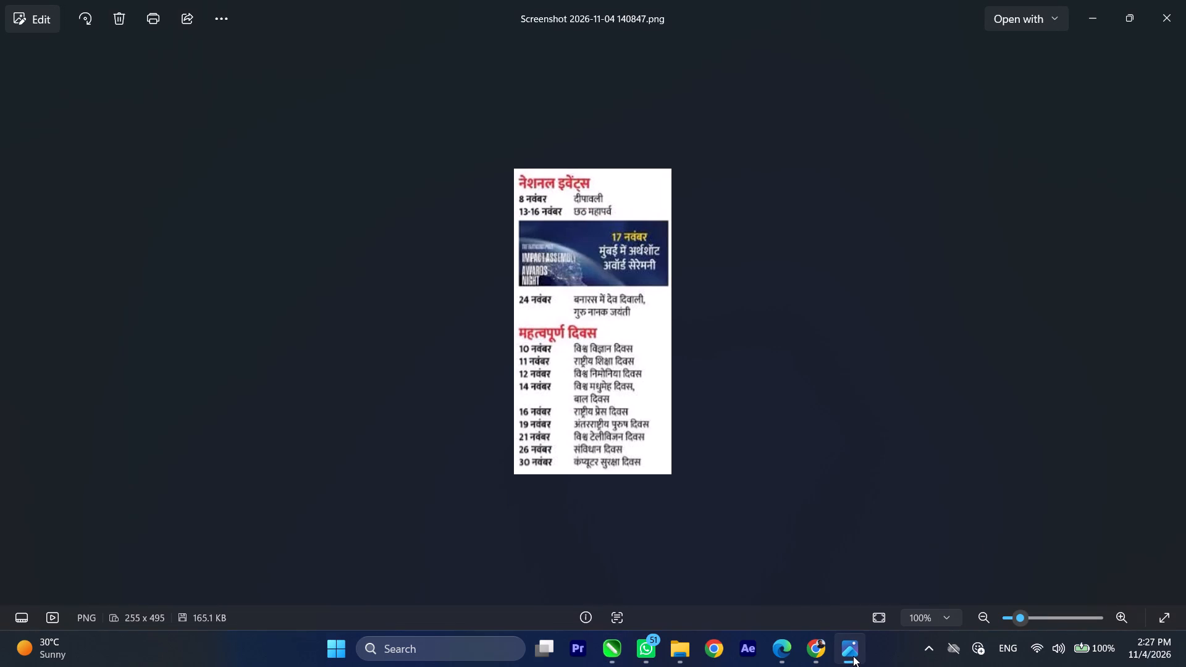
pyautogui.click(822, 660)
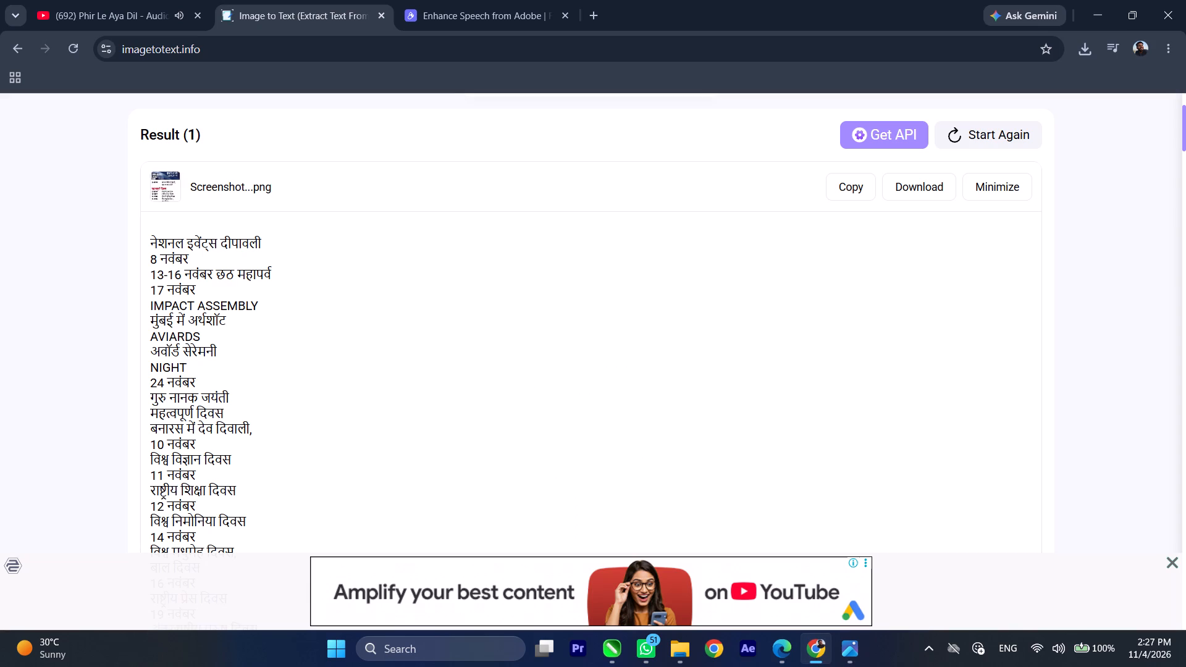
pyautogui.click(845, 654)
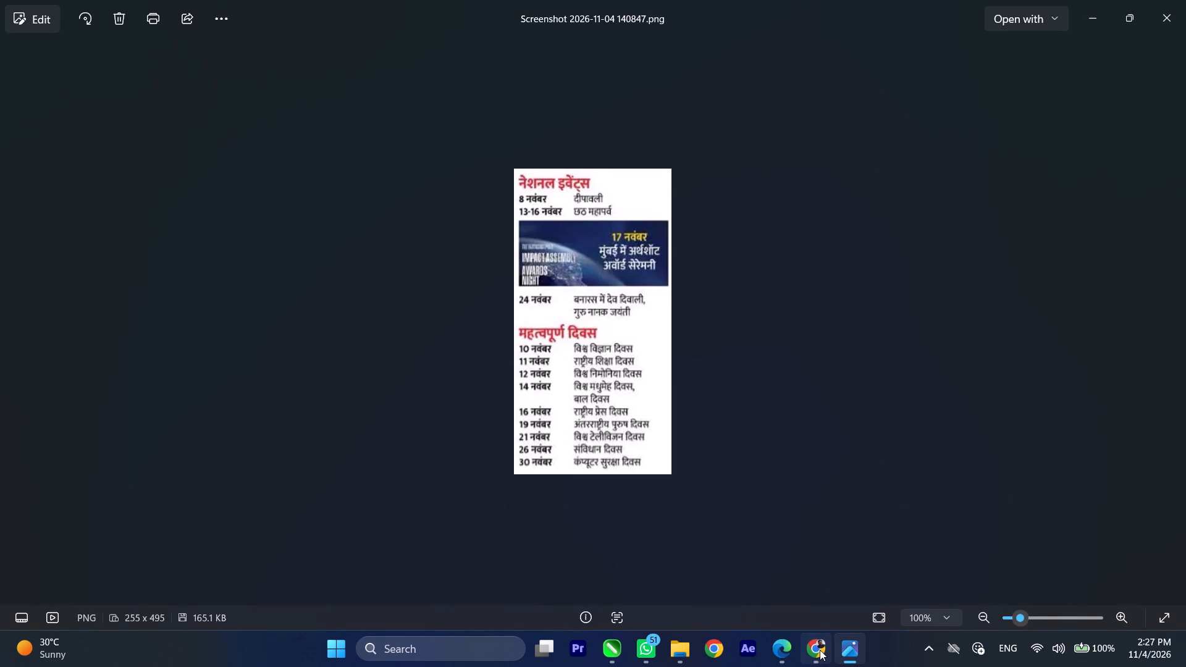
pyautogui.click(820, 650)
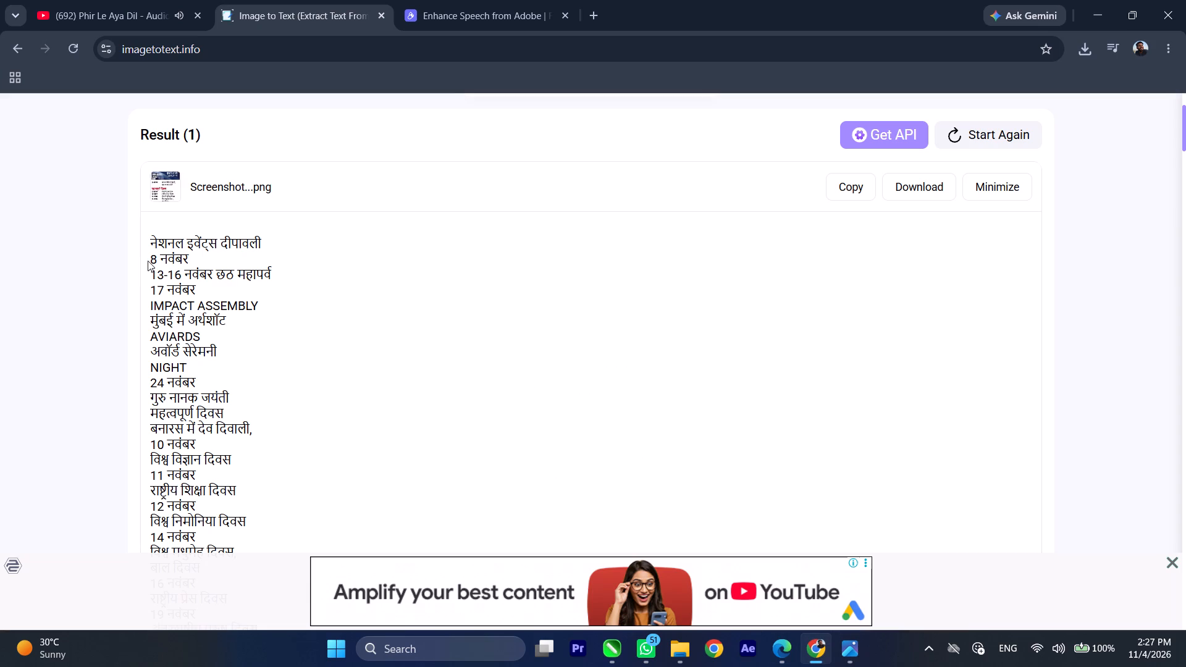
# Copy "8 नवंबर" from the extracted text in Chrome and replace the "11 अक्टूबर" date in CorelDRAW's नेशनल इवेंट्स box with it.
pyautogui.moveTo(148, 261); pyautogui.dragTo(190, 261)
pyautogui.moveTo(188, 258); pyautogui.dragTo(151, 261)
pyautogui.hotkey('ctrl', 'c')
pyautogui.click(610, 640)
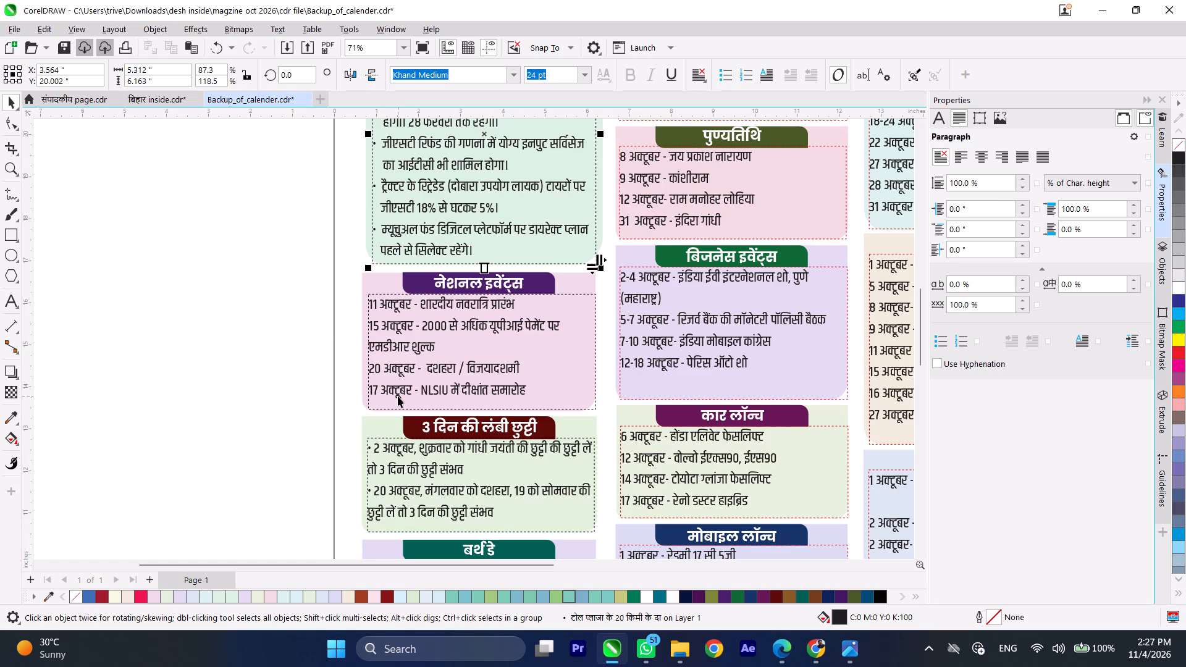
pyautogui.scroll(3, 400, 311)
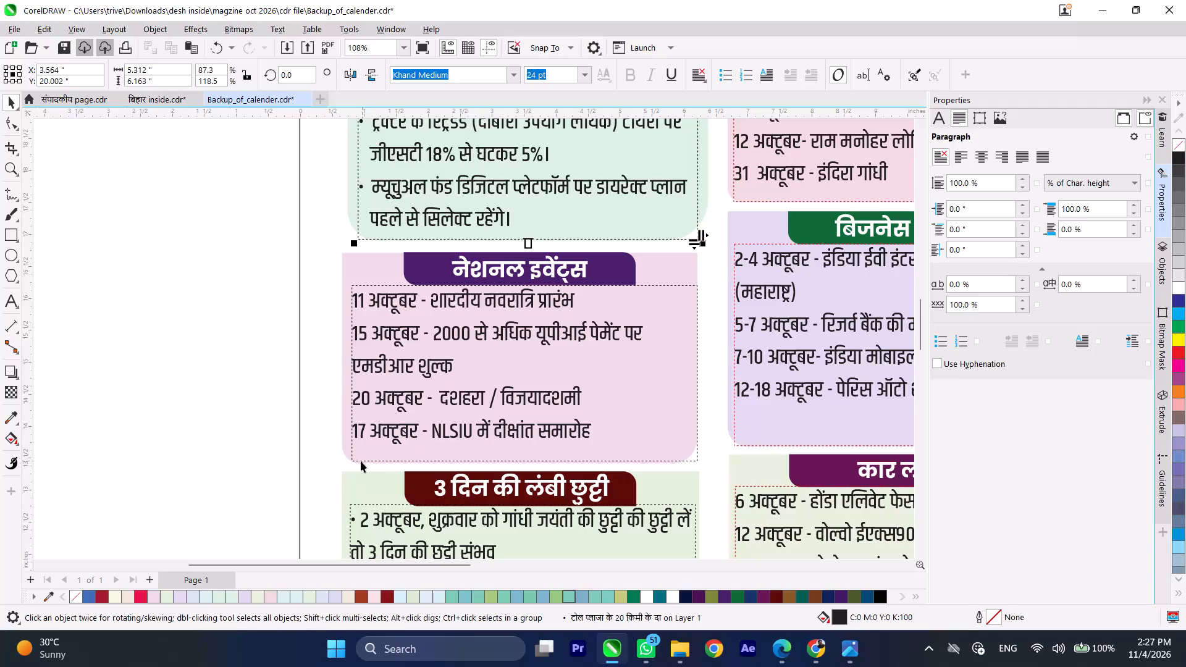
pyautogui.click(361, 461)
pyautogui.doubleClick(371, 435)
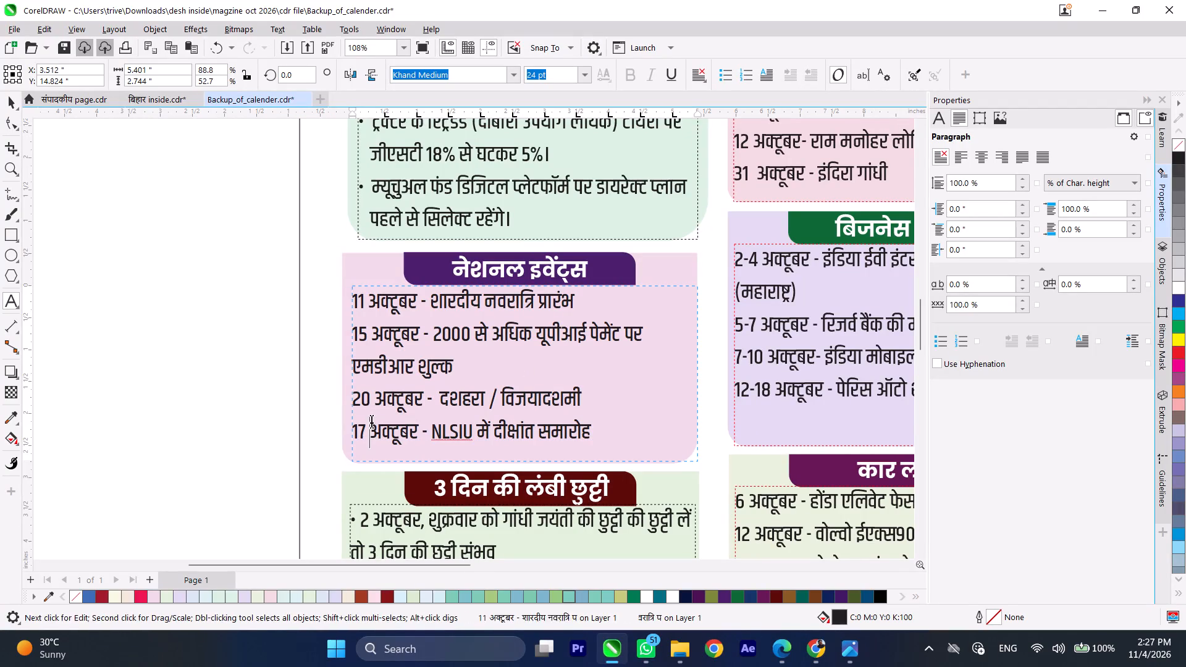
pyautogui.scroll(1, 397, 340)
pyautogui.moveTo(419, 294); pyautogui.dragTo(401, 294)
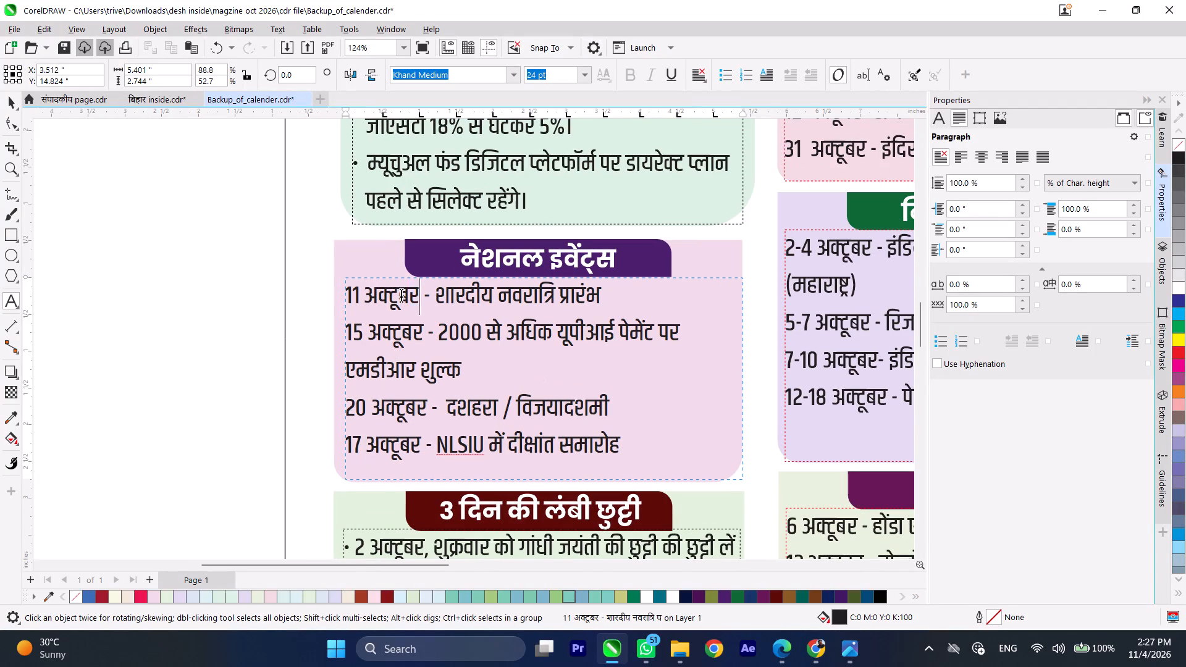
pyautogui.moveTo(401, 294); pyautogui.dragTo(345, 297)
pyautogui.hotkey('ctrl', 'v')
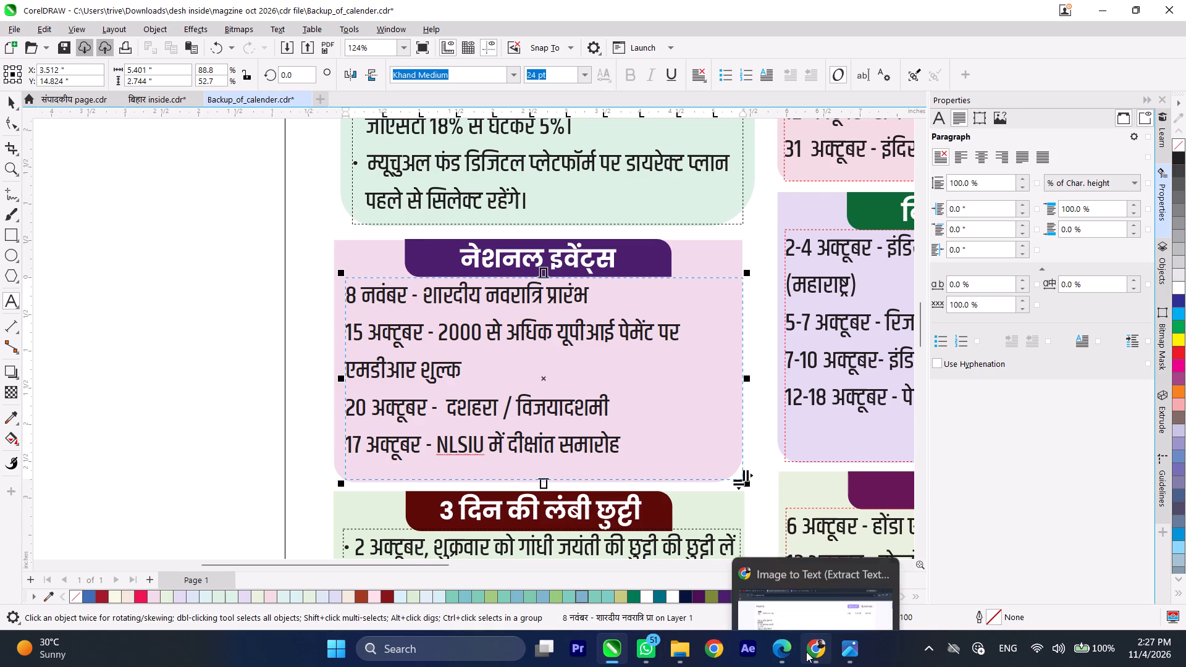
# Copy "दीपावली" from the extracted text in Chrome and paste it over the event name in CorelDRAW's 8 नवंबर line.
pyautogui.moveTo(816, 650); pyautogui.dragTo(647, 650)
pyautogui.click(647, 650)
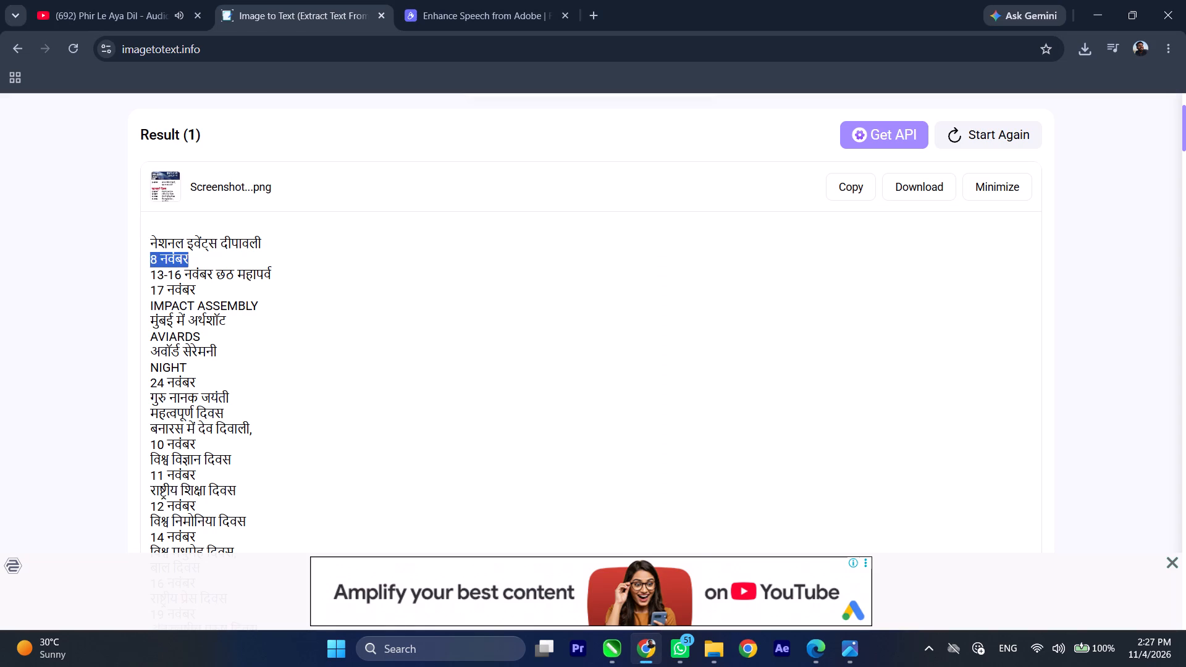
pyautogui.moveTo(221, 239); pyautogui.dragTo(274, 240)
pyautogui.hotkey('ctrl', 'c')
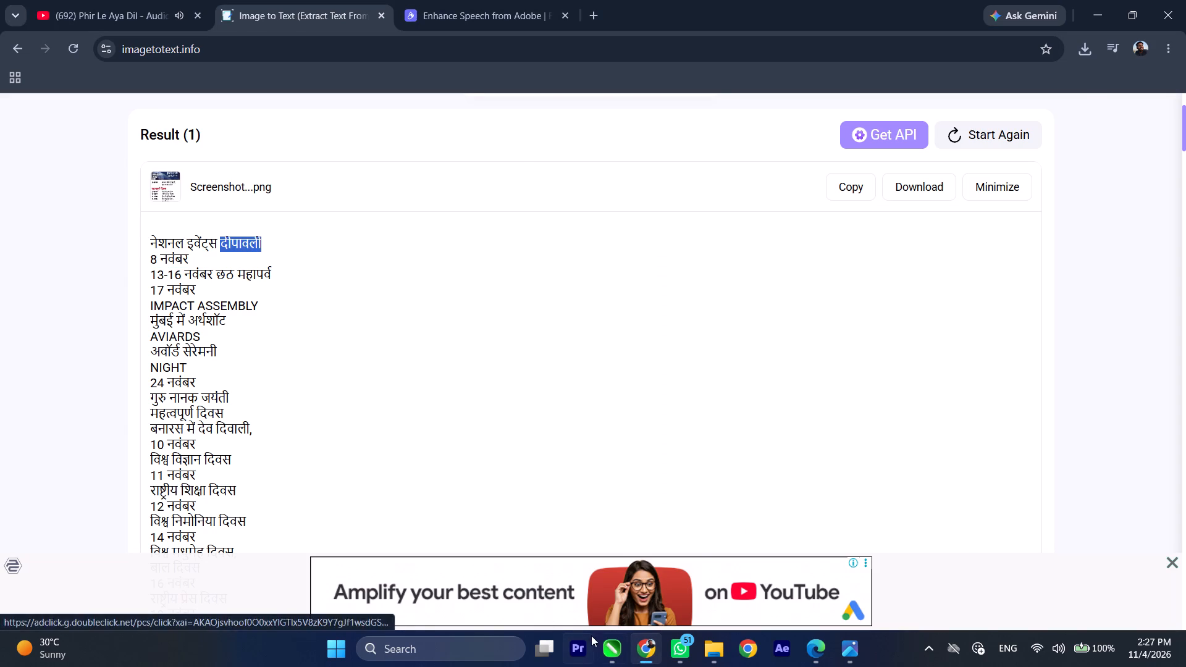
pyautogui.click(604, 646)
pyautogui.moveTo(426, 293); pyautogui.dragTo(598, 293)
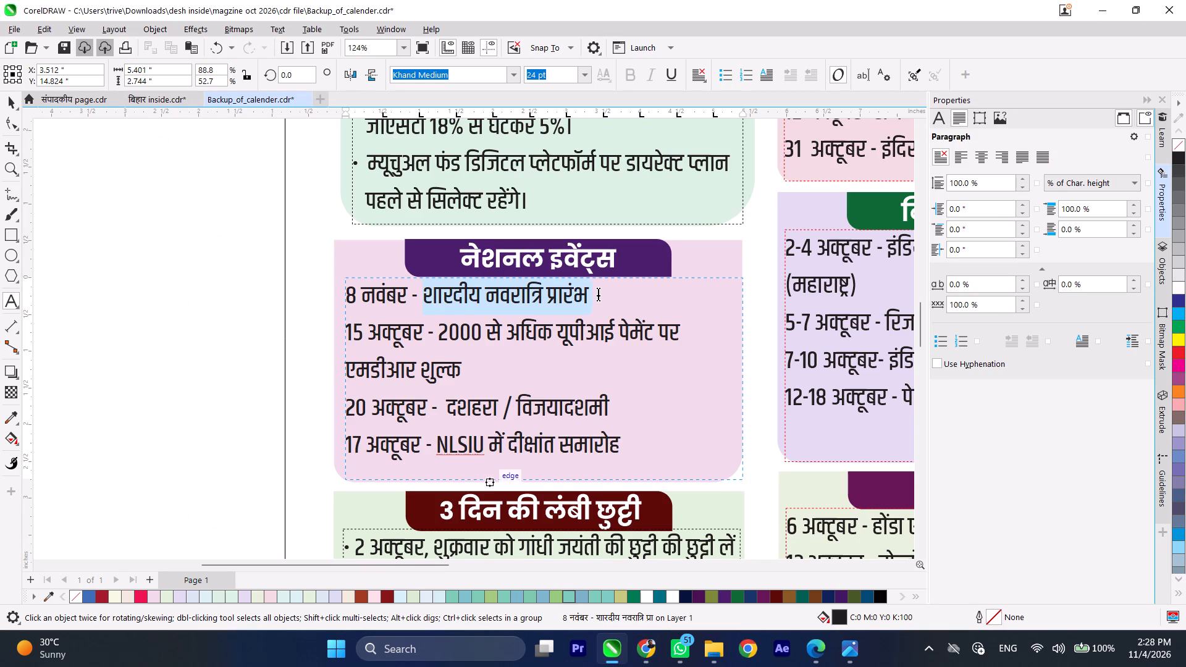
pyautogui.moveTo(598, 293); pyautogui.dragTo(600, 293)
pyautogui.hotkey('ctrl', 'v')
pyautogui.hotkey('ctrl', 'v')
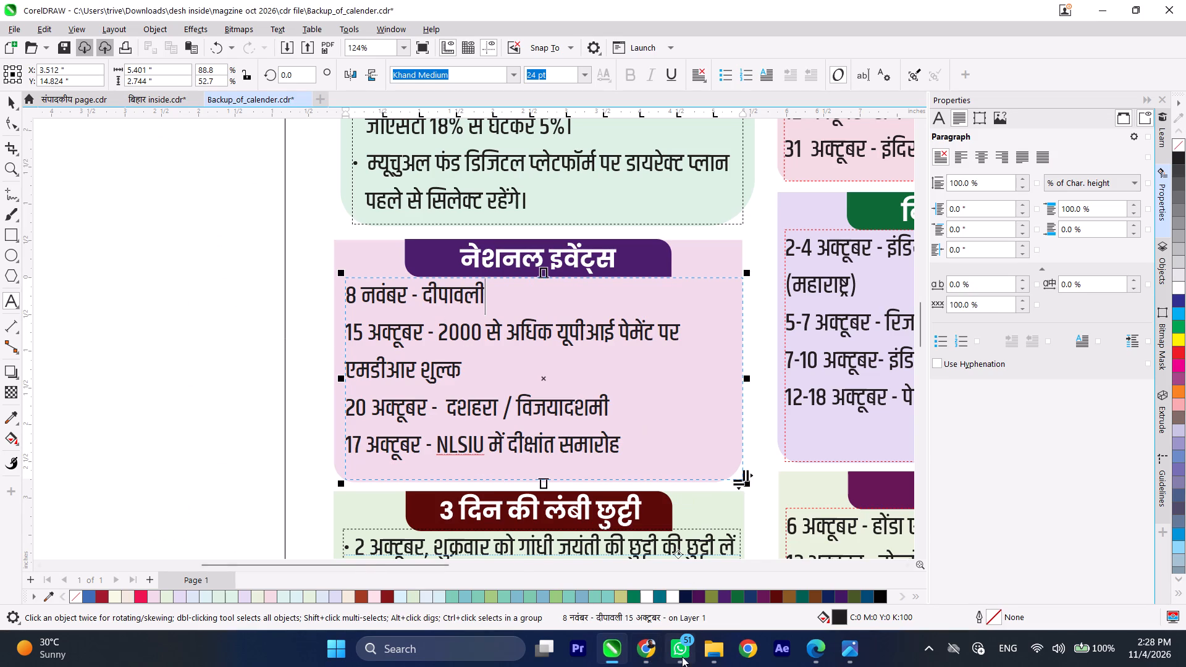
# Copy "13-16 नवंबर छठ महापर्व" from Chrome and paste it over the "15 अक्टूबर" date in CorelDRAW's नेशनल इवेंट्स box.
pyautogui.click(654, 653)
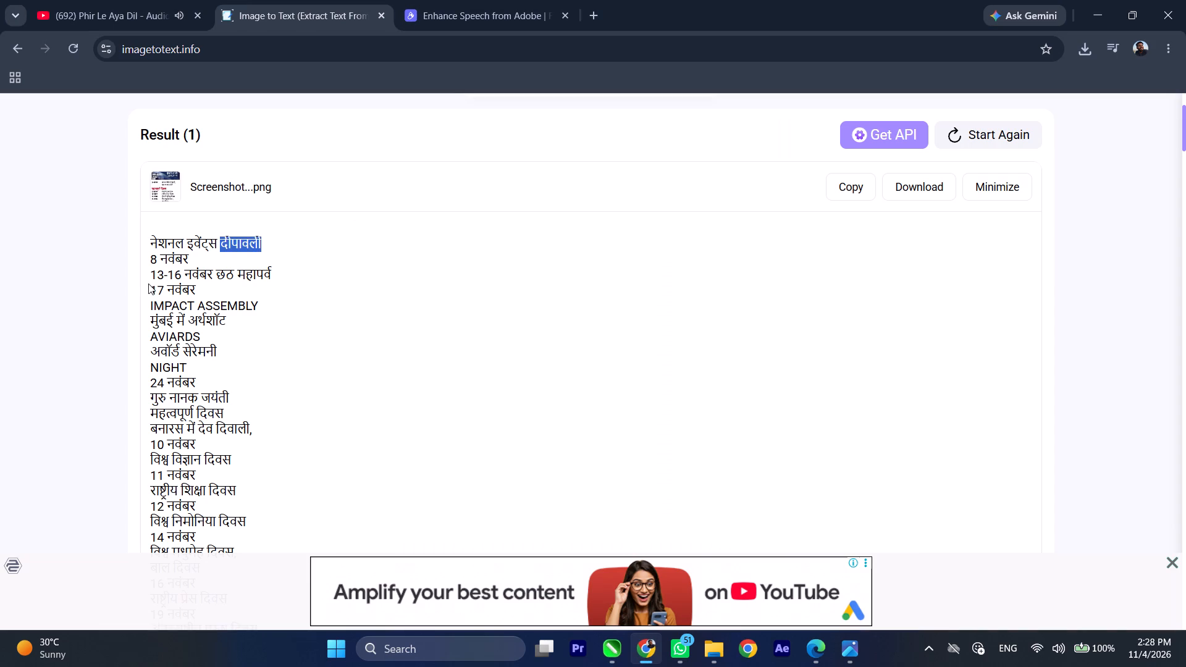
pyautogui.moveTo(149, 275); pyautogui.dragTo(180, 277)
pyautogui.moveTo(181, 275); pyautogui.dragTo(159, 275)
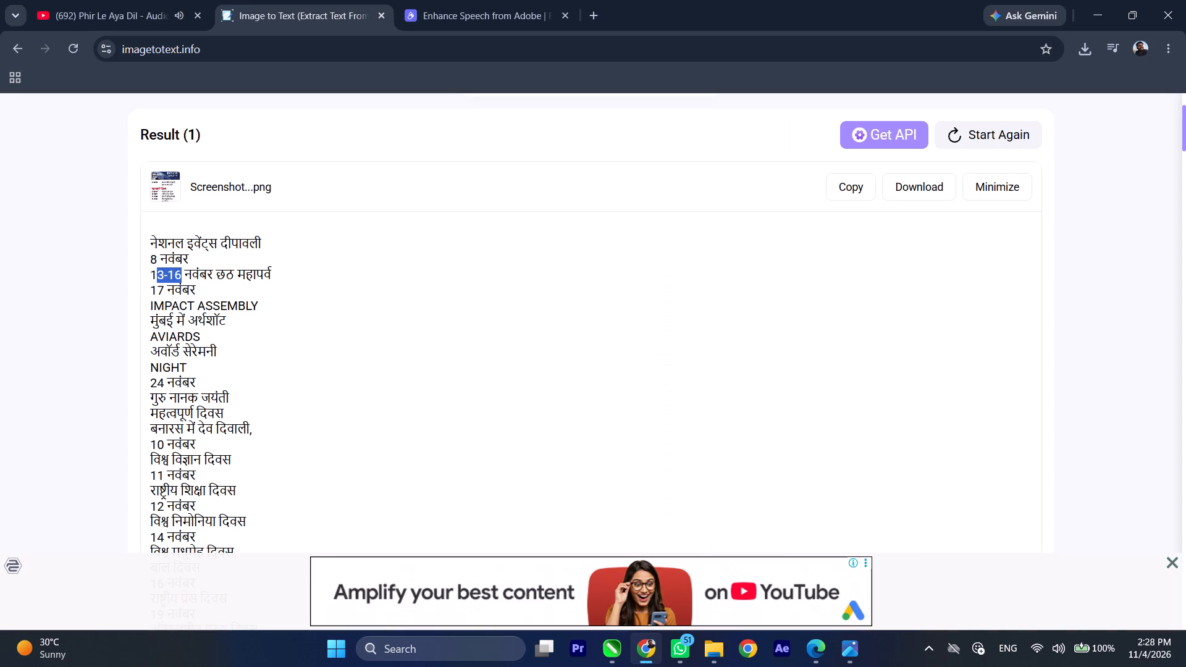
pyautogui.moveTo(274, 274); pyautogui.dragTo(267, 275)
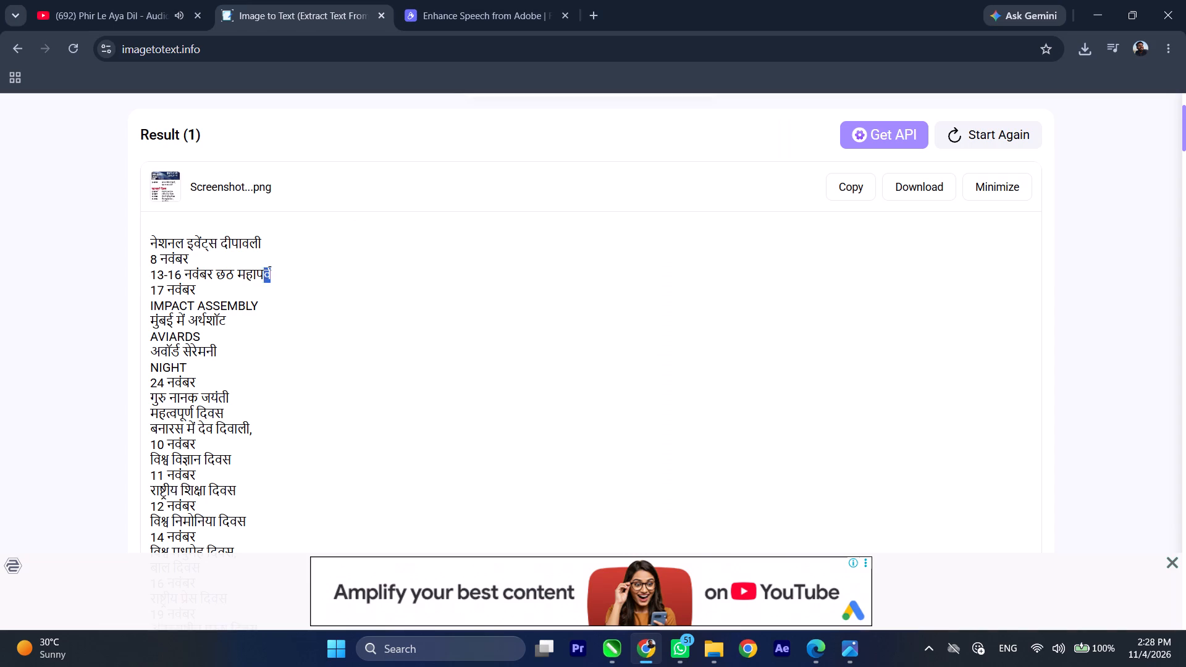
pyautogui.moveTo(267, 275); pyautogui.dragTo(150, 276)
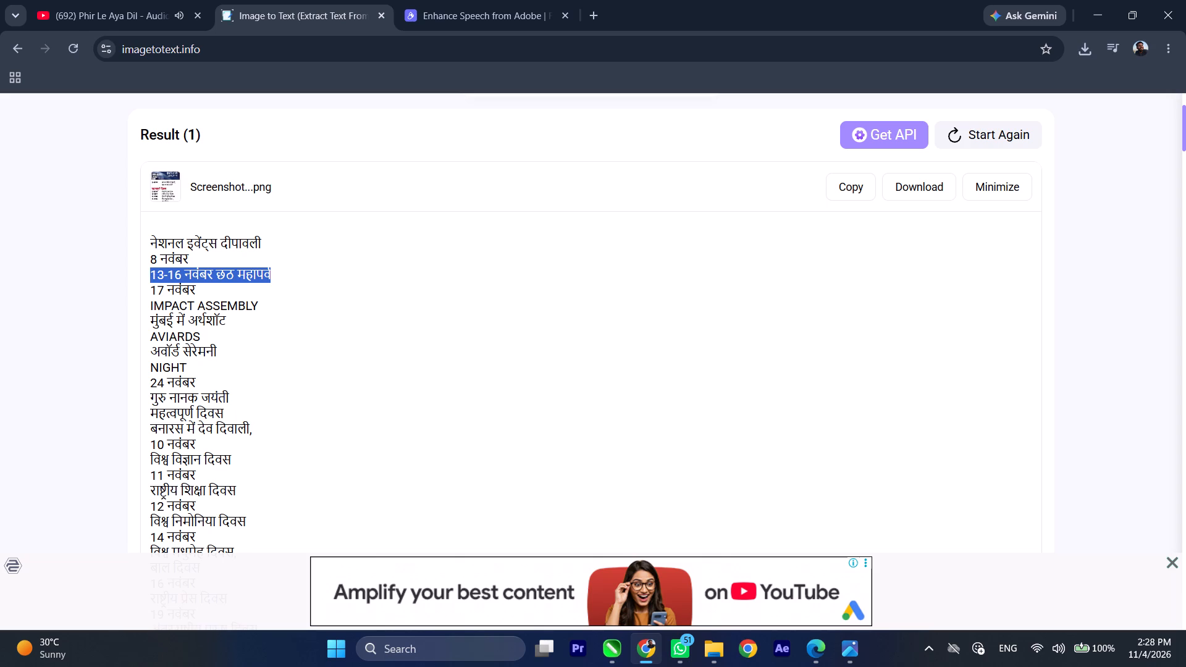
pyautogui.hotkey('ctrl', 'c')
pyautogui.click(606, 648)
pyautogui.moveTo(348, 333); pyautogui.dragTo(461, 333)
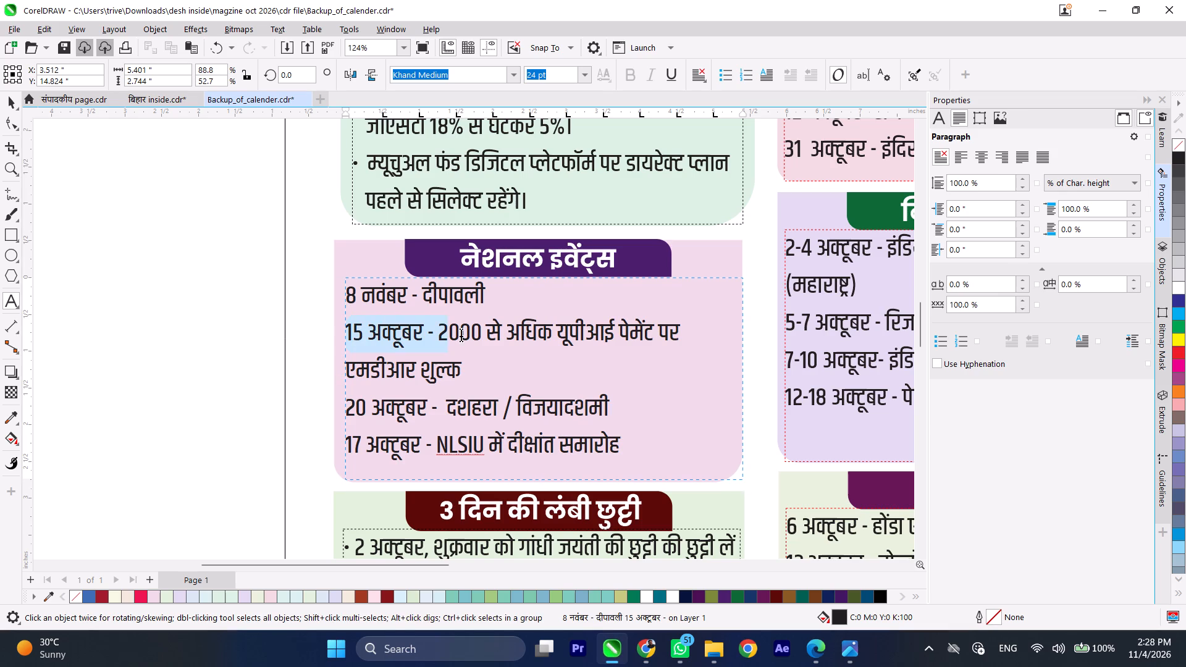
pyautogui.moveTo(461, 333); pyautogui.dragTo(421, 331)
pyautogui.hotkey('ctrl', 'v')
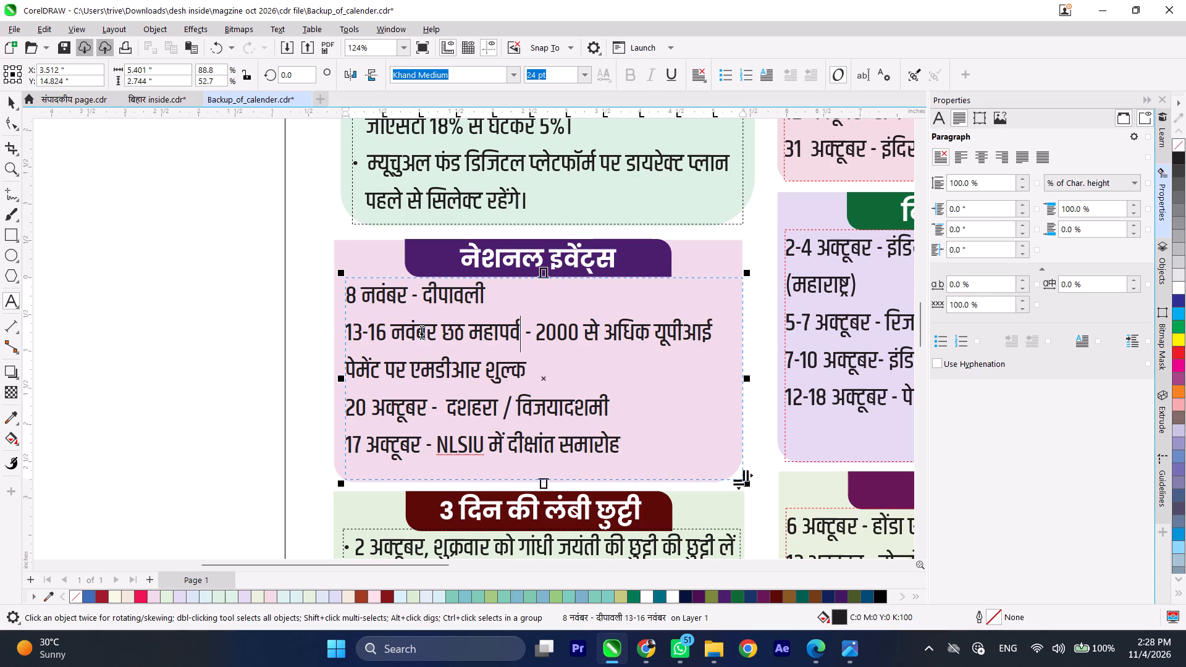
# Move "छठ महापर्व" after the dash in the 13-16 नवंबर line, replacing all of the old UPI payment text.
pyautogui.moveTo(442, 330); pyautogui.dragTo(510, 330)
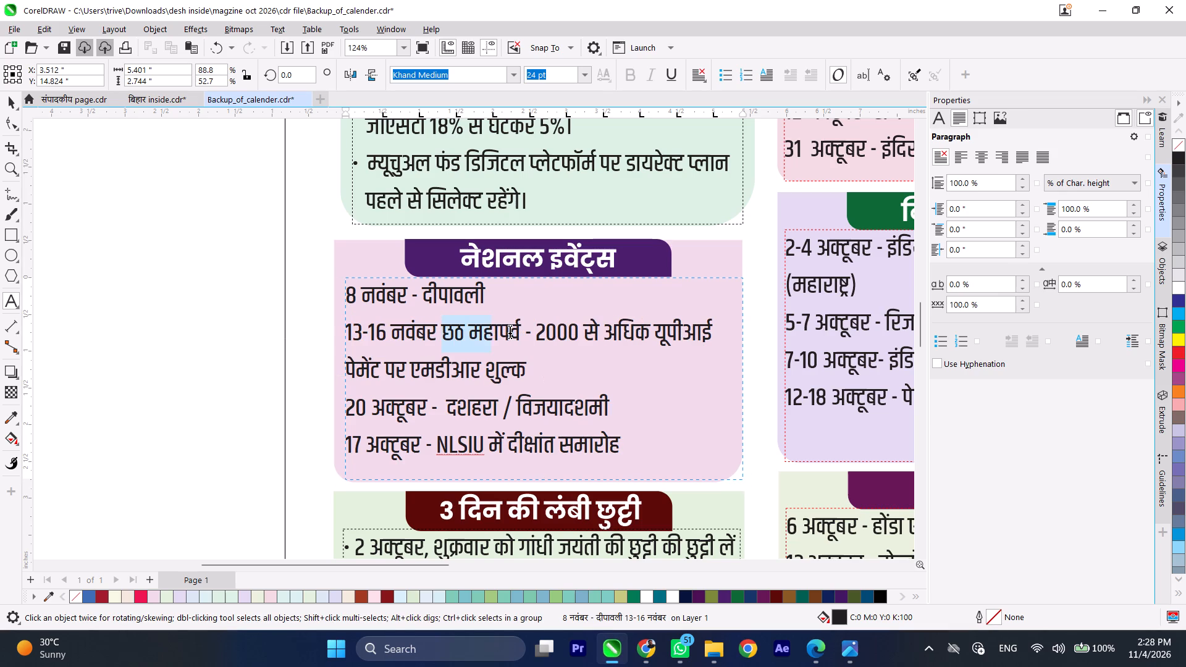
pyautogui.moveTo(510, 330); pyautogui.dragTo(523, 330)
pyautogui.hotkey('ctrl', 'x')
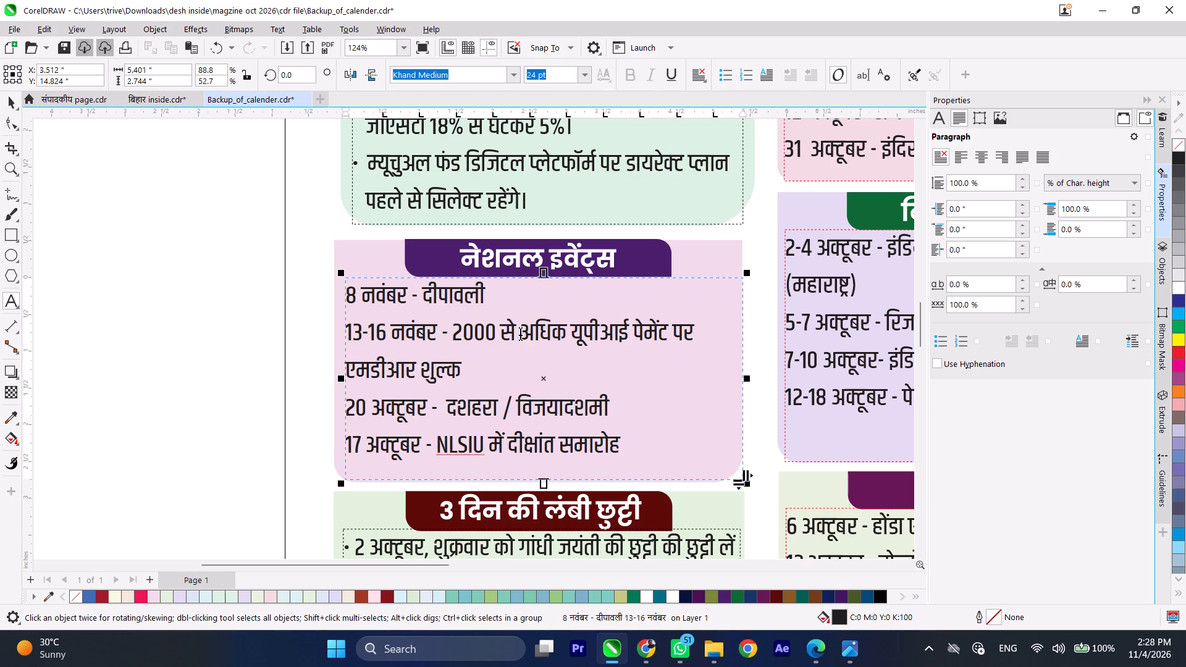
pyautogui.moveTo(453, 328); pyautogui.dragTo(697, 334)
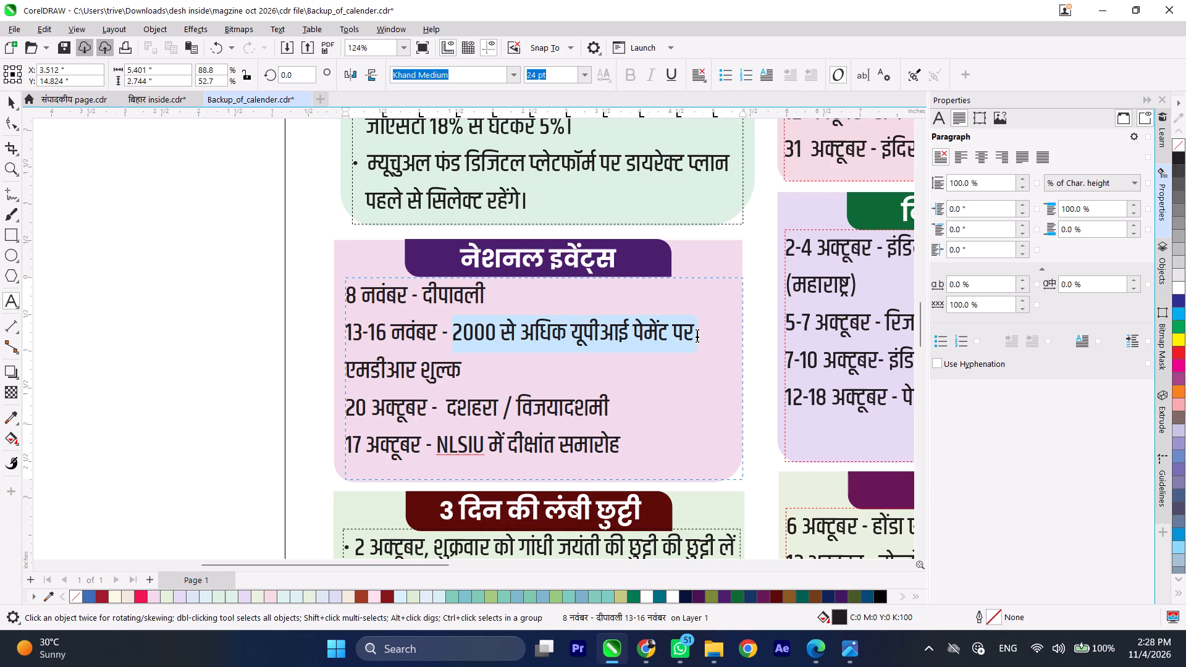
pyautogui.moveTo(697, 334); pyautogui.dragTo(697, 335)
pyautogui.hotkey('ctrl', 'v')
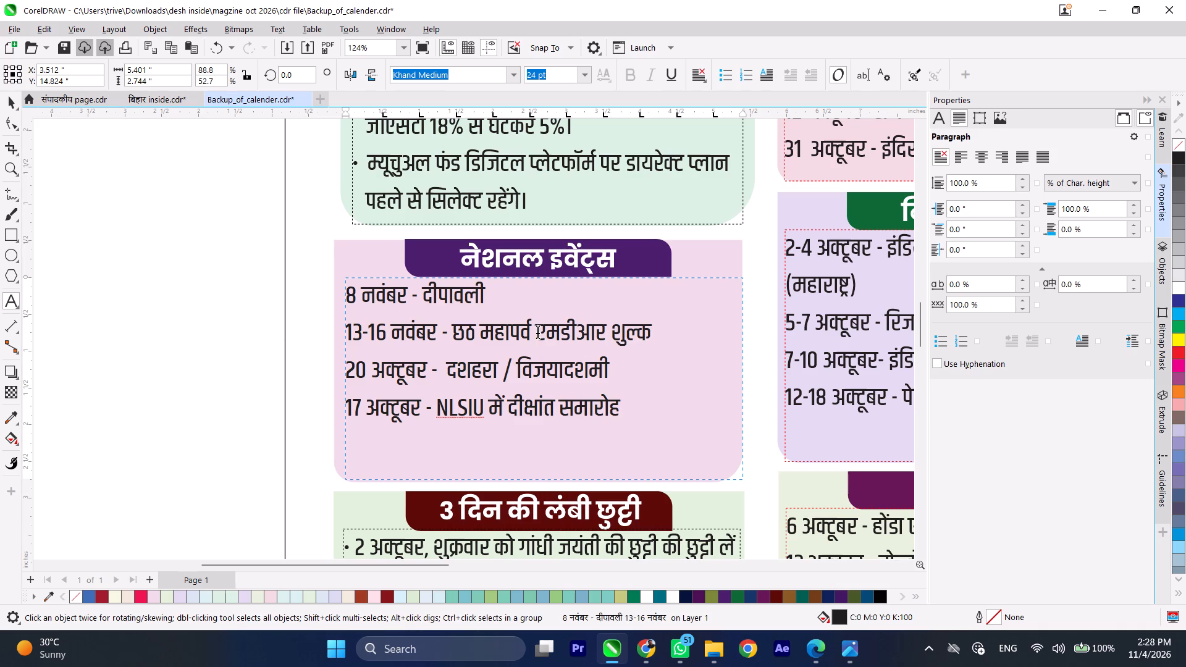
pyautogui.moveTo(536, 330); pyautogui.dragTo(650, 330)
pyautogui.press('BackSpace')
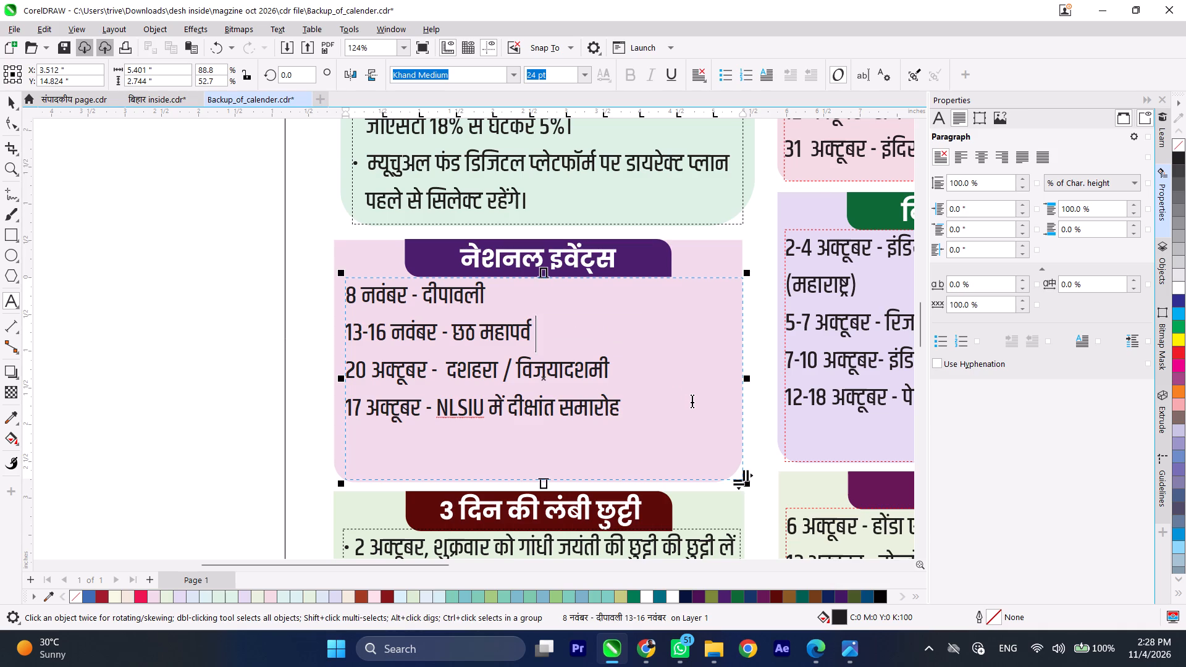
# Check the source screenshot in Photos, copy "17 नवंबर" from Chrome, and replace the "20 अक्टूबर" date in CorelDRAW's नेशनल इवेंट्स box.
pyautogui.click(844, 656)
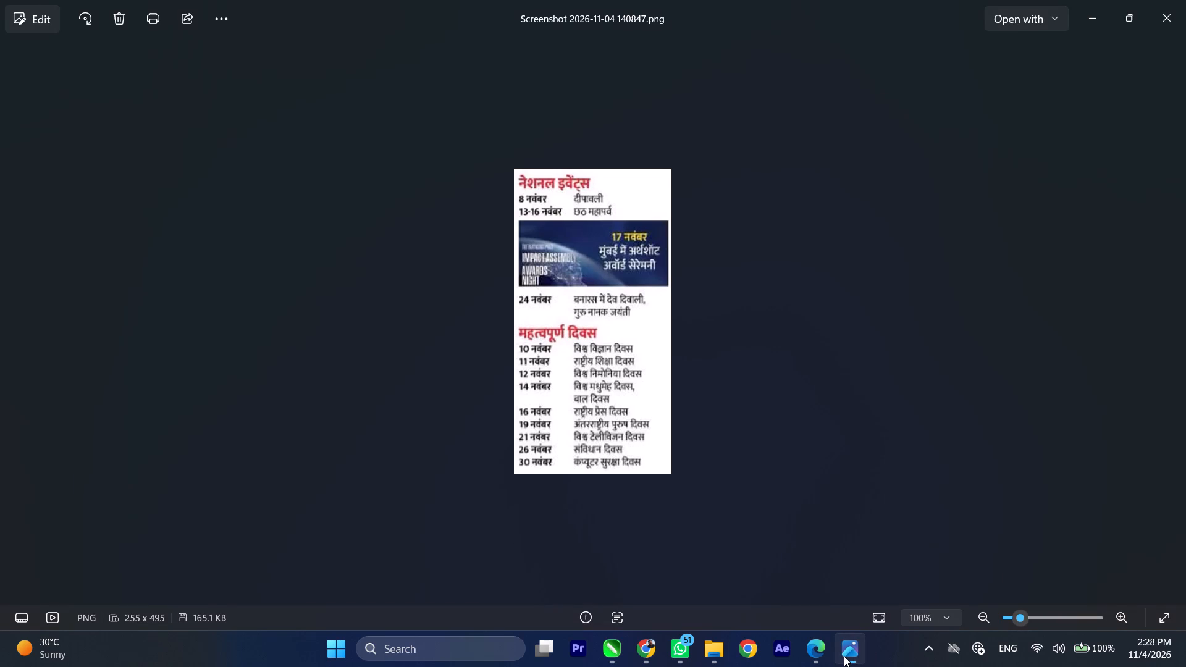
pyautogui.click(817, 655)
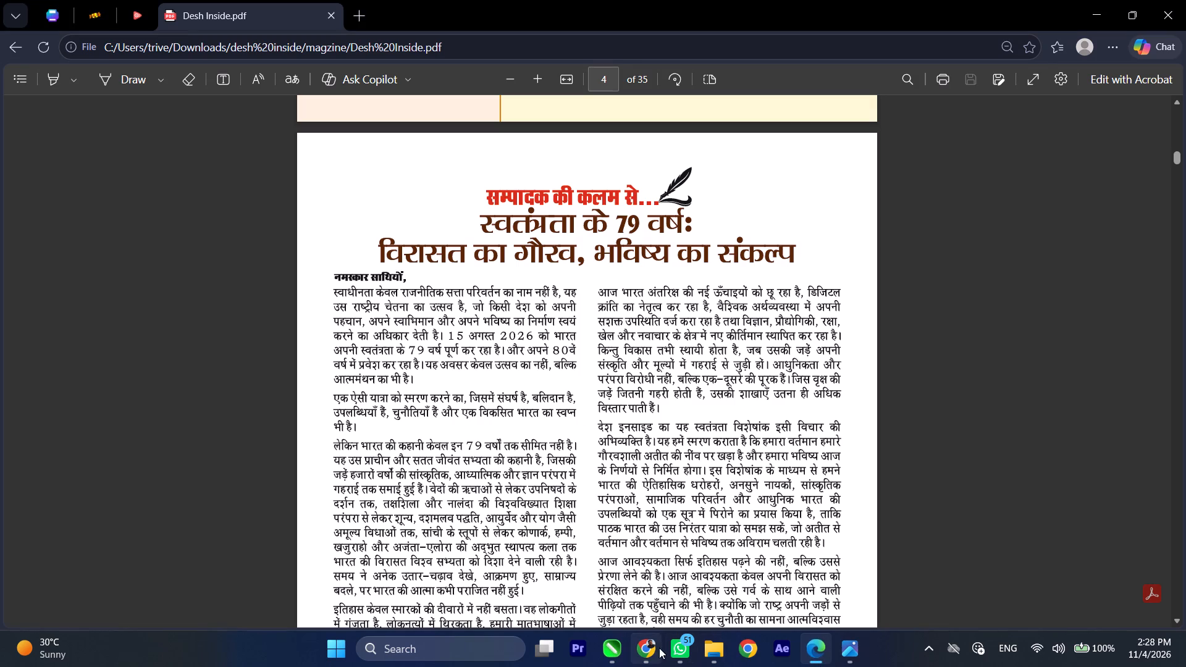
pyautogui.click(653, 646)
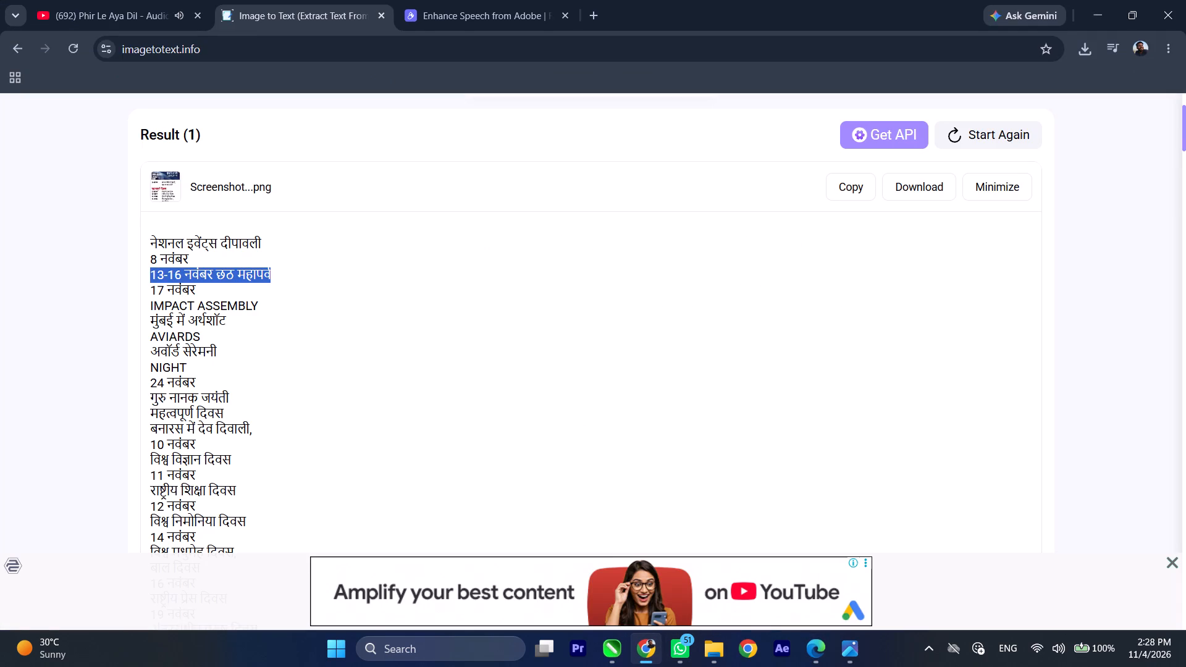
pyautogui.moveTo(150, 293); pyautogui.dragTo(195, 293)
pyautogui.hotkey('ctrl', 'c')
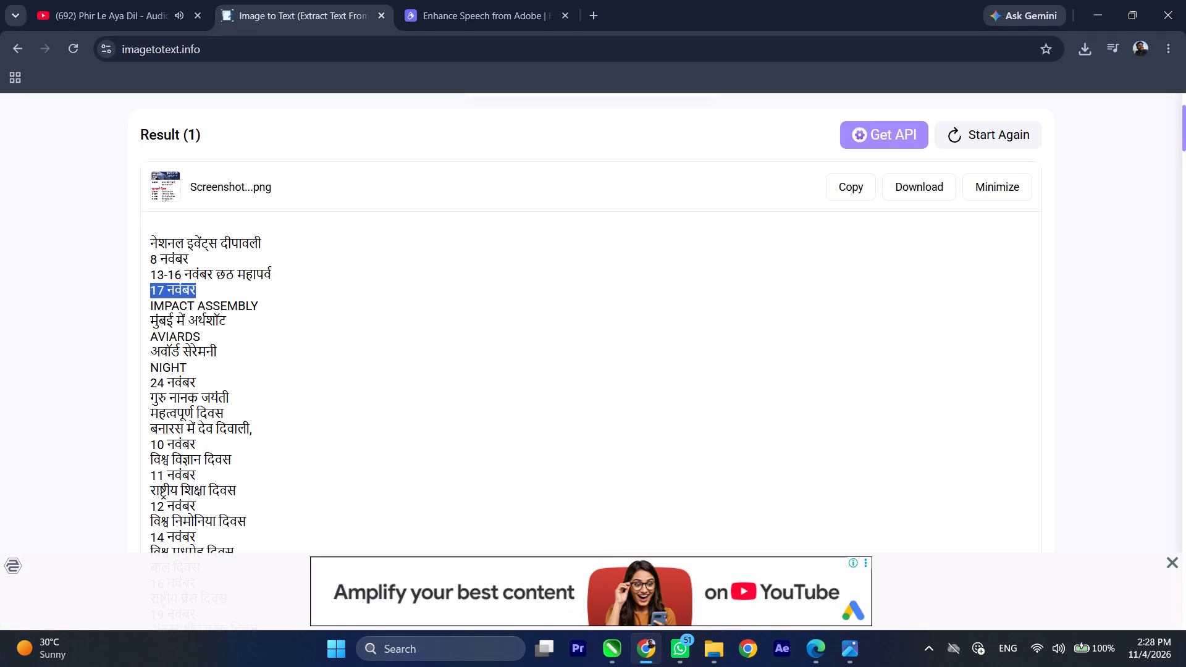
pyautogui.click(617, 648)
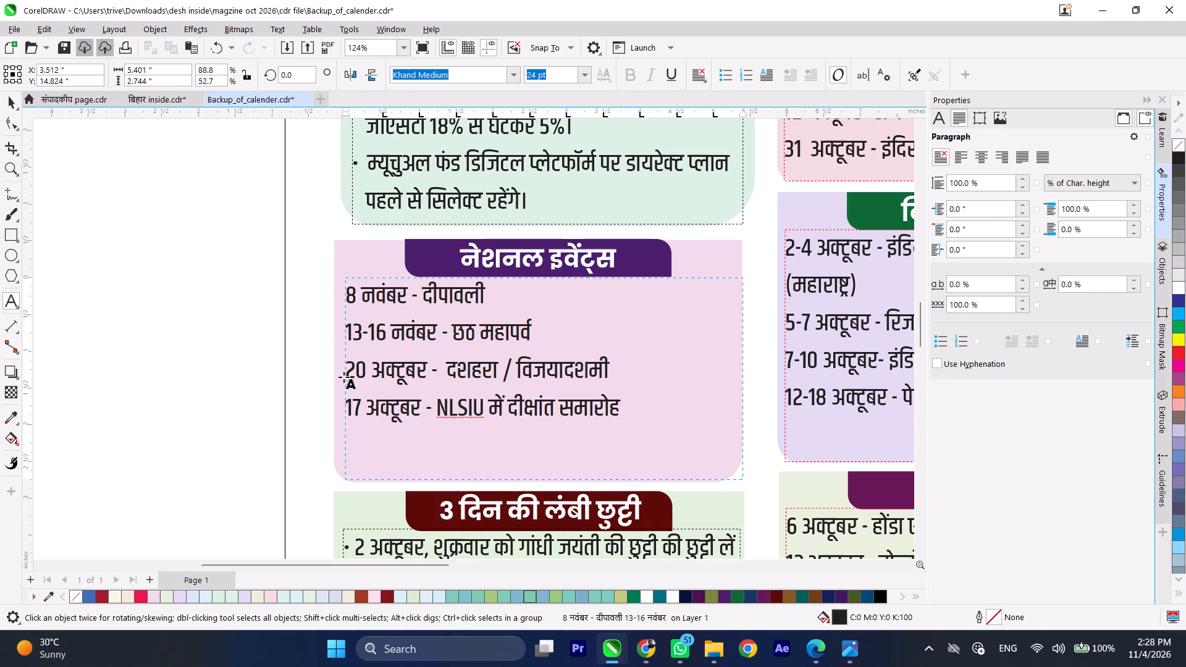
pyautogui.moveTo(345, 371); pyautogui.dragTo(426, 371)
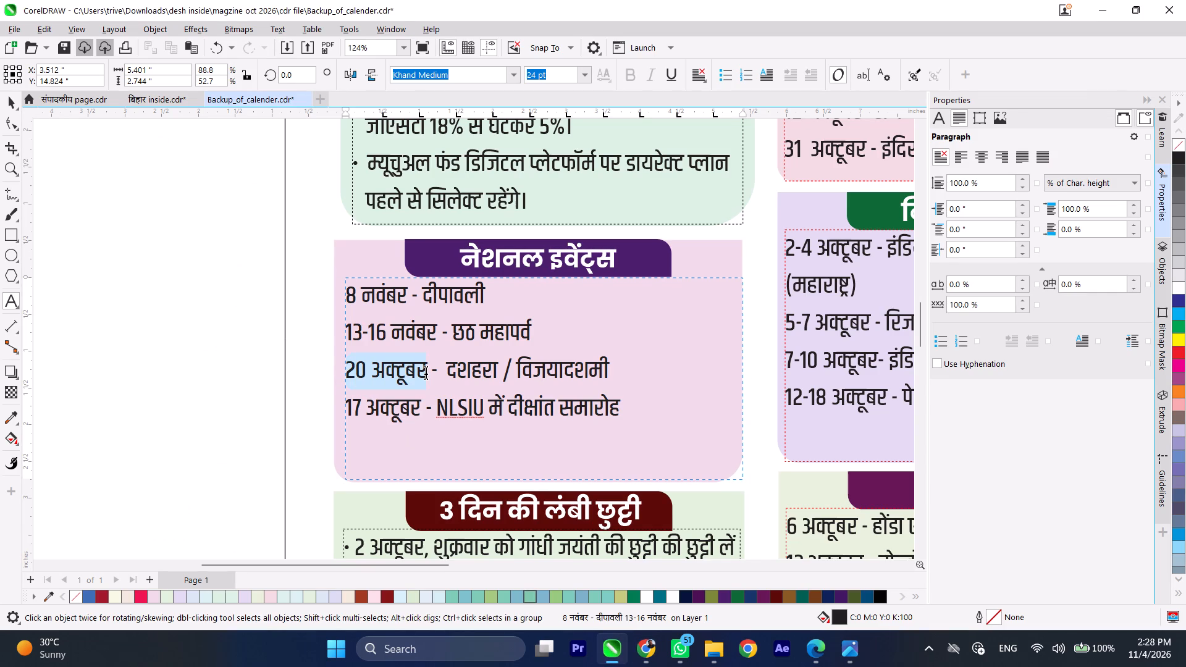
pyautogui.hotkey('ctrl', 'v')
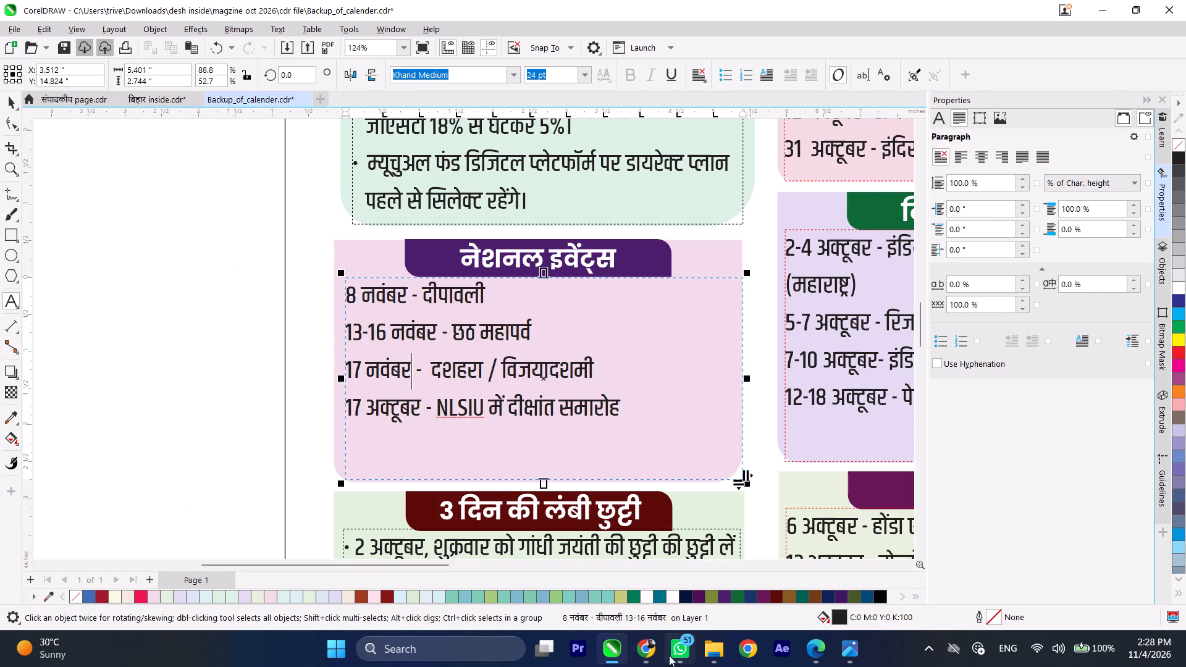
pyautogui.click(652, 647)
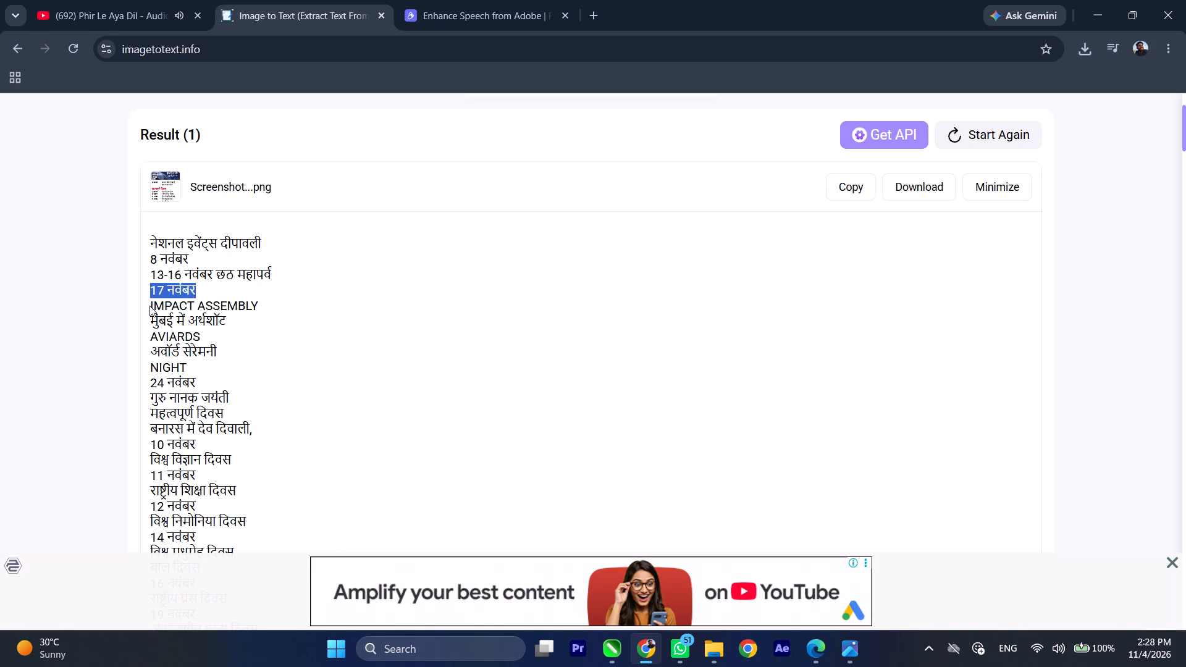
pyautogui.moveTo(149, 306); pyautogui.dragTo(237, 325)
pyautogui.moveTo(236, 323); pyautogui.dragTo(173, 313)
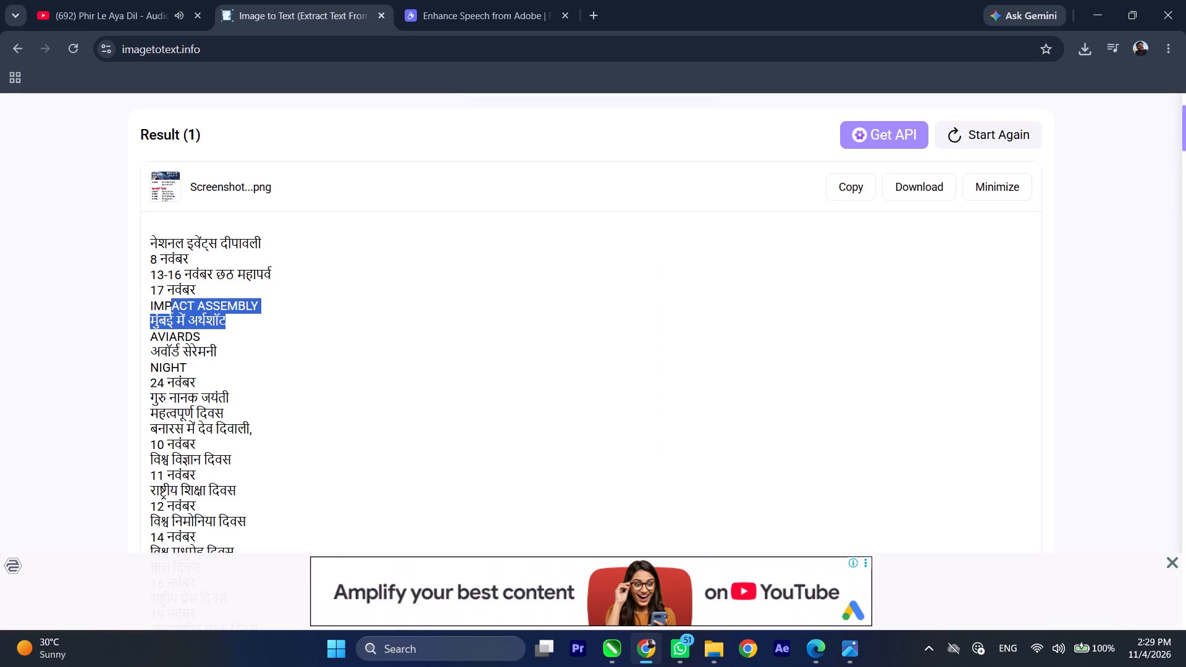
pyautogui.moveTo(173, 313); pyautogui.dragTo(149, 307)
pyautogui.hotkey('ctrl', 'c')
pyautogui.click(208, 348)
# Check the source screenshot in Photos, copy "मुंबई में अर्थशॉट" from Chrome, and replace "दशहरा / विजयादशमी" in CorelDRAW's 17 नवंबर line.
pyautogui.click(844, 646)
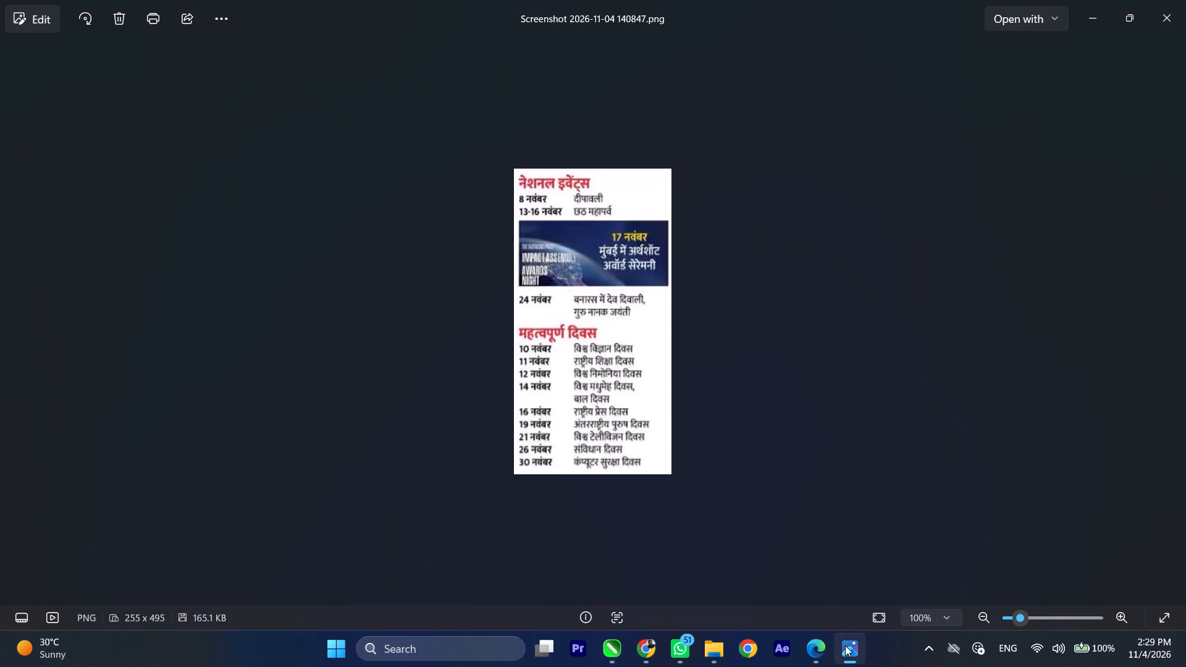
pyautogui.click(845, 645)
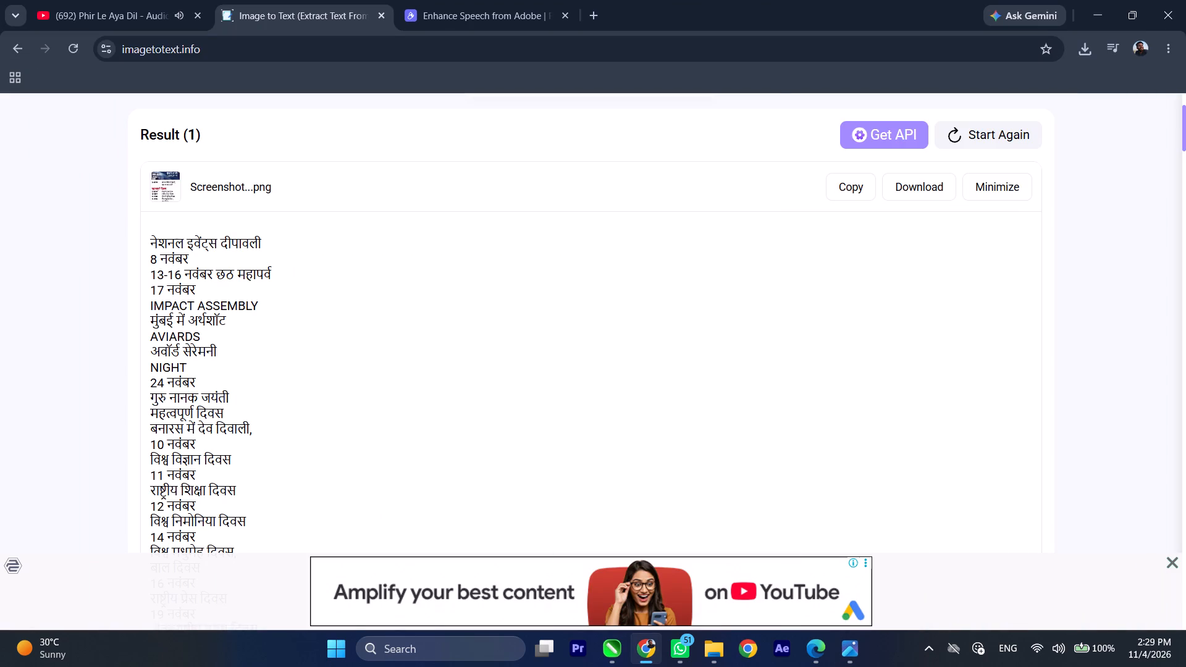
pyautogui.moveTo(148, 321); pyautogui.dragTo(214, 321)
pyautogui.moveTo(150, 319); pyautogui.dragTo(237, 323)
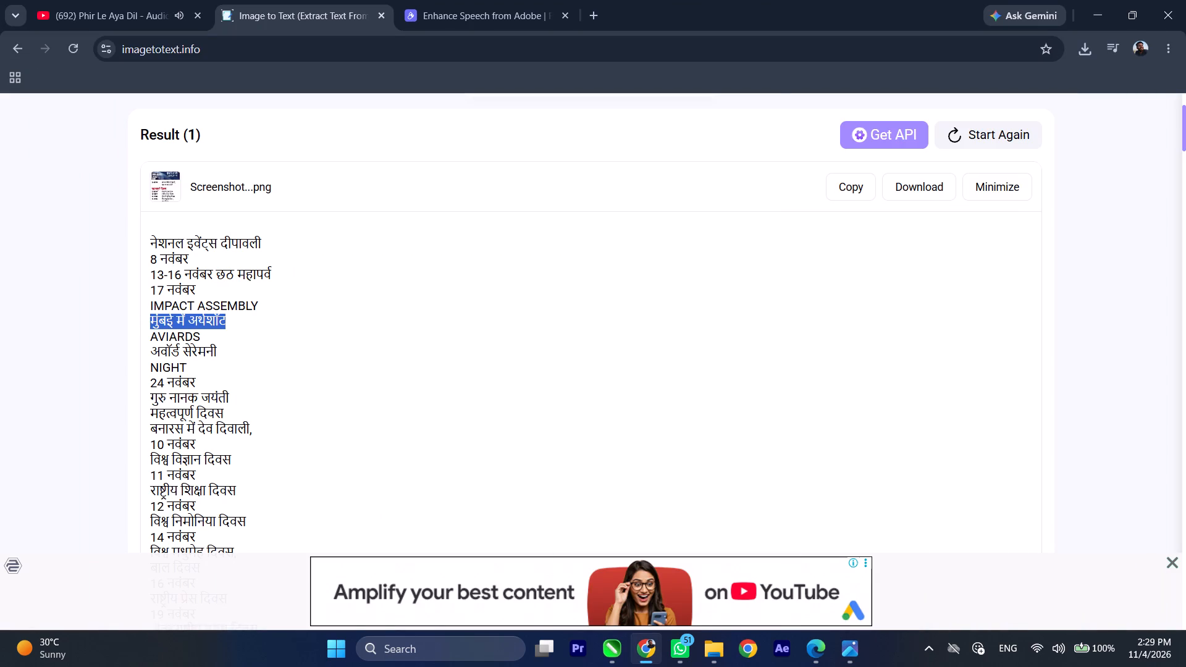
pyautogui.hotkey('ctrl', 'c')
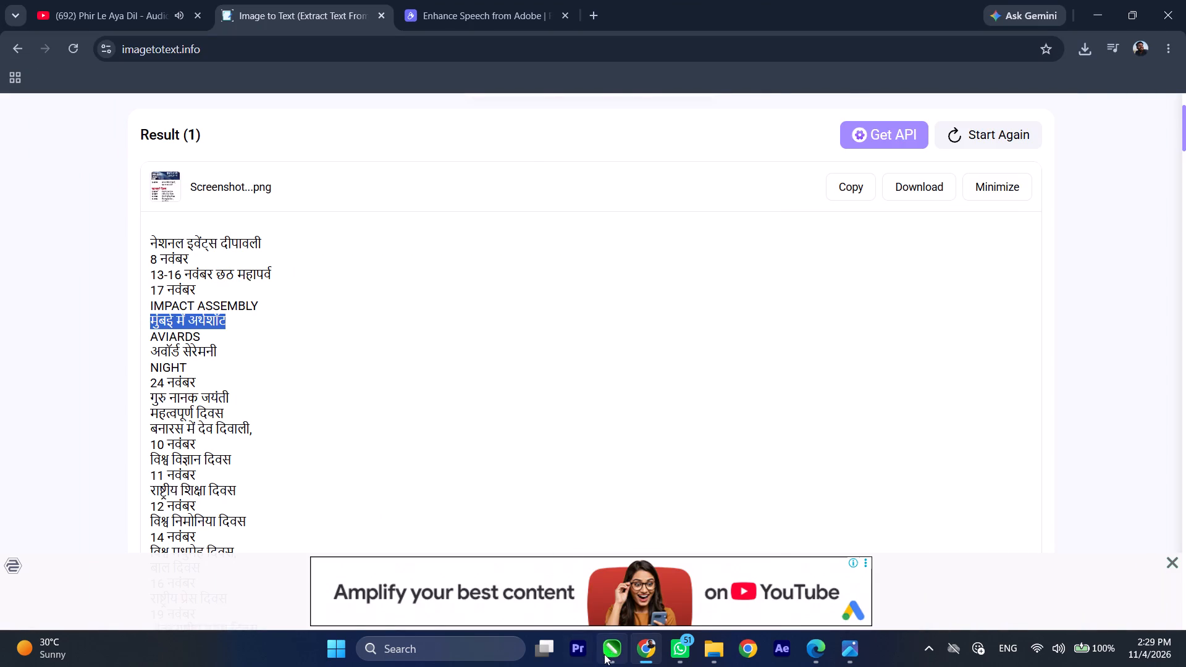
pyautogui.click(609, 653)
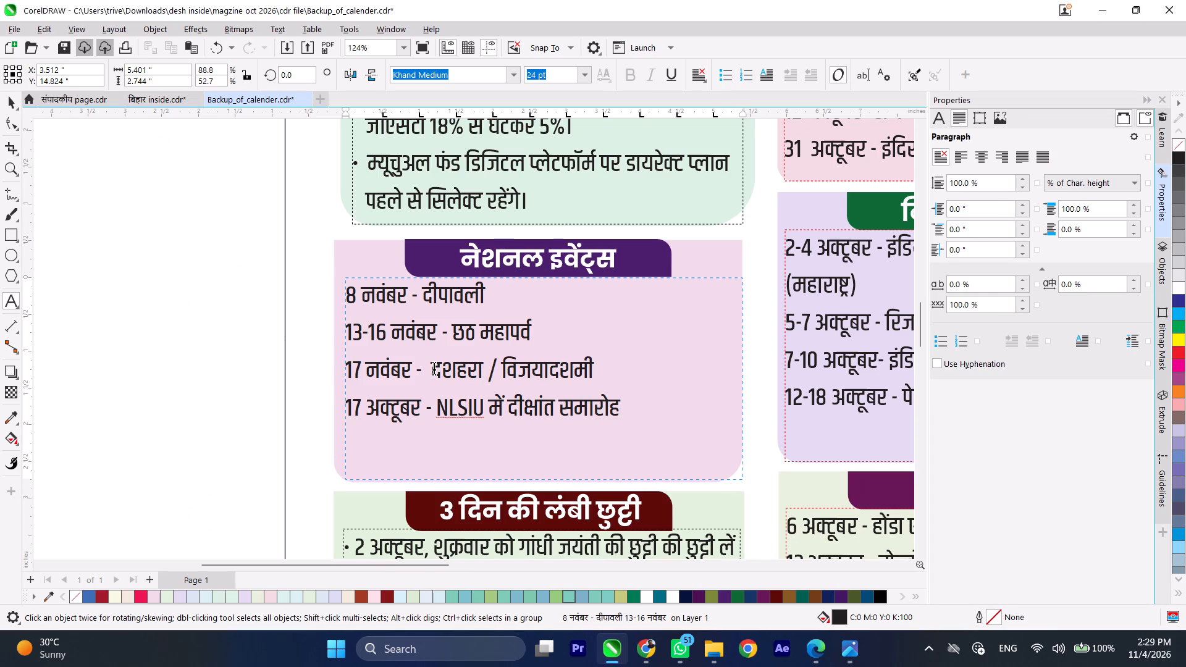
pyautogui.moveTo(434, 367); pyautogui.dragTo(612, 372)
pyautogui.hotkey('ctrl', 'v')
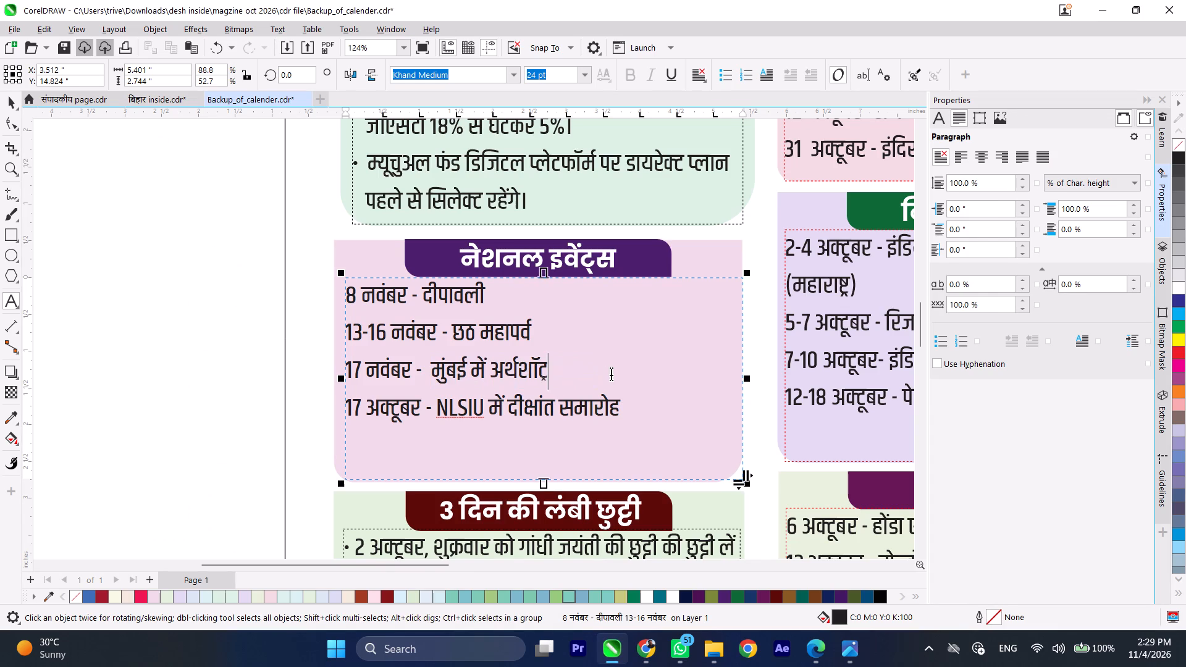
# Copy "अवॉर्ड सेरेमनी" from Chrome and append it, after a space, to the end of CorelDRAW's 17 नवंबर line.
pyautogui.click(652, 657)
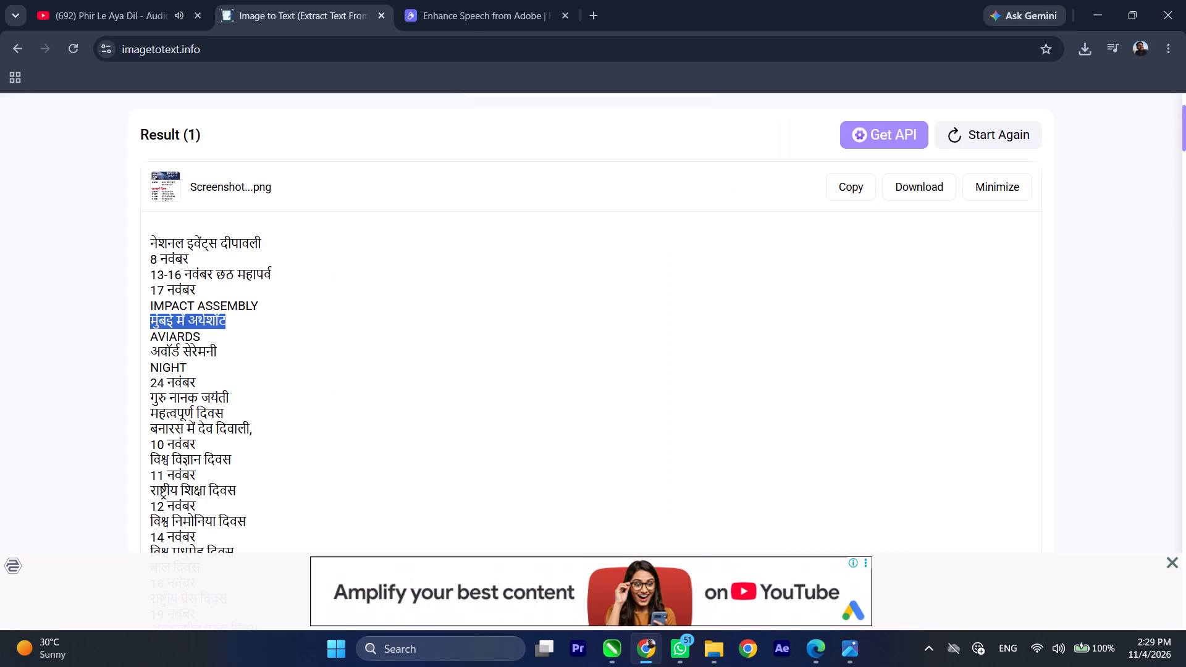
pyautogui.moveTo(149, 350); pyautogui.dragTo(224, 350)
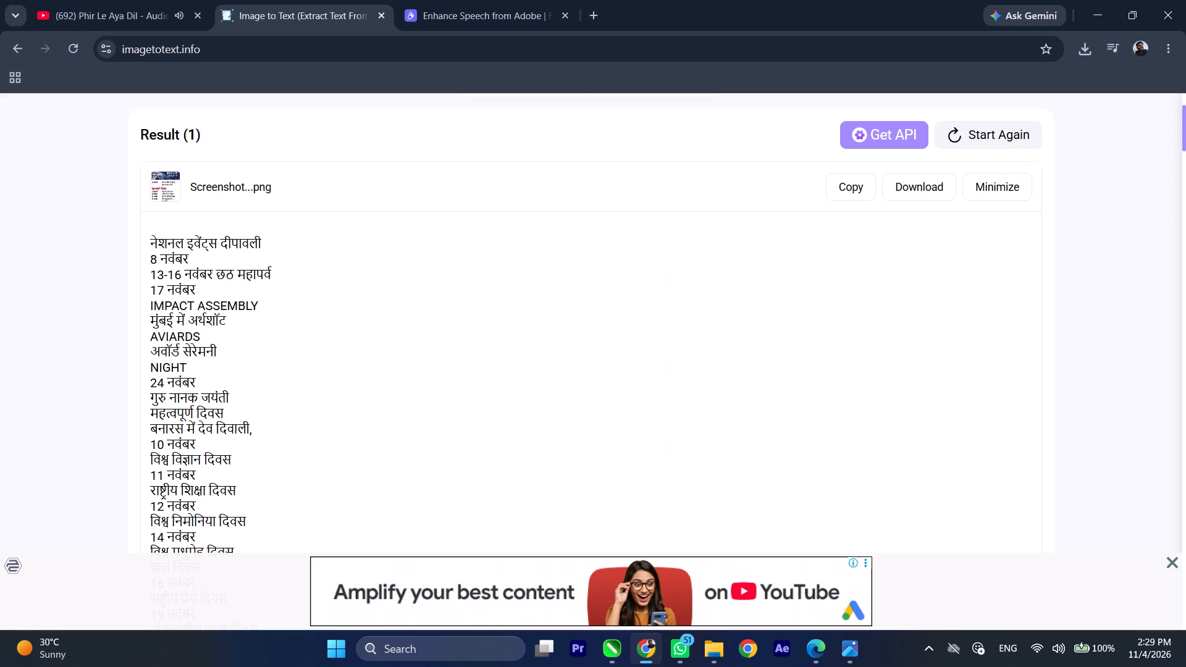
pyautogui.moveTo(220, 350); pyautogui.dragTo(151, 352)
pyautogui.hotkey('ctrl', 'c')
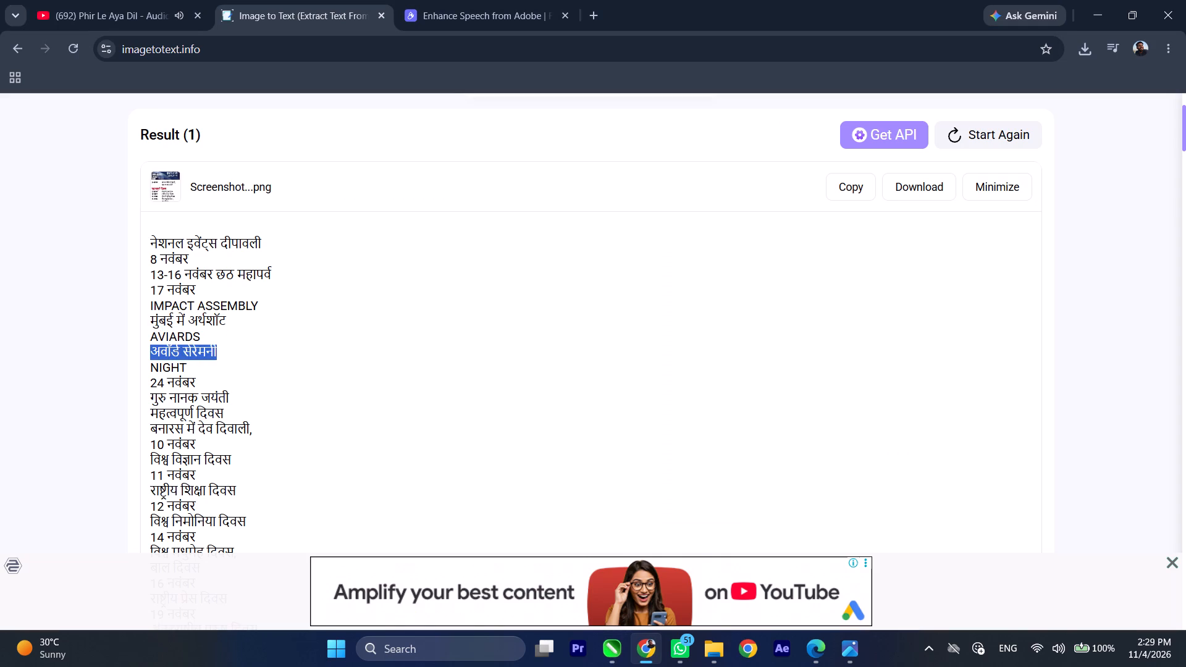
pyautogui.click(617, 658)
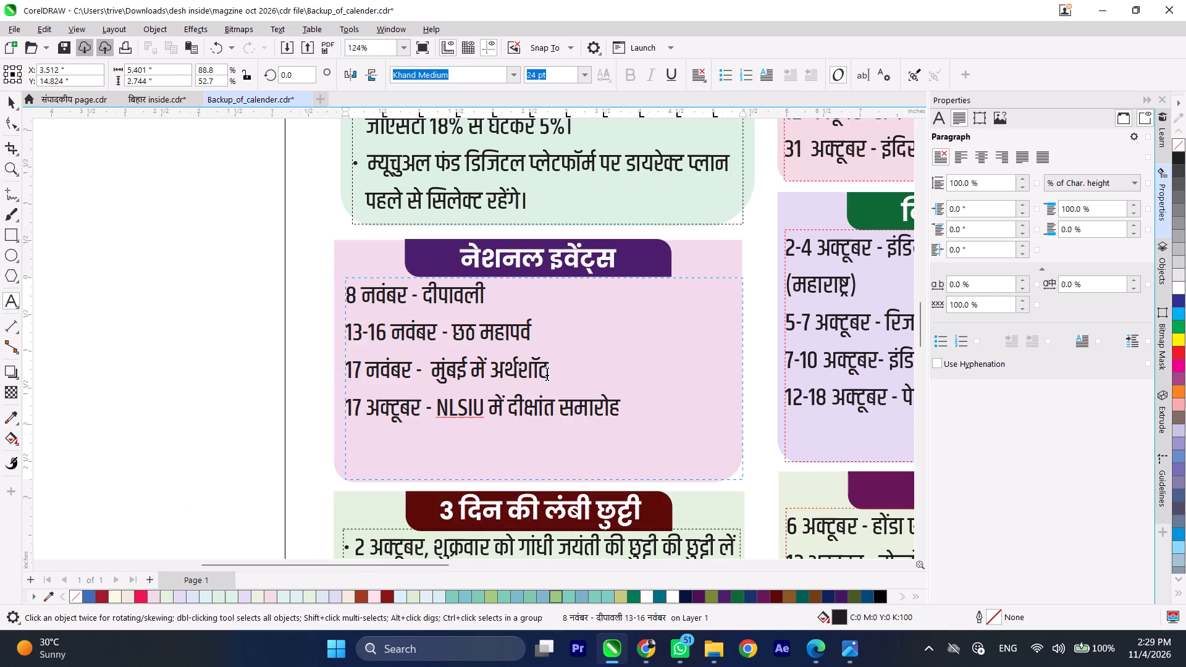
pyautogui.click(555, 370)
pyautogui.doubleClick(546, 366)
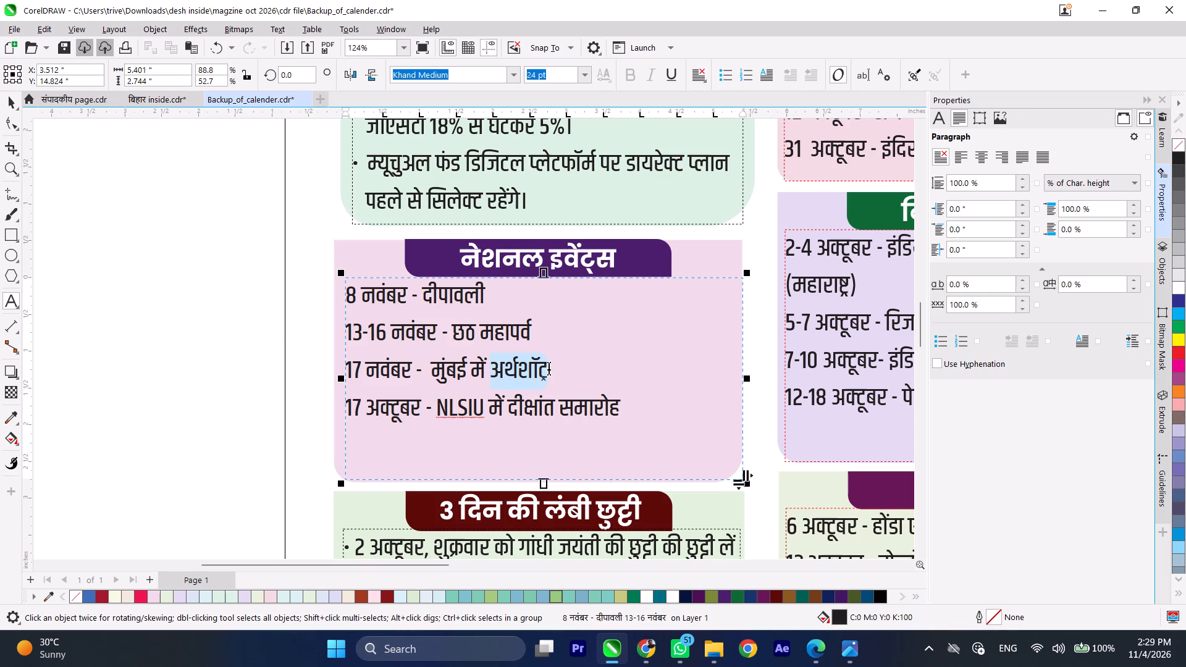
pyautogui.click(549, 367)
pyautogui.press('space')
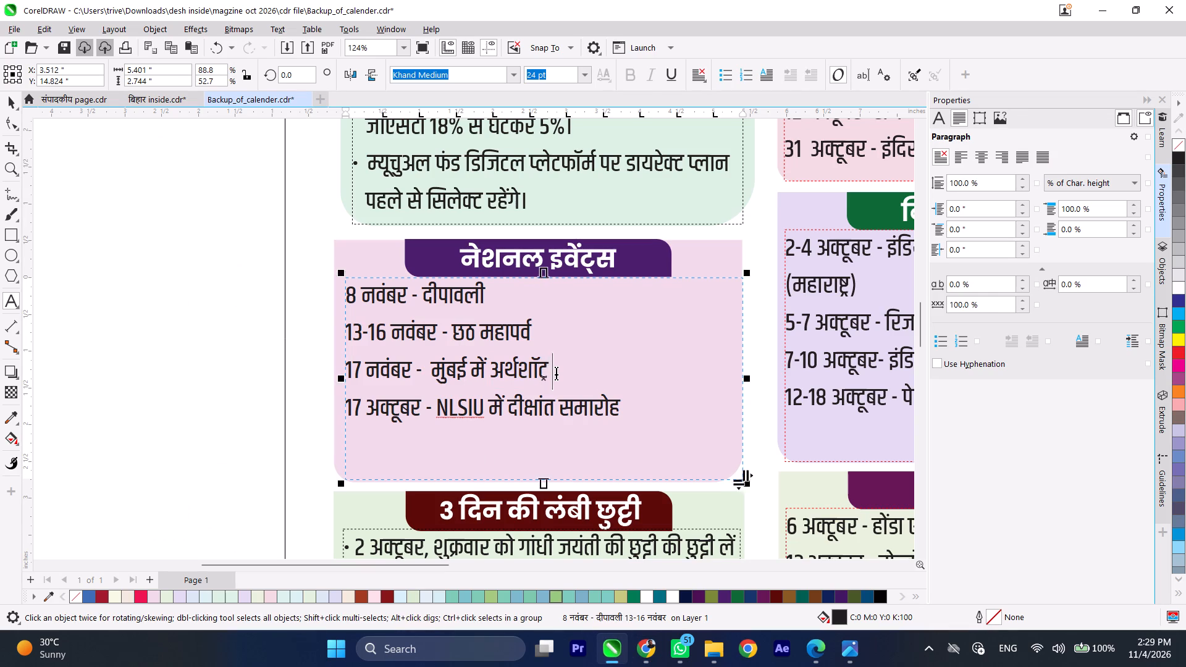
pyautogui.hotkey('ctrl', 'v')
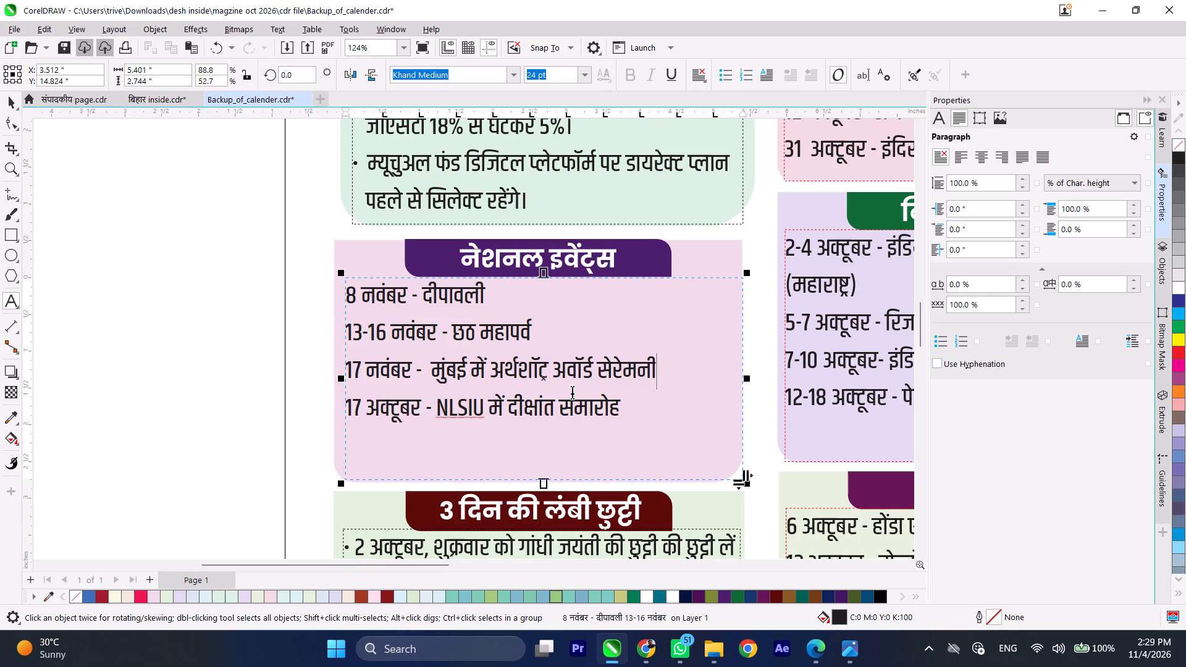
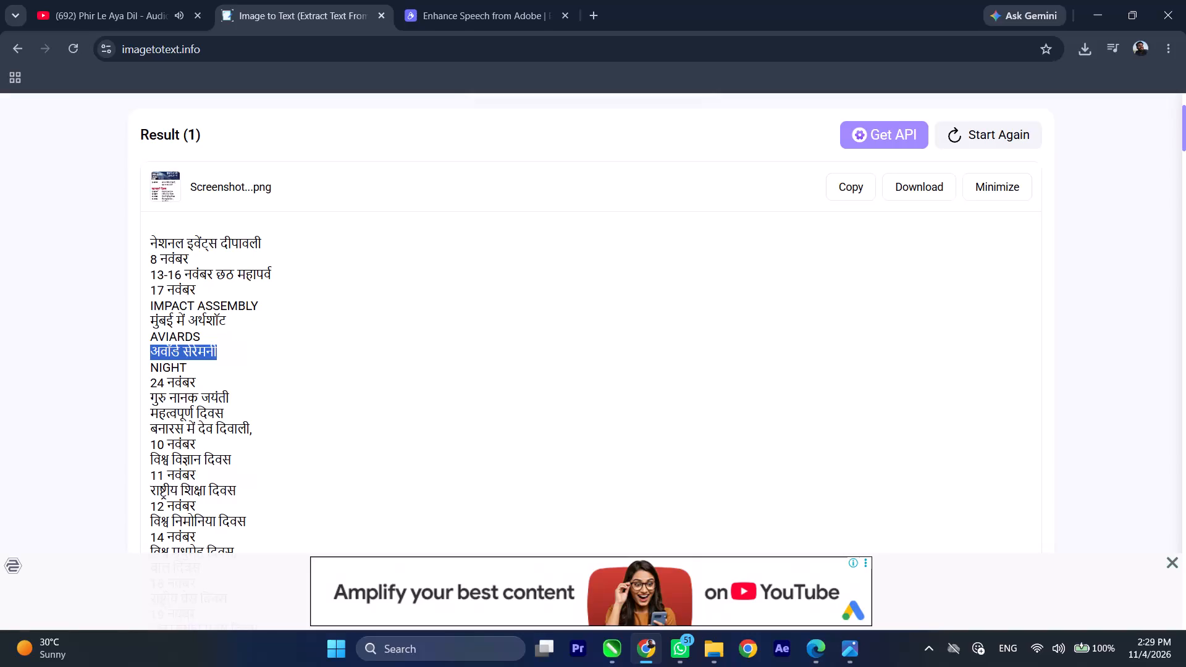
# Copy "24 नवंबर" from Chrome and replace the date of the last line in CorelDRAW's नेशनल इवेंट्स box.
pyautogui.moveTo(147, 383); pyautogui.dragTo(212, 383)
pyautogui.moveTo(208, 384); pyautogui.dragTo(163, 385)
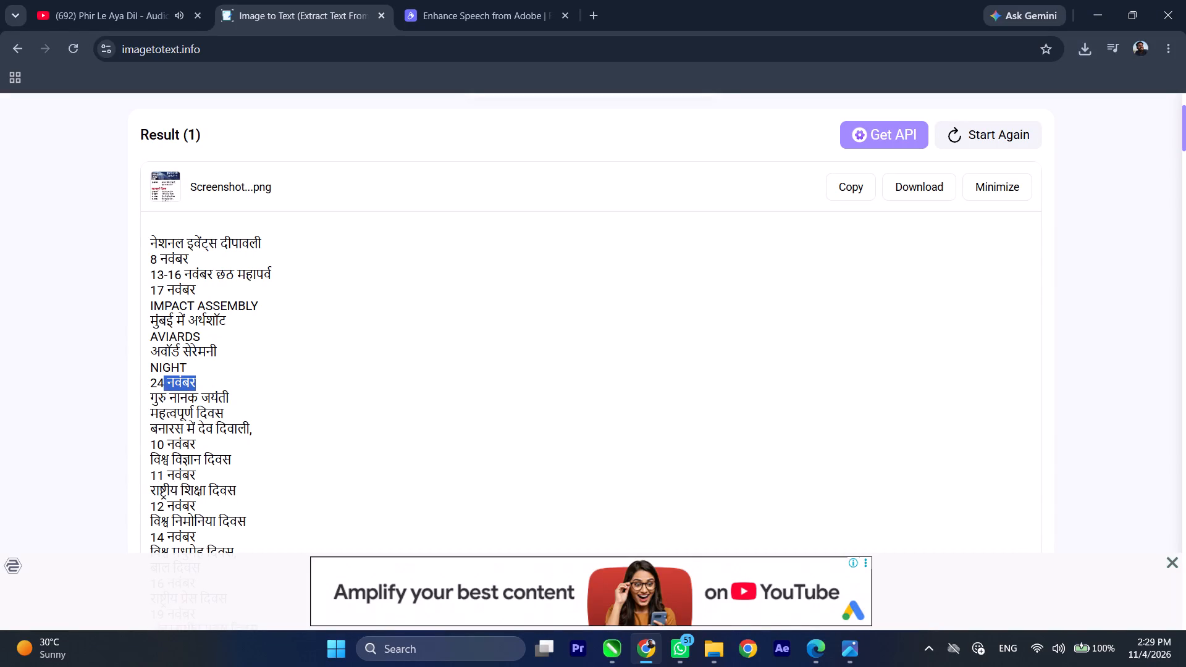
pyautogui.moveTo(163, 385); pyautogui.dragTo(151, 385)
pyautogui.hotkey('ctrl', 'c')
pyautogui.click(612, 653)
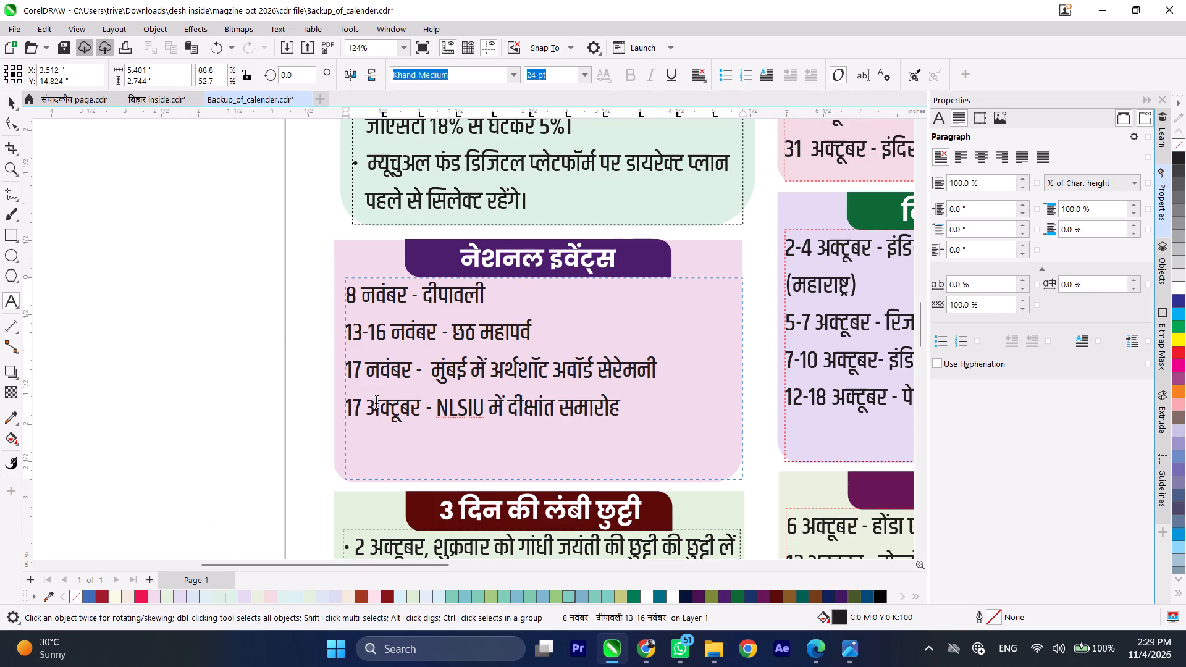
pyautogui.moveTo(419, 404); pyautogui.dragTo(353, 405)
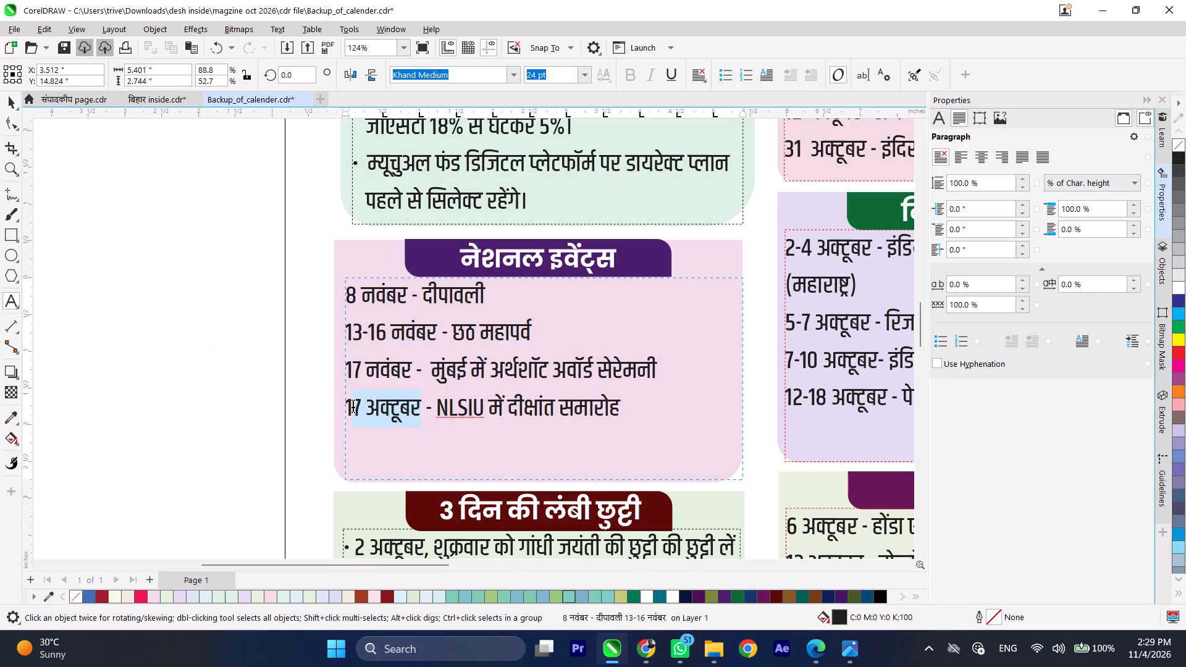
pyautogui.moveTo(353, 405); pyautogui.dragTo(345, 405)
pyautogui.hotkey('ctrl', 'v')
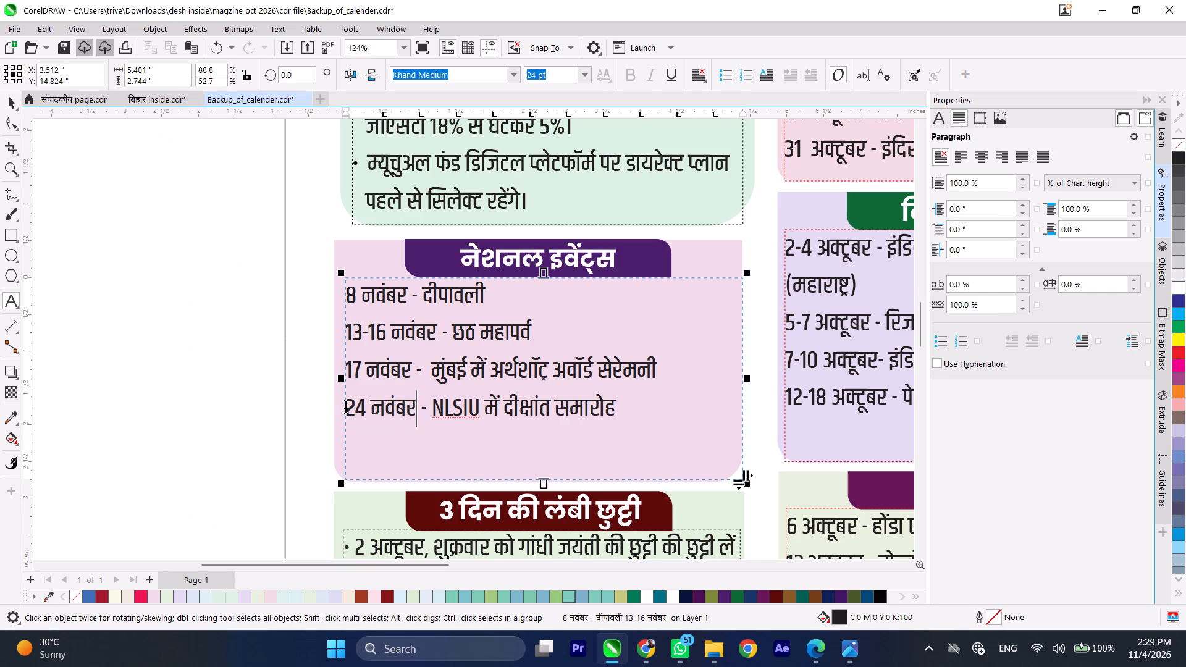
# Check the source screenshot in Photos, copy "बनारस में देव दिवाली," from Chrome, and replace the event text in CorelDRAW's 24 नवंबर line.
pyautogui.click(843, 656)
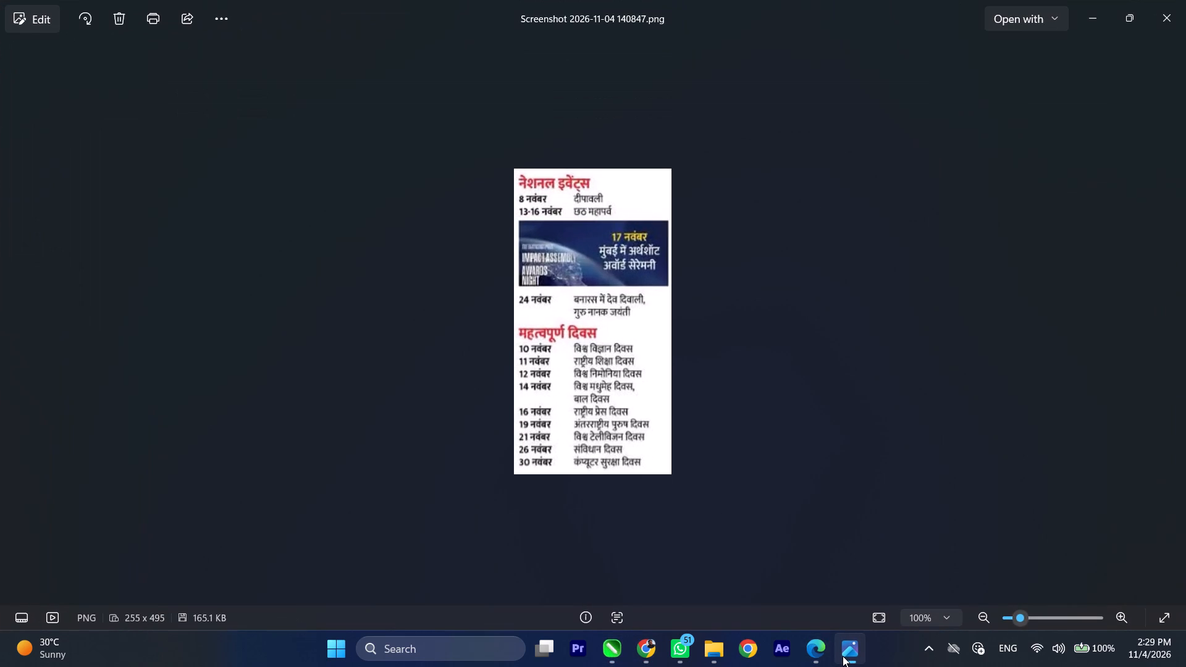
pyautogui.click(843, 656)
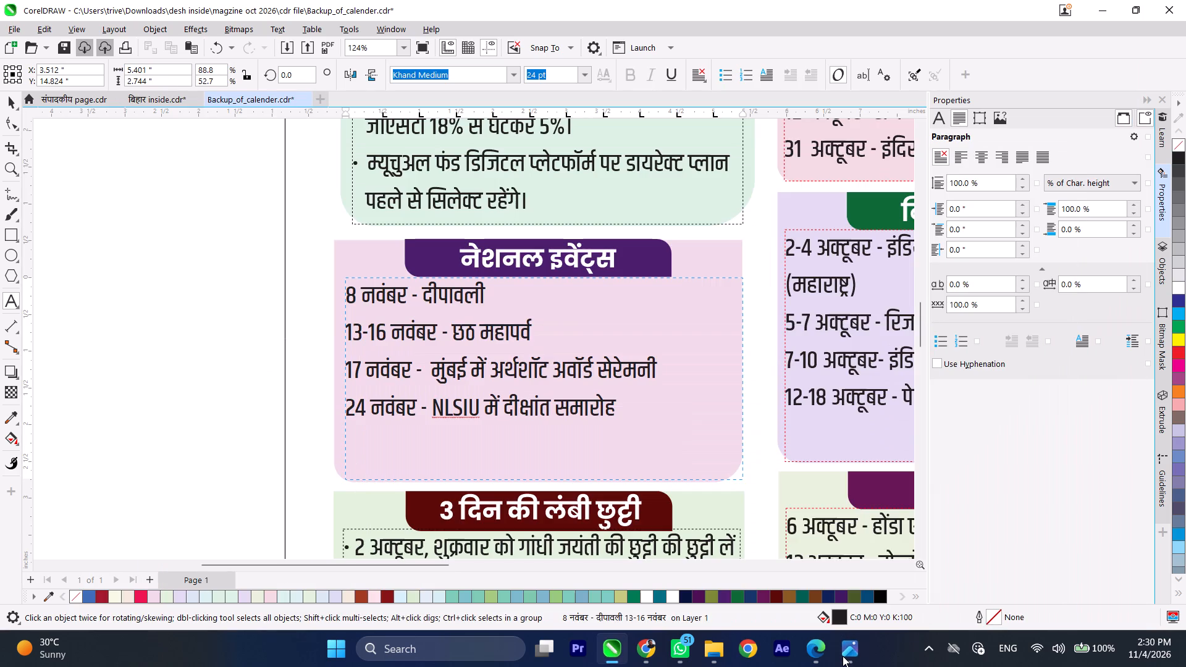
pyautogui.click(843, 656)
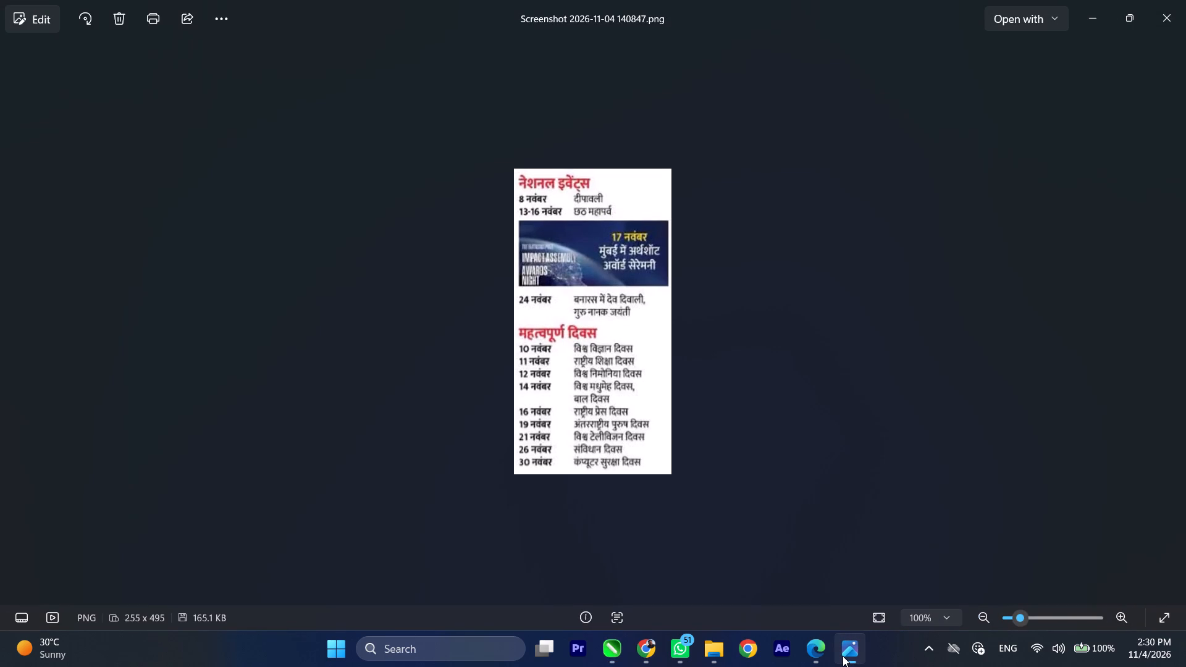
pyautogui.click(843, 656)
pyautogui.click(651, 652)
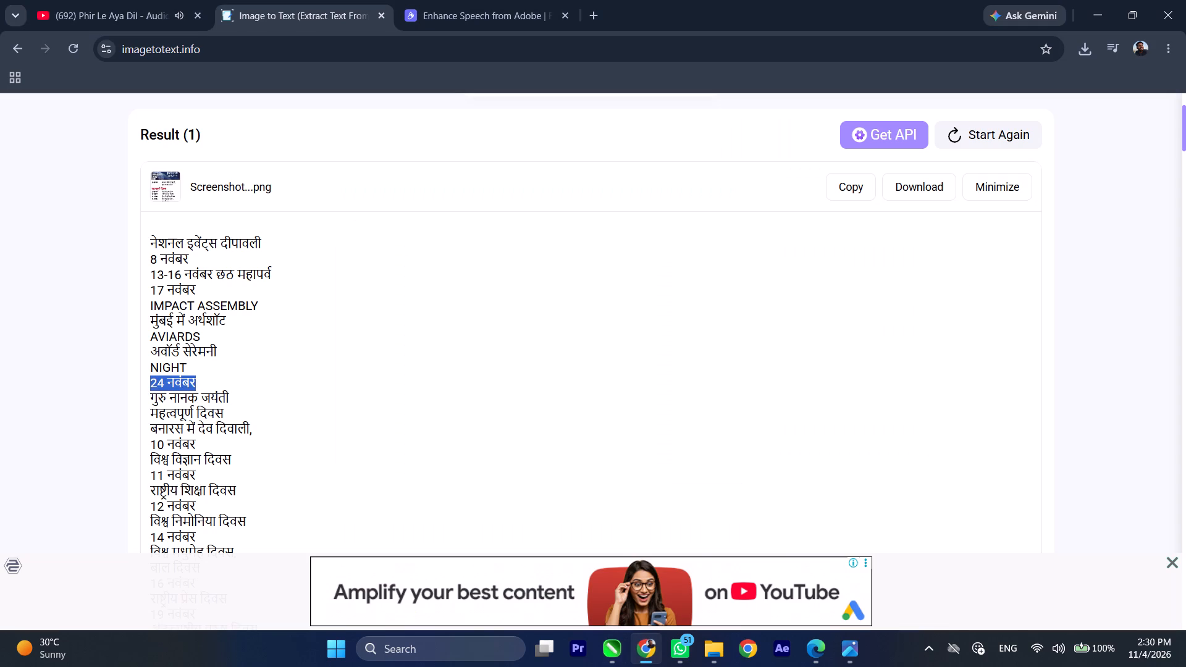
pyautogui.moveTo(150, 396); pyautogui.dragTo(161, 401)
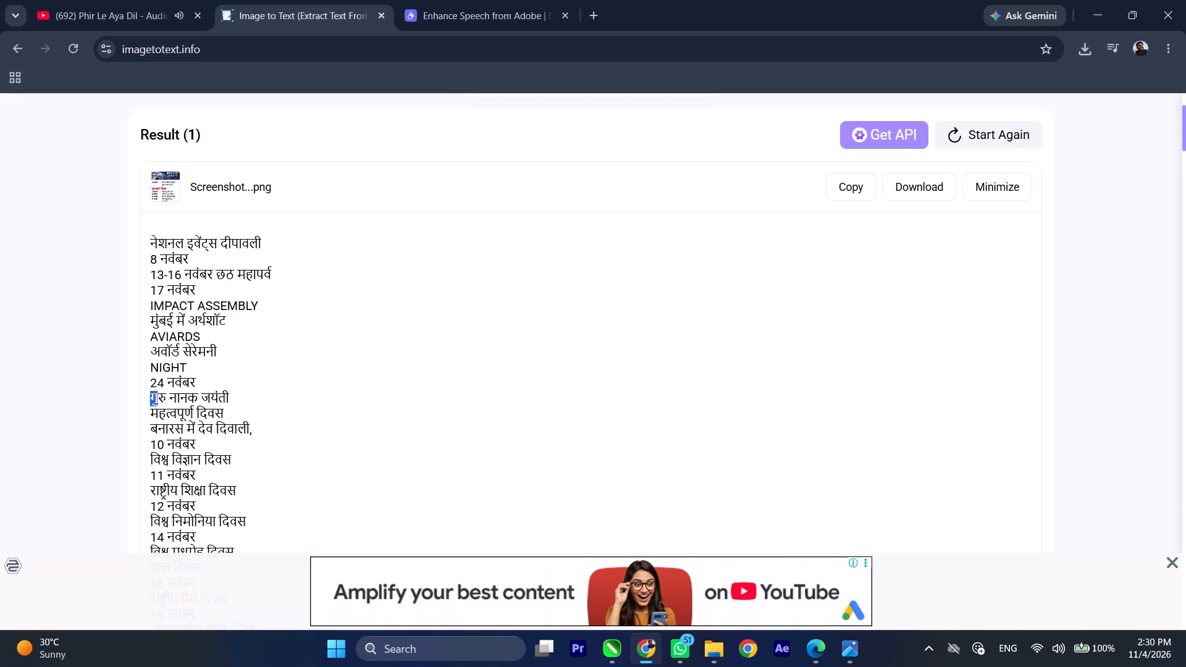
pyautogui.moveTo(161, 401); pyautogui.dragTo(227, 408)
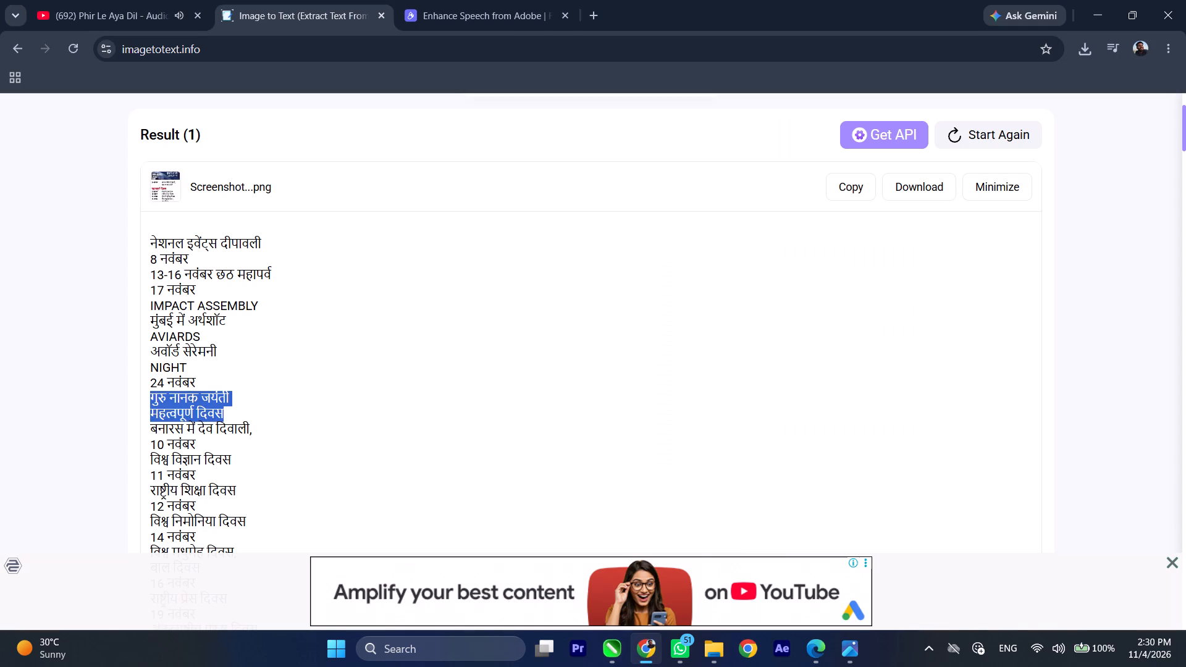
pyautogui.moveTo(227, 408); pyautogui.dragTo(227, 408)
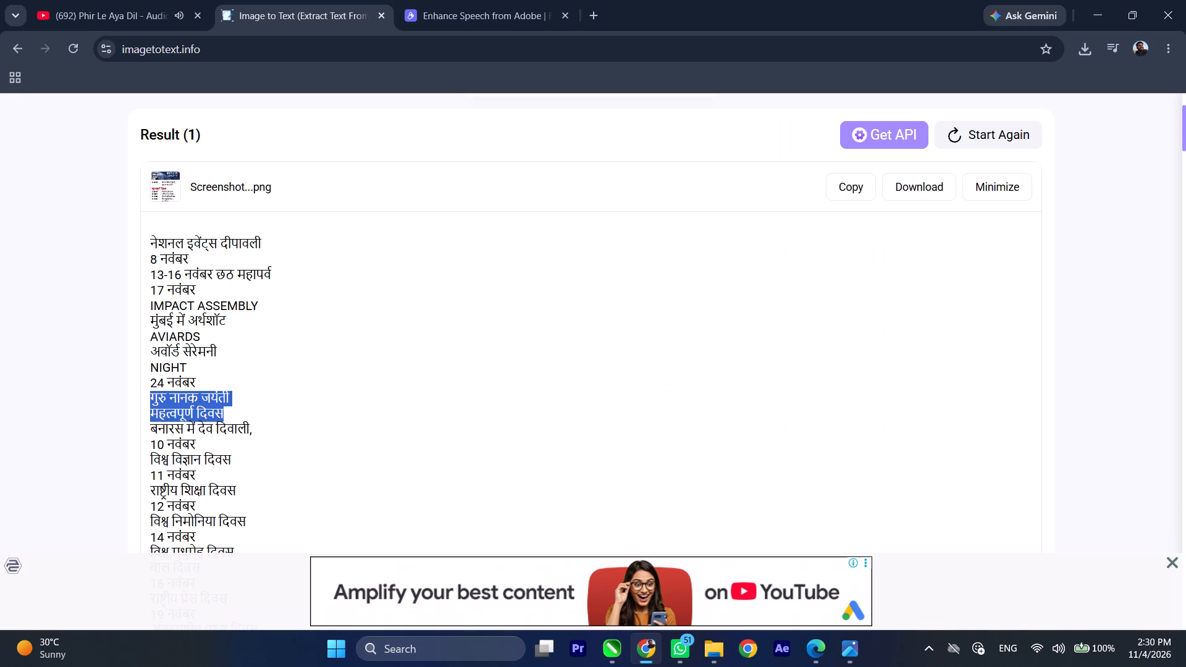
pyautogui.moveTo(227, 408); pyautogui.dragTo(232, 408)
pyautogui.click(230, 394)
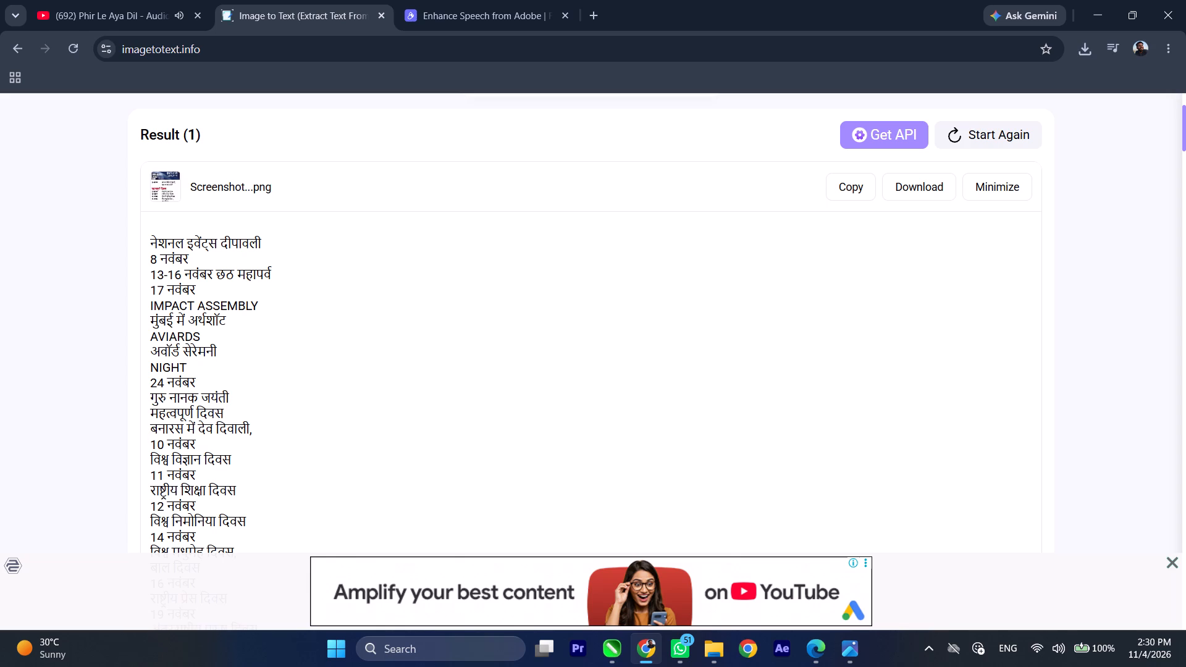
pyautogui.moveTo(151, 427); pyautogui.dragTo(270, 430)
pyautogui.hotkey('ctrl', 'c')
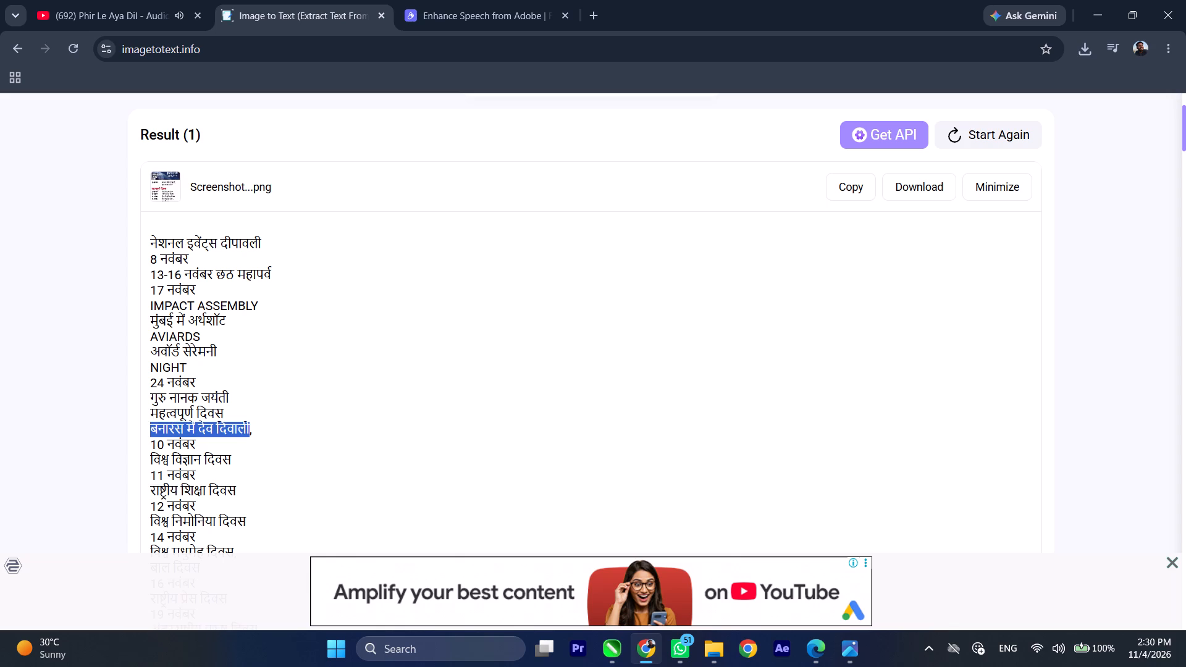
pyautogui.click(605, 648)
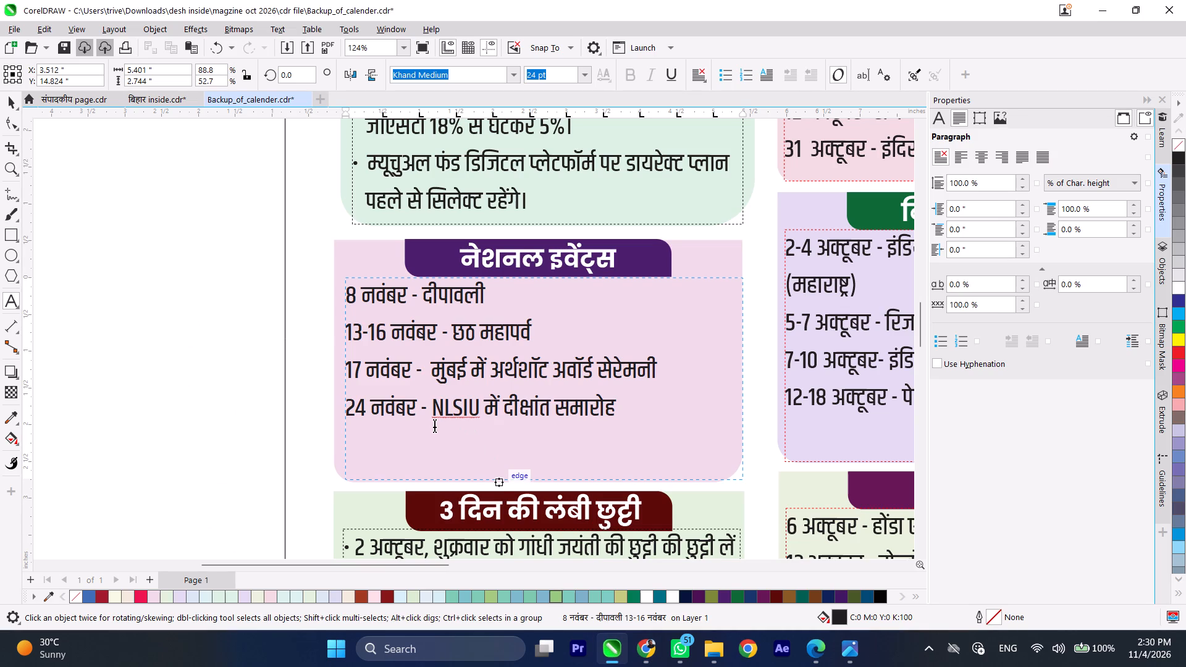
pyautogui.moveTo(432, 403); pyautogui.dragTo(678, 403)
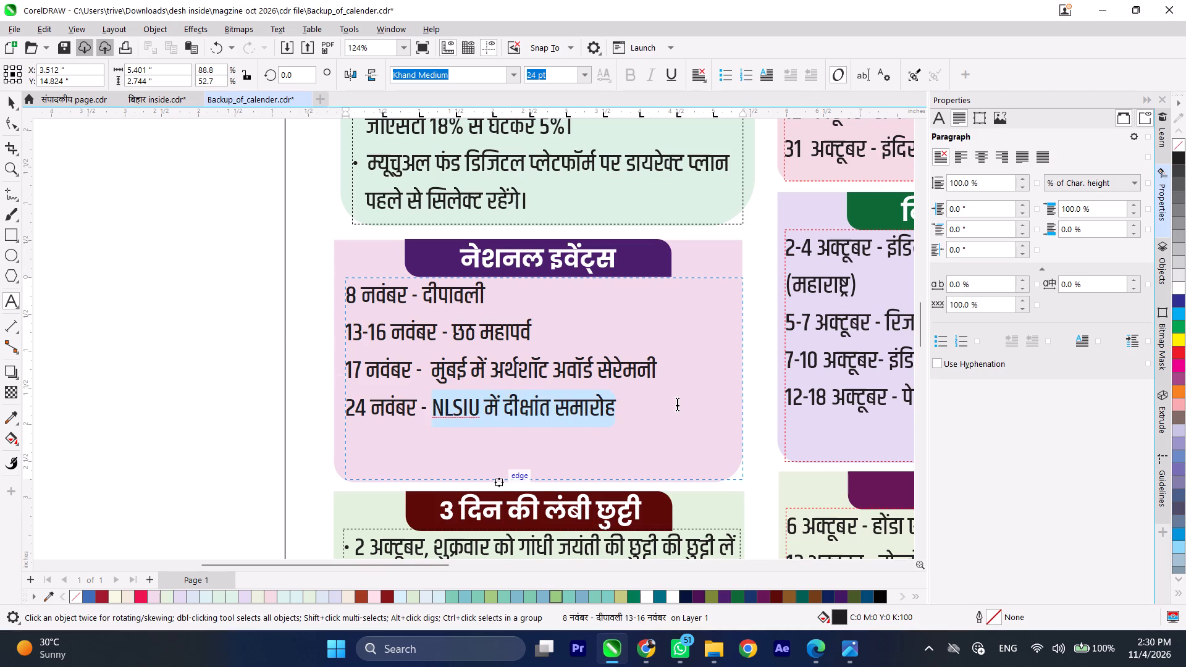
pyautogui.hotkey('ctrl', 'v')
# Copy "गुरु नानक जयंती" from Chrome and append it after the comma and a space in CorelDRAW's 24 नवंबर line.
pyautogui.click(642, 646)
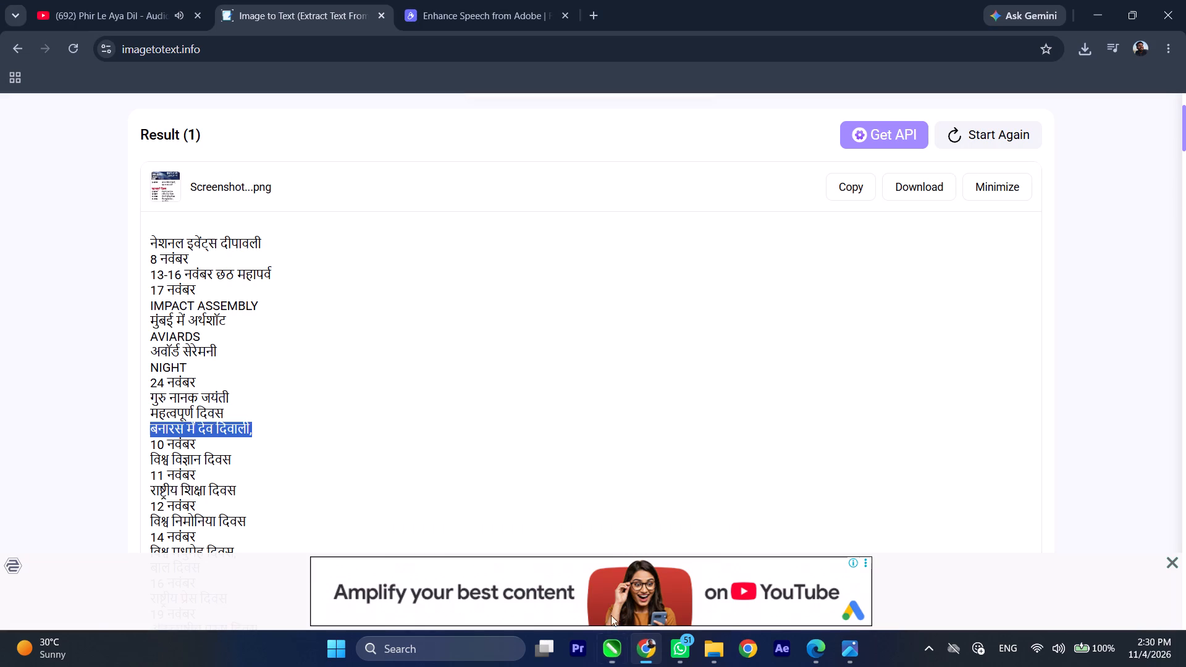
pyautogui.moveTo(150, 398); pyautogui.dragTo(201, 397)
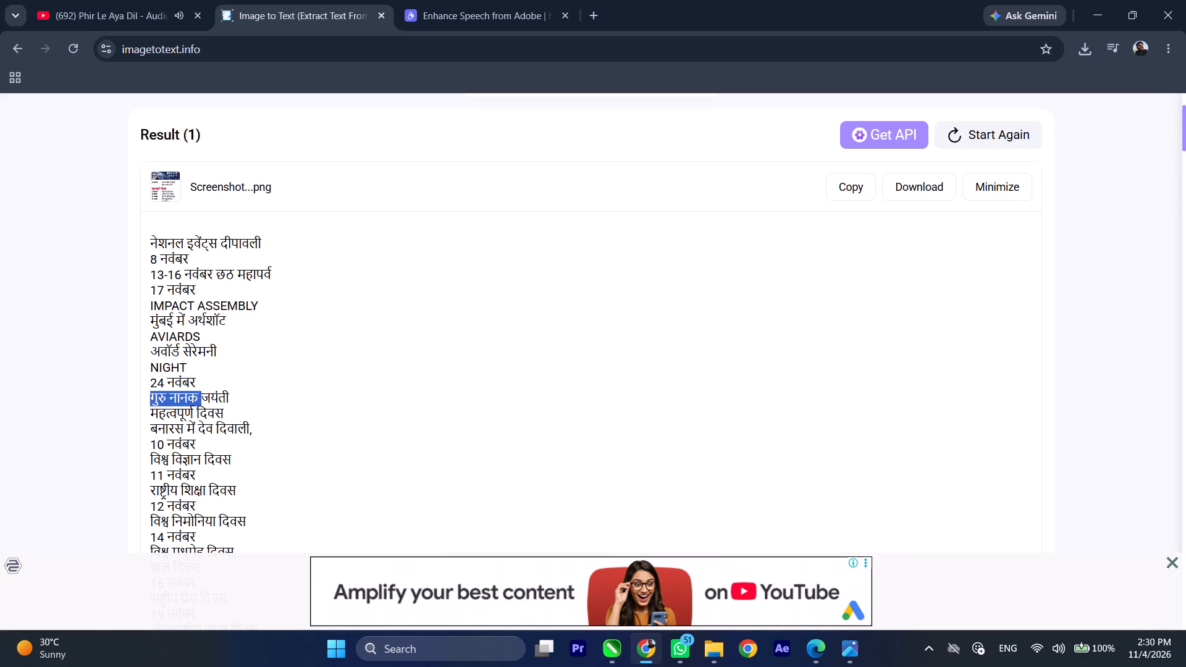
pyautogui.moveTo(201, 397); pyautogui.dragTo(253, 392)
pyautogui.hotkey('ctrl', 'c')
pyautogui.click(597, 650)
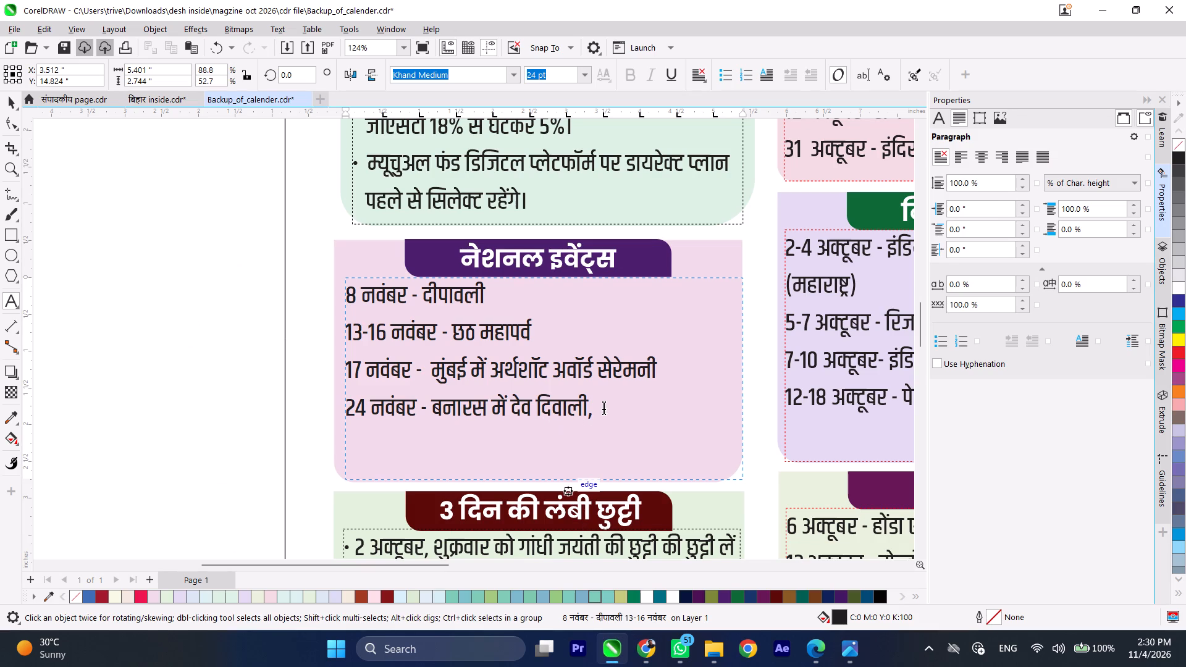
pyautogui.click(604, 406)
pyautogui.click(599, 406)
pyautogui.doubleClick(599, 406)
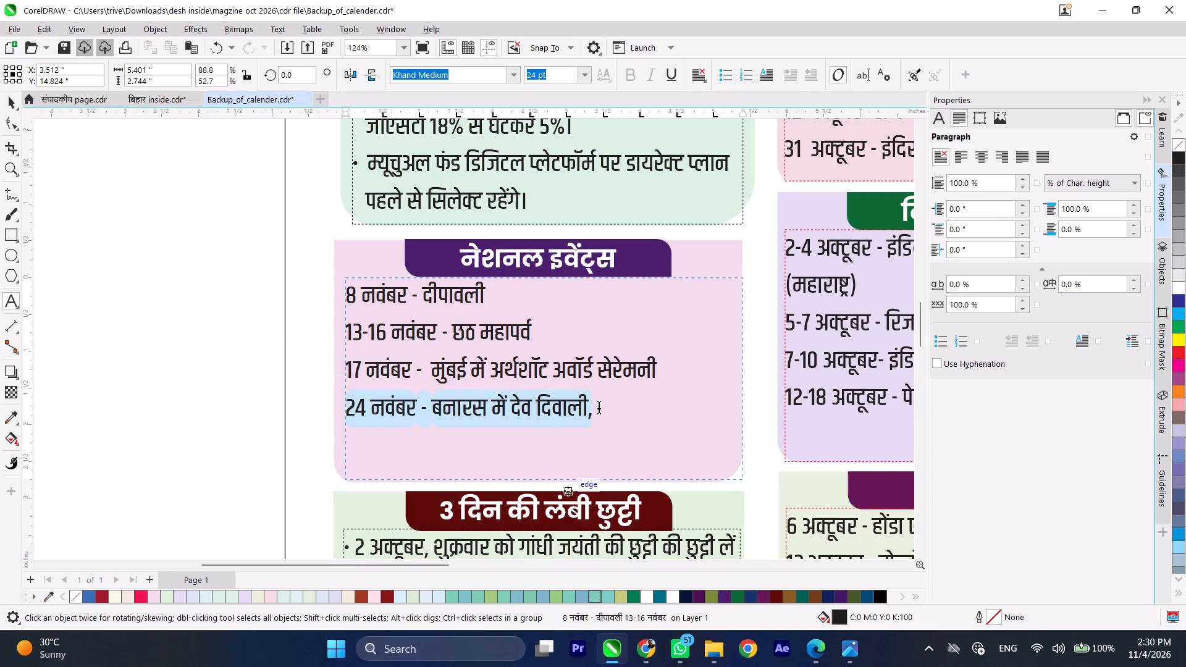
pyautogui.click(596, 406)
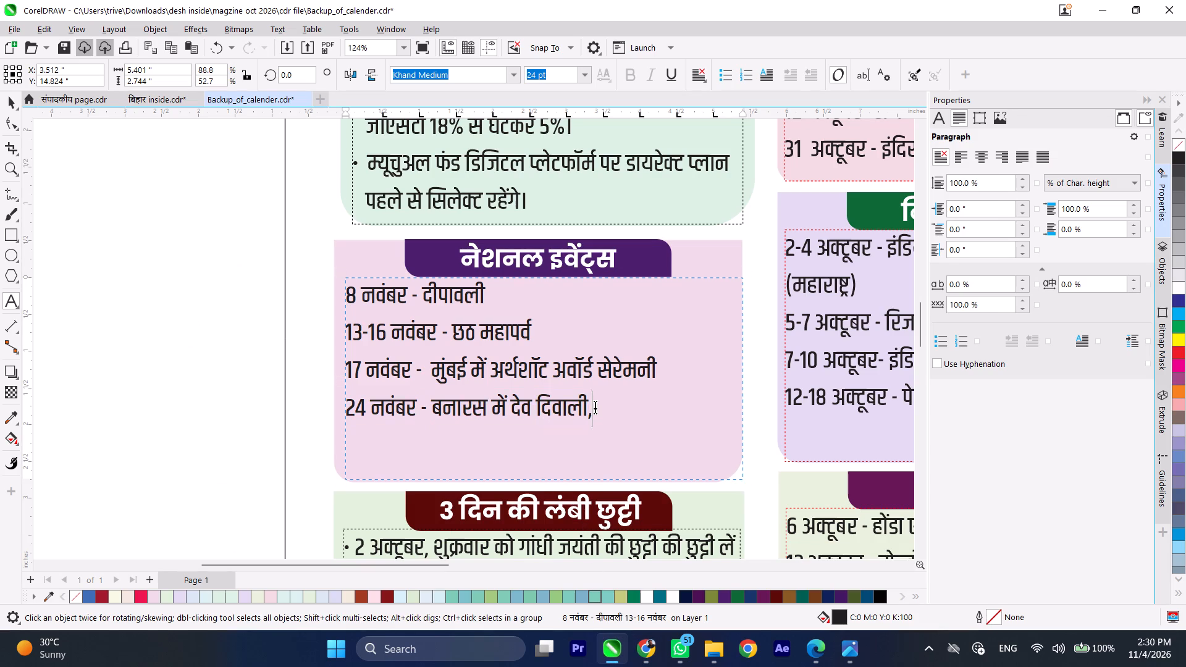
pyautogui.hotkey('ctrl', 'v')
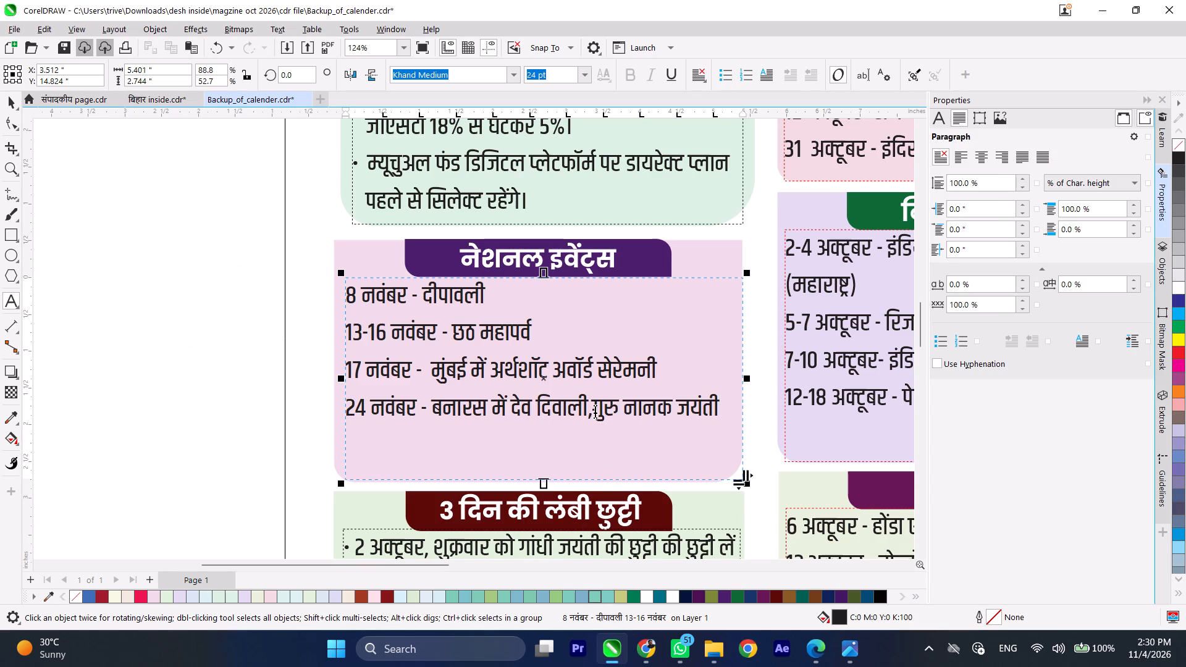
pyautogui.click(594, 406)
pyautogui.press('space')
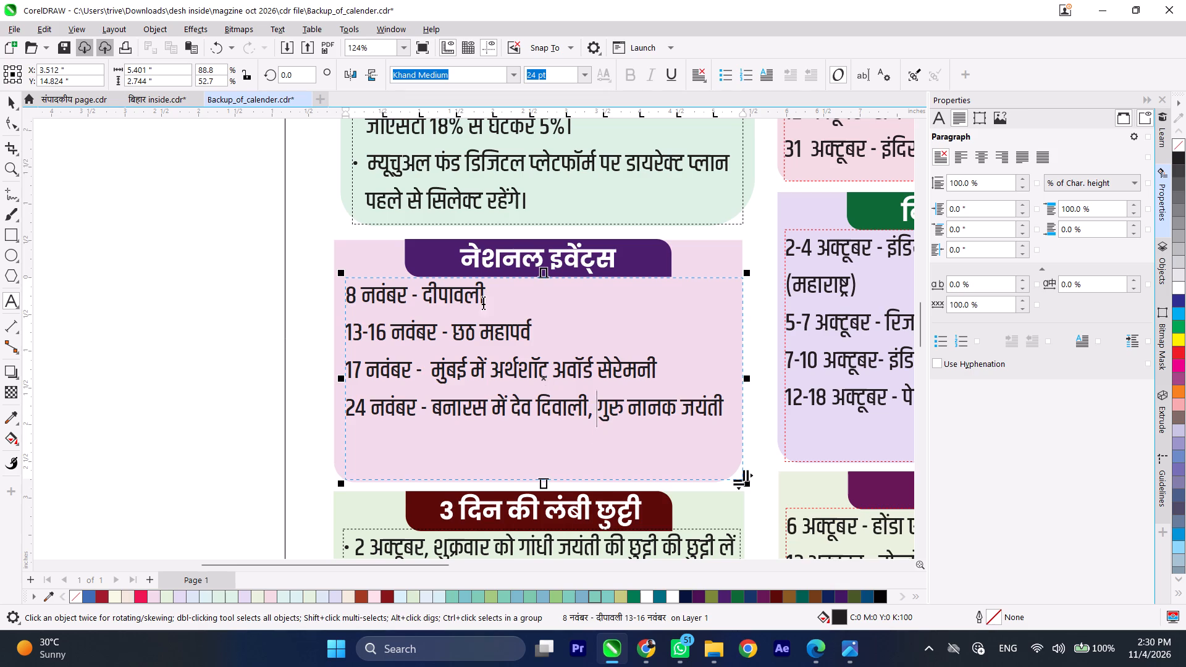
# Check the source screenshot in Photos for the entries following नेशनल इवेंट्स and return to the extracted text in Chrome.
pyautogui.scroll(-3, 481, 300)
pyautogui.click(648, 657)
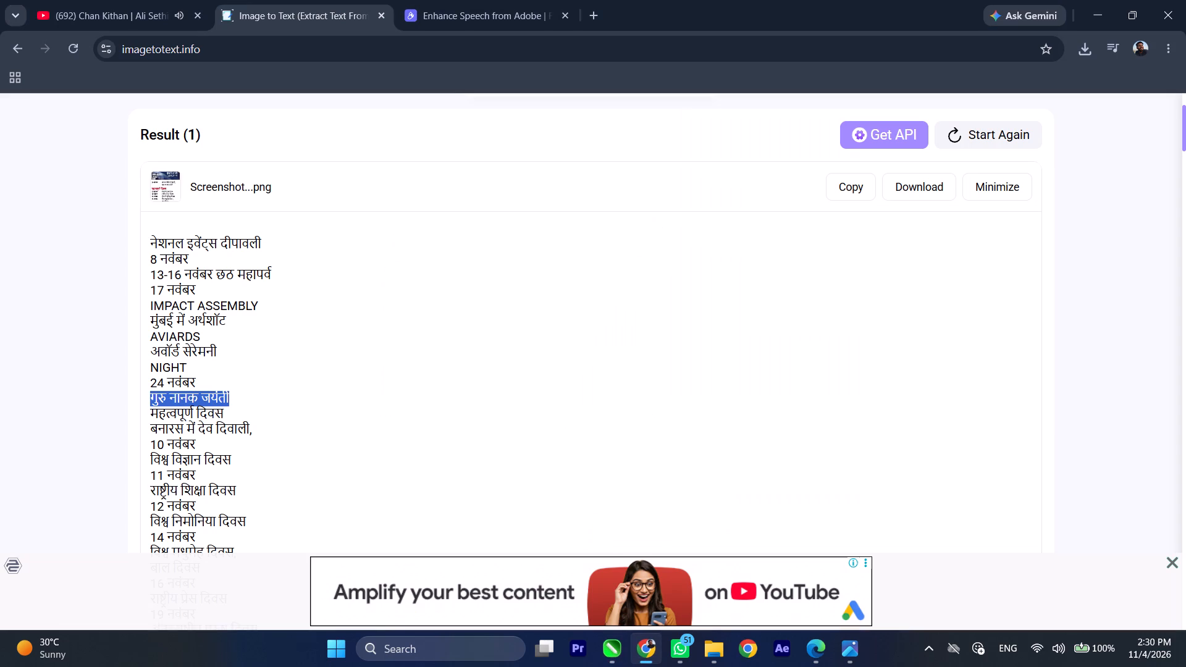
pyautogui.click(849, 652)
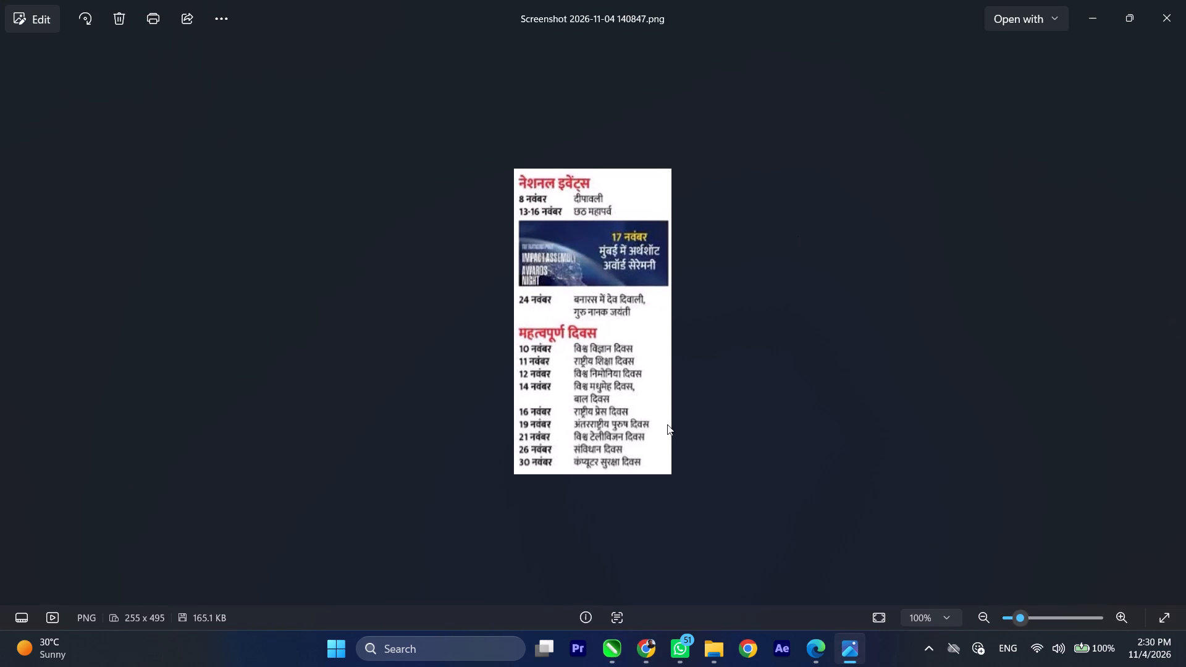
pyautogui.click(653, 651)
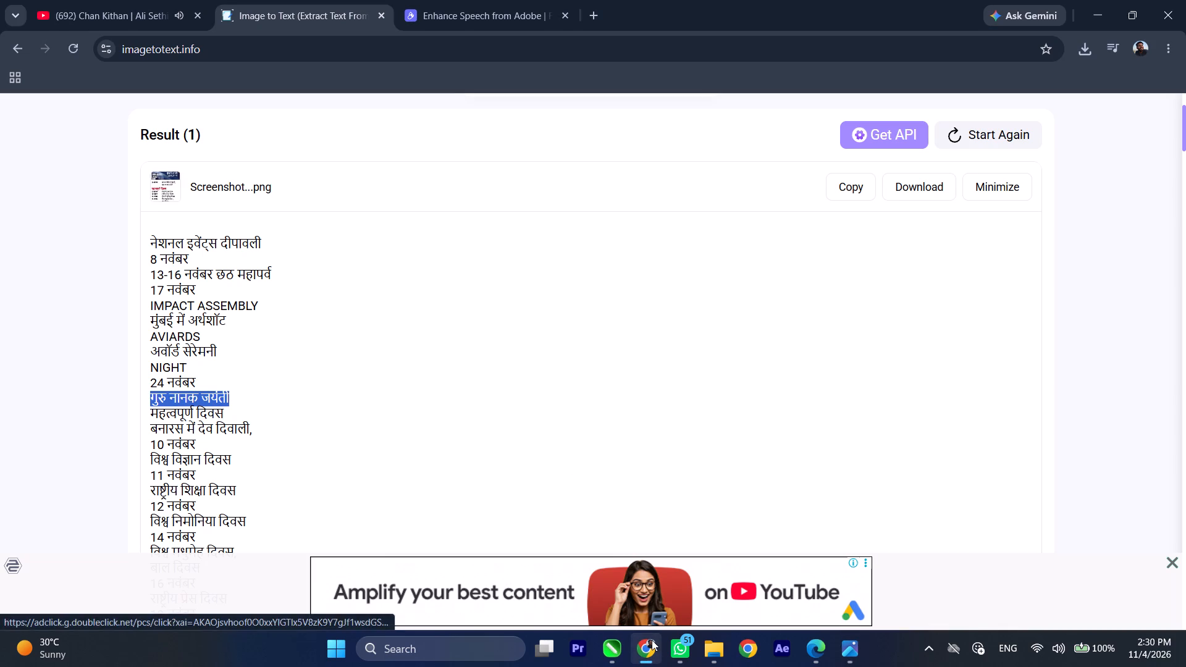
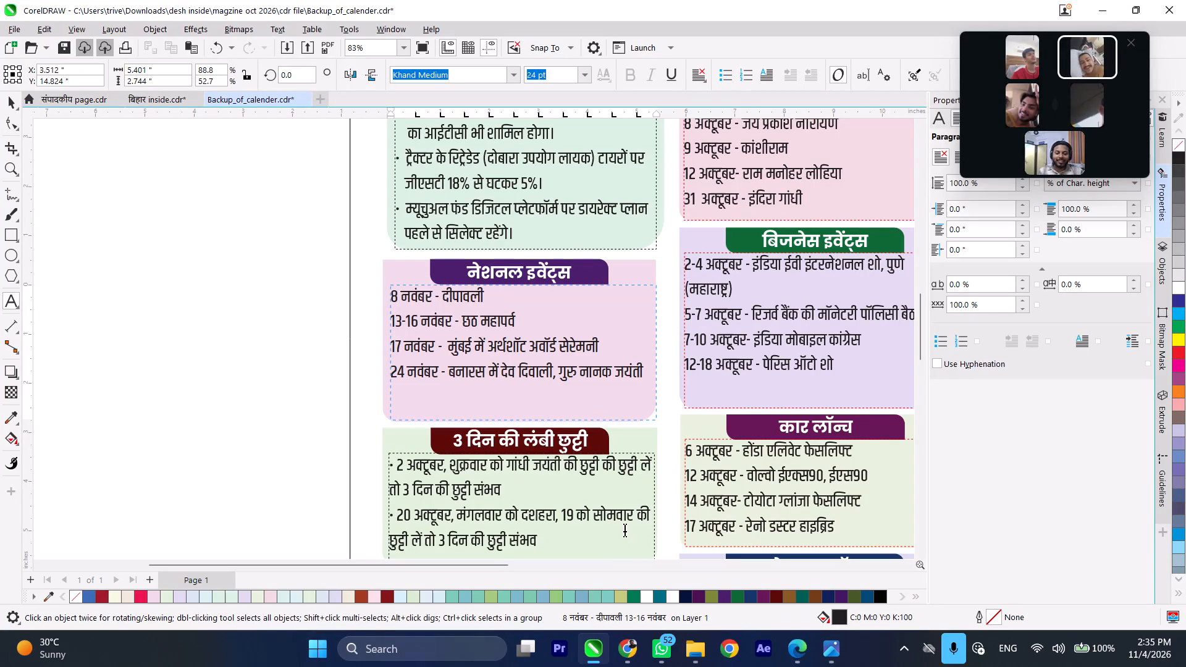
# Compare the source screenshot in Photos with the calendar page in CorelDRAW, examining the महत्वपूर्ण दिवस section in both.
pyautogui.click(830, 655)
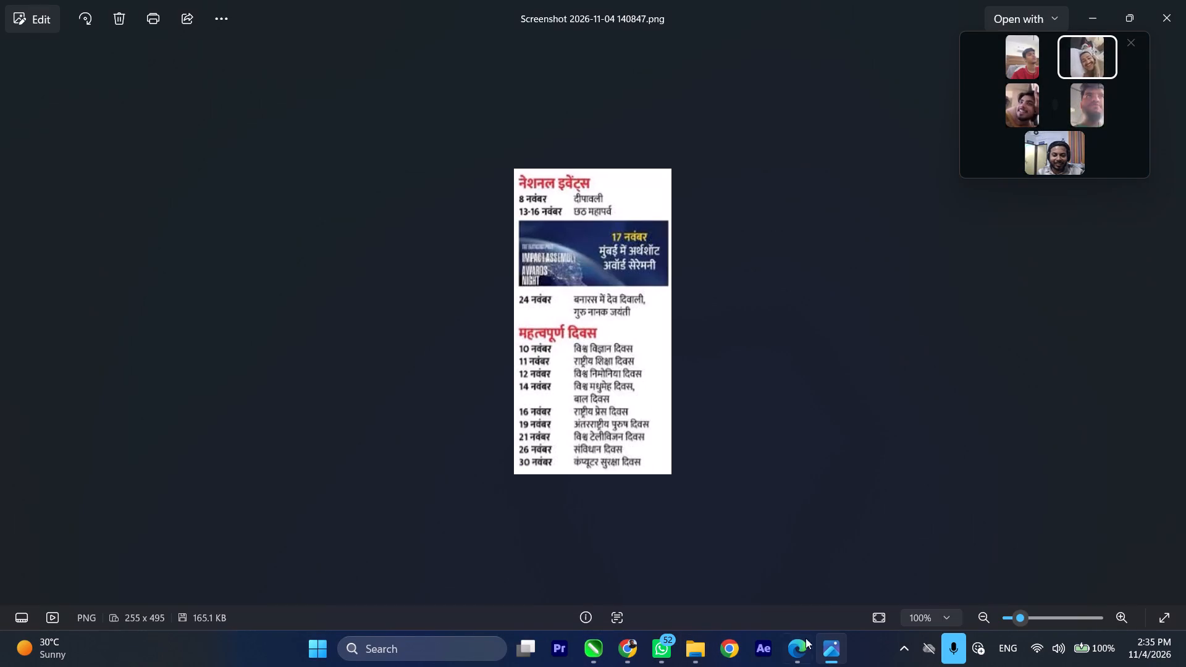
pyautogui.click(604, 651)
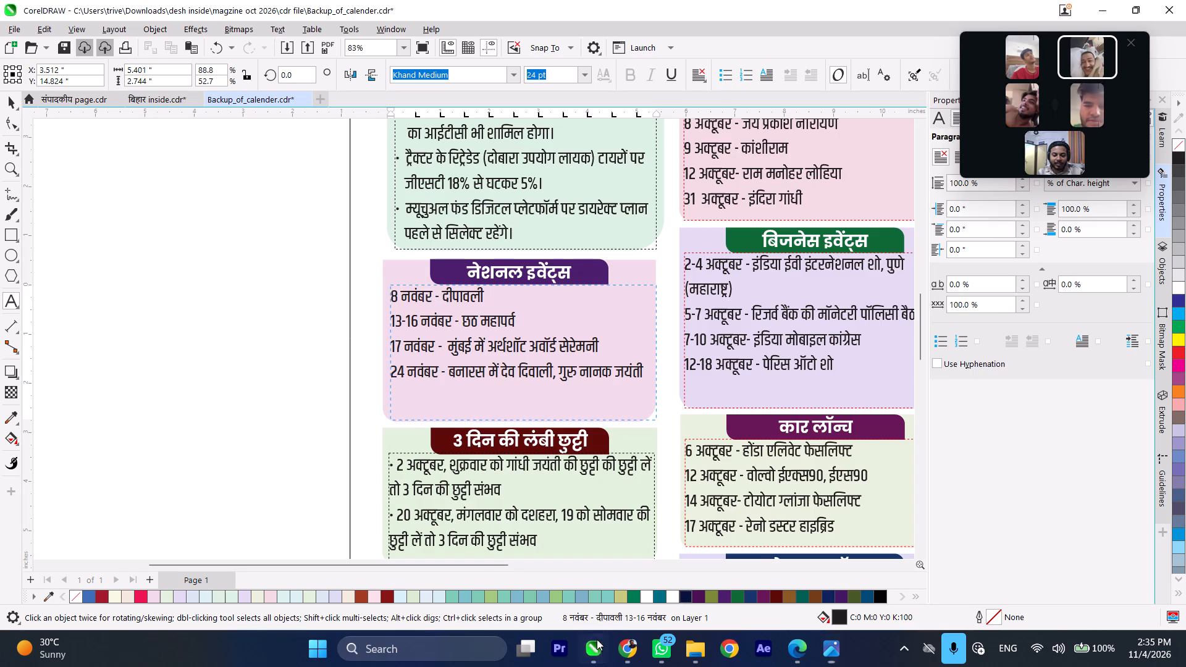
pyautogui.scroll(-4, 530, 327)
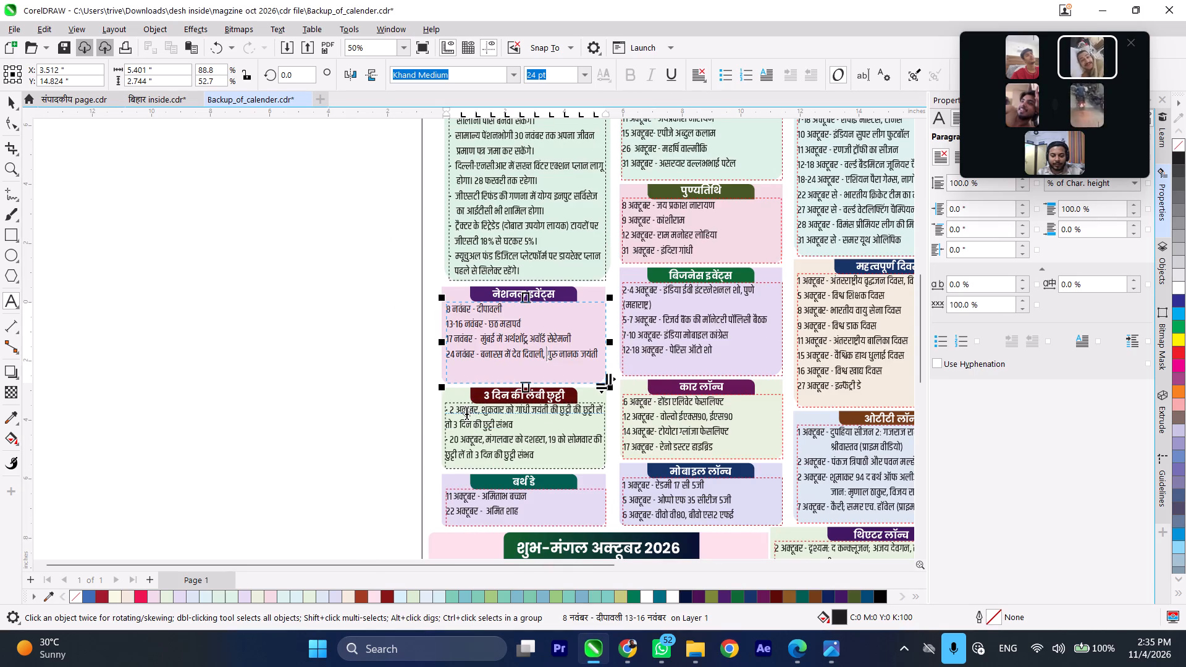
pyautogui.scroll(-3, 463, 419)
pyautogui.scroll(-1, 540, 459)
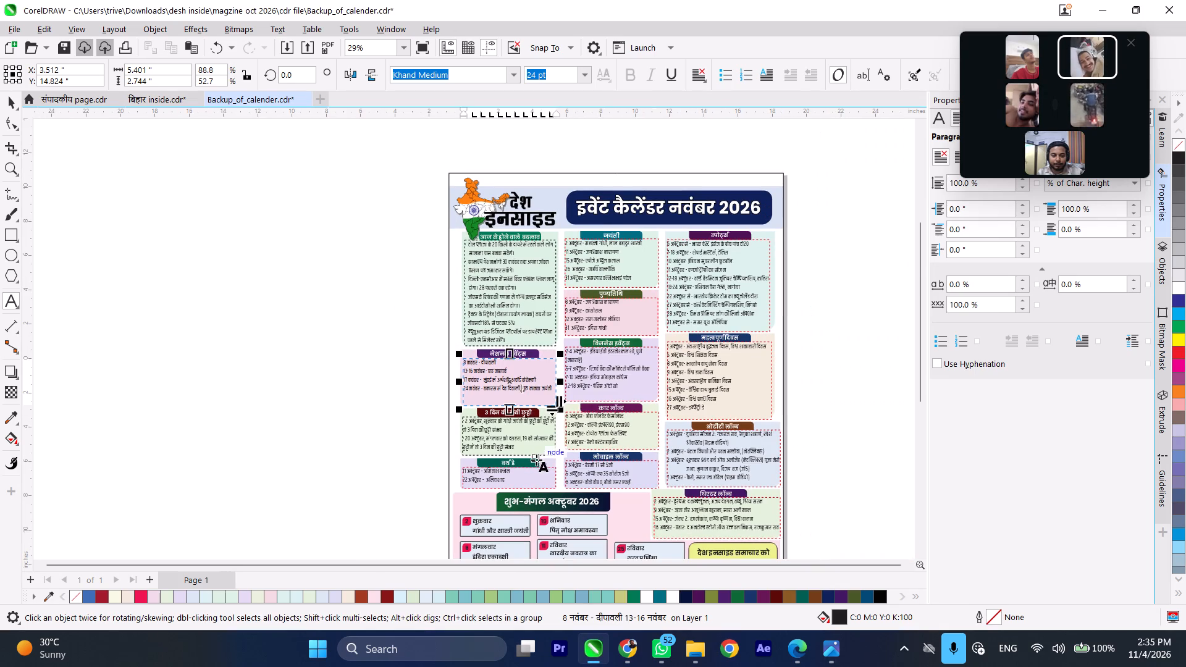
pyautogui.scroll(3, 610, 487)
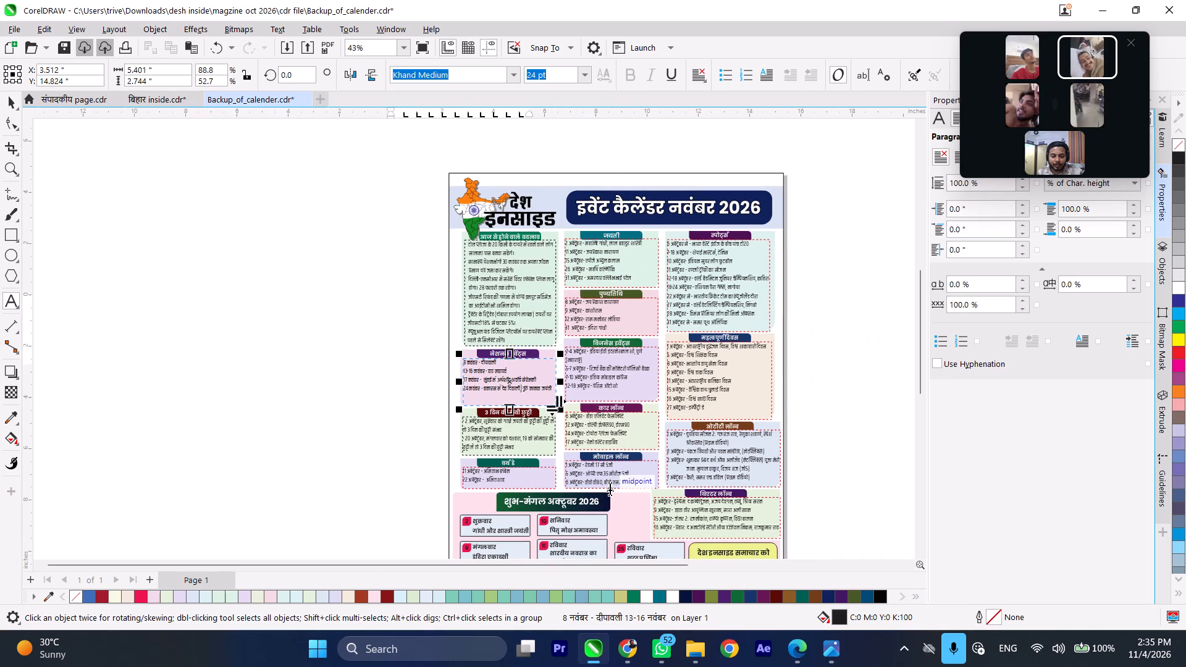
pyautogui.scroll(3, 785, 331)
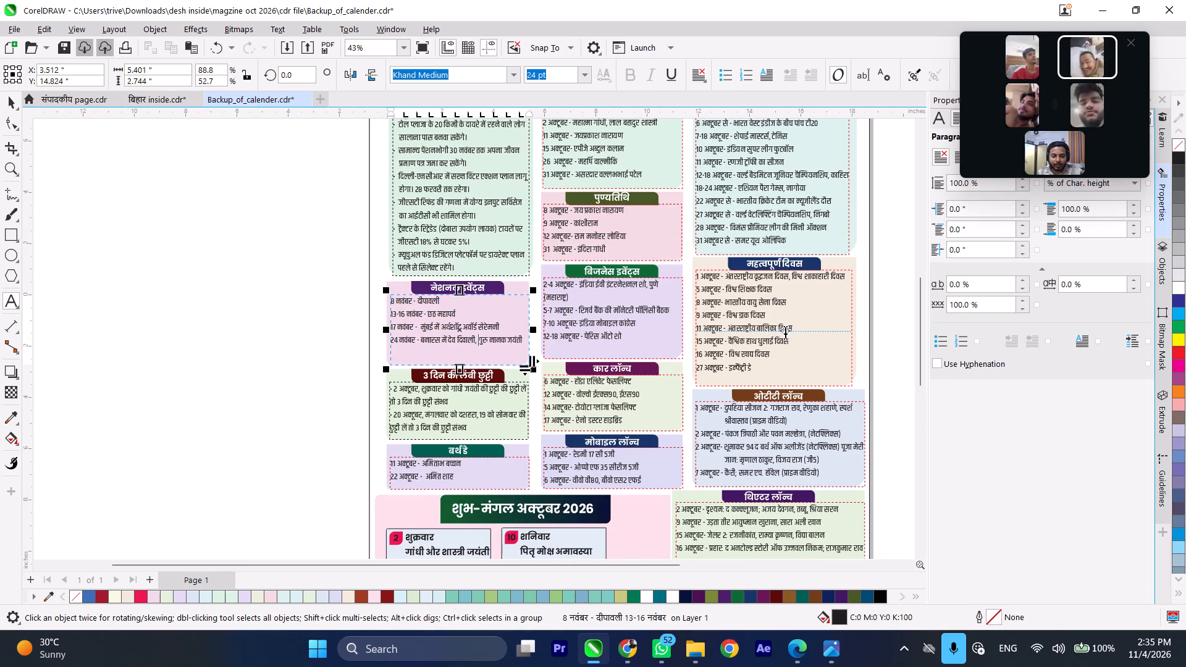
pyautogui.scroll(-2, 438, 337)
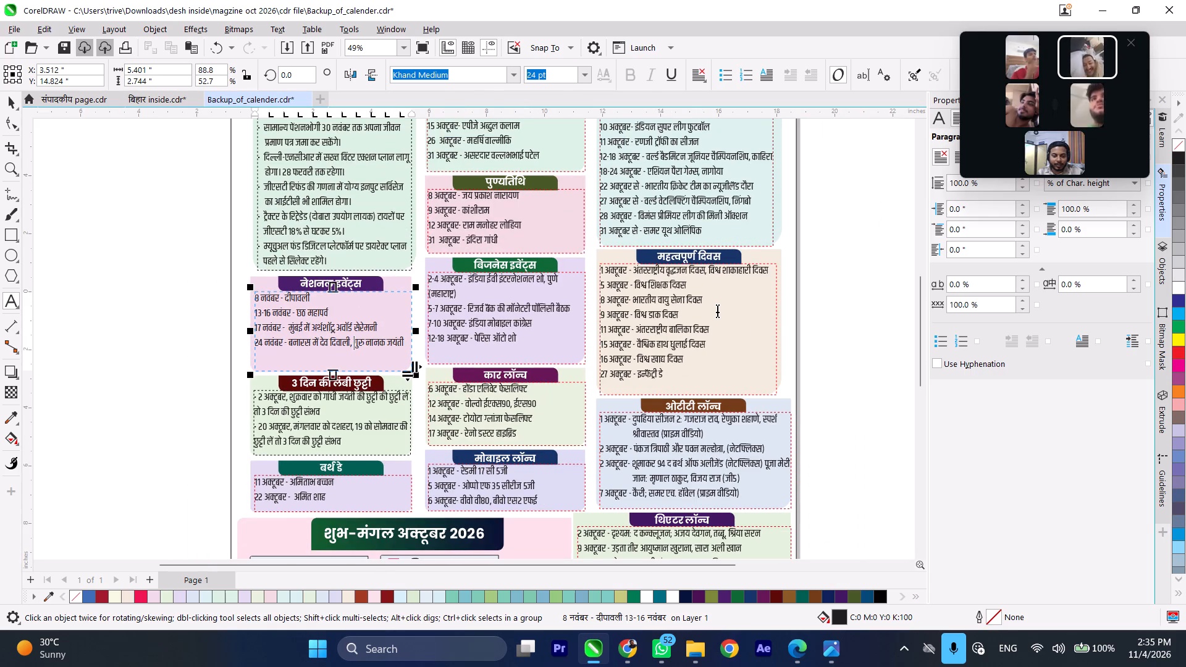
pyautogui.scroll(2, 717, 309)
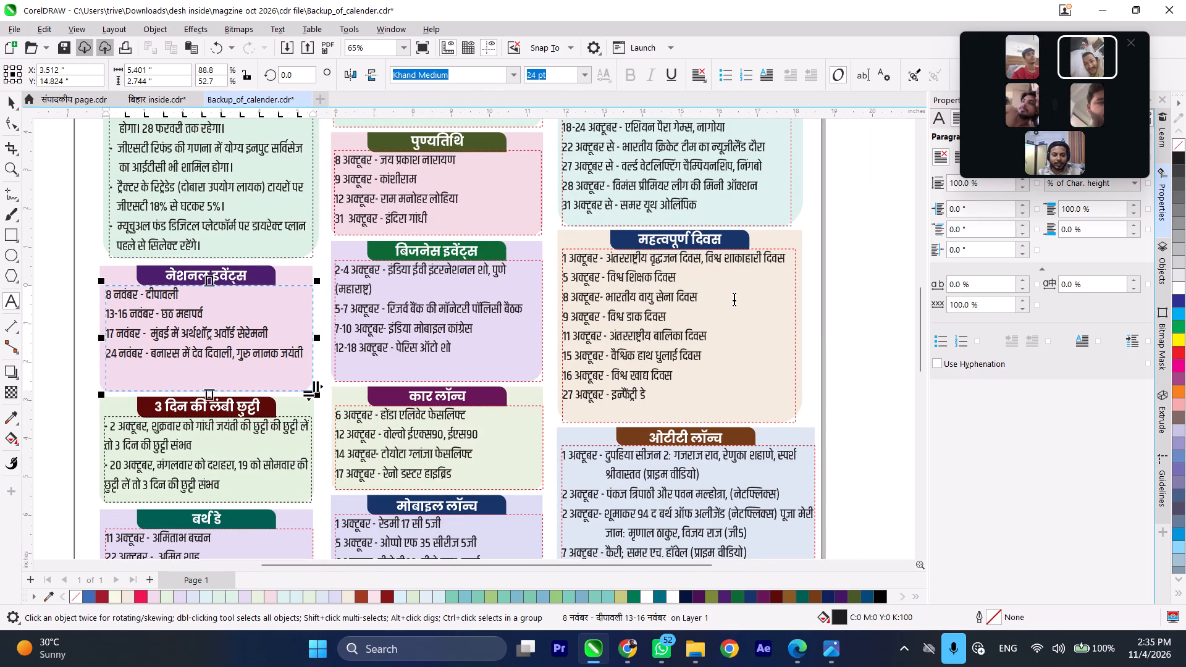
pyautogui.scroll(2, 644, 342)
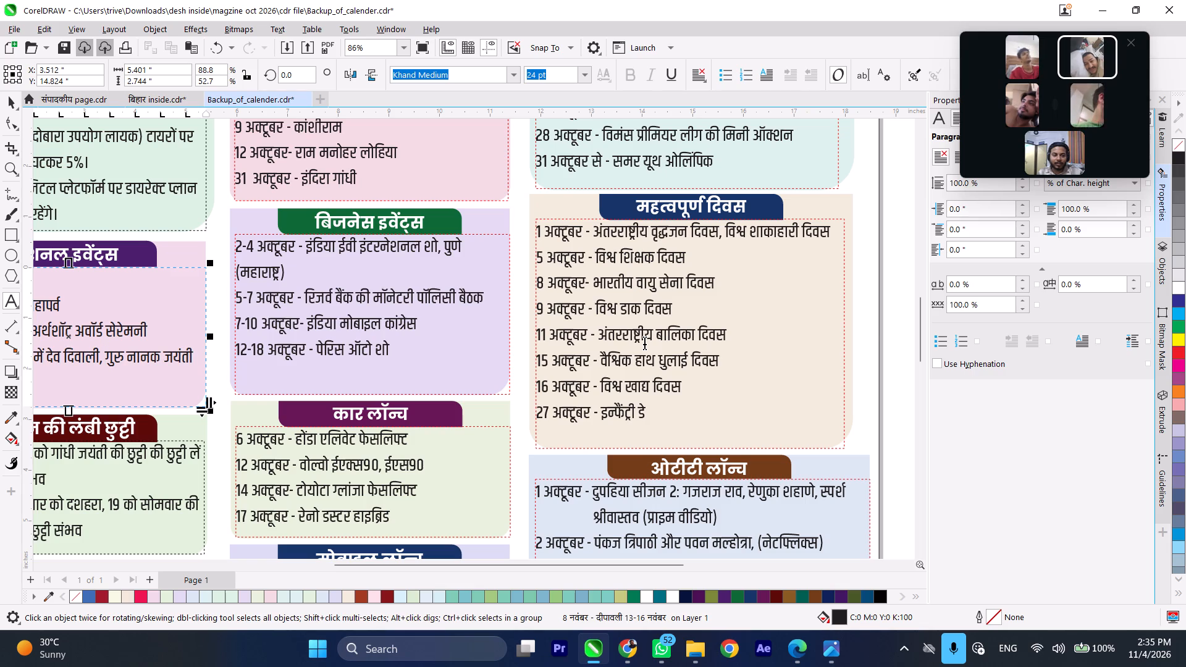
pyautogui.scroll(1, 670, 293)
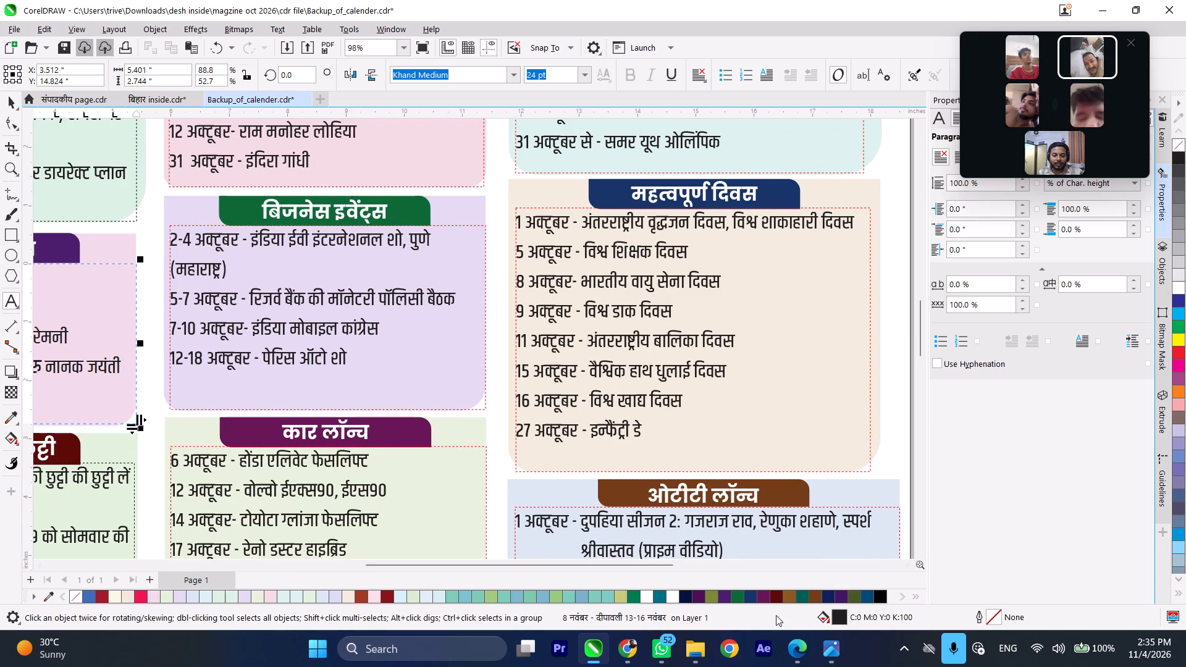
pyautogui.click(830, 661)
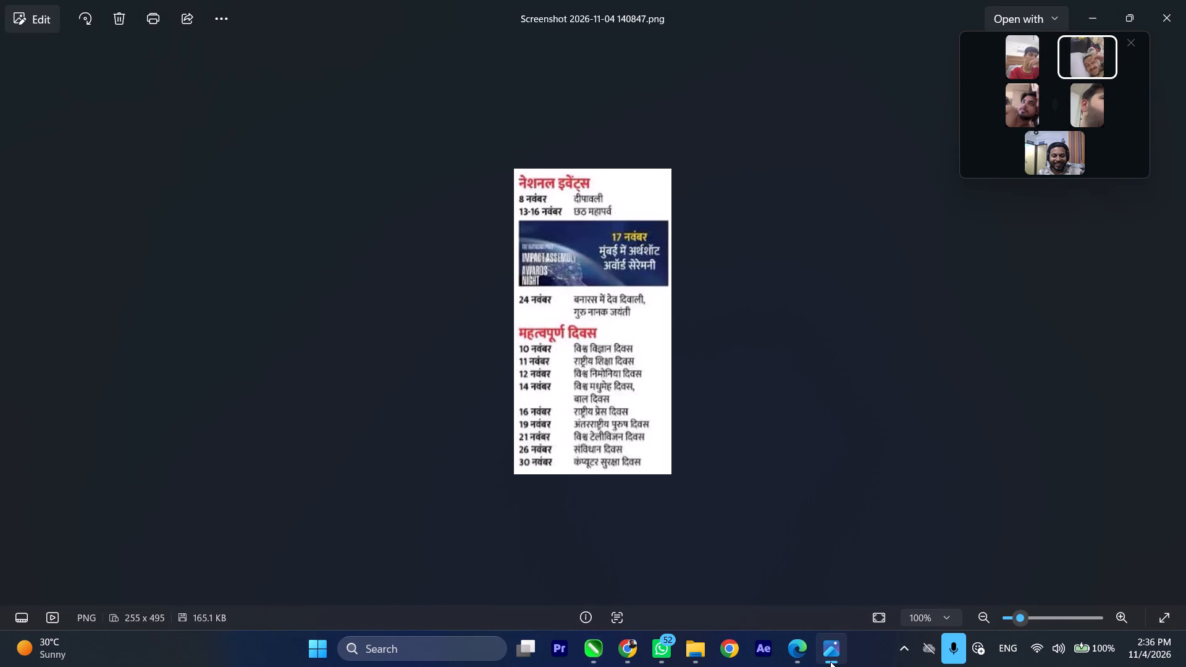
pyautogui.click(830, 661)
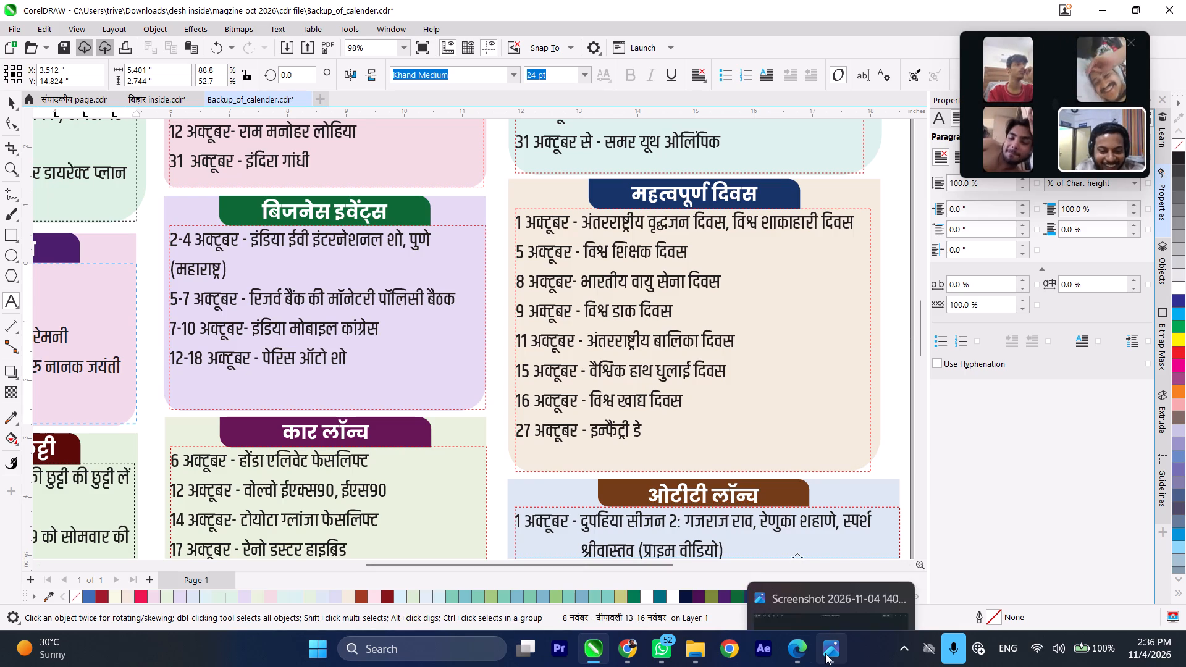
# Copy "नवंबर" from the extracted text in Chrome and replace the month in the first line of CorelDRAW's महत्वपूर्ण दिवस box.
pyautogui.click(627, 644)
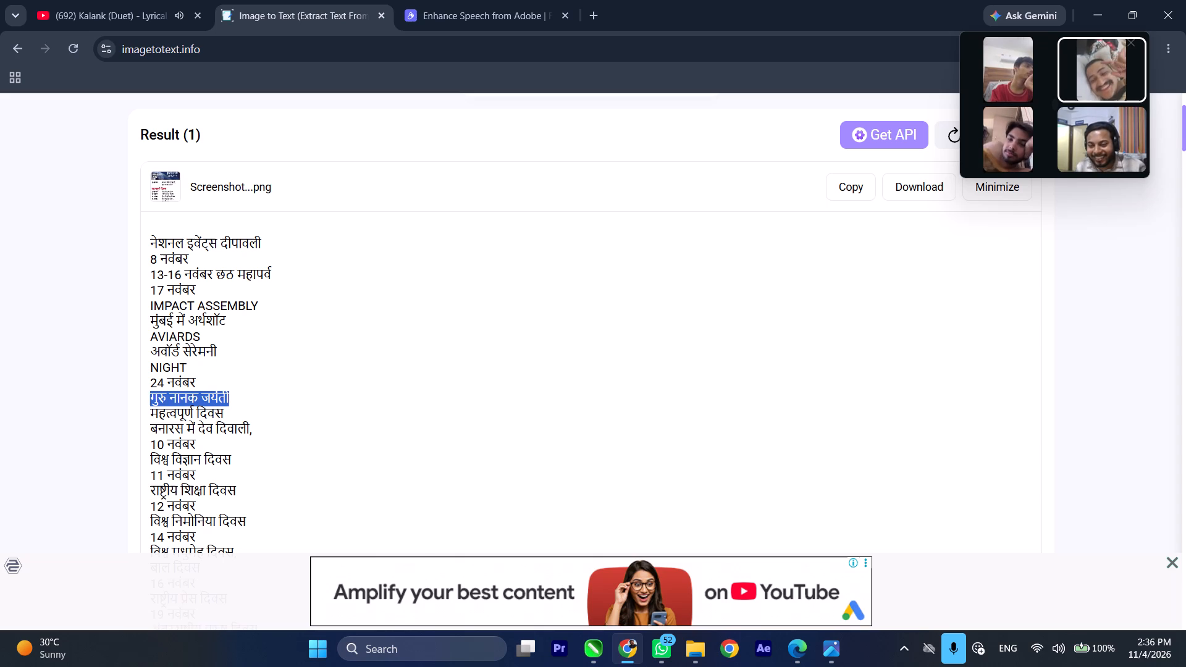
pyautogui.scroll(-2, 331, 353)
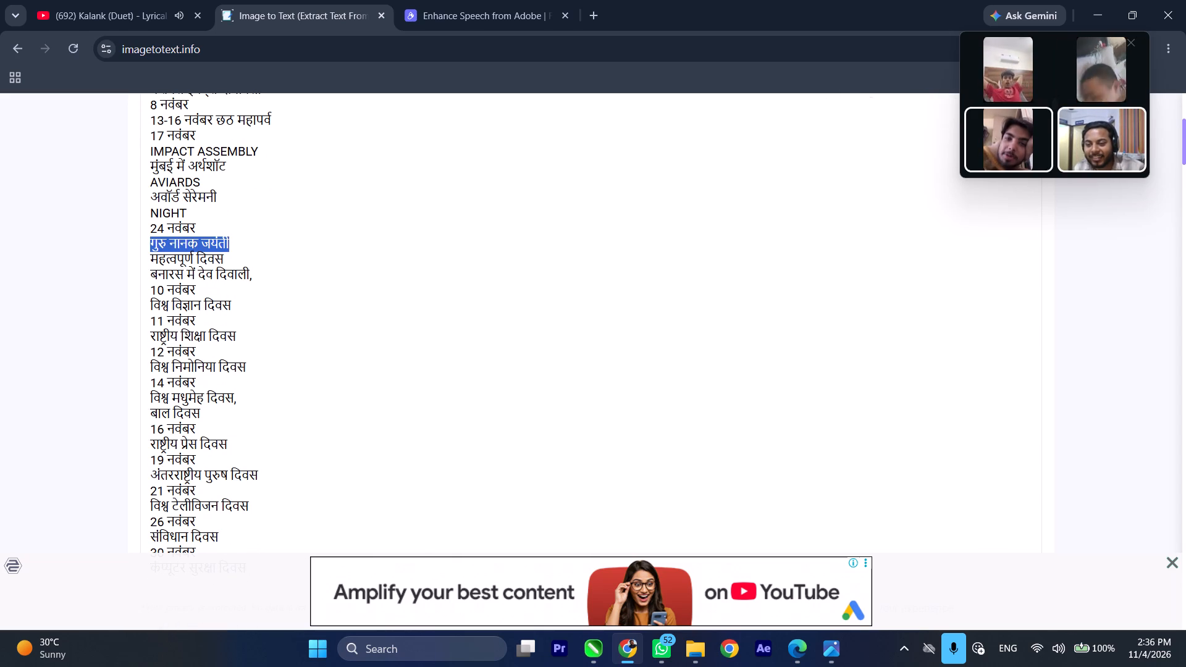
pyautogui.moveTo(167, 287); pyautogui.dragTo(204, 288)
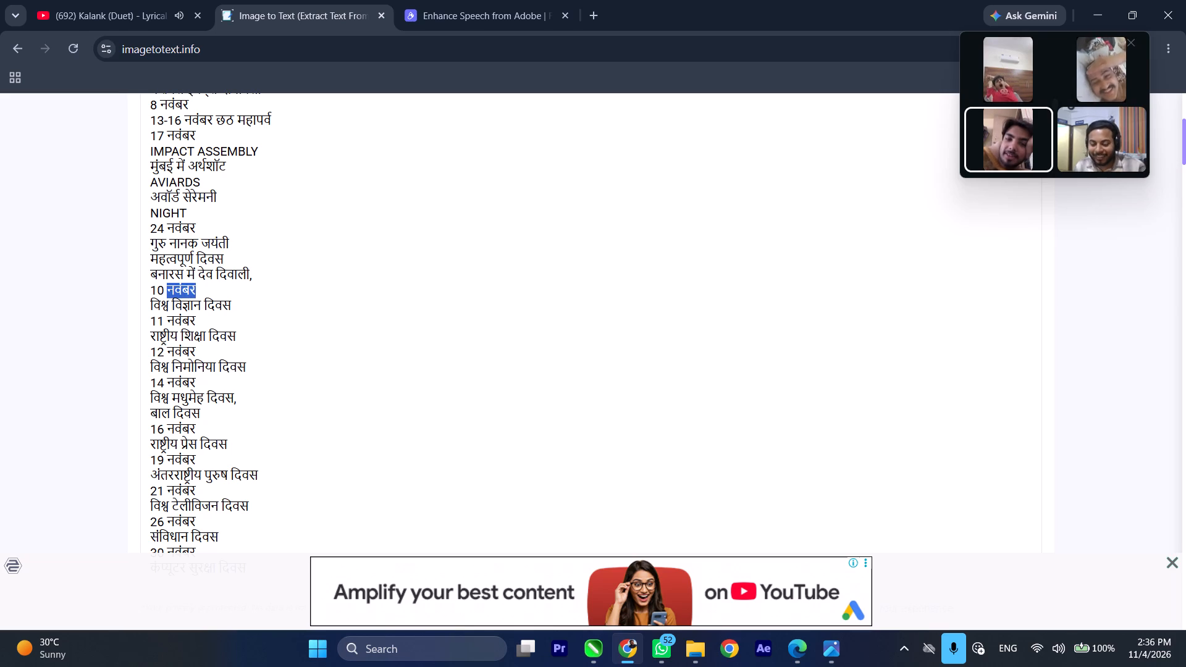
pyautogui.hotkey('ctrl', 'c')
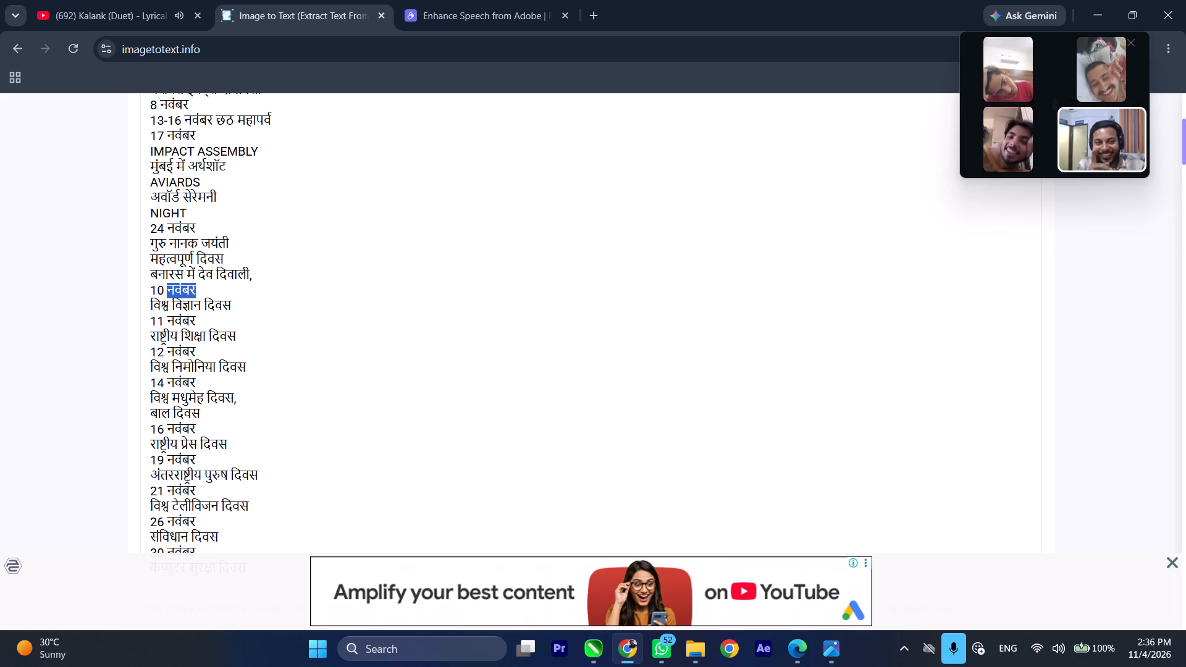
pyautogui.click(589, 652)
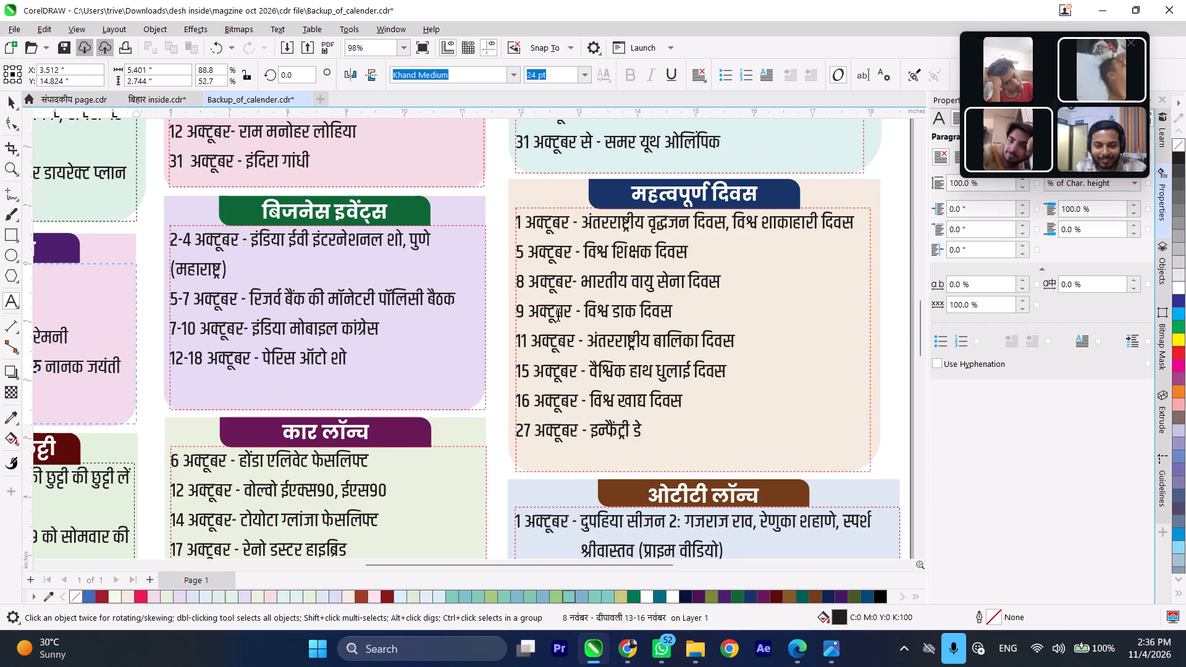
pyautogui.moveTo(568, 222); pyautogui.dragTo(540, 222)
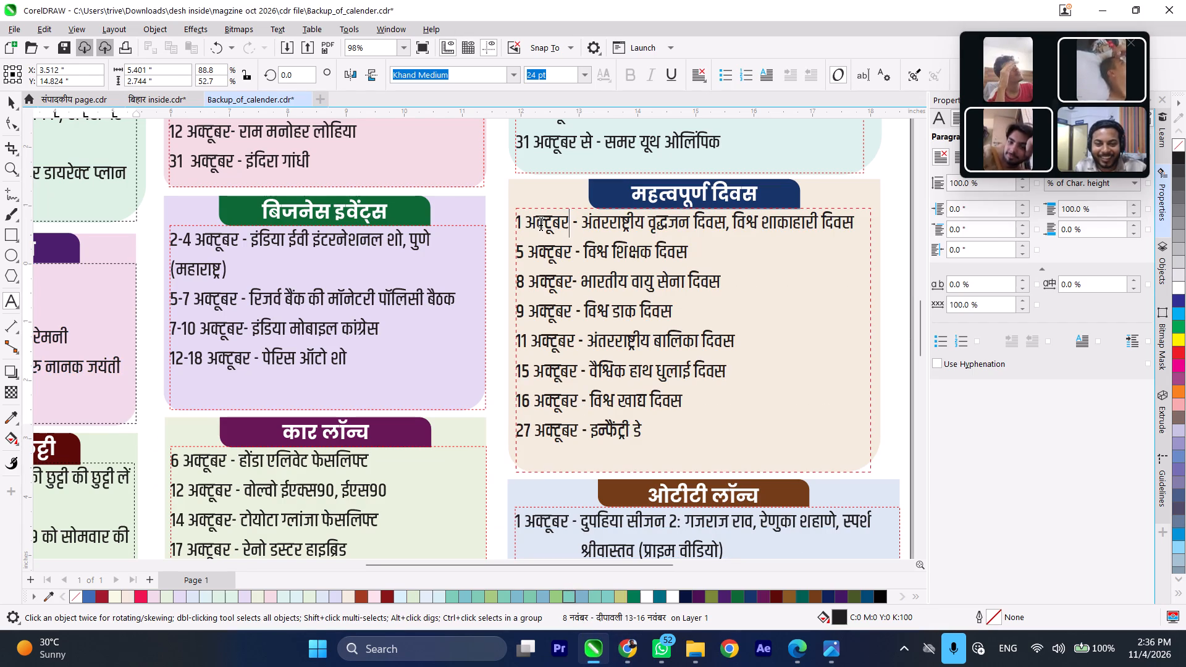
pyautogui.moveTo(540, 222); pyautogui.dragTo(527, 222)
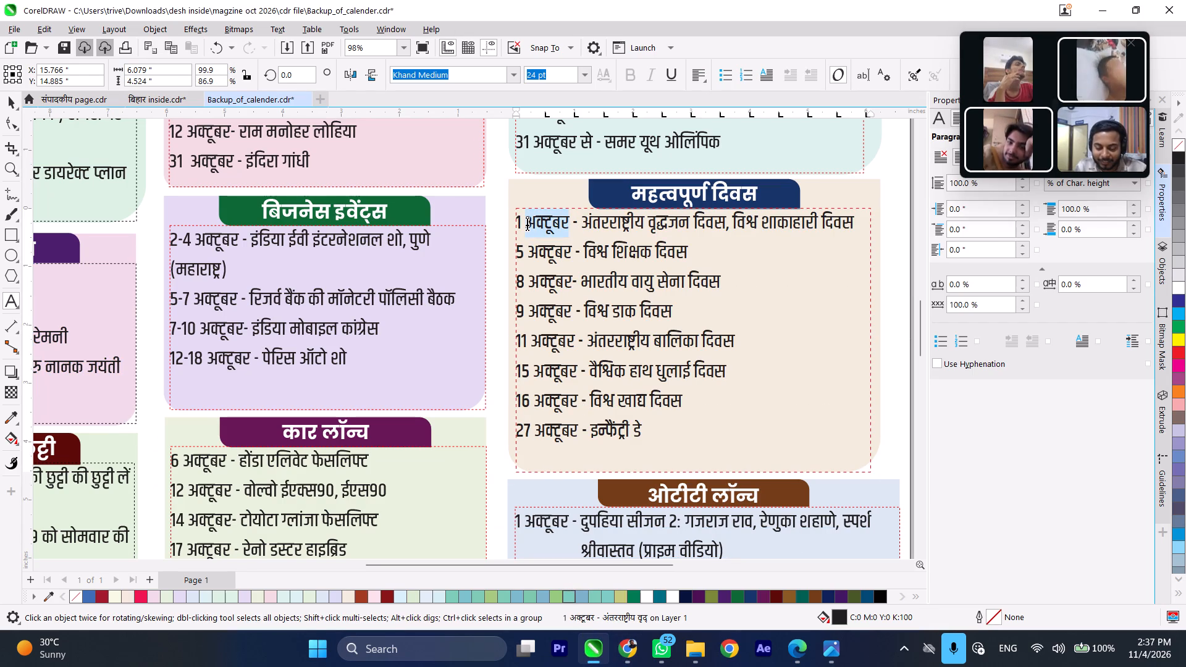
pyautogui.hotkey('ctrl', 'v')
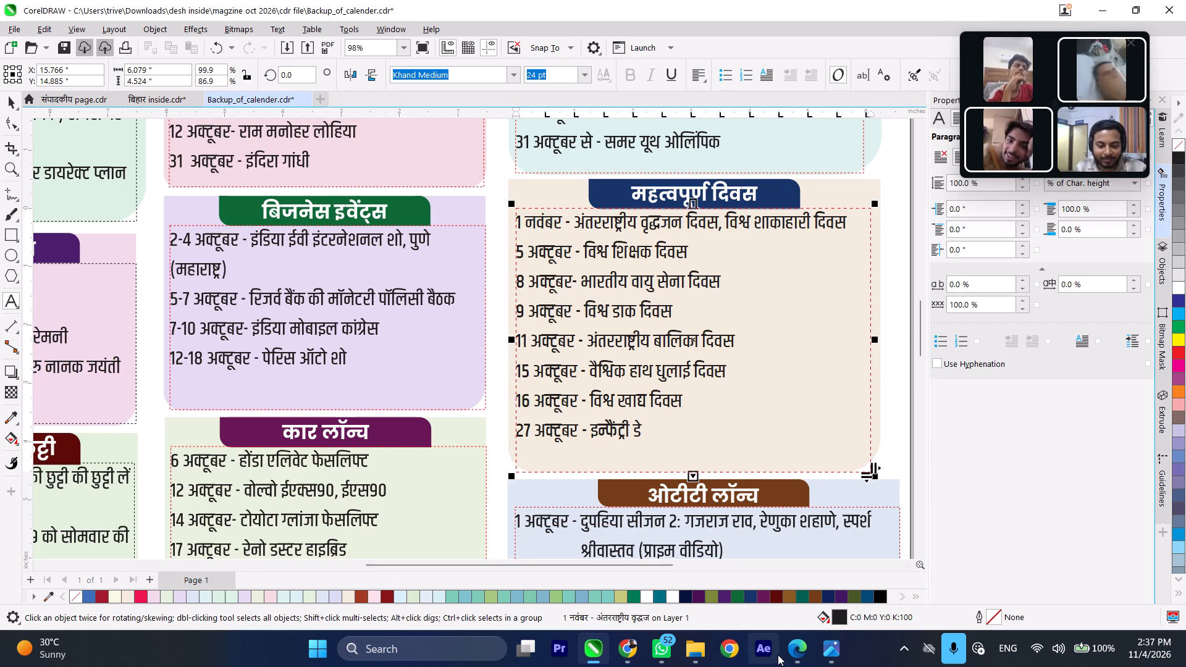
# Check the source dates in Photos and set the day numbers of the first four महत्वपूर्ण दिवस lines in CorelDRAW to 10, 11, 12 and 14.
pyautogui.click(820, 649)
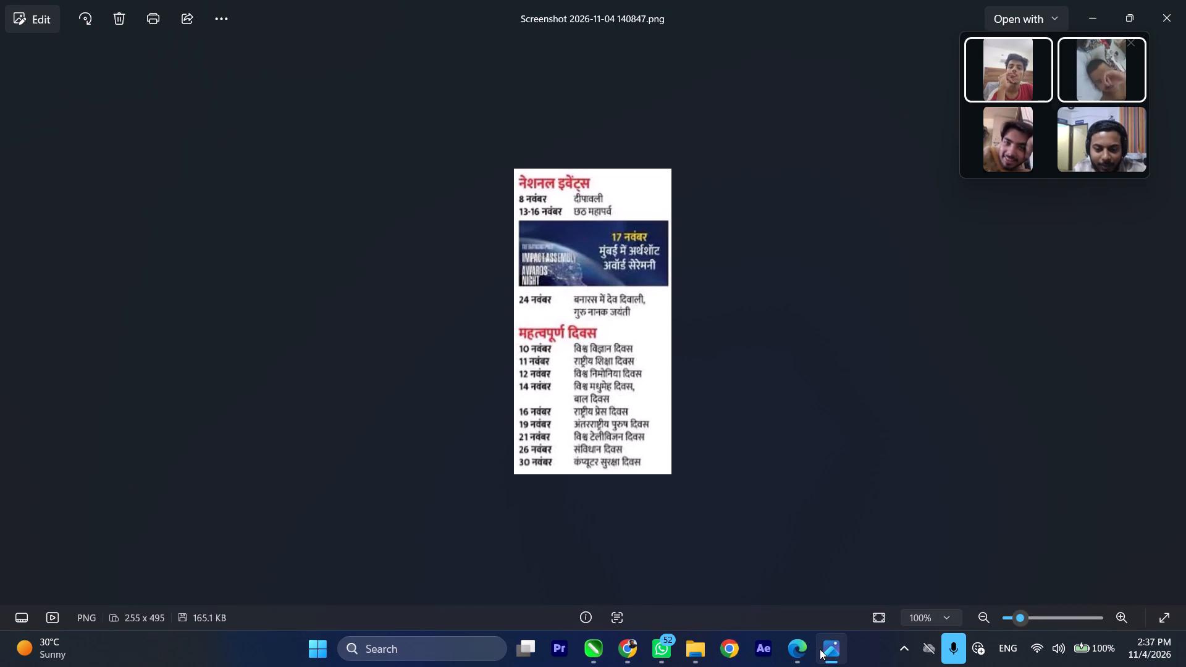
pyautogui.click(628, 642)
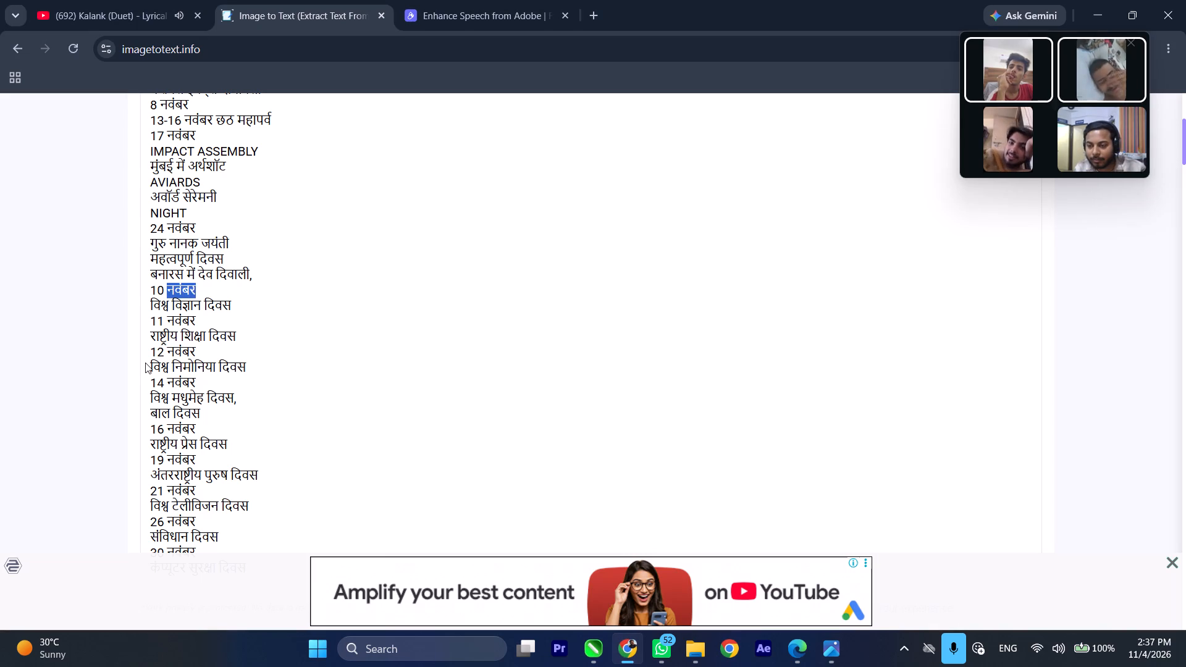
pyautogui.click(593, 647)
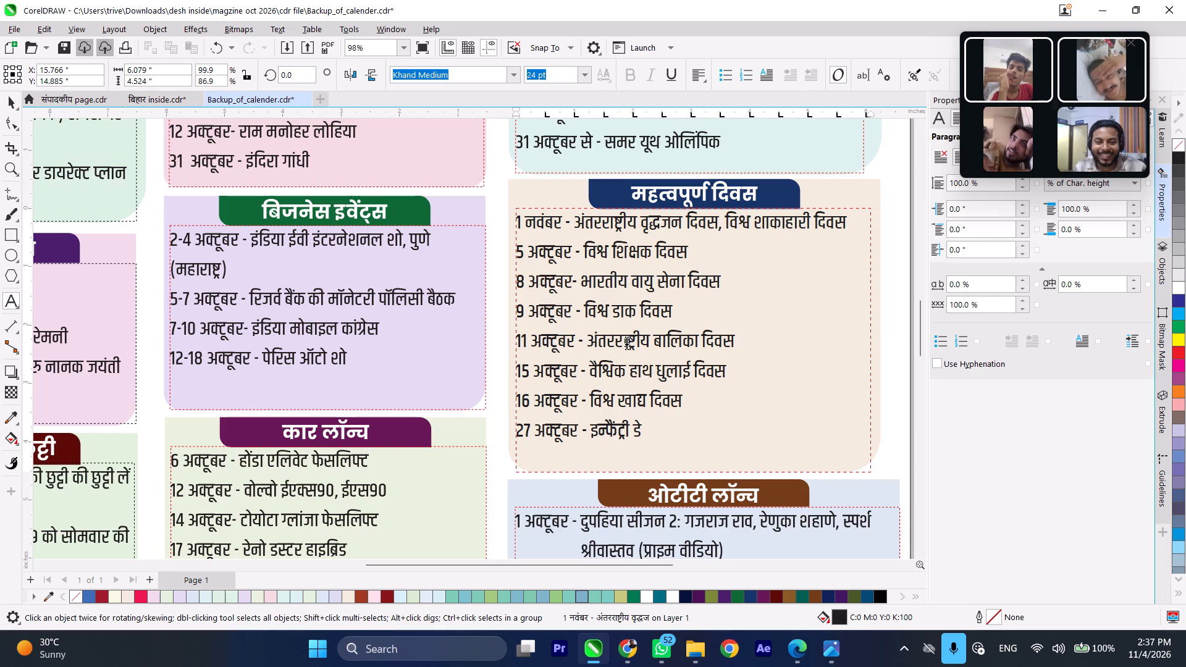
pyautogui.click(520, 220)
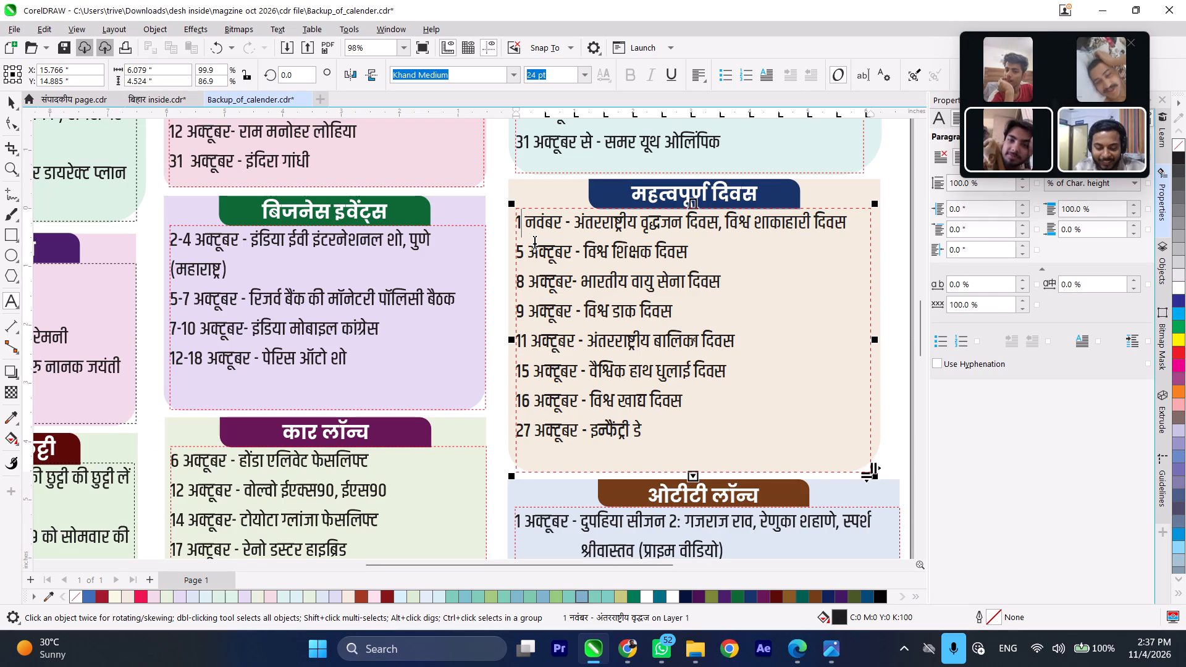
pyautogui.press('0')
pyautogui.moveTo(522, 251); pyautogui.dragTo(512, 251)
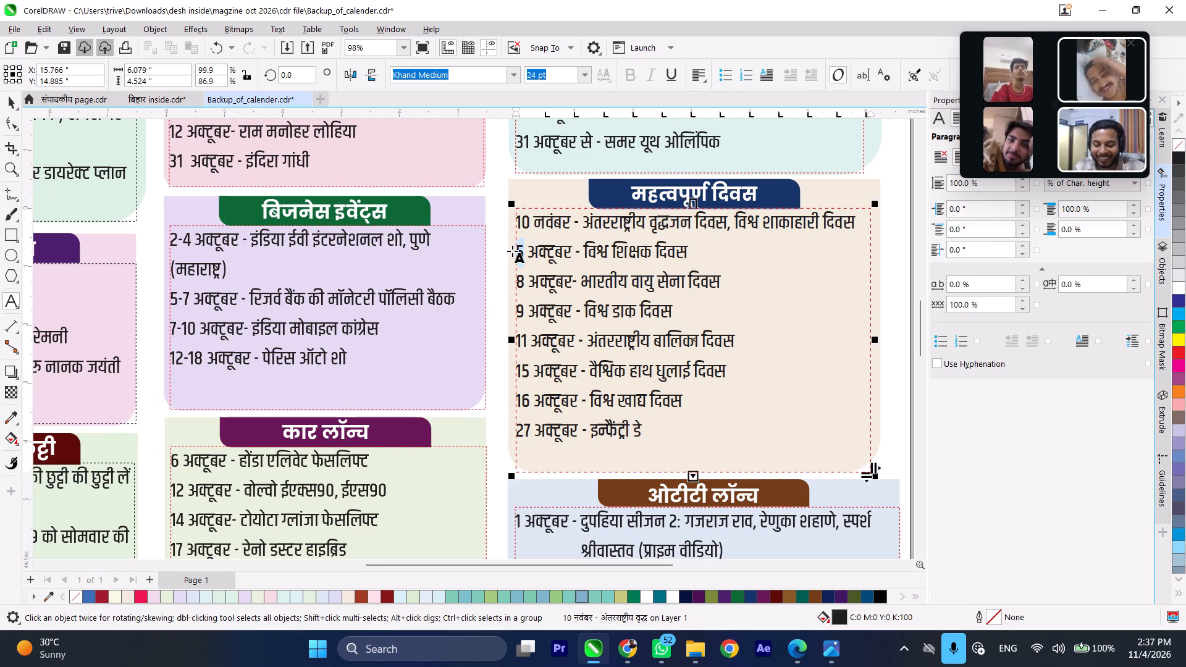
pyautogui.write('11')
pyautogui.moveTo(524, 282); pyautogui.dragTo(507, 283)
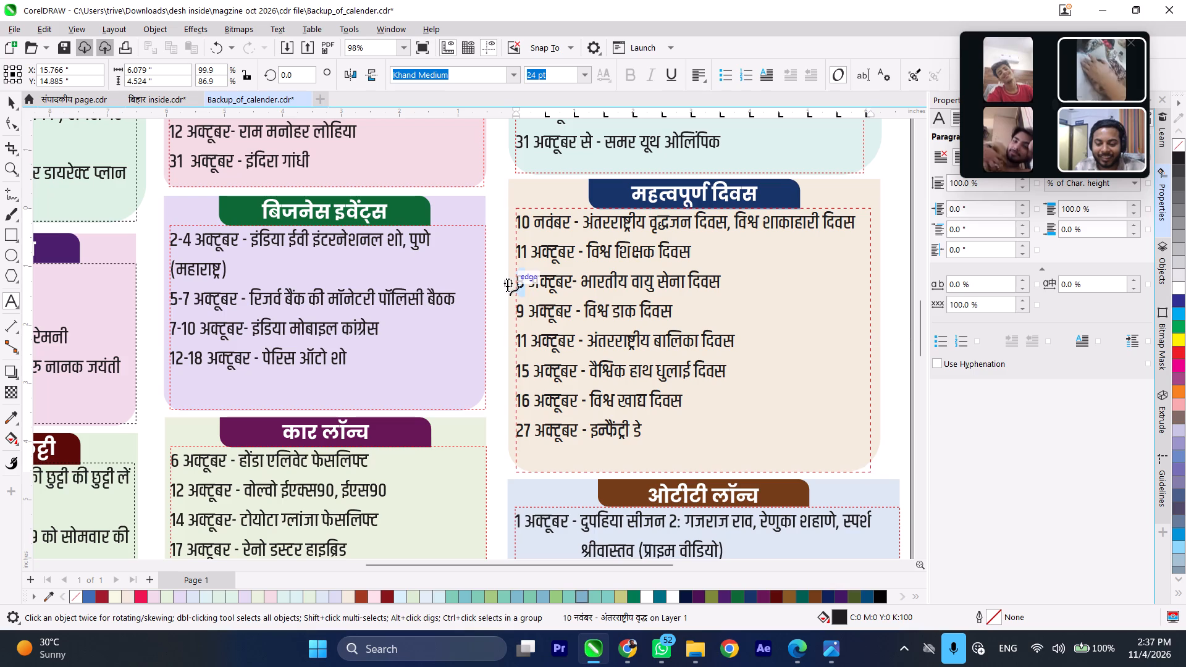
pyautogui.write('12')
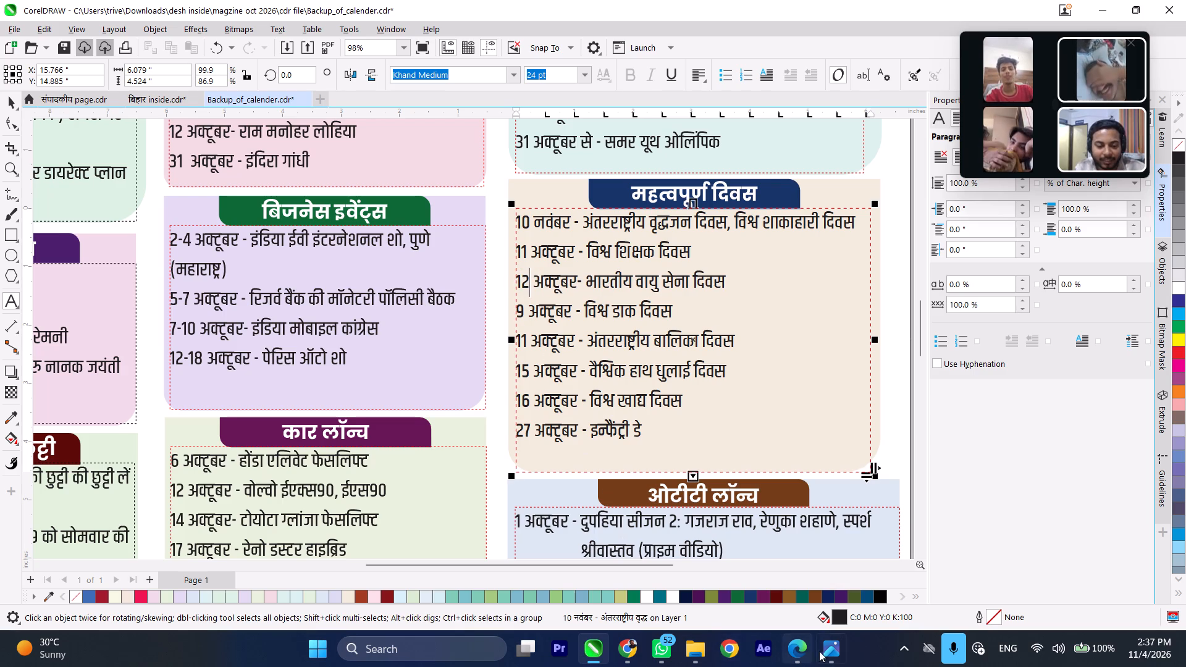
pyautogui.click(825, 645)
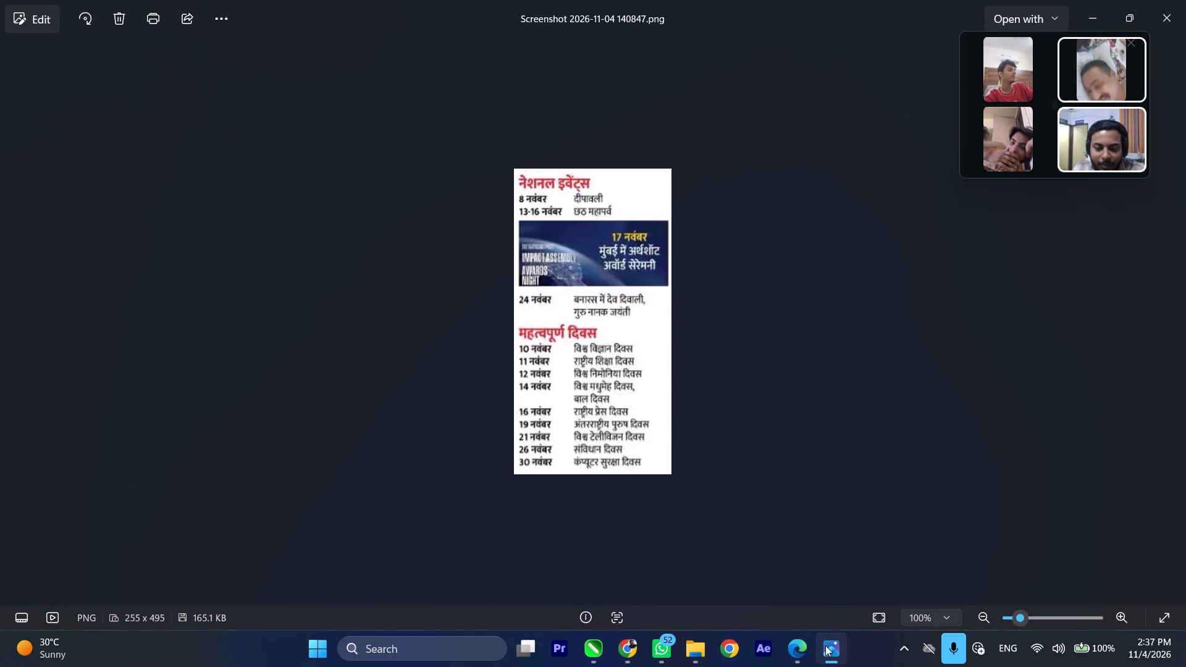
pyautogui.click(825, 645)
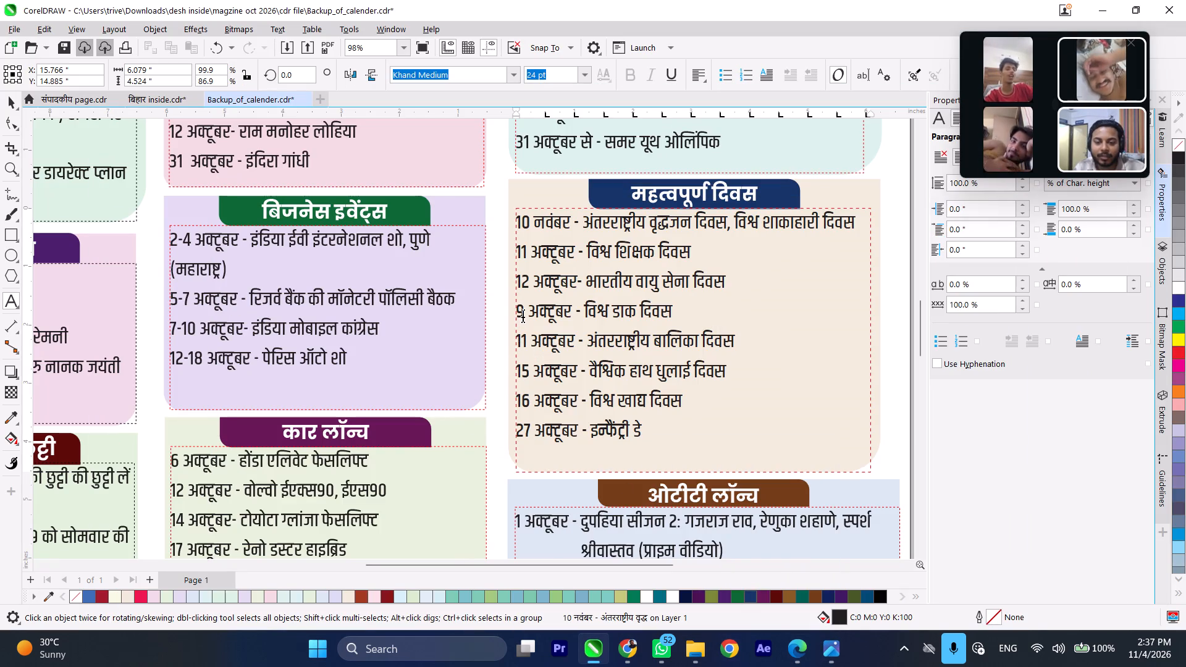
pyautogui.moveTo(523, 313); pyautogui.dragTo(513, 313)
pyautogui.write('14')
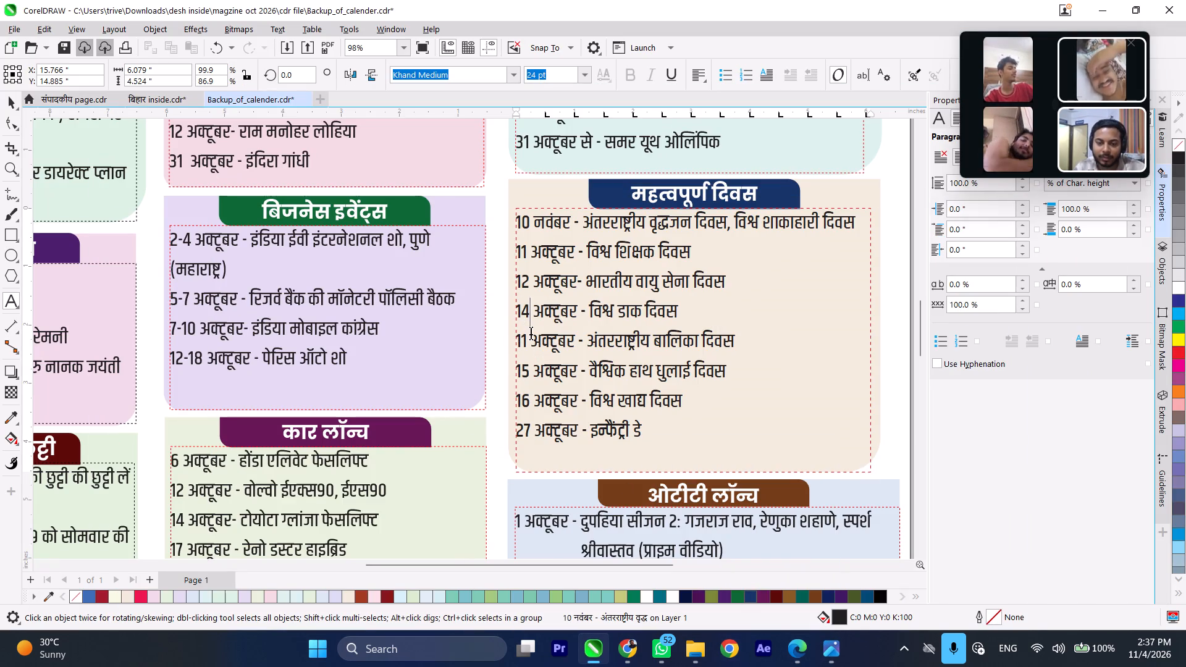
# Copy नवंबर from the first महत्वपूर्ण दिवस line, replace the month in the 11, 12 and 14 lines, and add a space before the 12 line's dash.
pyautogui.moveTo(536, 225); pyautogui.dragTo(566, 231)
pyautogui.hotkey('ctrl', 'c')
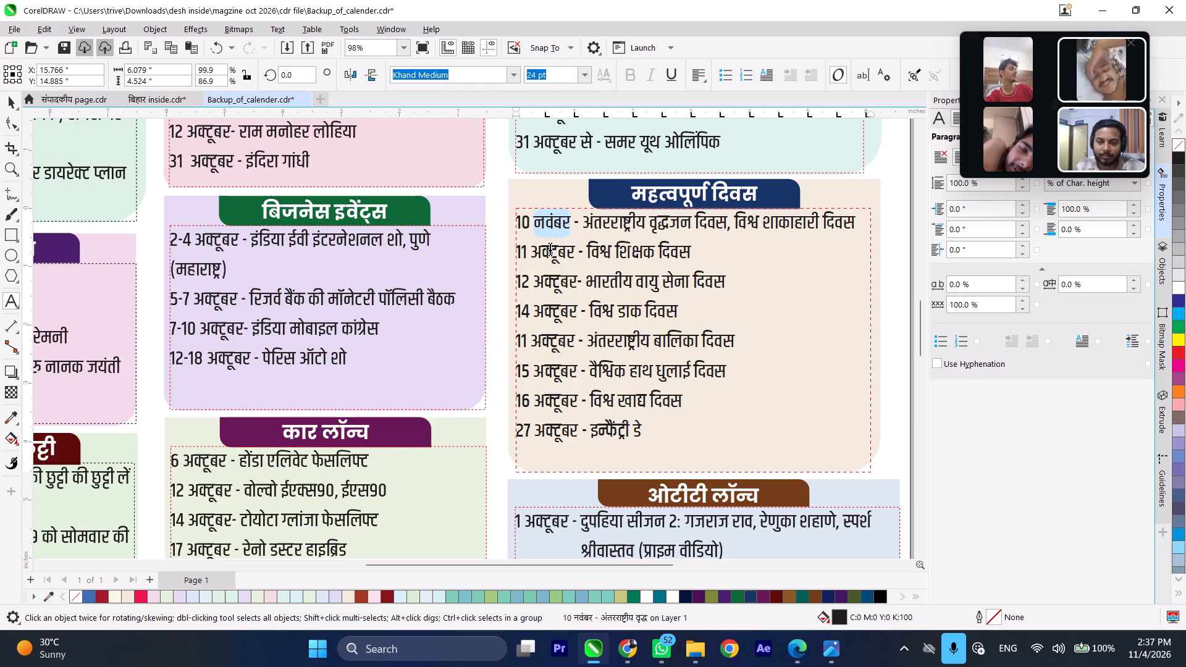
pyautogui.moveTo(534, 250); pyautogui.dragTo(573, 254)
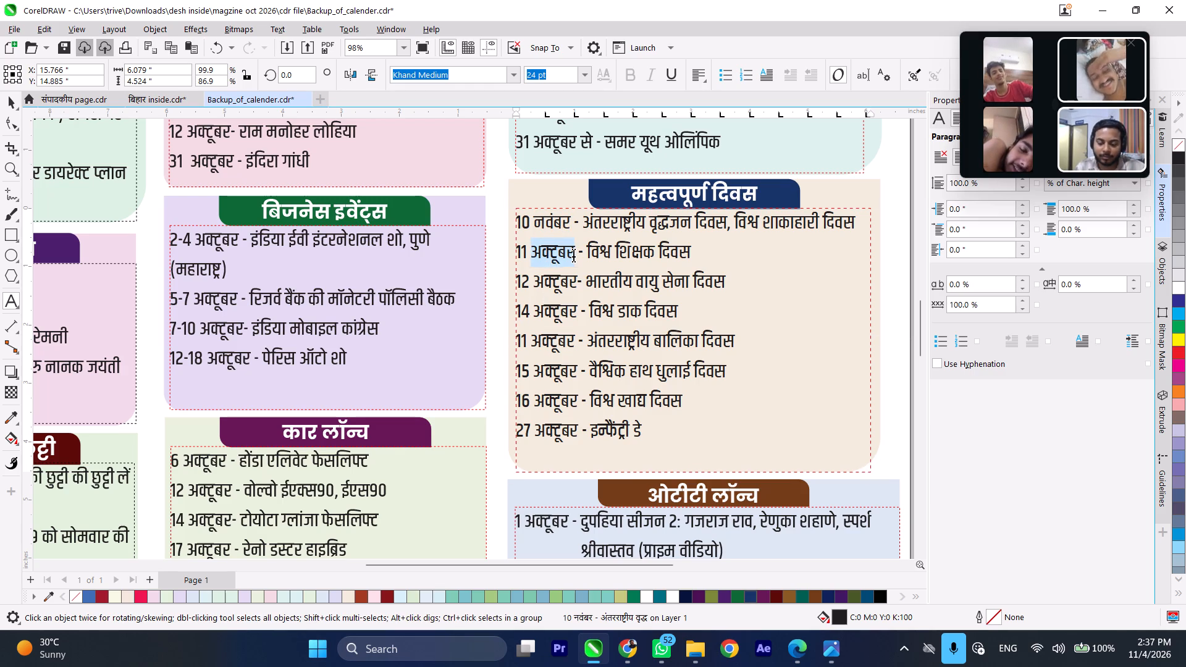
pyautogui.hotkey('ctrl', 'v')
pyautogui.moveTo(532, 280); pyautogui.dragTo(564, 280)
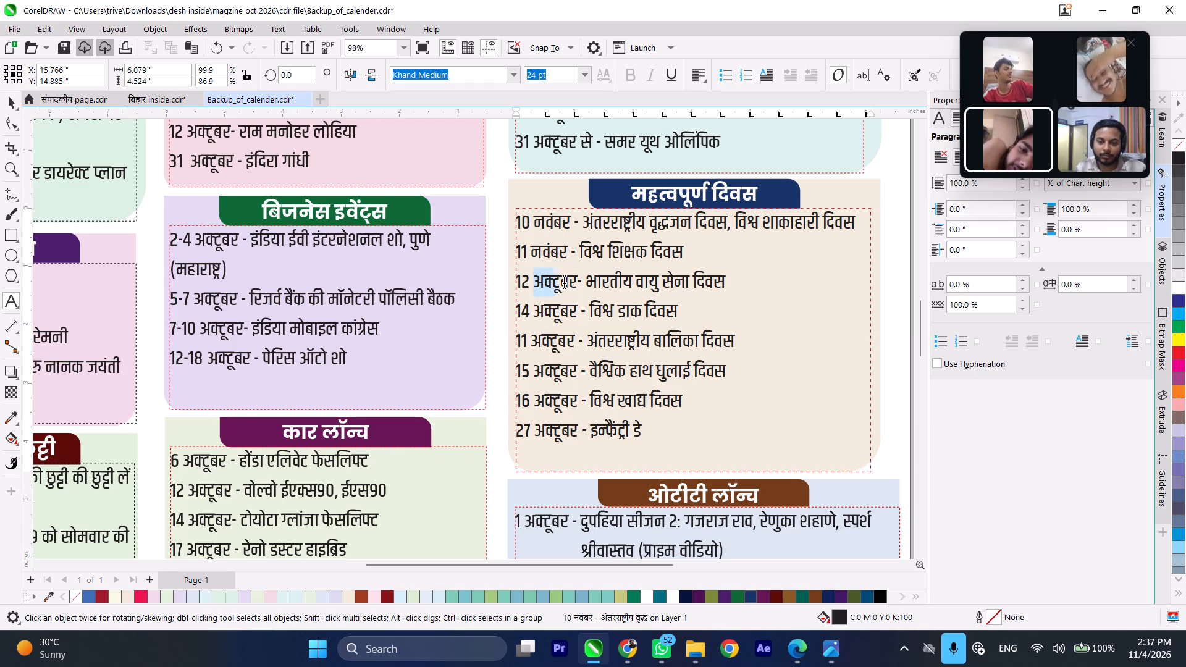
pyautogui.moveTo(564, 280); pyautogui.dragTo(574, 280)
pyautogui.hotkey('ctrl', 'v')
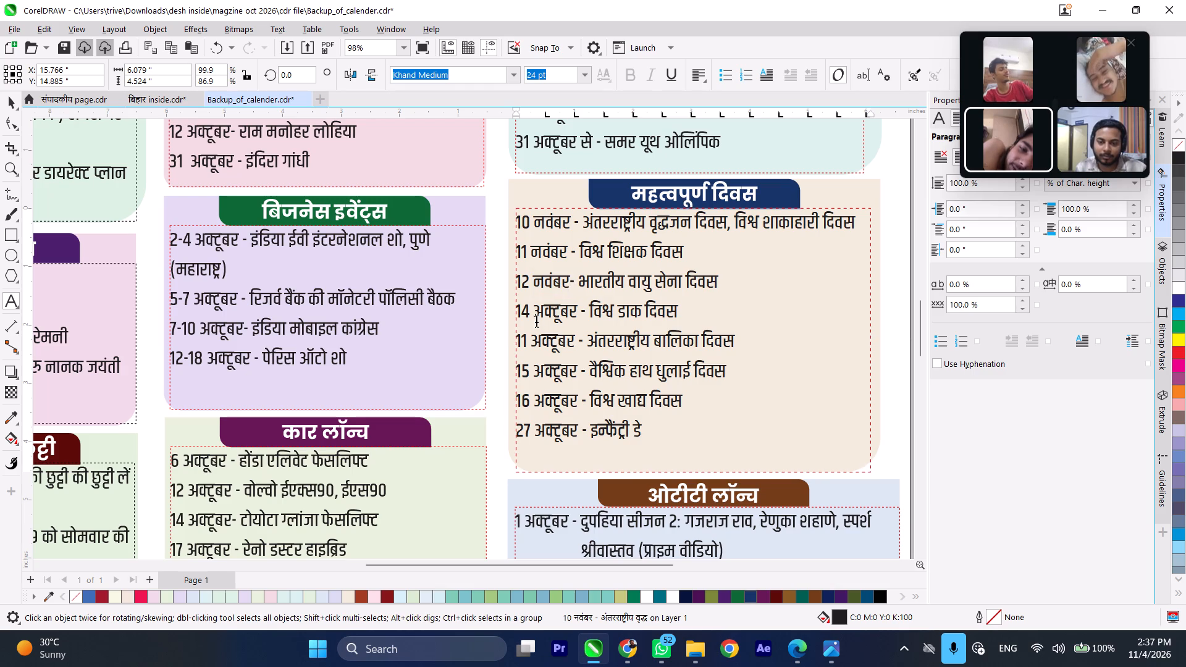
pyautogui.moveTo(534, 310); pyautogui.dragTo(575, 310)
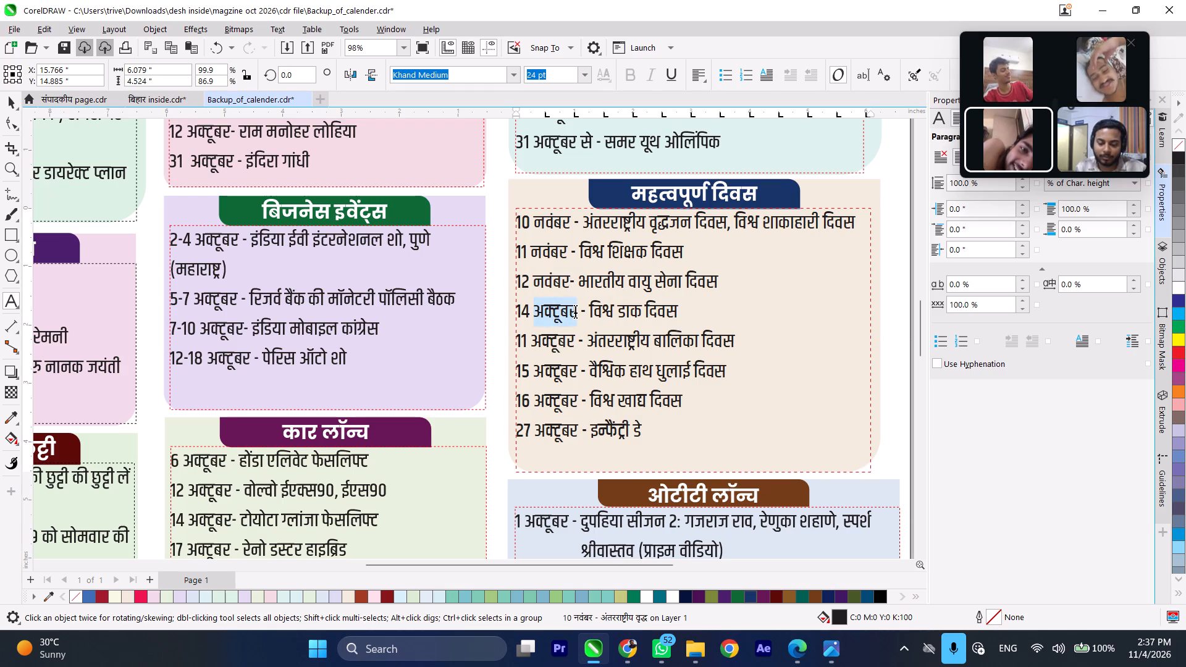
pyautogui.hotkey('ctrl', 'v')
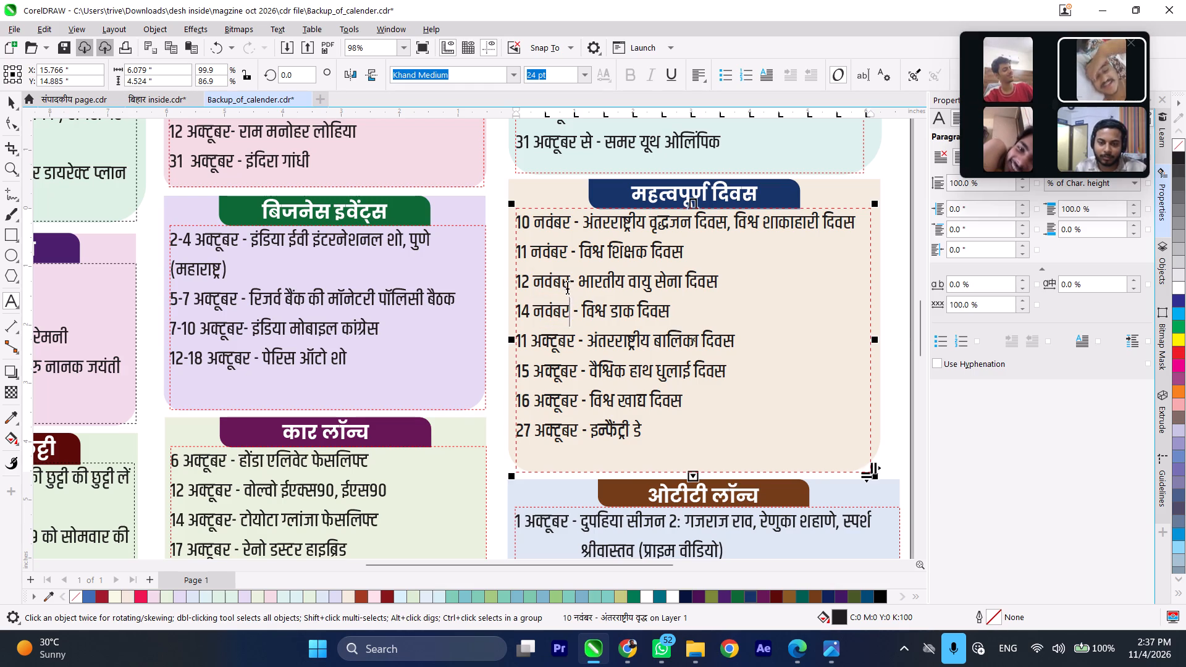
pyautogui.click(569, 277)
pyautogui.press('space')
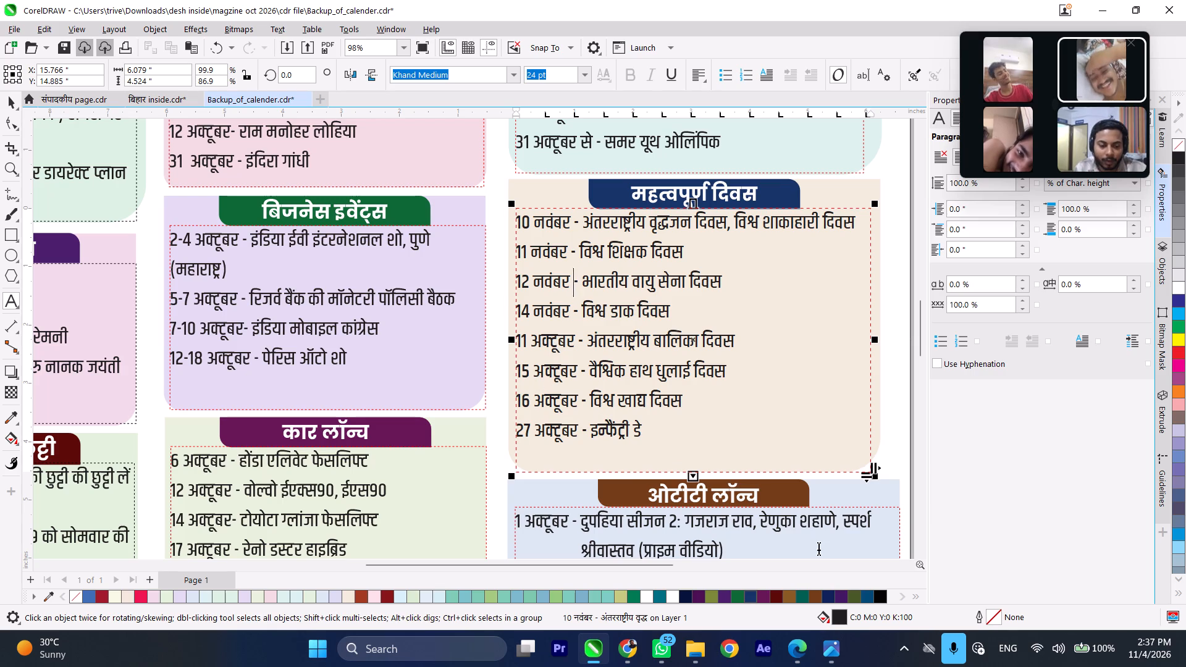
# Check the source dates in Photos and set the day numbers of the fifth and sixth महत्वपूर्ण दिवस lines to 16 and 19.
pyautogui.click(836, 645)
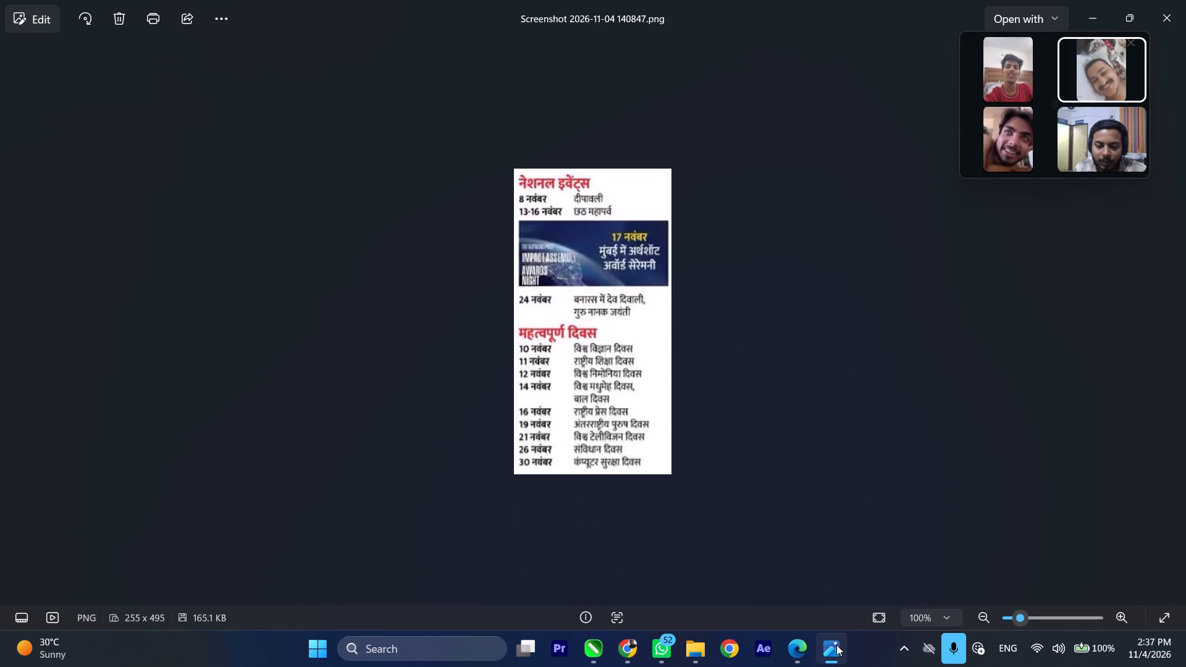
pyautogui.click(836, 645)
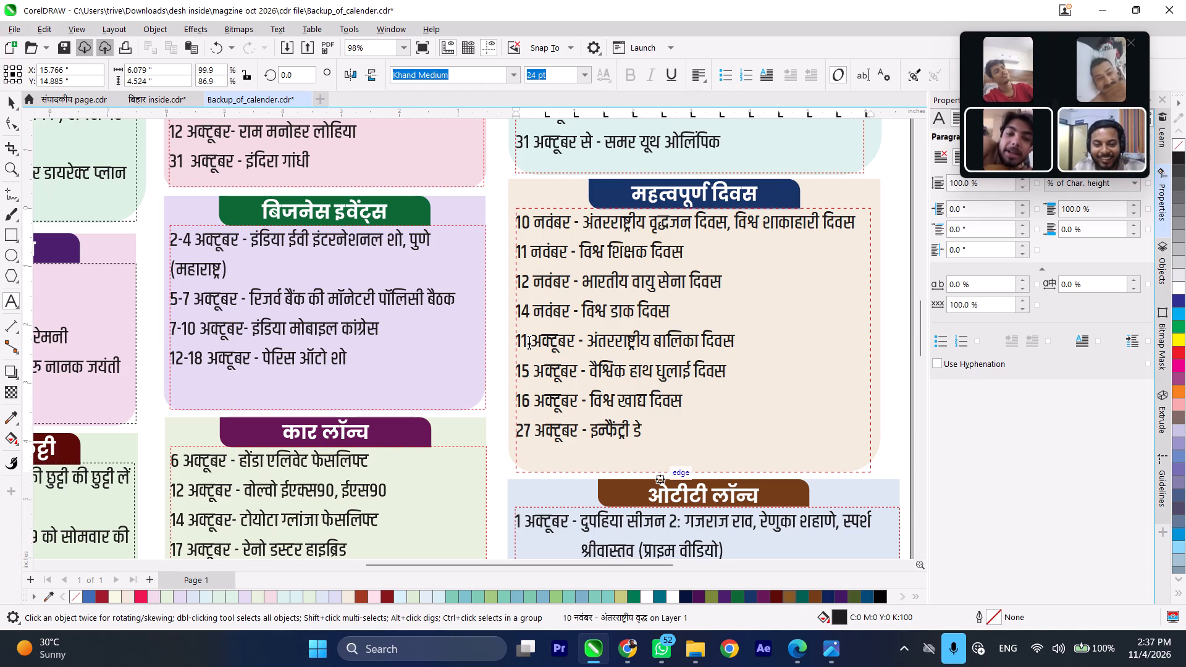
pyautogui.moveTo(527, 340); pyautogui.dragTo(523, 340)
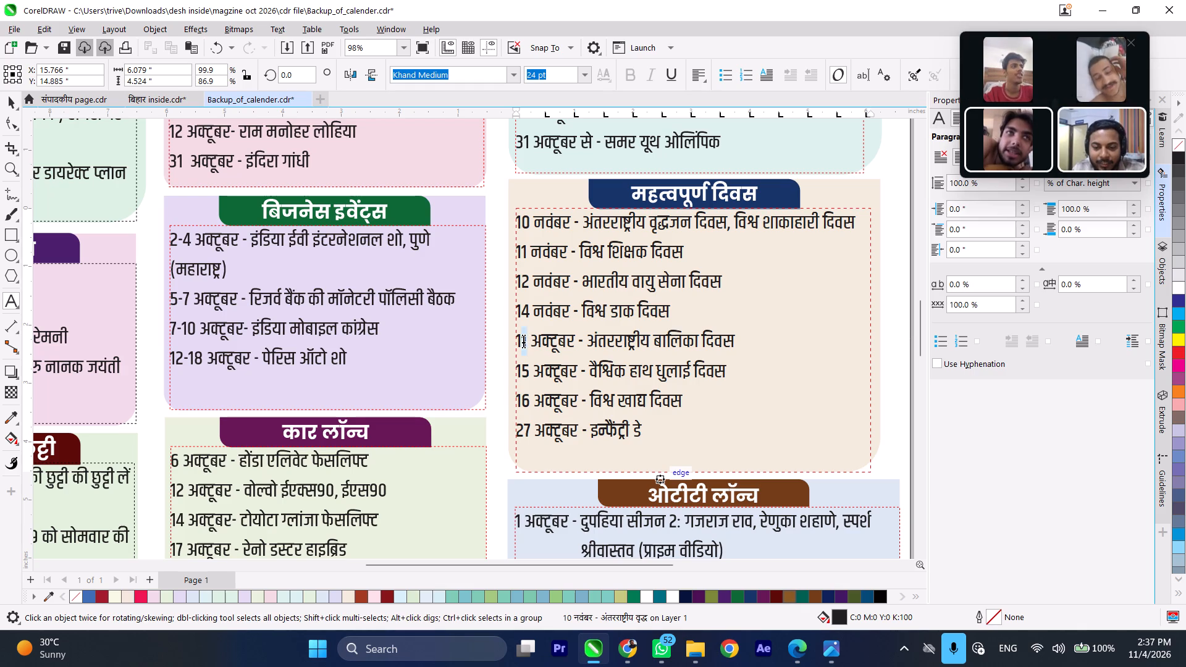
pyautogui.moveTo(523, 340); pyautogui.dragTo(518, 340)
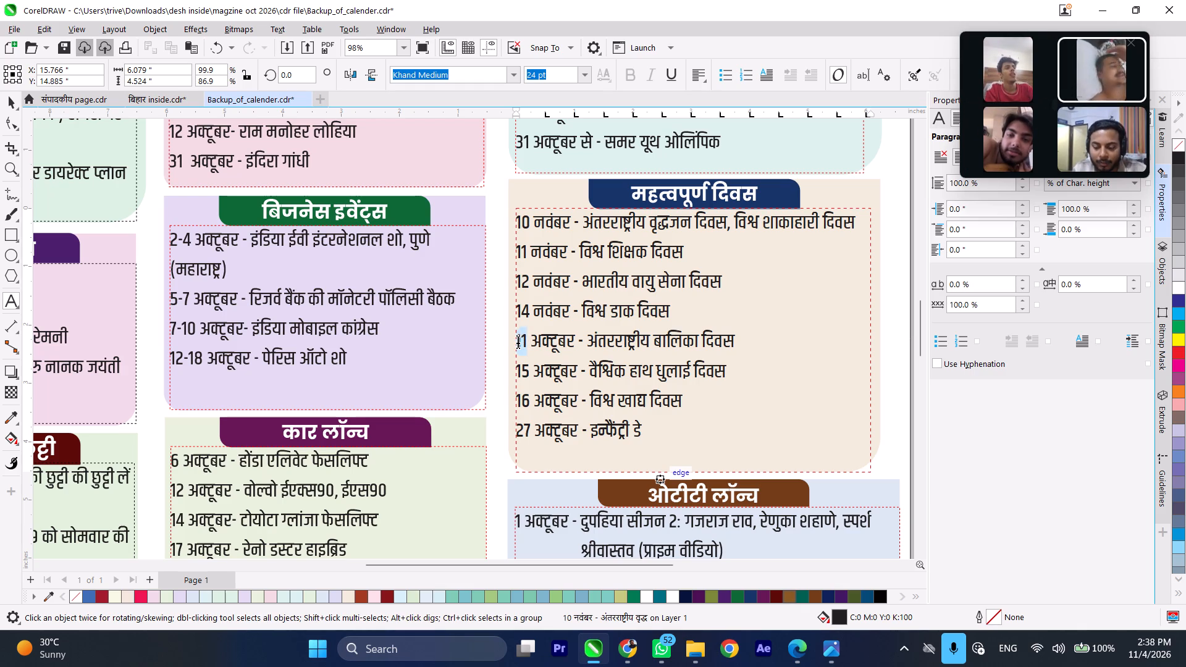
pyautogui.write('16')
pyautogui.moveTo(528, 372); pyautogui.dragTo(516, 373)
pyautogui.press('1')
pyautogui.press('9')
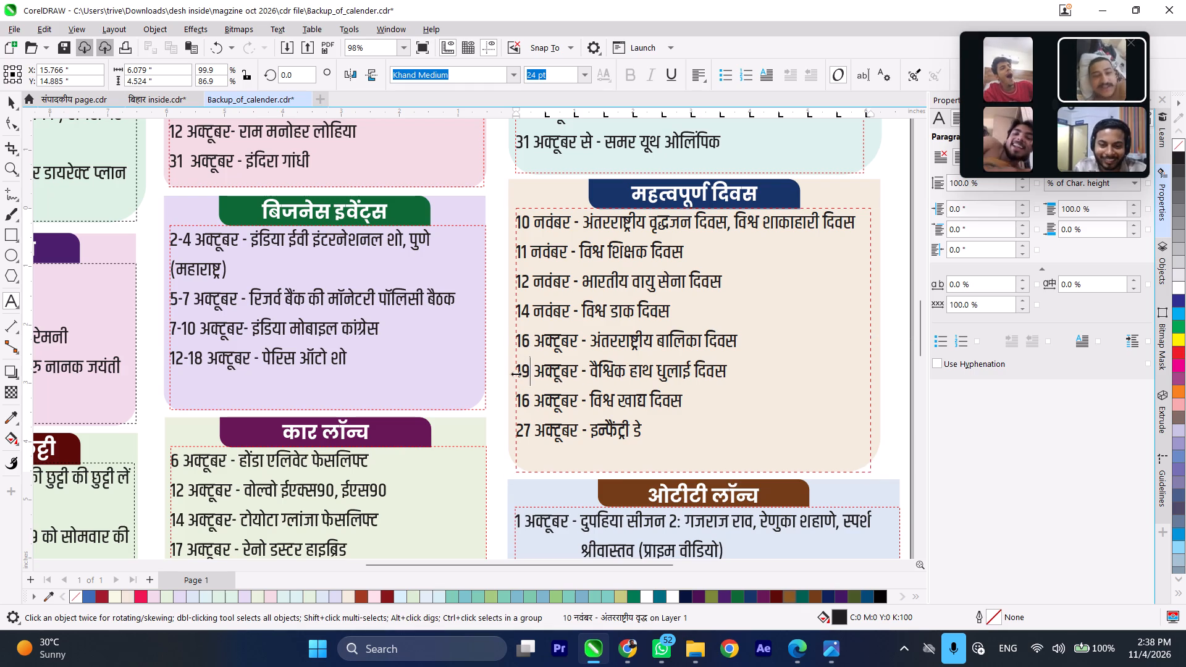
# Check the source dates in Photos and set the day numbers of the seventh and eighth महत्वपूर्ण दिवस lines to 21 and 26.
pyautogui.click(834, 642)
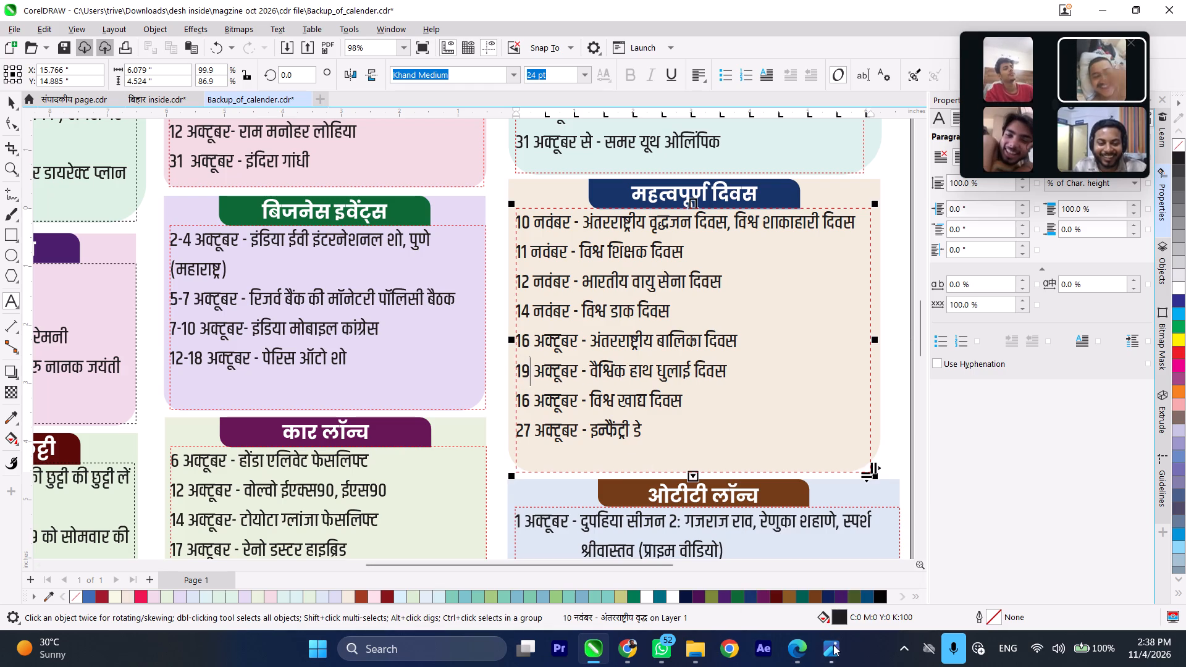
pyautogui.click(832, 645)
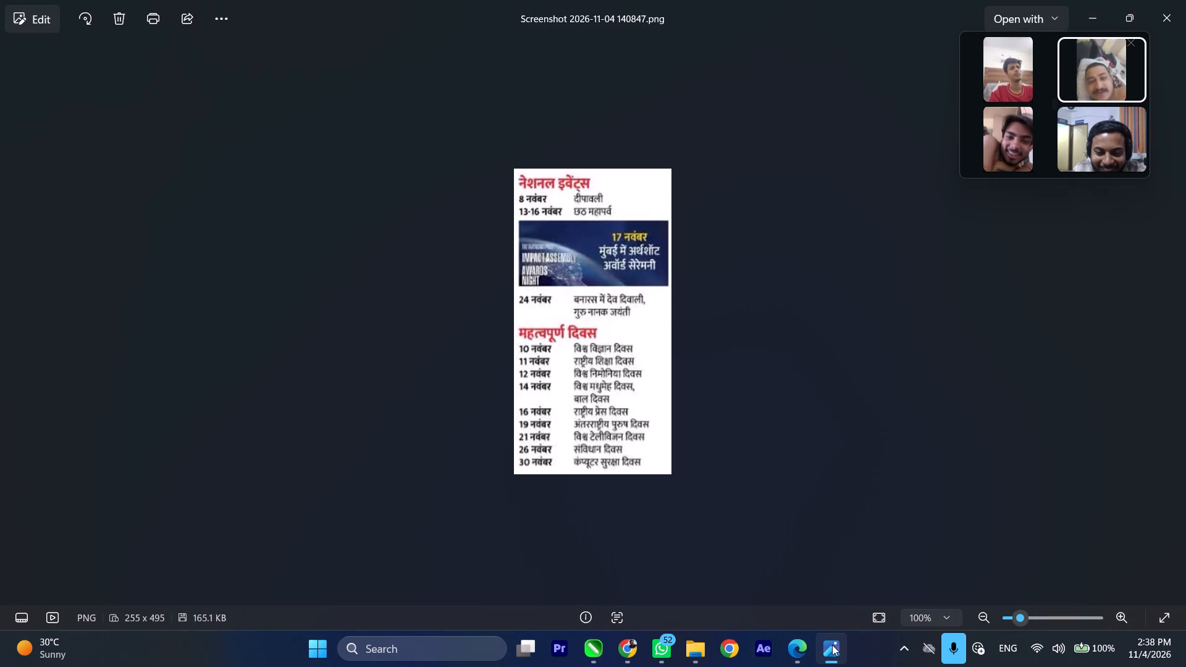
pyautogui.click(832, 645)
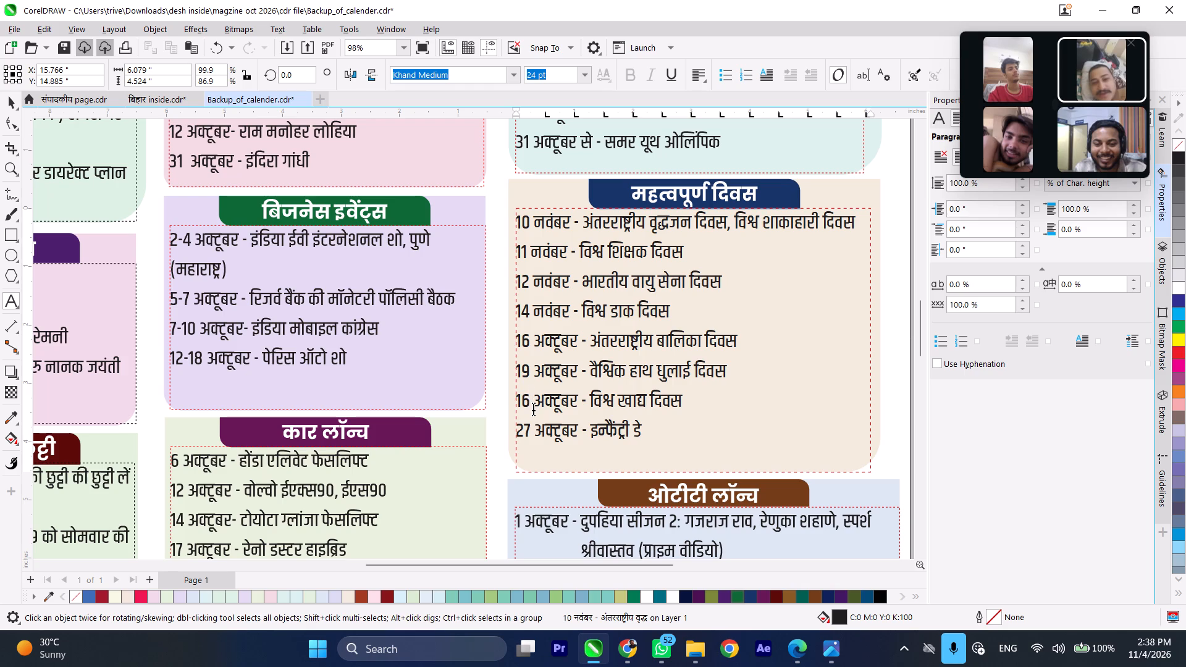
pyautogui.moveTo(529, 403); pyautogui.dragTo(517, 402)
pyautogui.write('21')
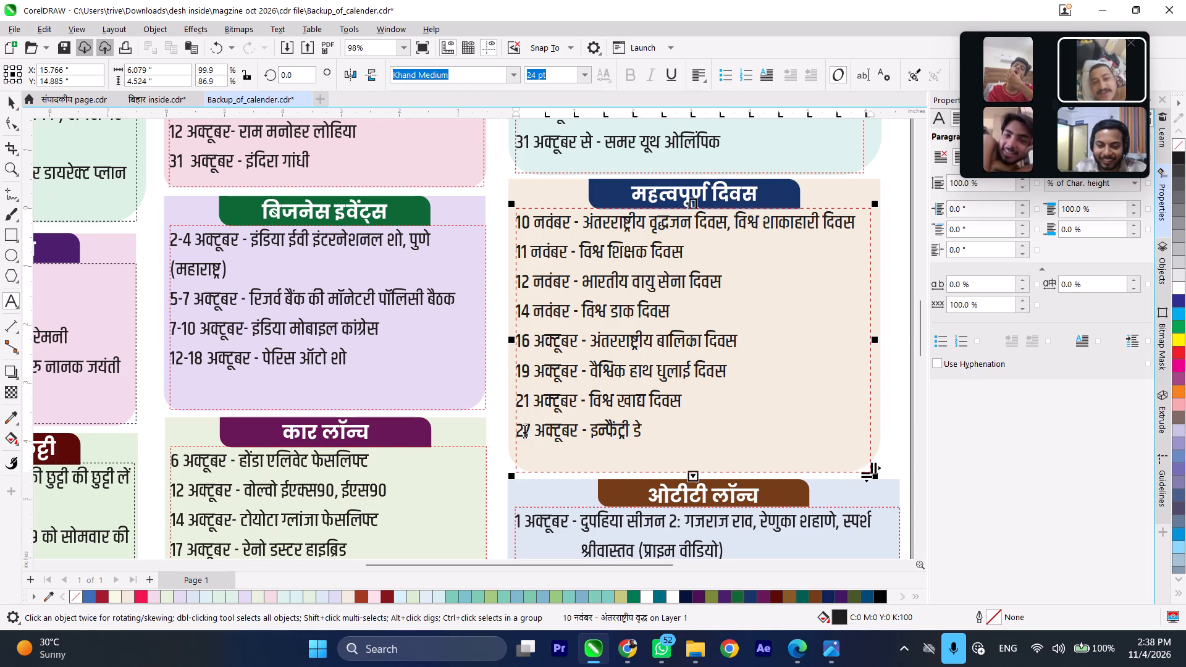
pyautogui.moveTo(532, 430); pyautogui.dragTo(527, 430)
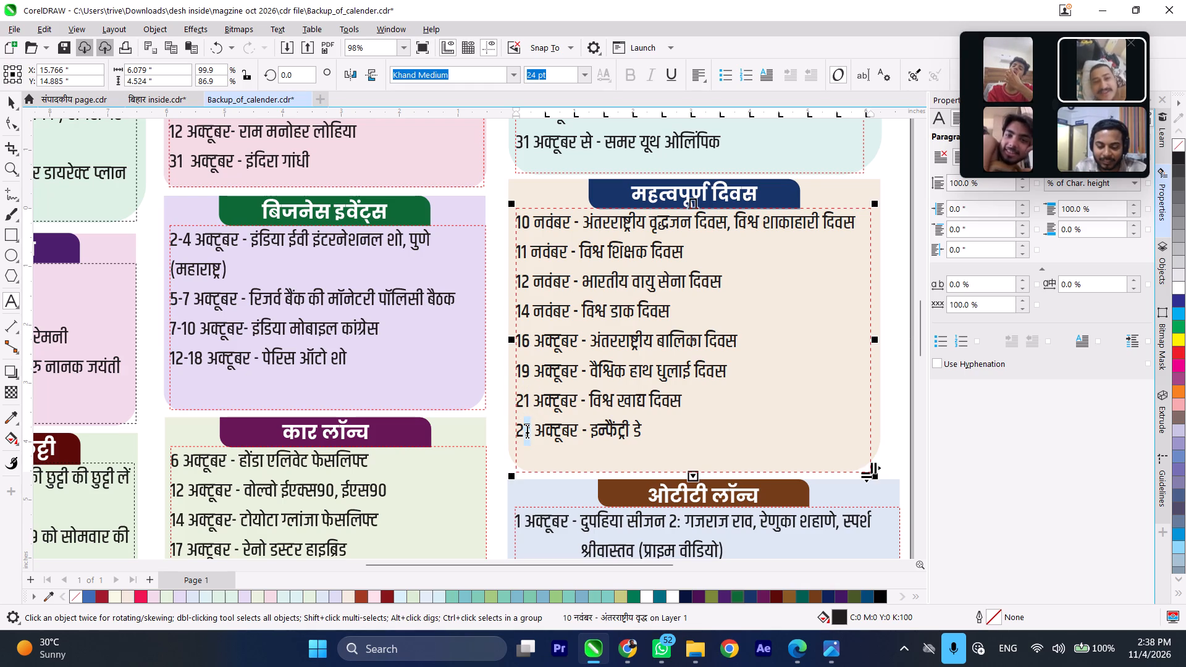
pyautogui.press('6')
# Check the last source date in Photos and add a new महत्वपूर्ण दिवस line with day number 30 below the 26 entry.
pyautogui.click(824, 653)
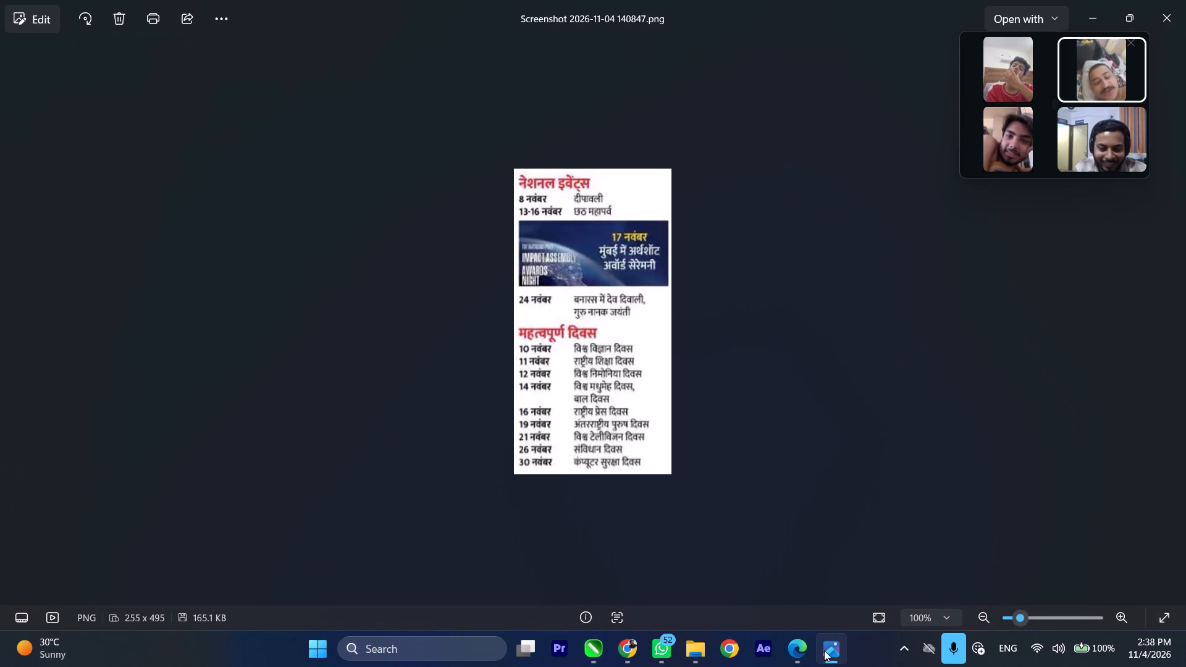
pyautogui.click(824, 650)
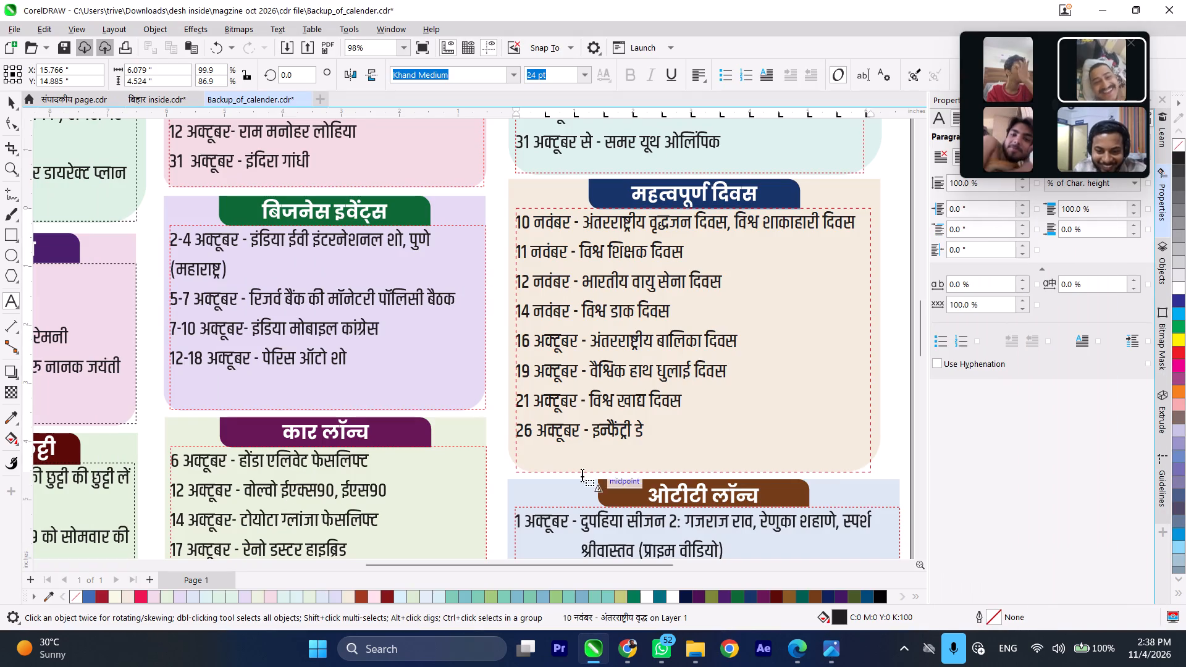
pyautogui.click(528, 447)
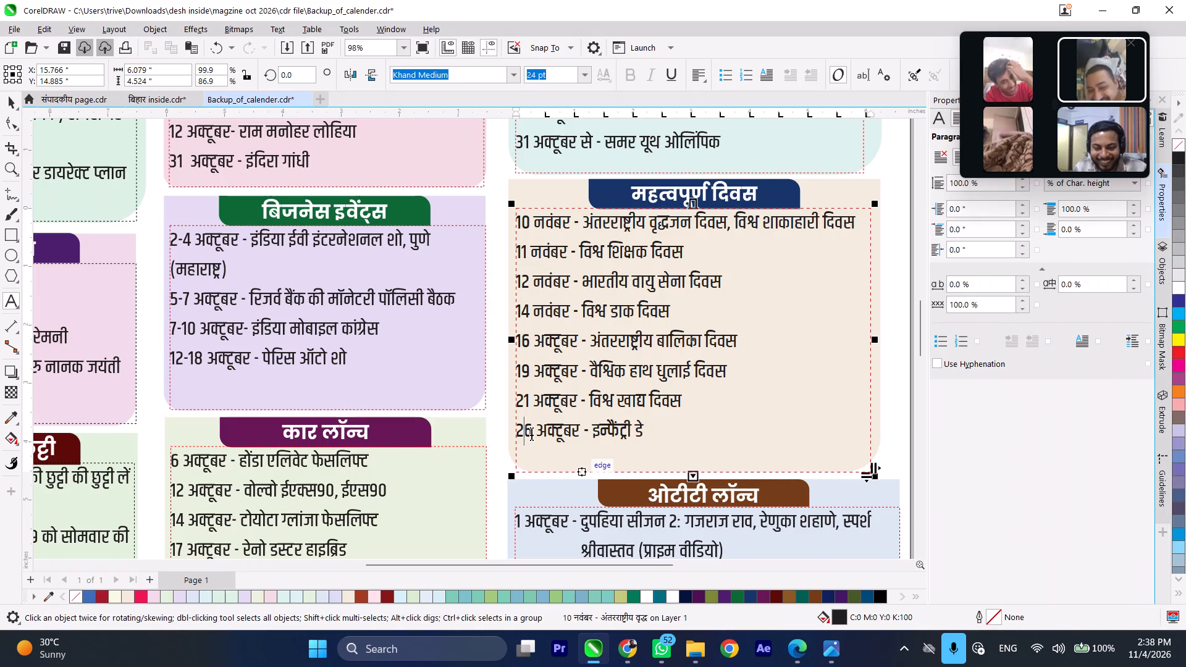
pyautogui.click(666, 428)
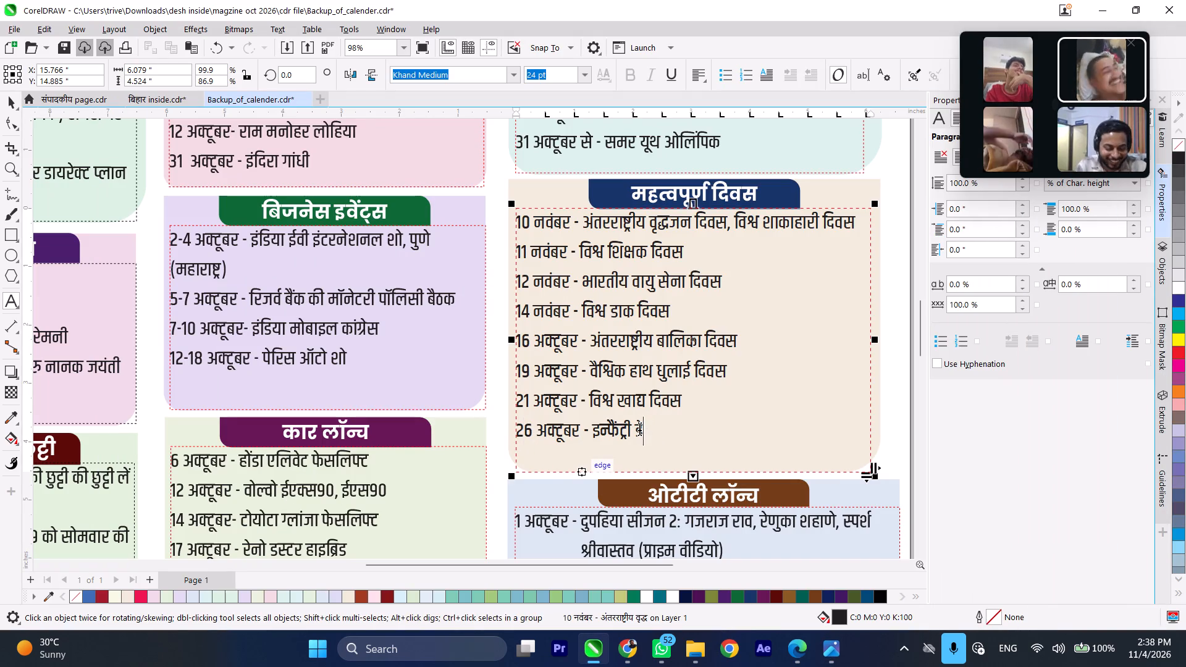
pyautogui.press('Return')
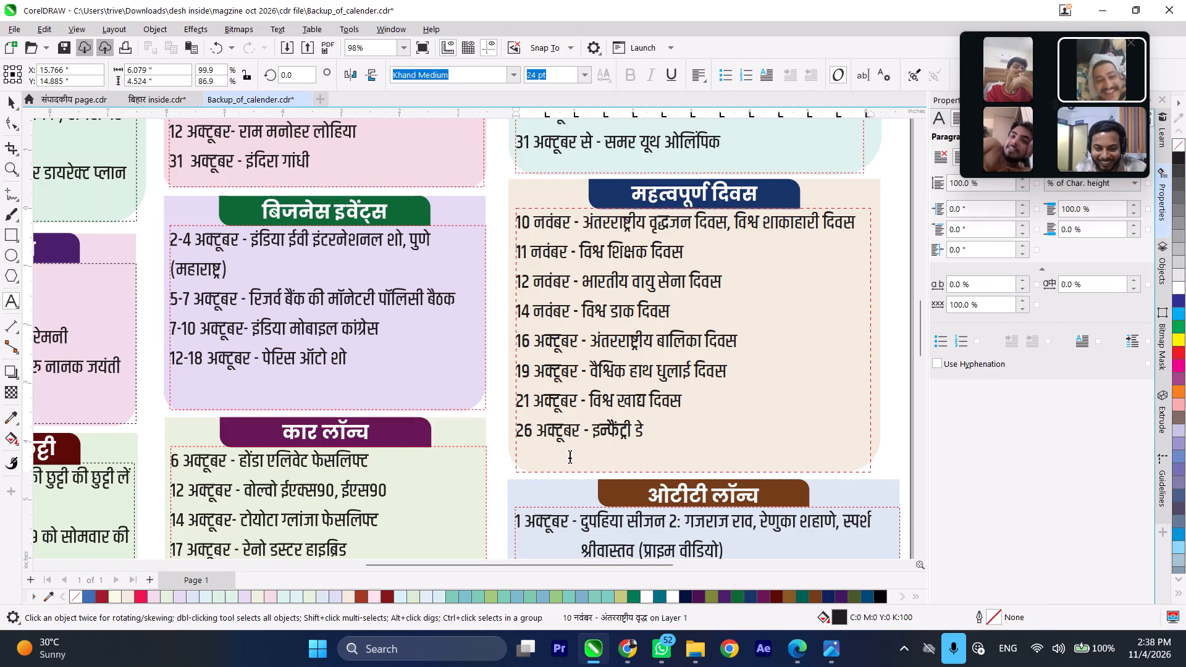
pyautogui.click(827, 642)
pyautogui.click(827, 642)
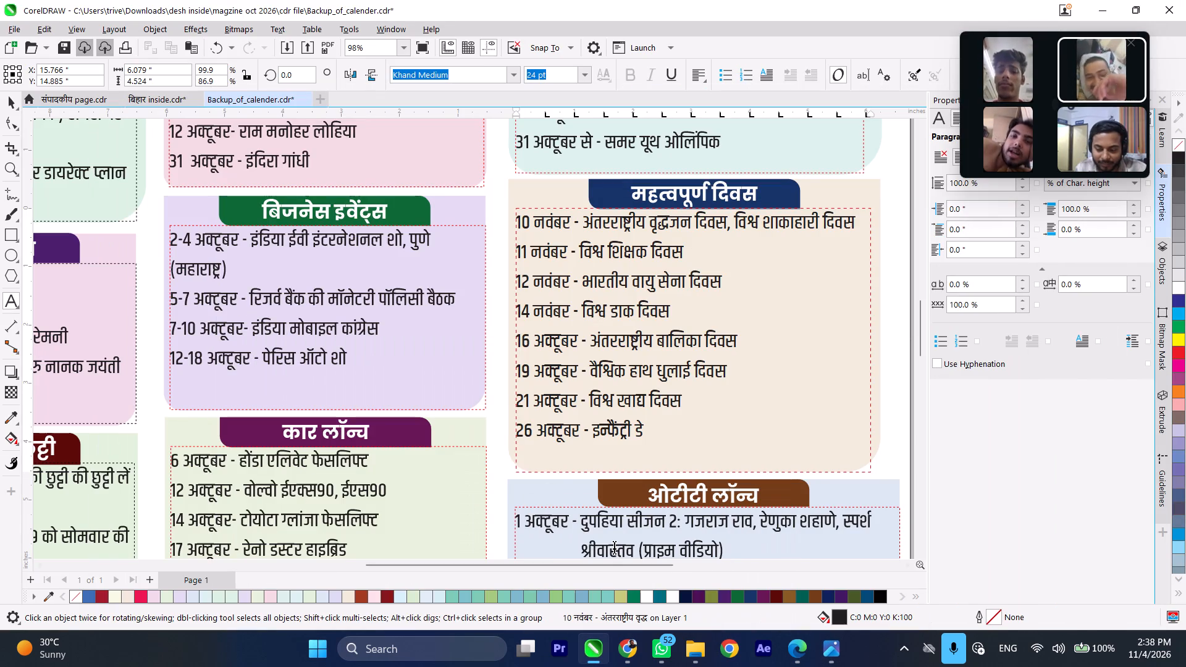
pyautogui.press('3')
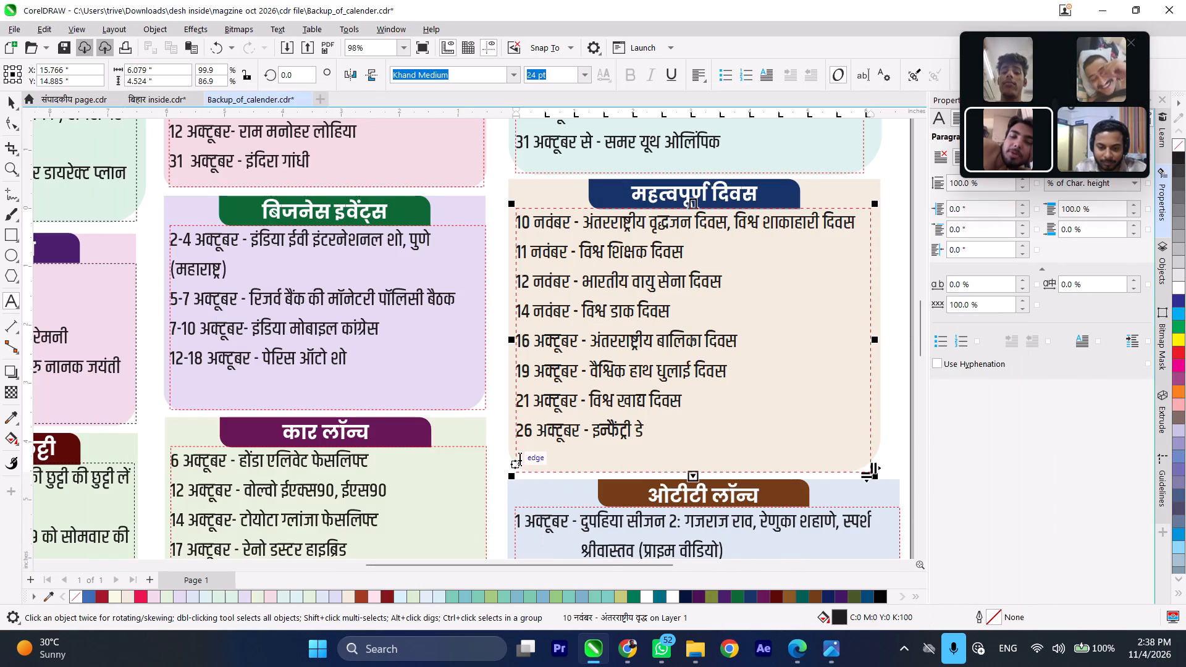
pyautogui.click(523, 453)
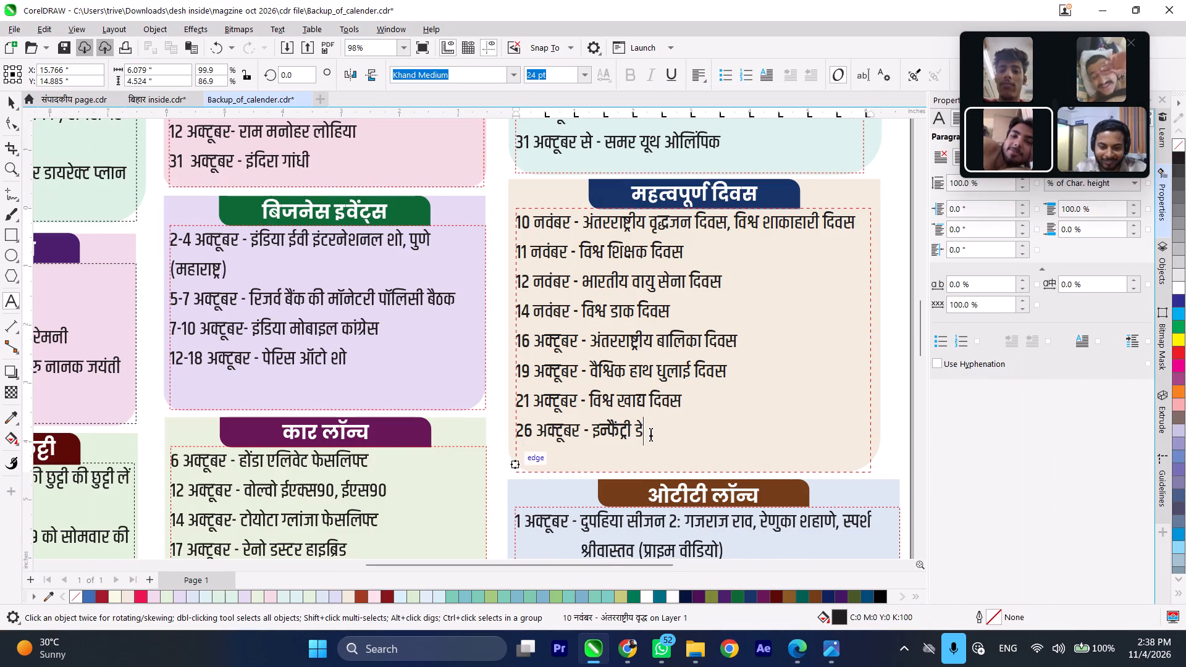
pyautogui.click(650, 433)
pyautogui.press('Return')
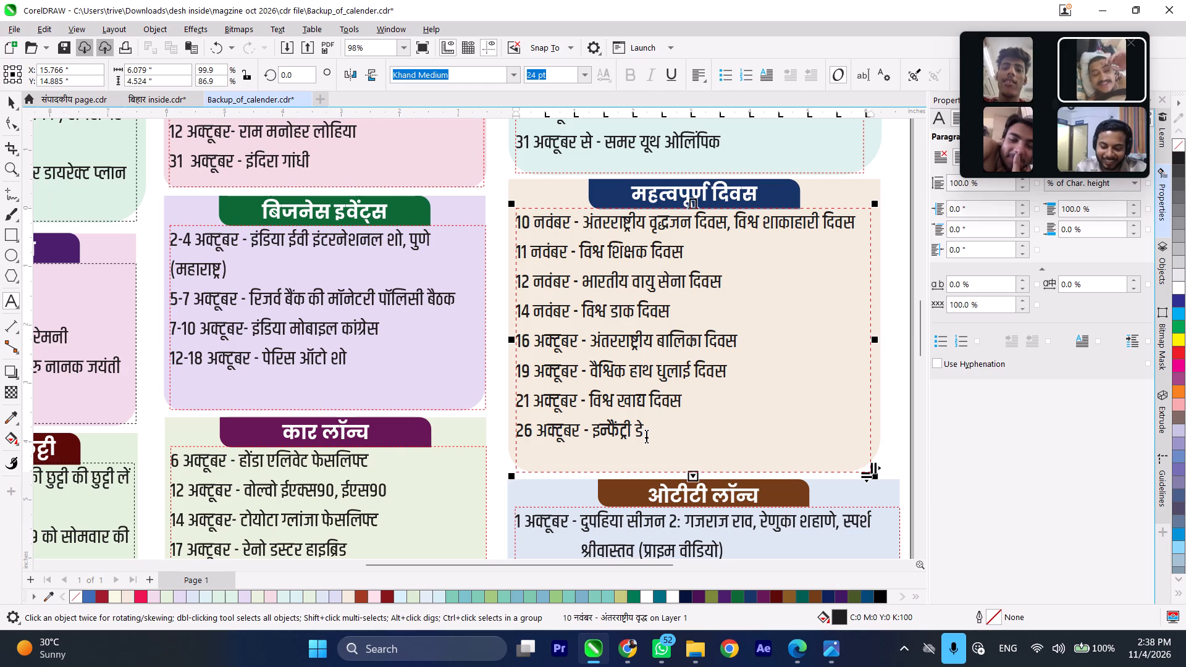
pyautogui.write('30')
pyautogui.click(526, 448)
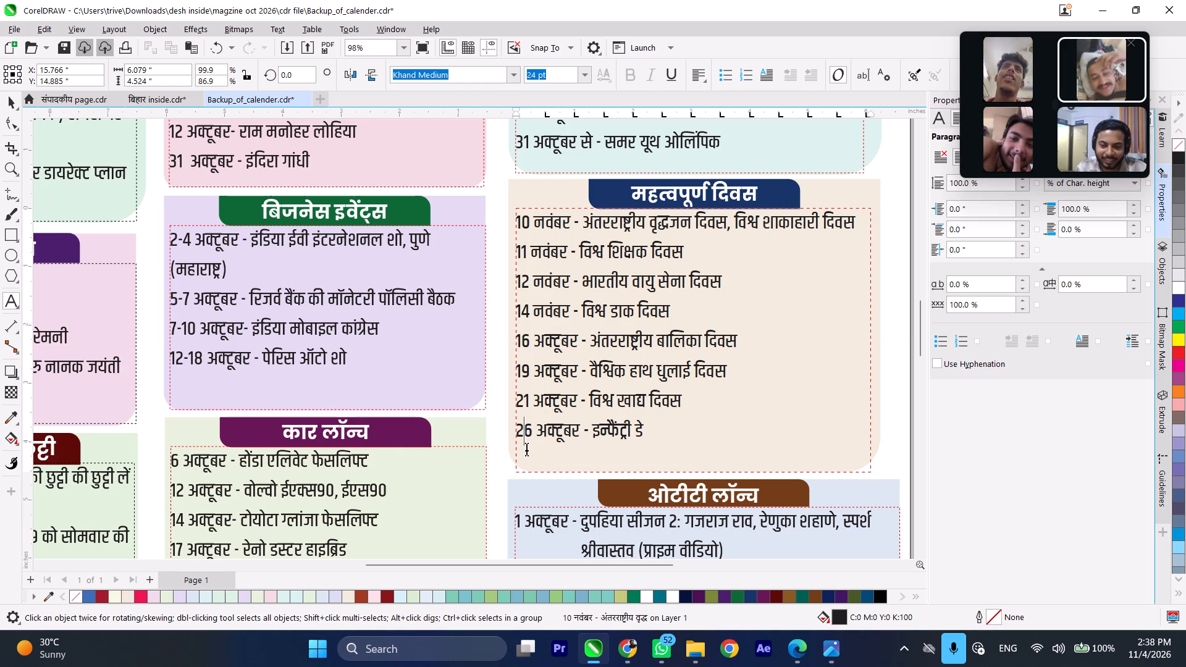
pyautogui.click(526, 455)
# Extend the महत्वपूर्ण दिवस text frame downward to a height of about 5.33 inches.
pyautogui.scroll(-1, 633, 275)
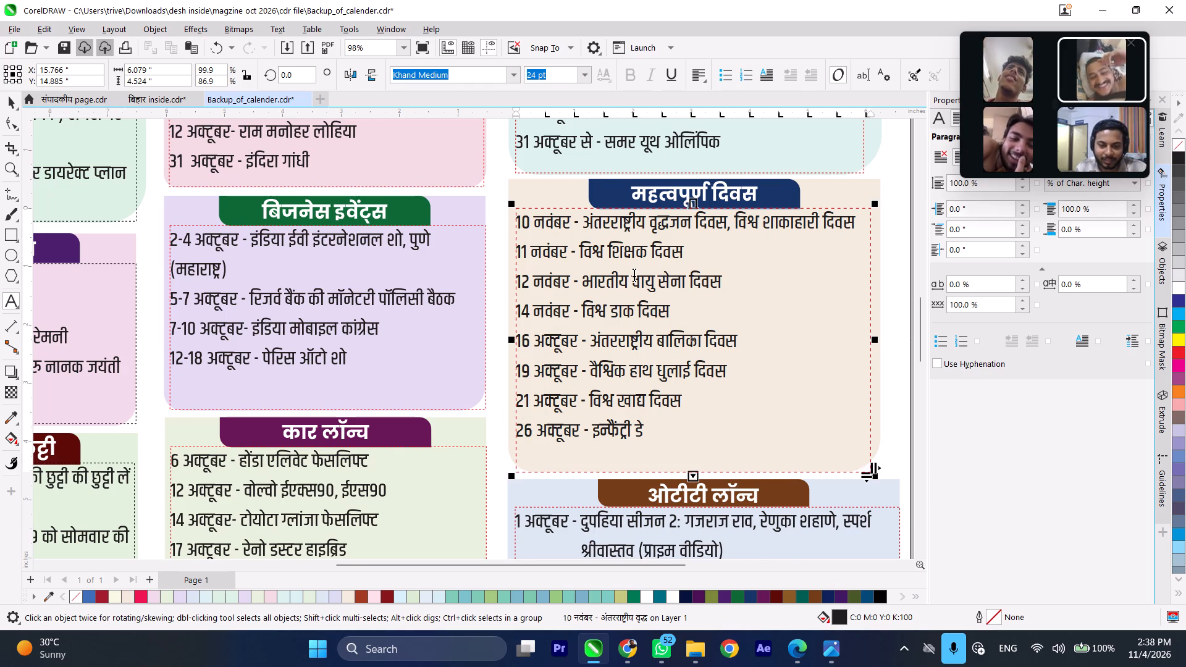
pyautogui.scroll(2, 678, 463)
pyautogui.moveTo(688, 447); pyautogui.dragTo(688, 449)
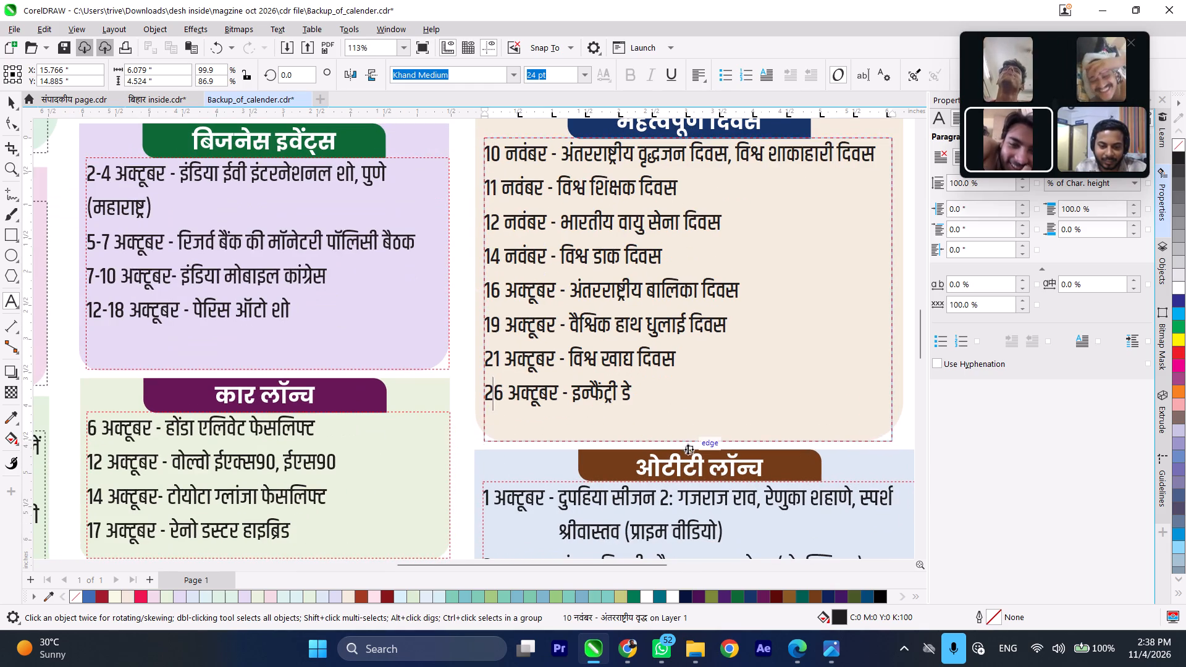
pyautogui.moveTo(688, 449); pyautogui.dragTo(688, 463)
pyautogui.click(513, 427)
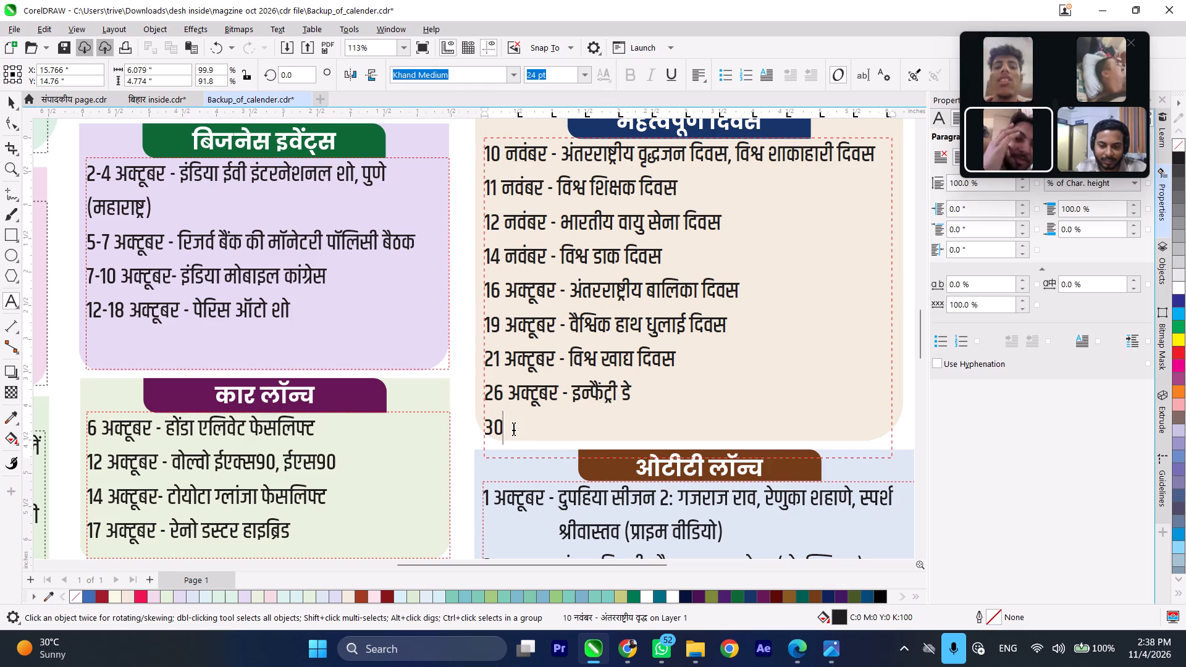
pyautogui.moveTo(689, 469); pyautogui.dragTo(689, 497)
pyautogui.click(555, 422)
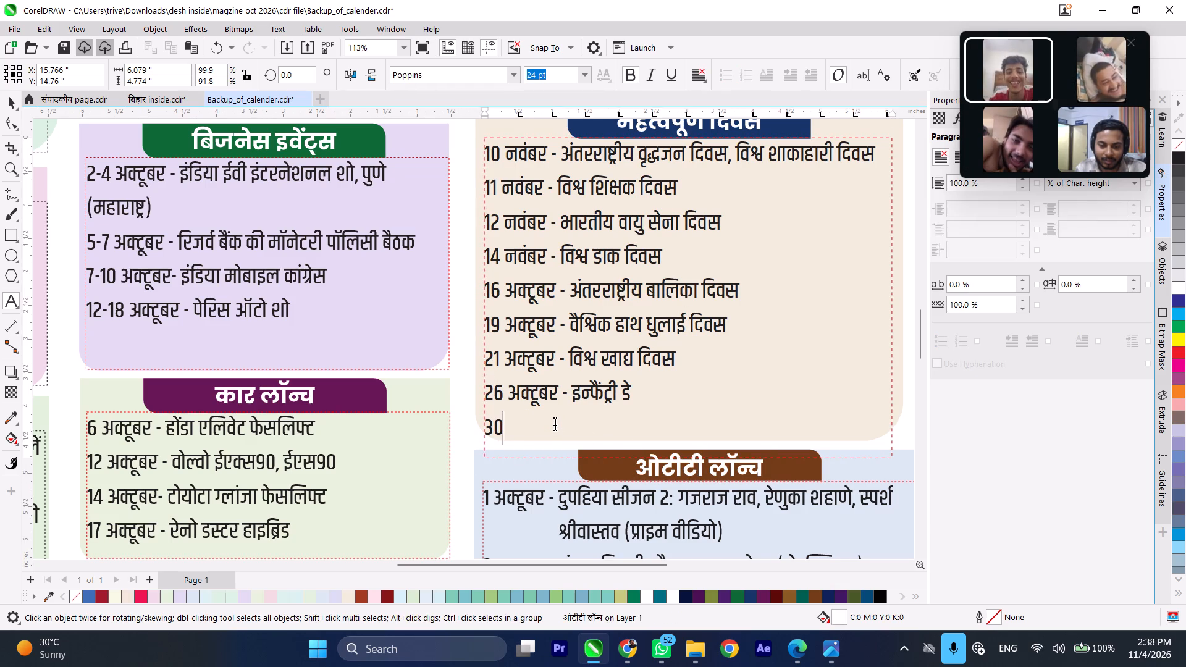
pyautogui.moveTo(684, 466); pyautogui.dragTo(684, 503)
# Delete the leftover text below the 30 line and add the month नवंबर after 30.
pyautogui.click(540, 461)
pyautogui.press('BackSpace')
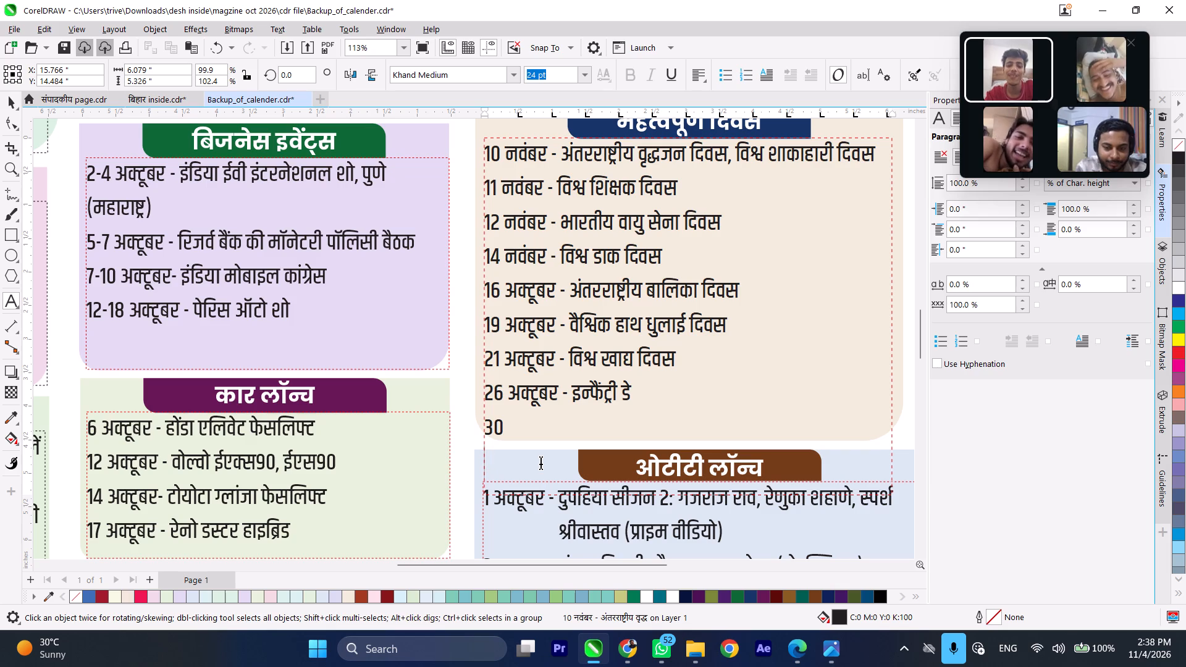
pyautogui.press('BackSpace')
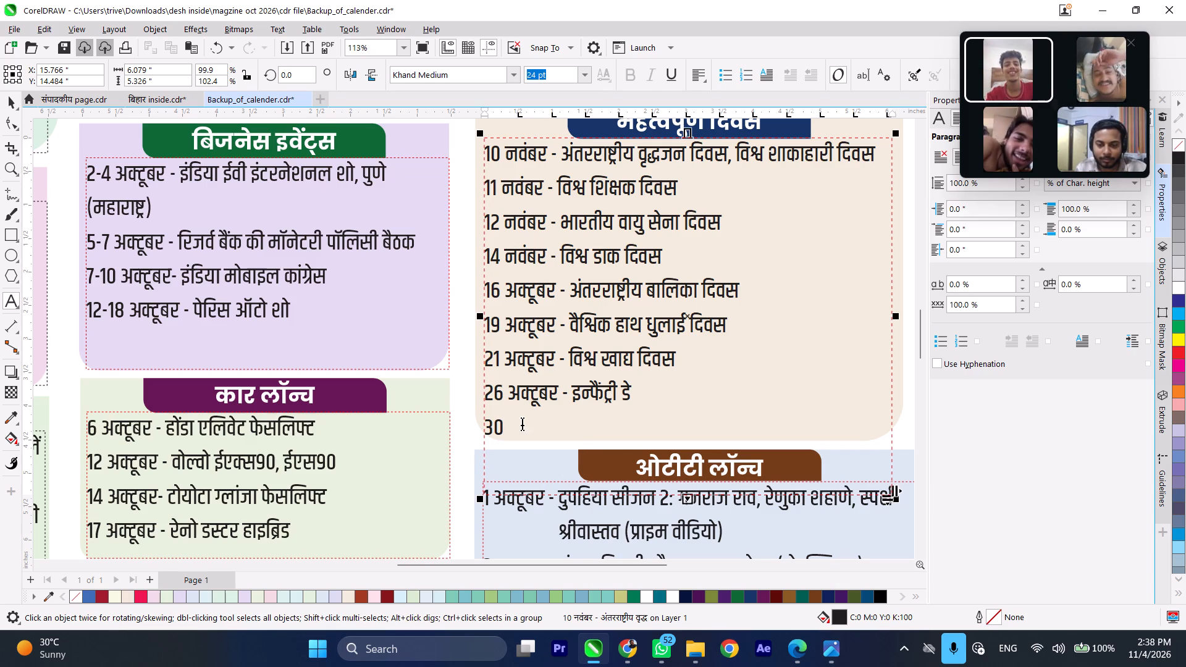
pyautogui.press('space')
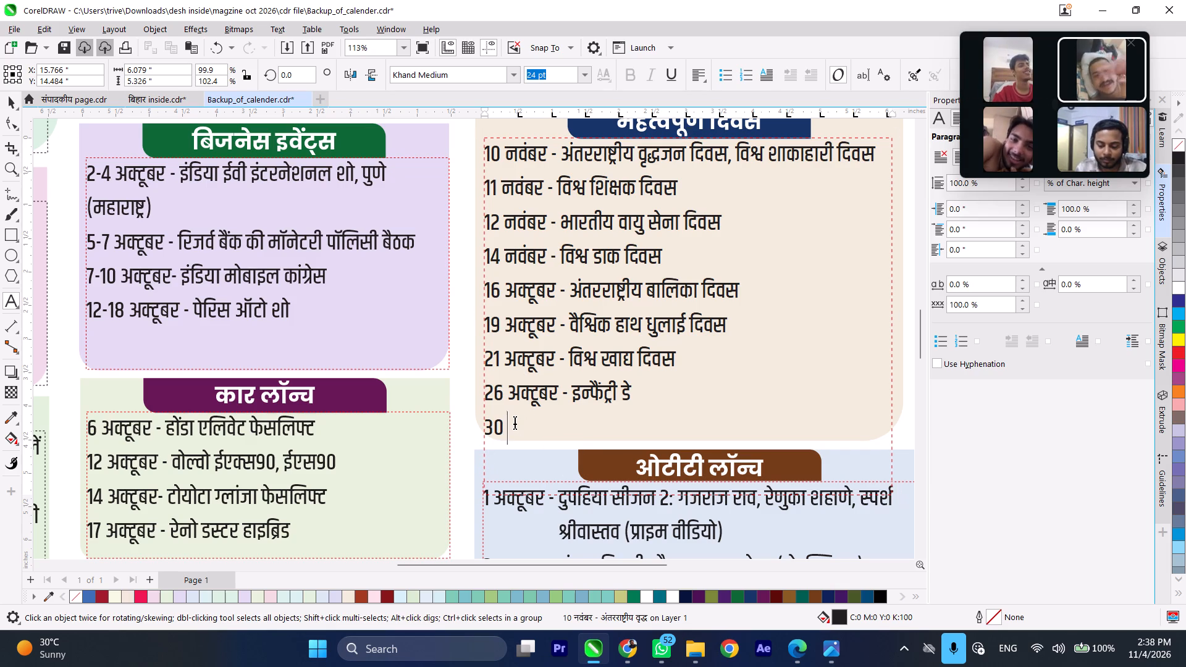
pyautogui.hotkey('ctrl', 'v')
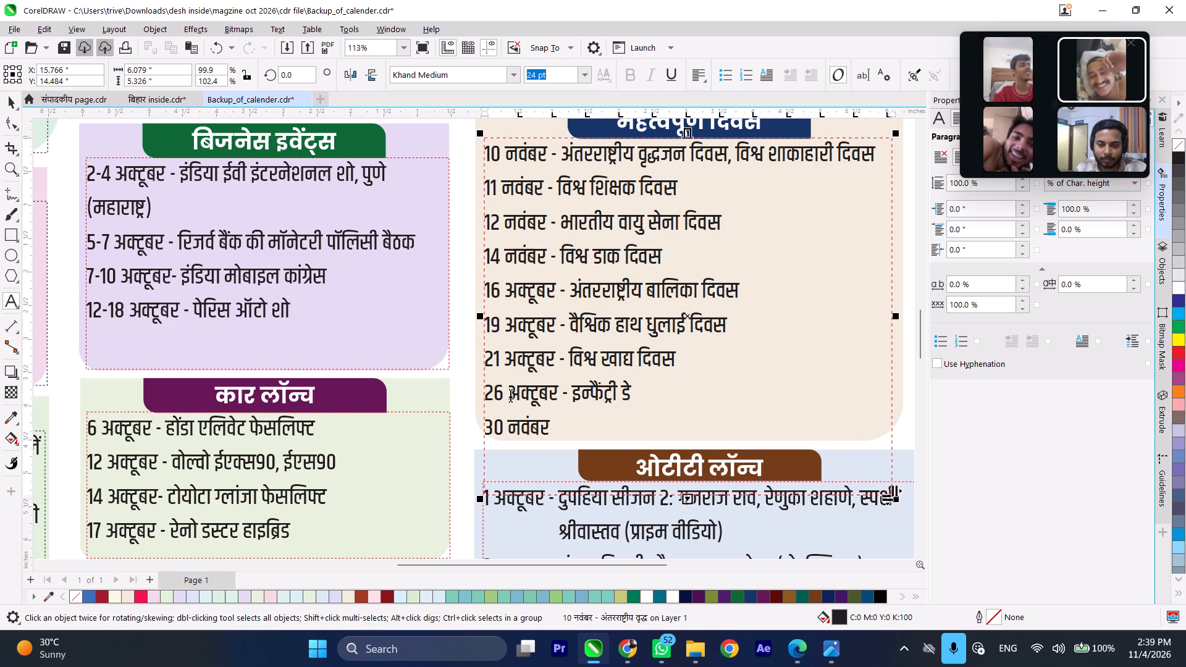
# Add a hyphen separator after 30 नवंबर in the last महत्वपूर्ण दिवस line.
pyautogui.press('space')
pyautogui.press('-')
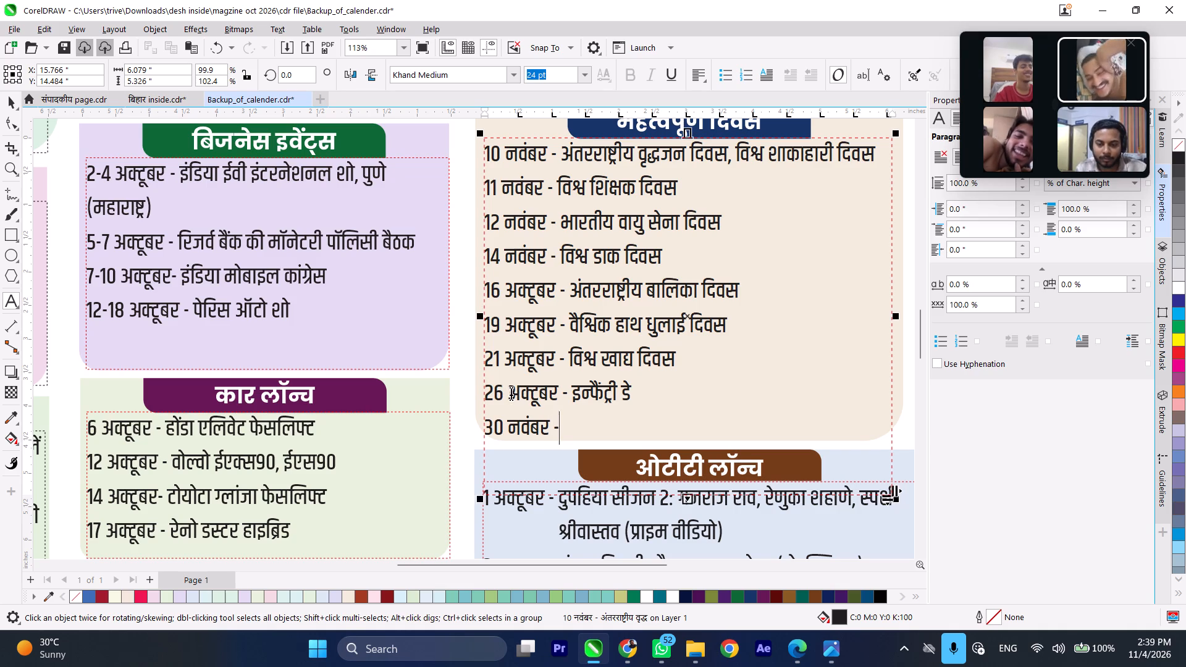
# Replace the month with नवंबर in the 26, 21, 19 and 16 lines of the महत्वपूर्ण दिवस box.
pyautogui.moveTo(511, 392); pyautogui.dragTo(558, 399)
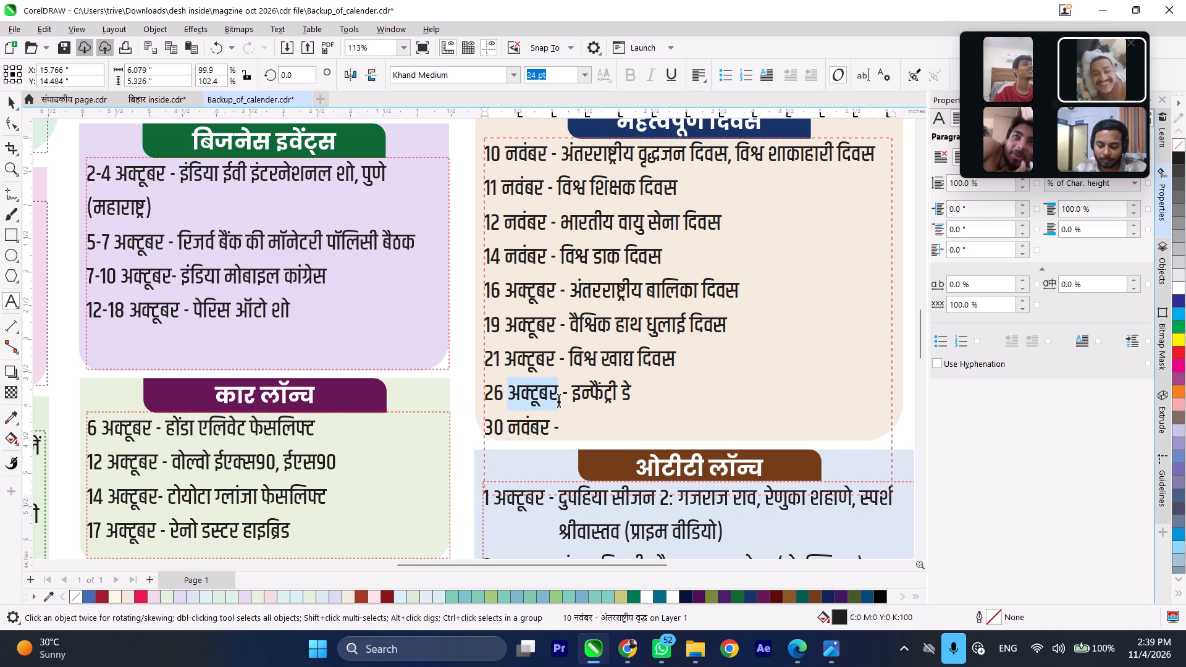
pyautogui.hotkey('ctrl', 'v')
pyautogui.moveTo(508, 355); pyautogui.dragTo(554, 363)
pyautogui.hotkey('ctrl', 'v')
pyautogui.moveTo(508, 319); pyautogui.dragTo(546, 325)
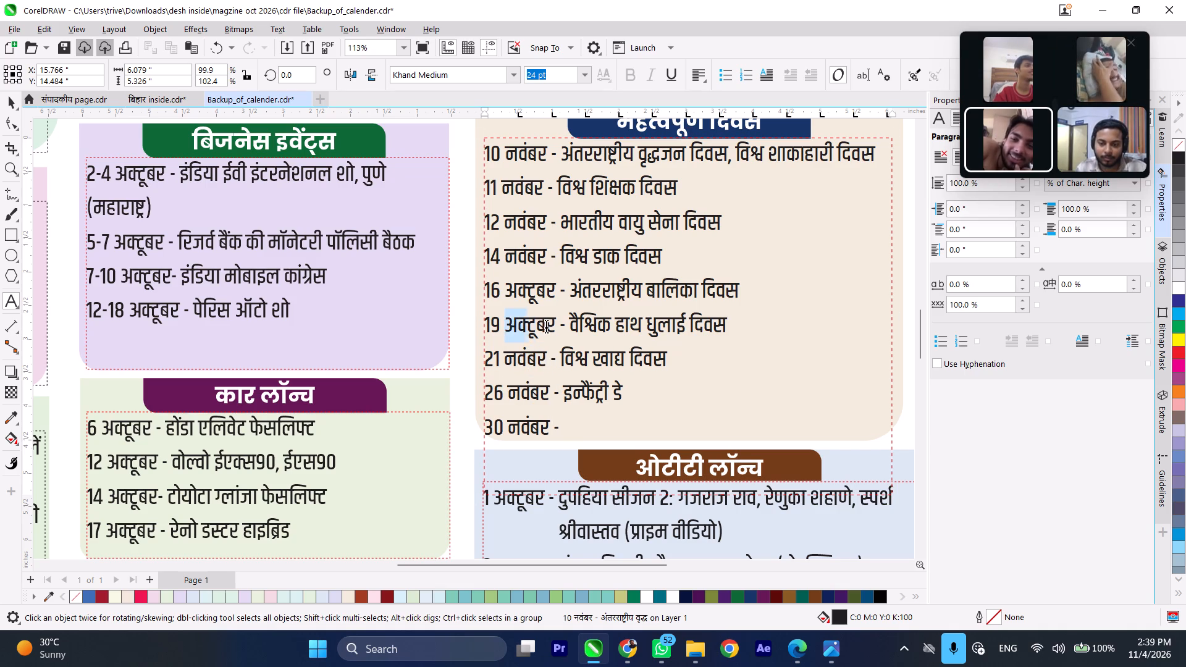
pyautogui.moveTo(546, 325); pyautogui.dragTo(555, 325)
pyautogui.hotkey('ctrl', 'v')
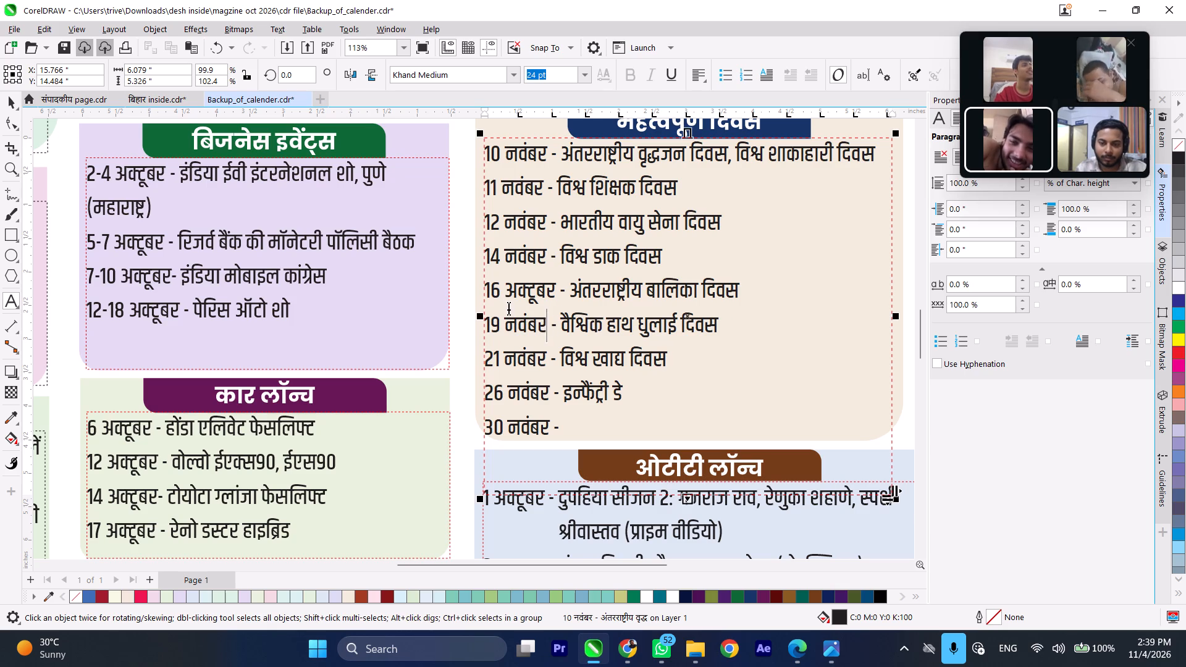
pyautogui.moveTo(505, 292); pyautogui.dragTo(551, 300)
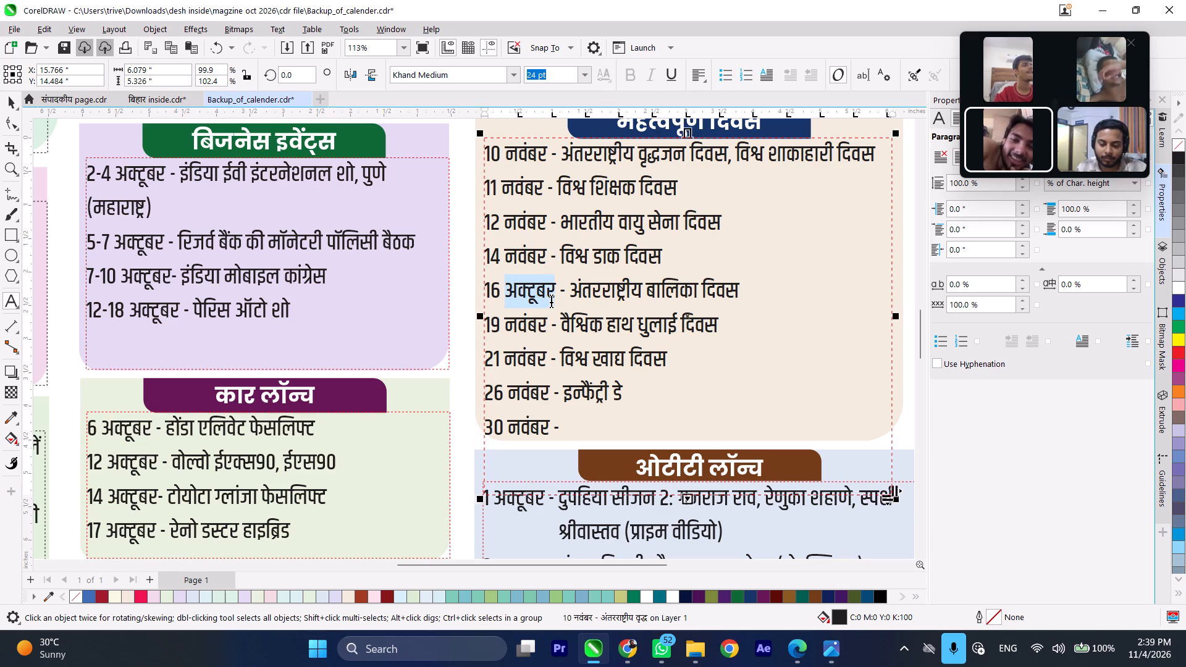
pyautogui.hotkey('ctrl', 'v')
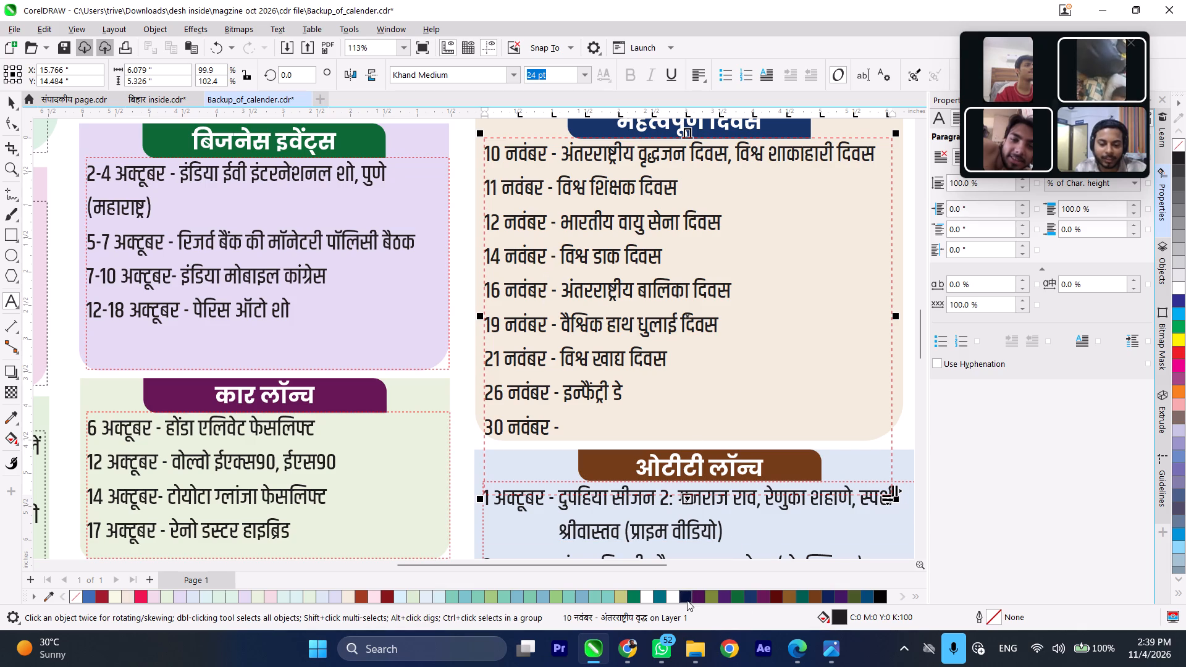
# Check the source screenshot in Photos and replace the 10 नवंबर entry with विश्व विज्ञान दिवस copied from the extracted text in Chrome.
pyautogui.click(625, 647)
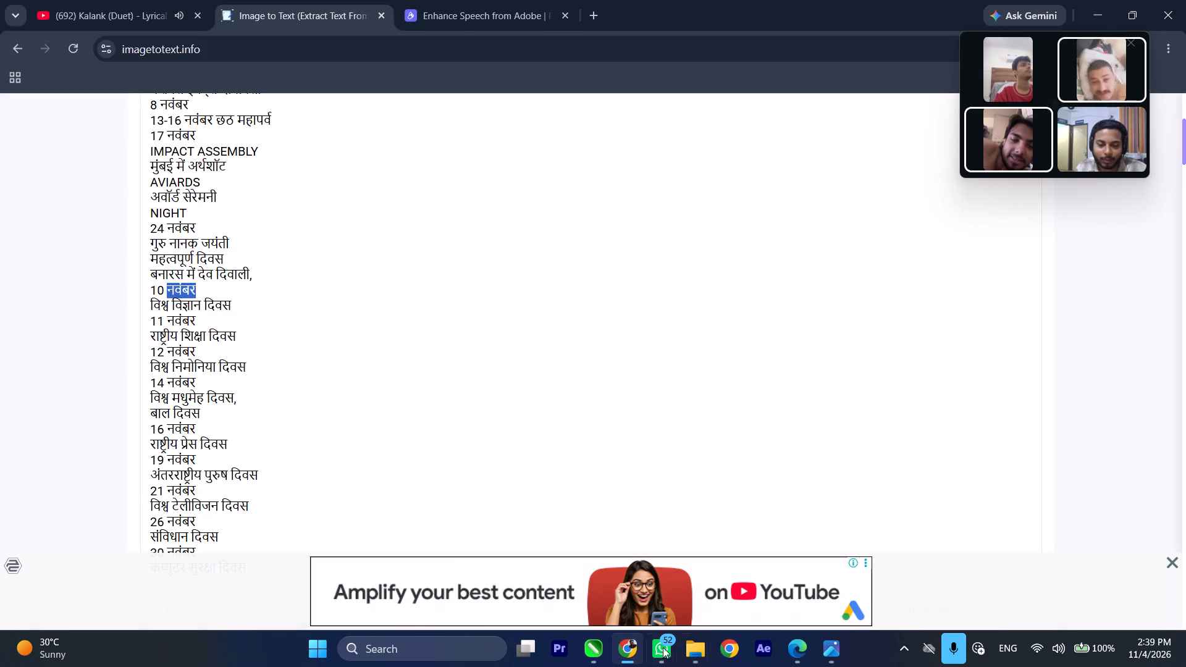
pyautogui.click(823, 658)
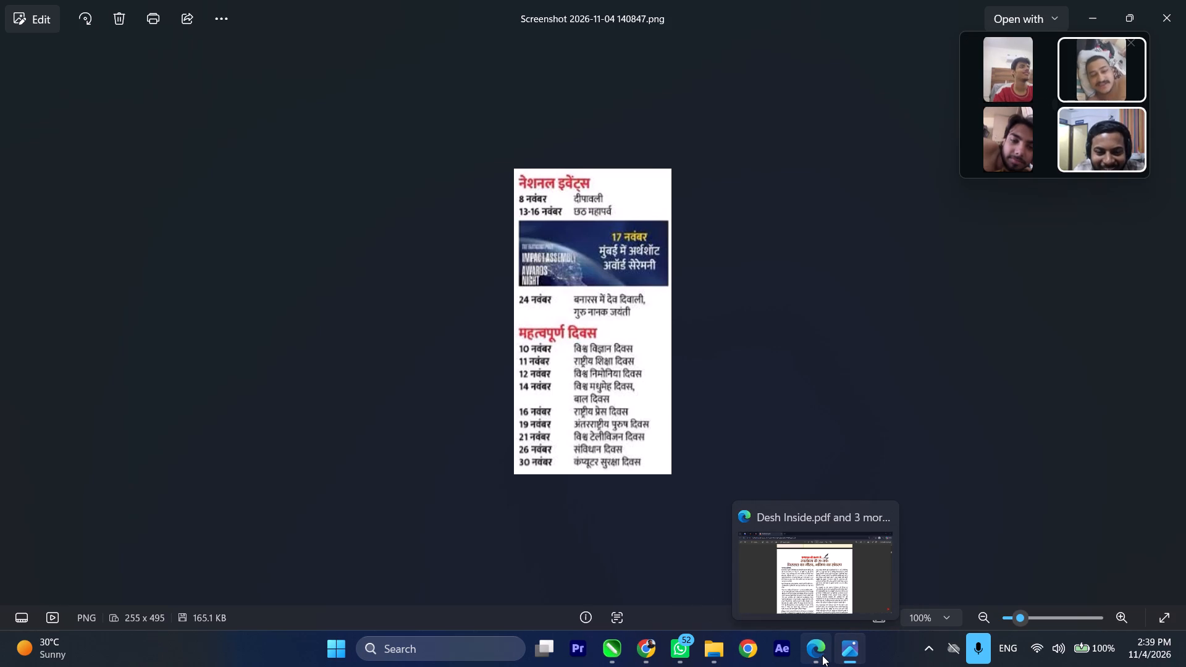
pyautogui.click(842, 655)
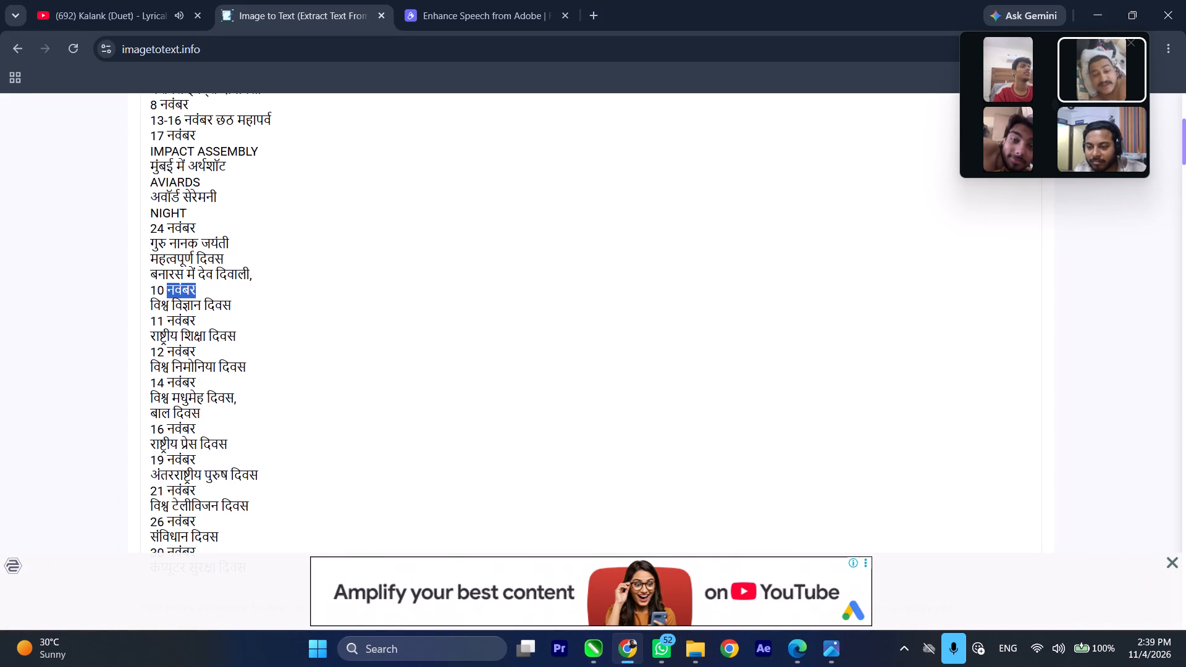
pyautogui.moveTo(240, 305); pyautogui.dragTo(151, 308)
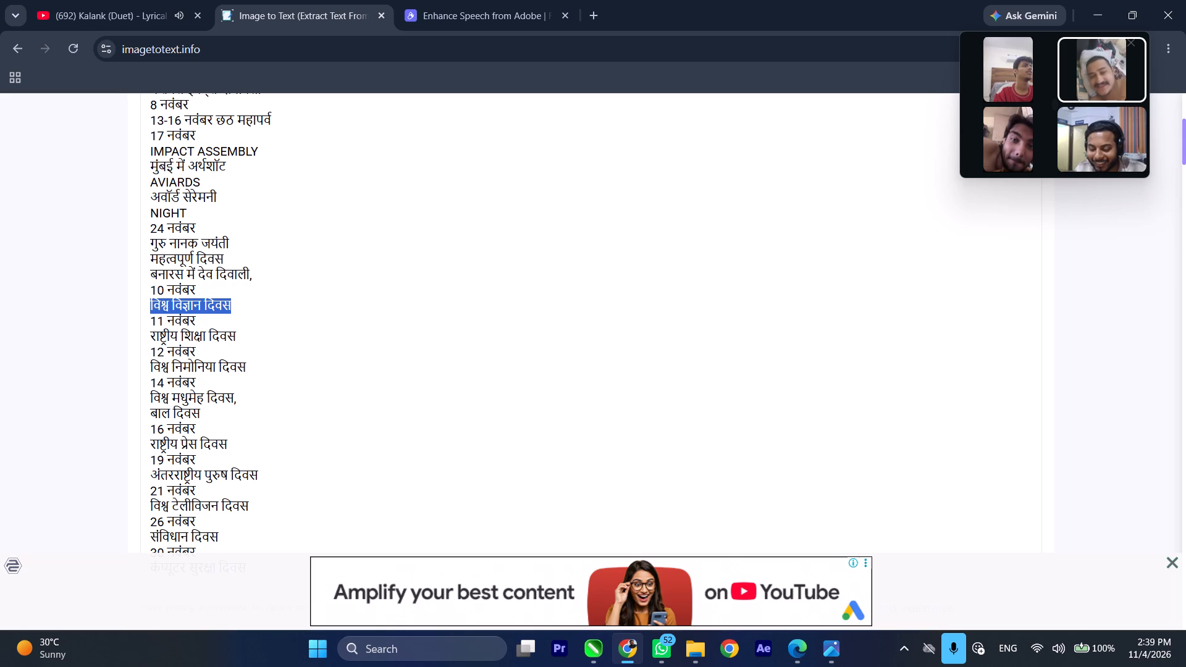
pyautogui.hotkey('ctrl', 'c')
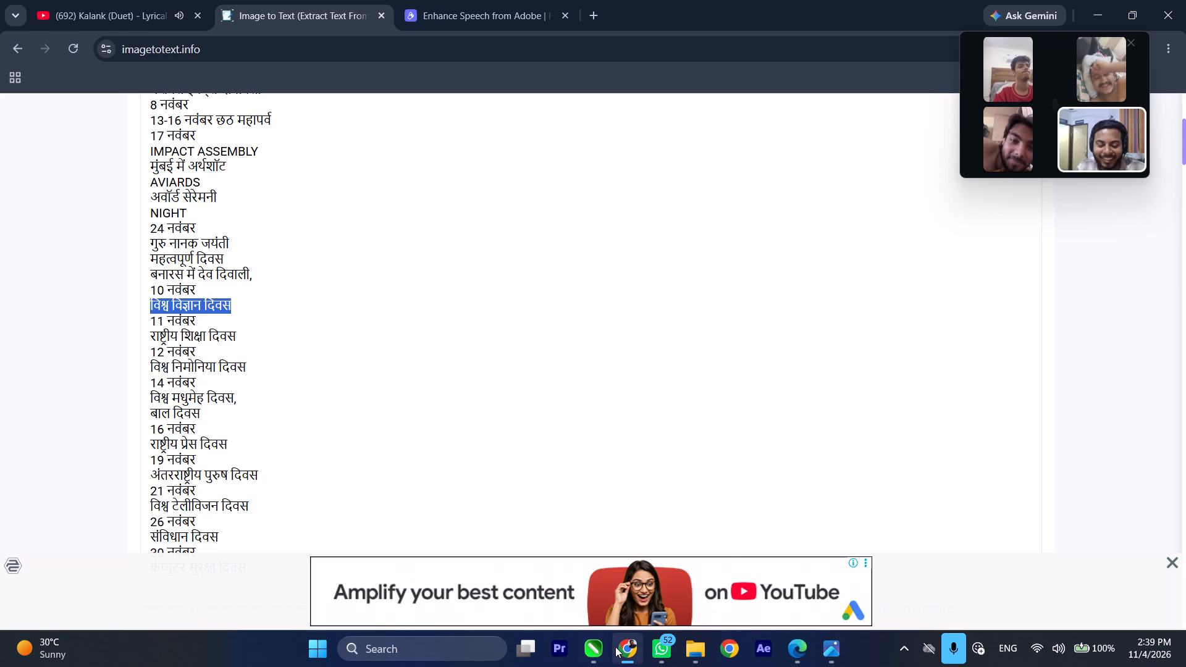
pyautogui.click(599, 650)
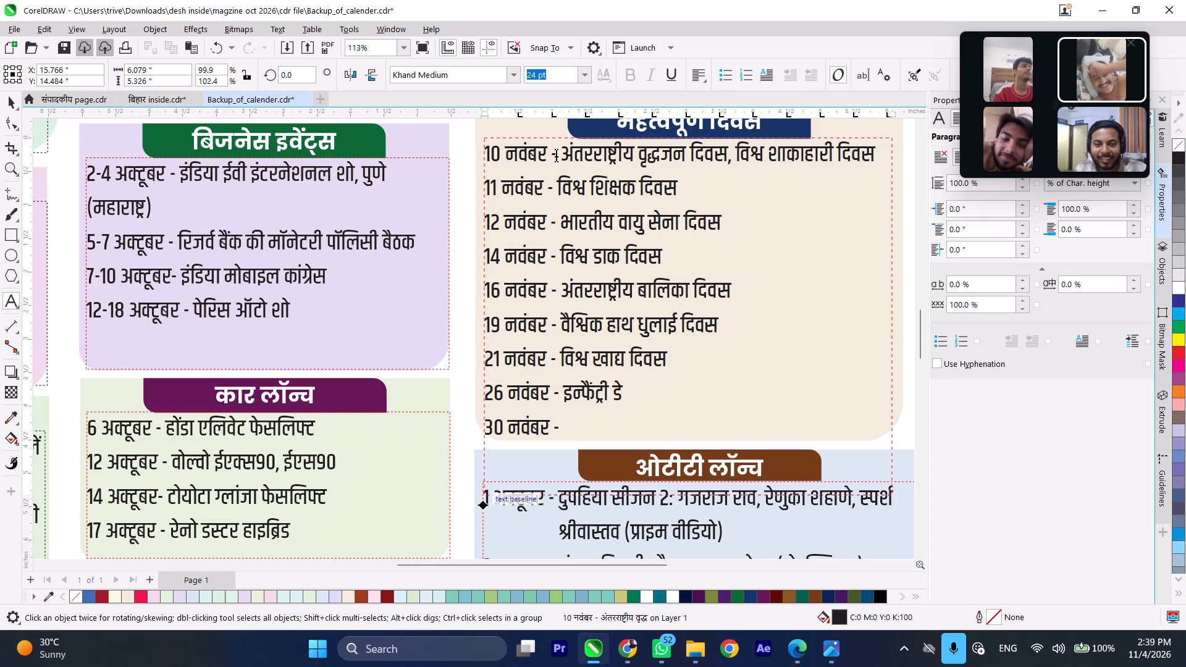
pyautogui.moveTo(562, 151); pyautogui.dragTo(888, 152)
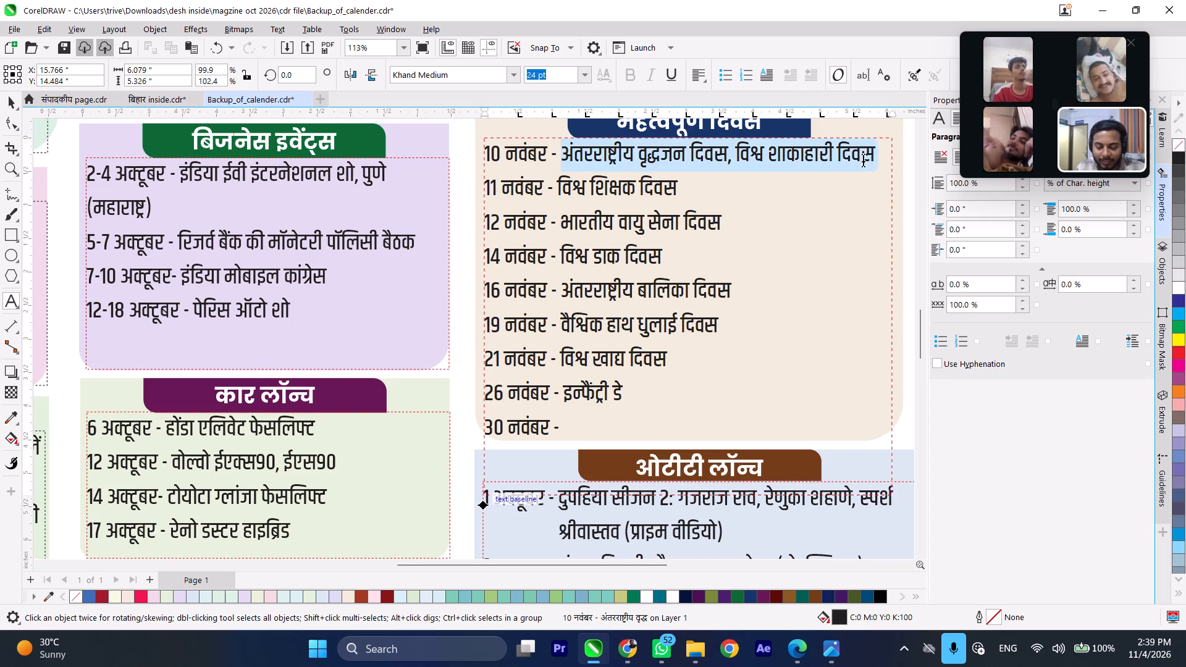
pyautogui.hotkey('ctrl', 'v')
# Copy राष्ट्रीय शिक्षा दिवस from the extracted text in Chrome and replace the 11 नवंबर entry with it in CorelDRAW.
pyautogui.click(625, 653)
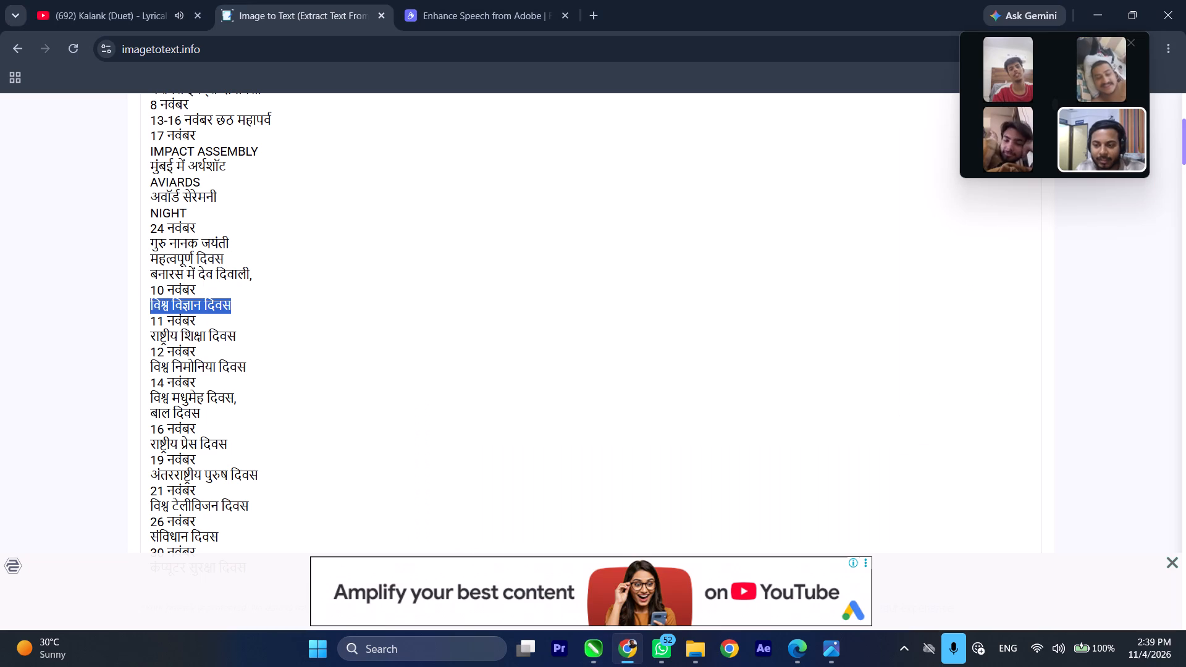
pyautogui.moveTo(243, 337); pyautogui.dragTo(151, 339)
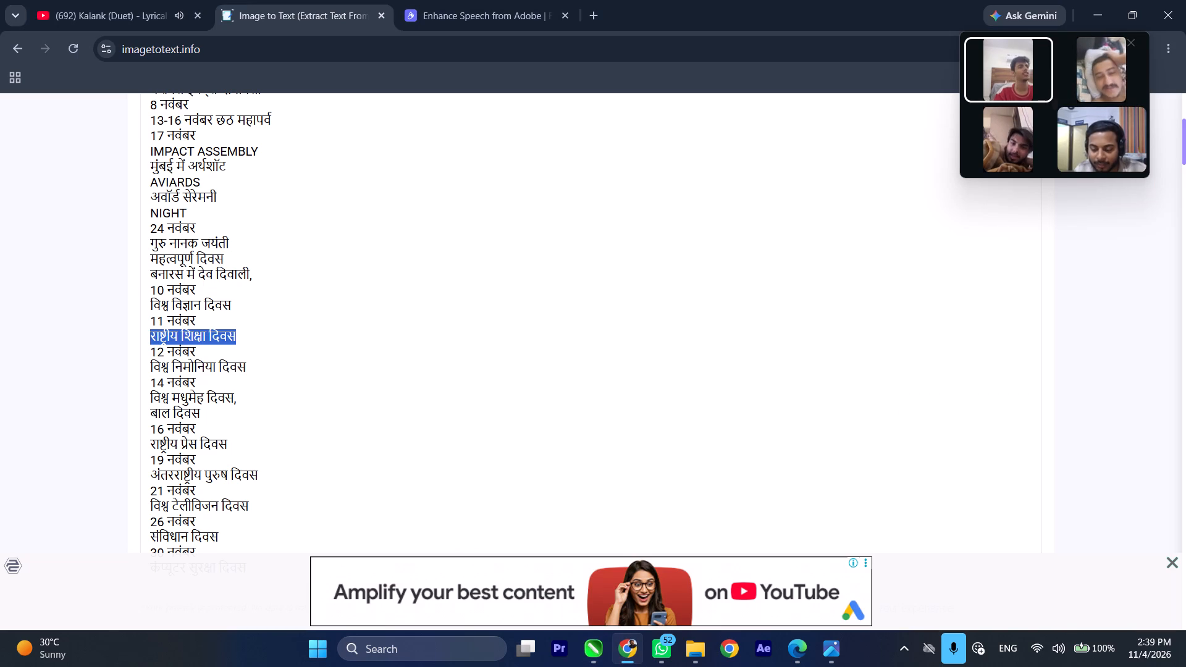
pyautogui.hotkey('ctrl', 'c')
pyautogui.click(595, 644)
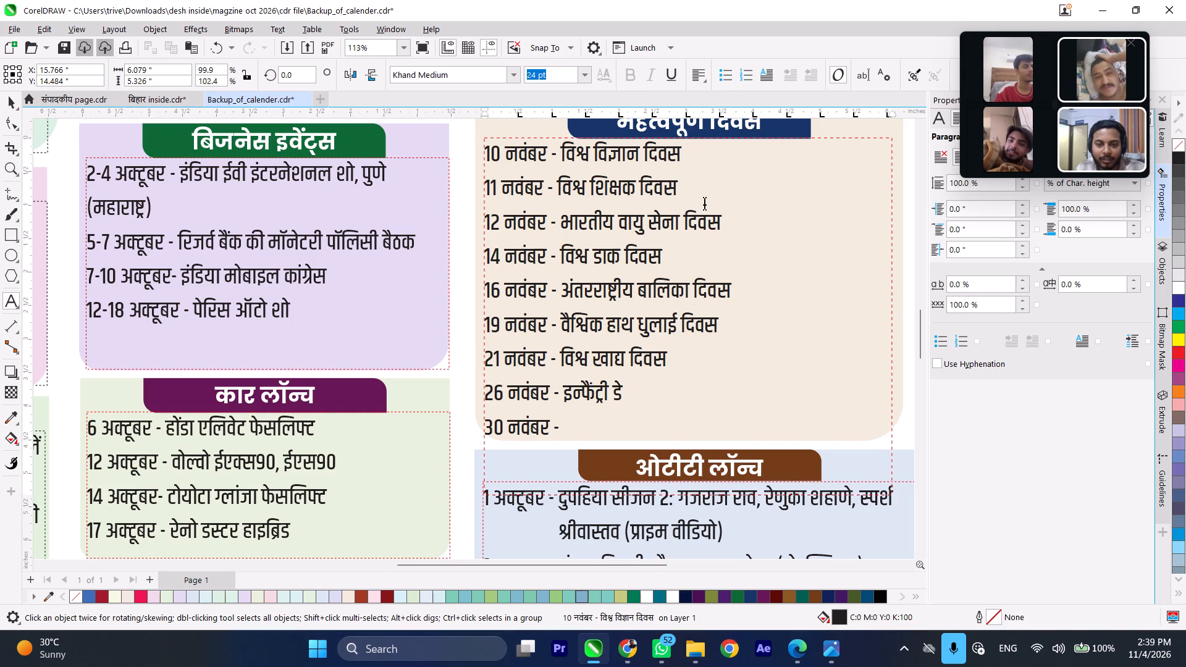
pyautogui.moveTo(696, 187); pyautogui.dragTo(561, 187)
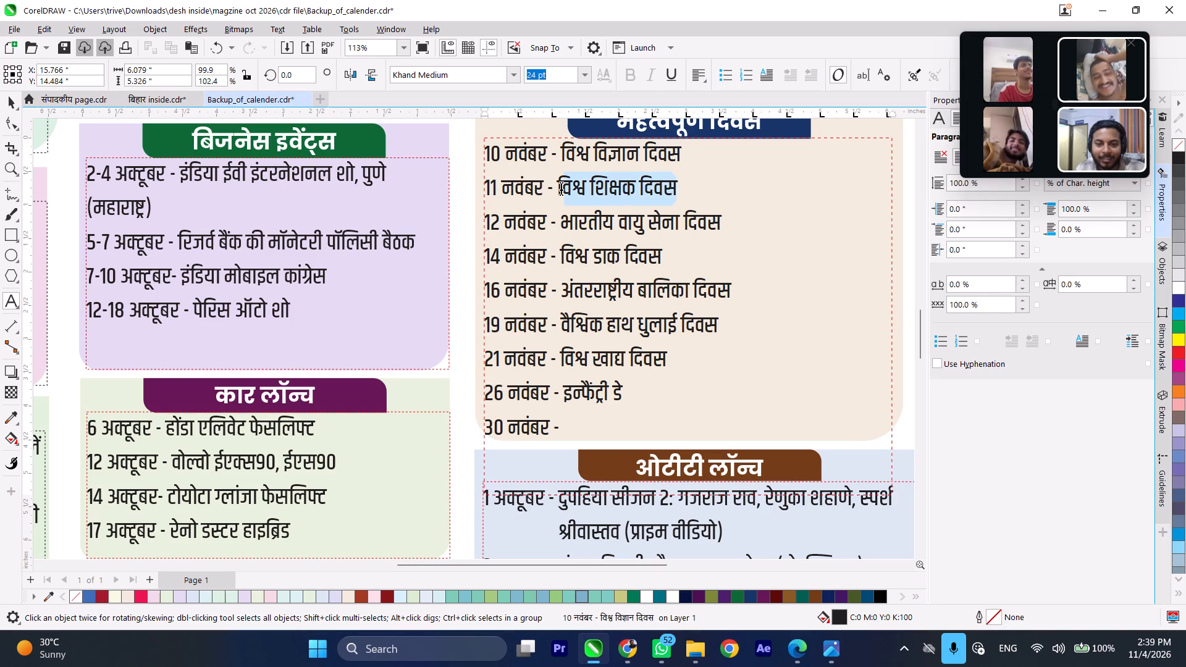
pyautogui.moveTo(561, 187); pyautogui.dragTo(557, 187)
pyautogui.hotkey('ctrl', 'v')
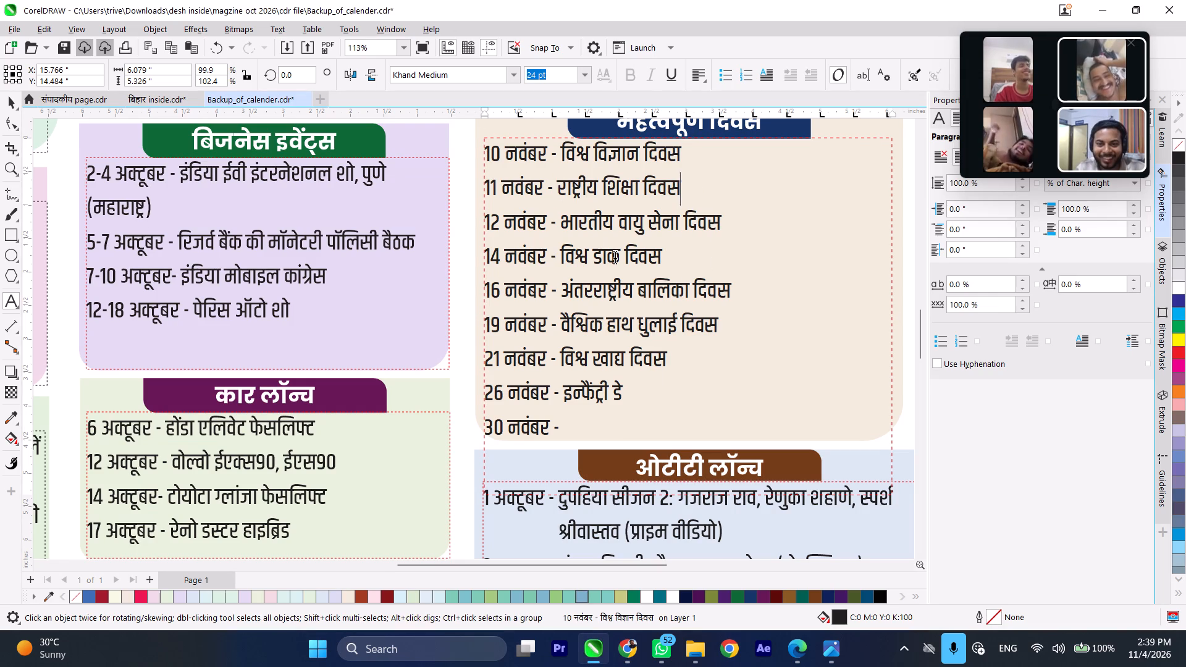
# Copy विश्व निमोनिया दिवस from the extracted text in Chrome and replace the 12 नवंबर entry with it in CorelDRAW.
pyautogui.click(623, 650)
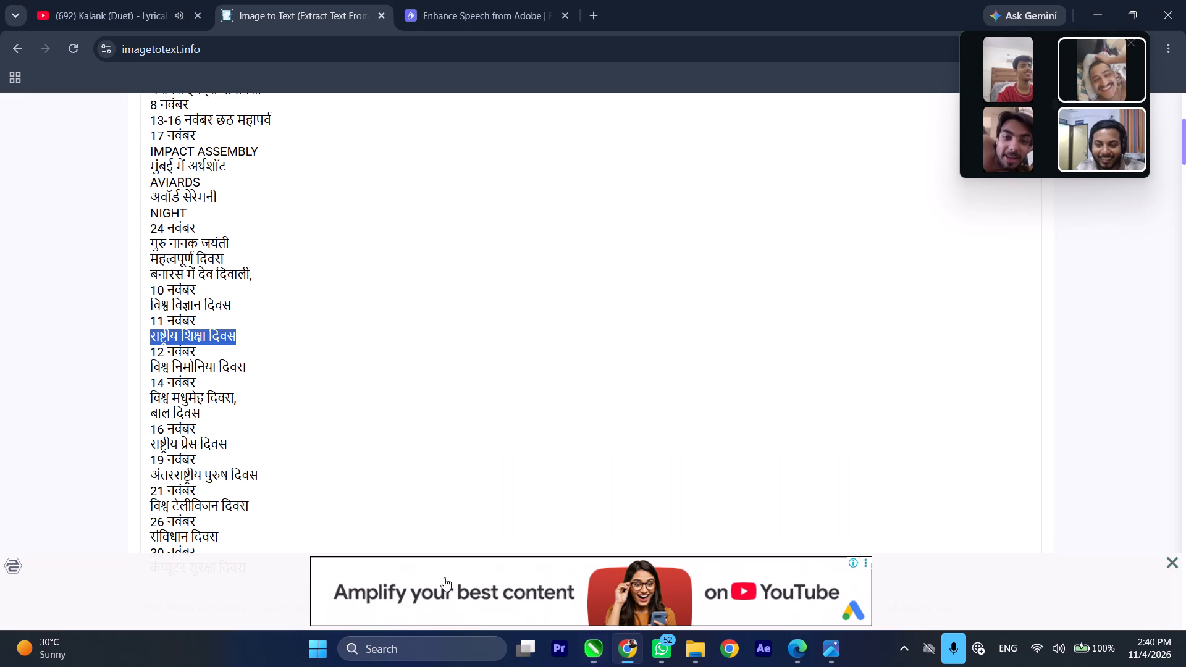
pyautogui.moveTo(263, 370); pyautogui.dragTo(149, 371)
pyautogui.hotkey('ctrl', 'c')
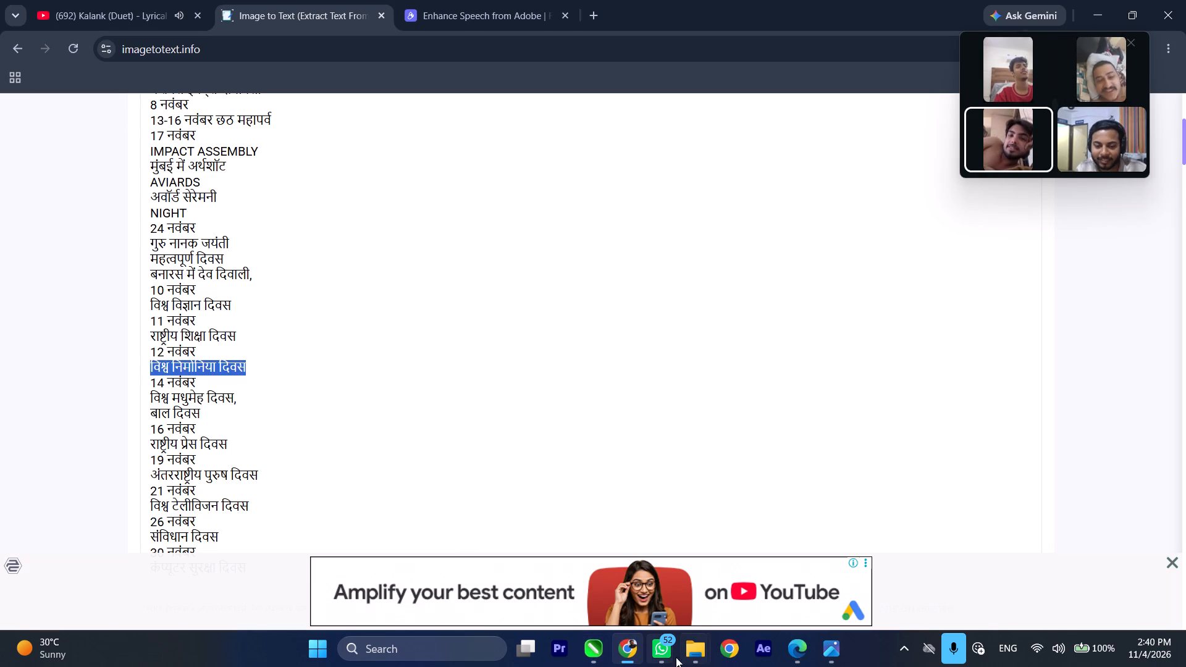
pyautogui.click(594, 652)
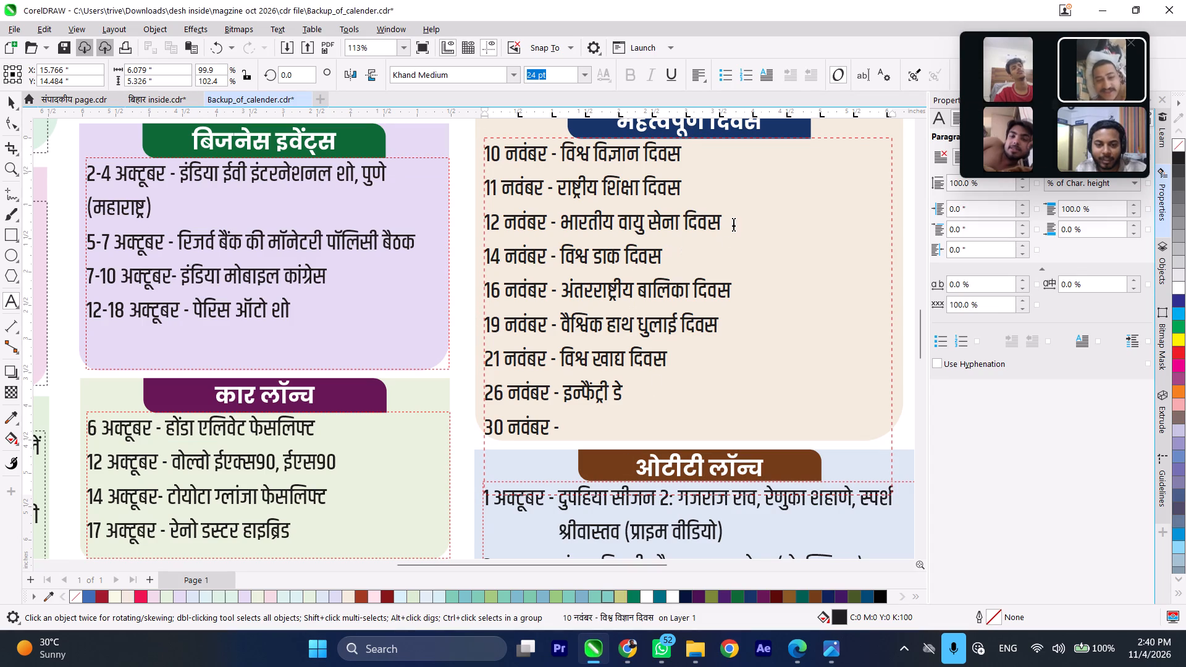
pyautogui.moveTo(733, 223); pyautogui.dragTo(563, 232)
pyautogui.hotkey('ctrl', 'v')
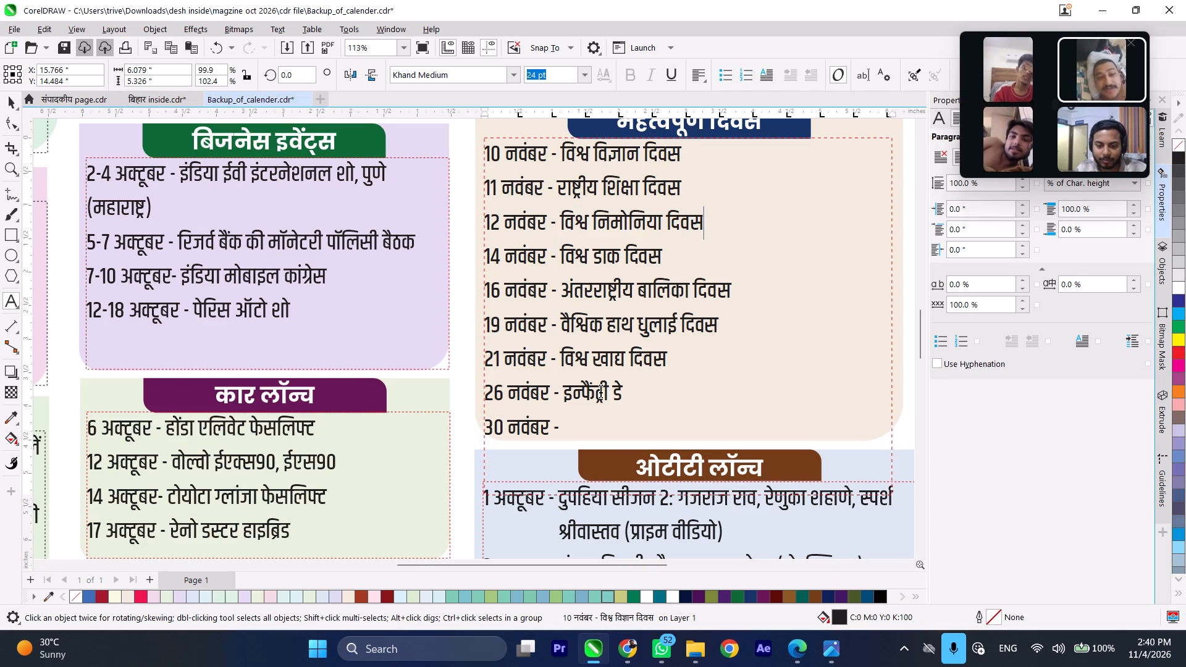
# Copy विश्व मधुमेह दिवस, from the extracted text in Chrome and replace the 14 नवंबर entry with it in CorelDRAW.
pyautogui.click(631, 651)
pyautogui.moveTo(268, 400); pyautogui.dragTo(261, 400)
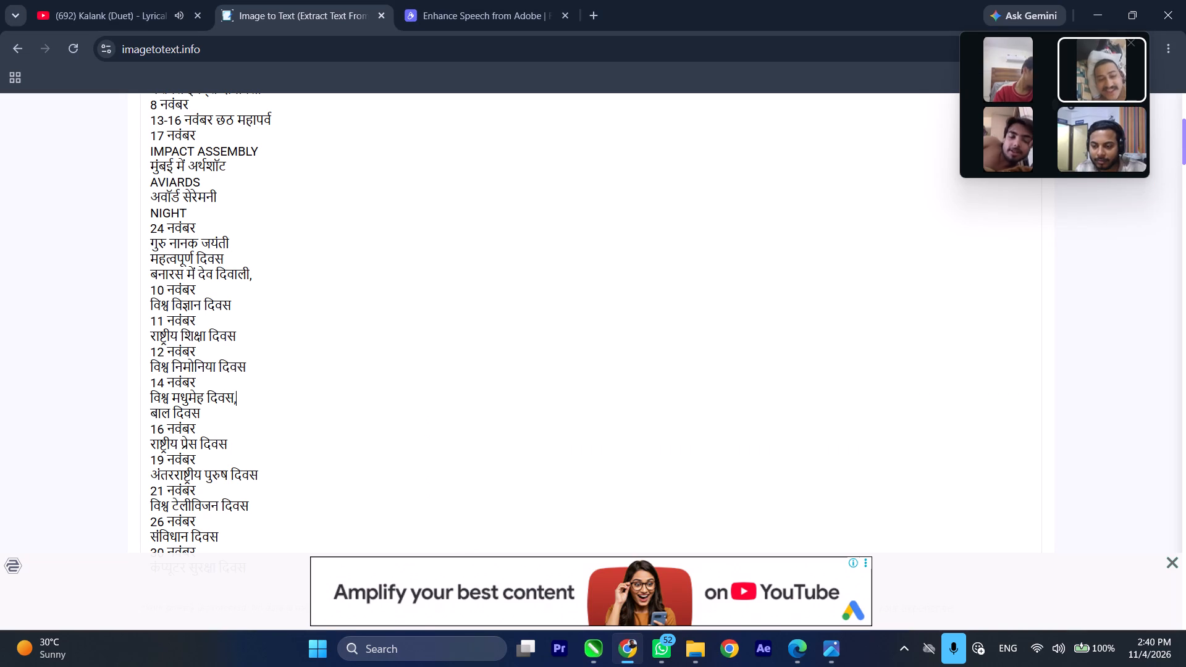
pyautogui.moveTo(261, 400); pyautogui.dragTo(154, 400)
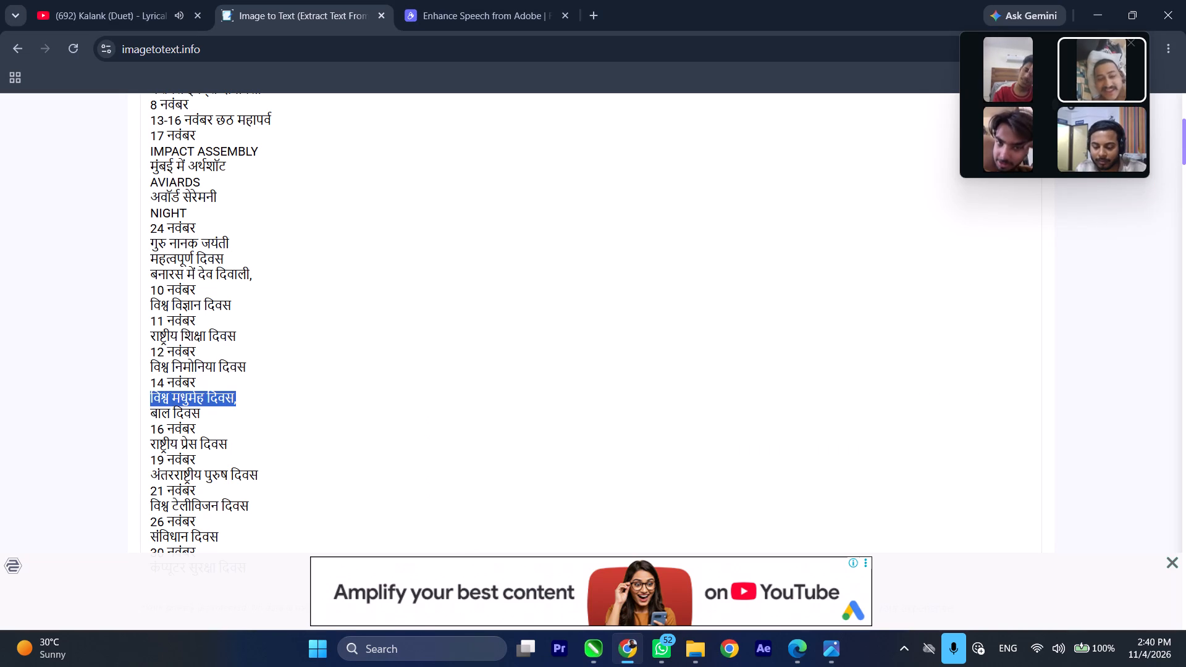
pyautogui.hotkey('ctrl', 'c')
pyautogui.click(592, 648)
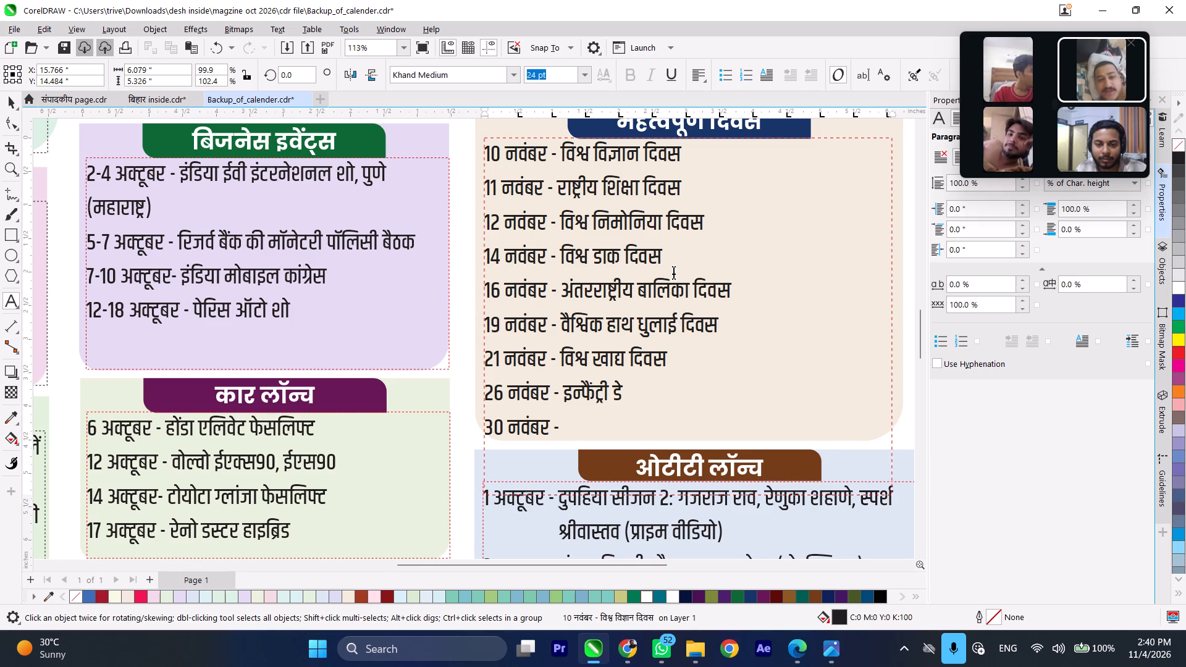
pyautogui.moveTo(691, 259); pyautogui.dragTo(562, 272)
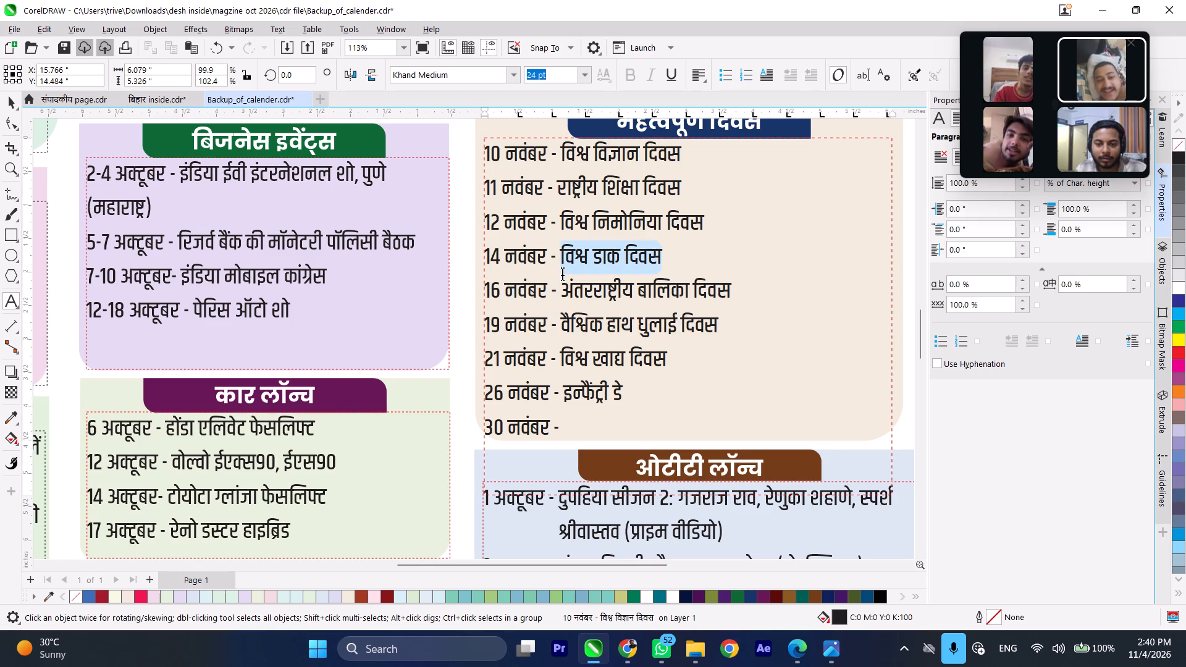
pyautogui.hotkey('ctrl', 'v')
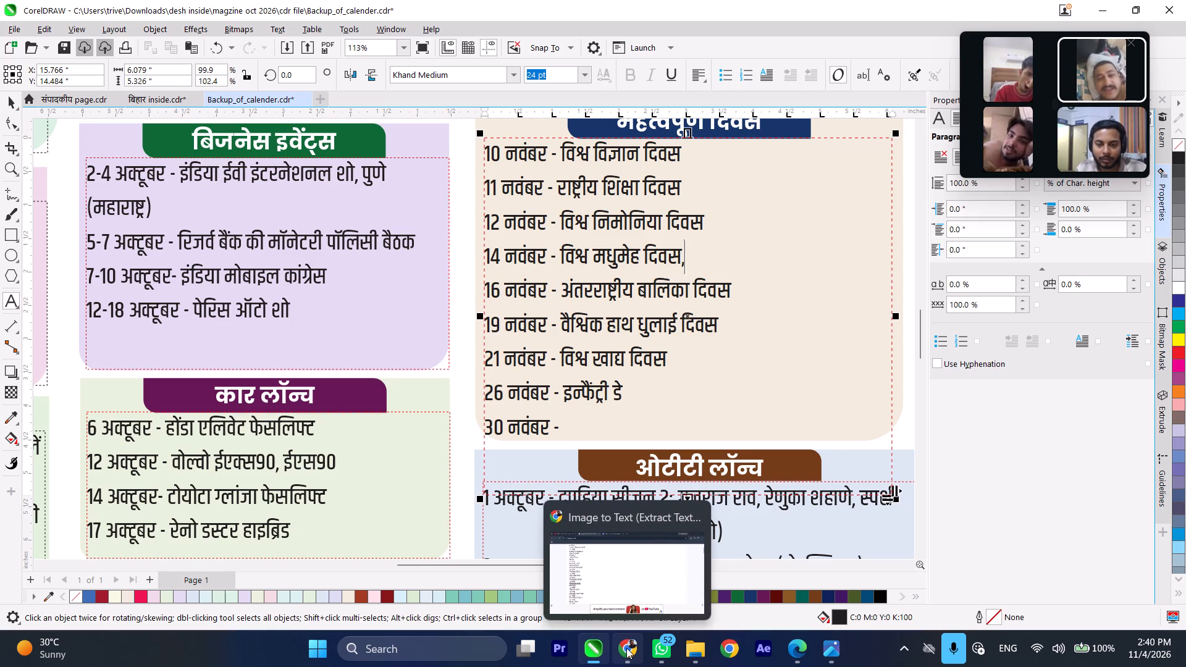
# Check the source screenshot in Photos and append बाल दिवस from the extracted text in Chrome to the 14 नवंबर line after the comma.
pyautogui.click(836, 652)
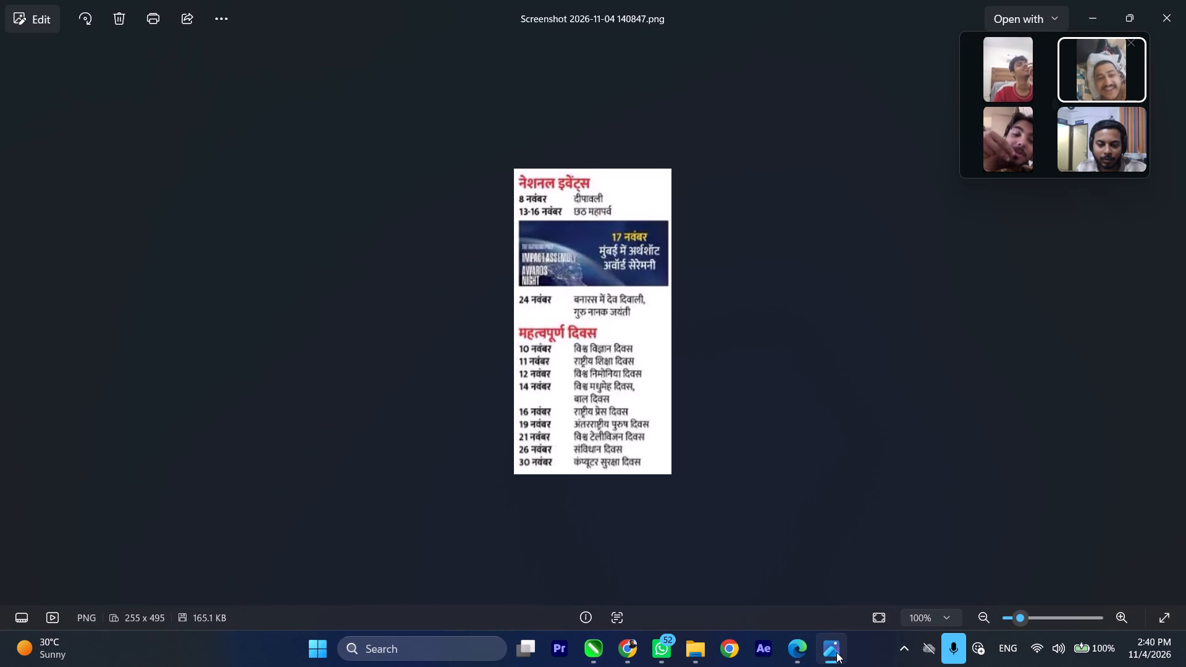
pyautogui.click(836, 652)
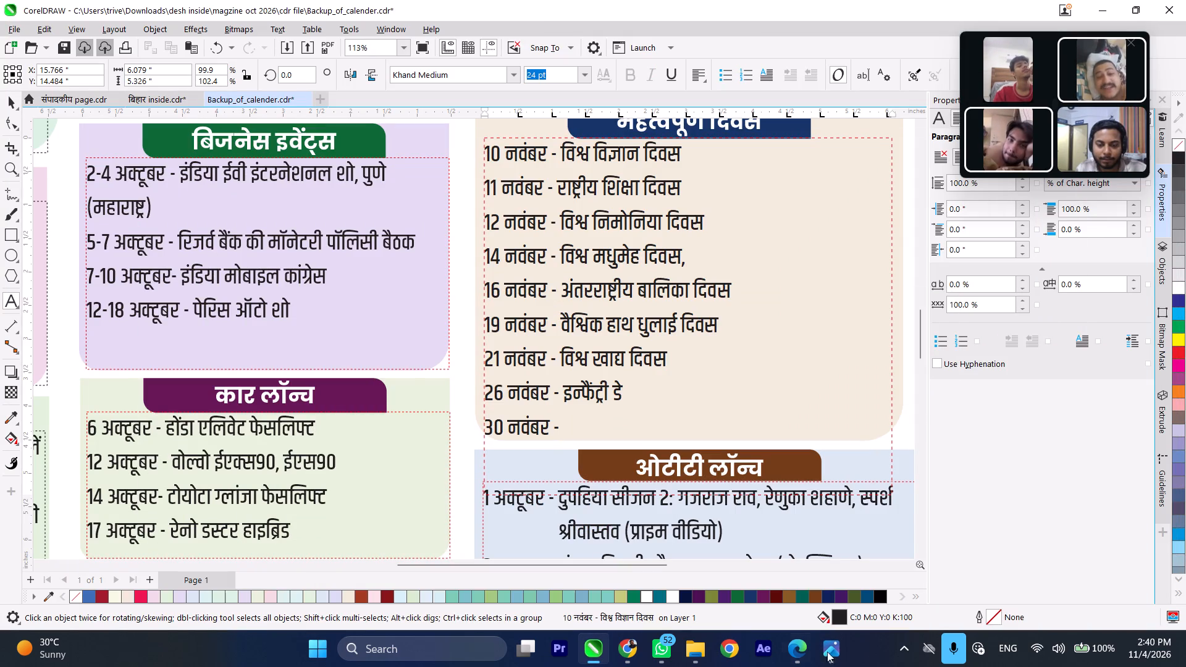
pyautogui.click(626, 651)
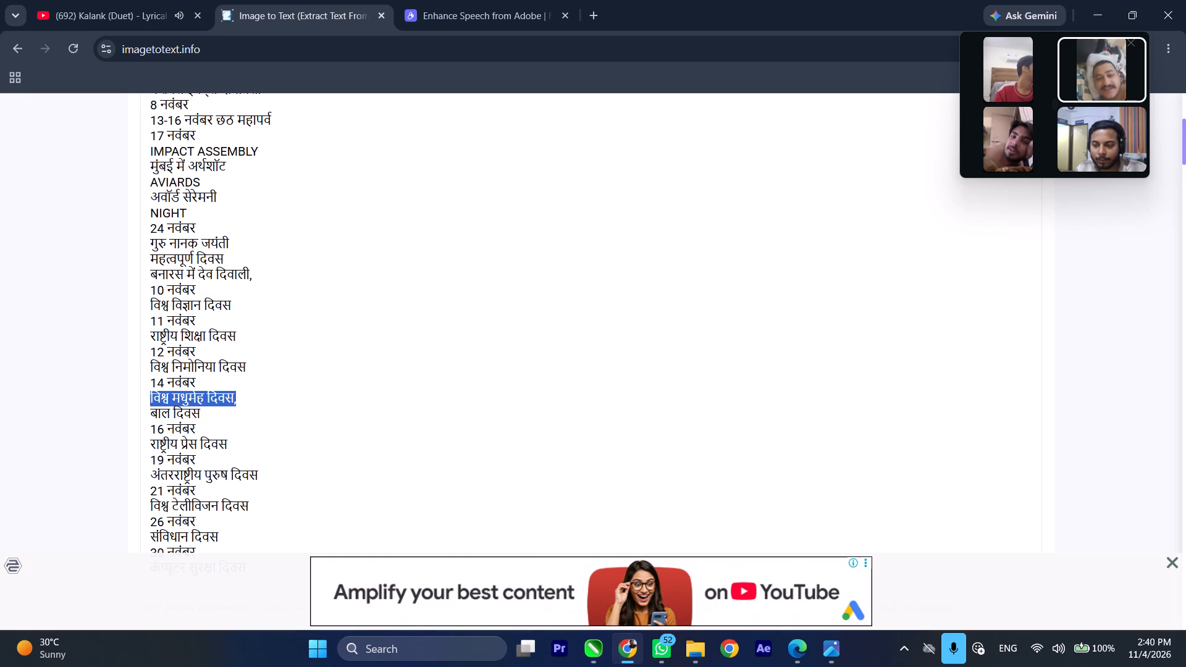
pyautogui.moveTo(205, 416); pyautogui.dragTo(141, 416)
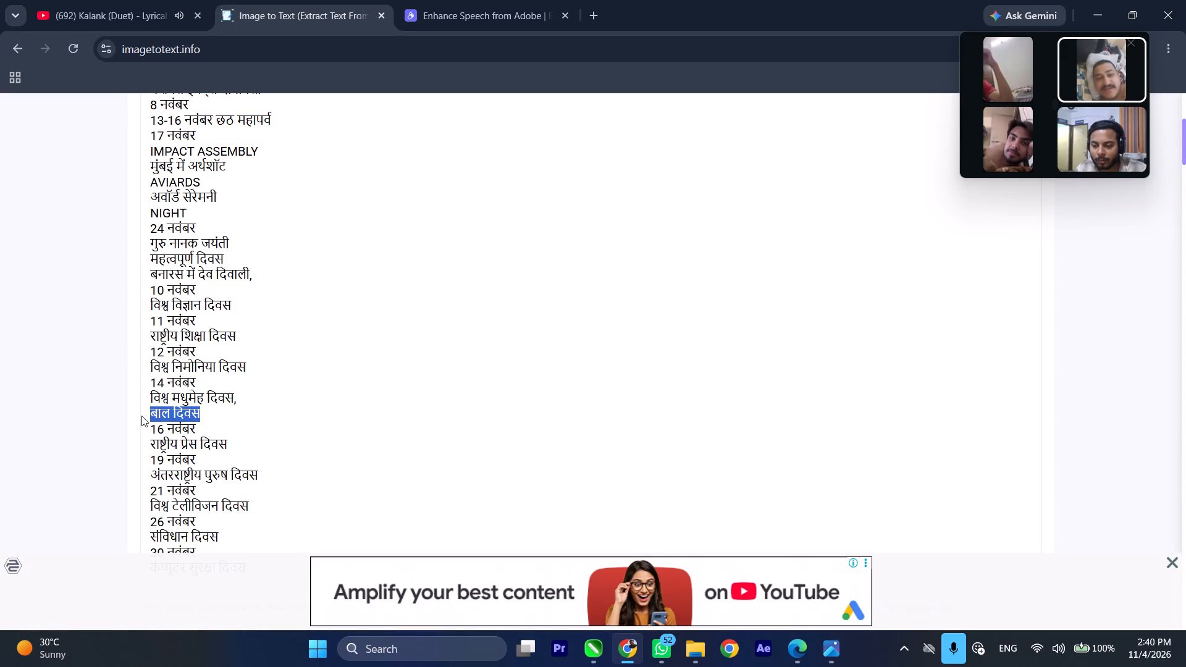
pyautogui.hotkey('ctrl', 'c')
pyautogui.click(597, 648)
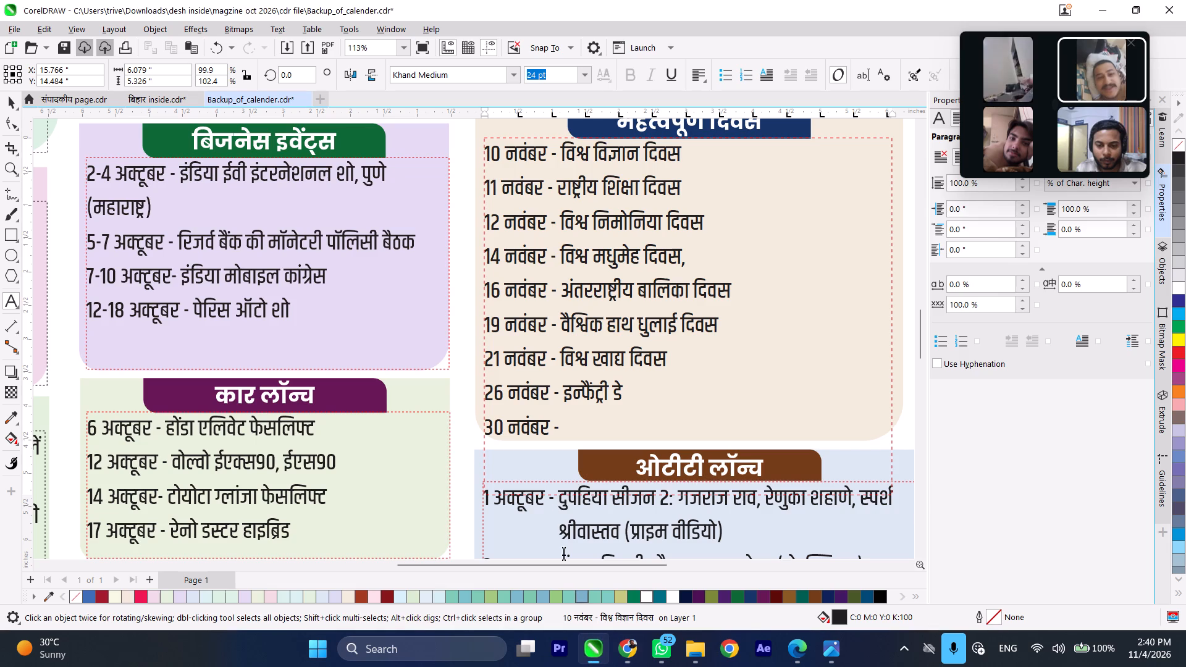
pyautogui.click(705, 258)
pyautogui.click(702, 251)
pyautogui.click(678, 254)
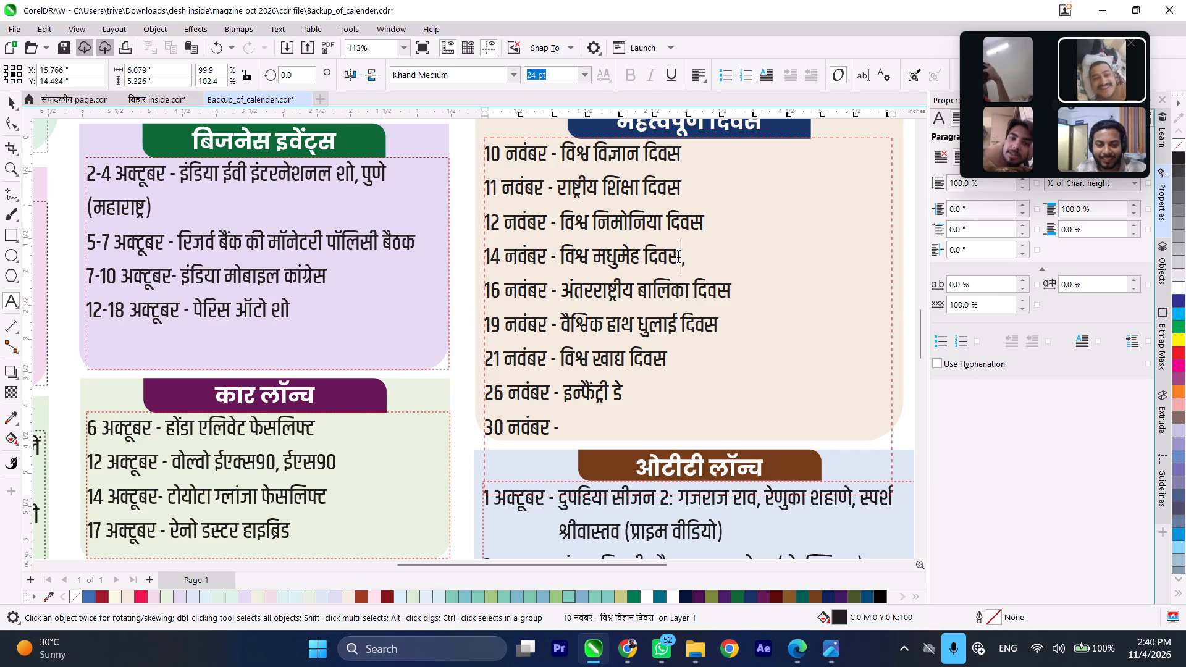
pyautogui.click(686, 257)
pyautogui.press('space')
pyautogui.hotkey('ctrl', 'v')
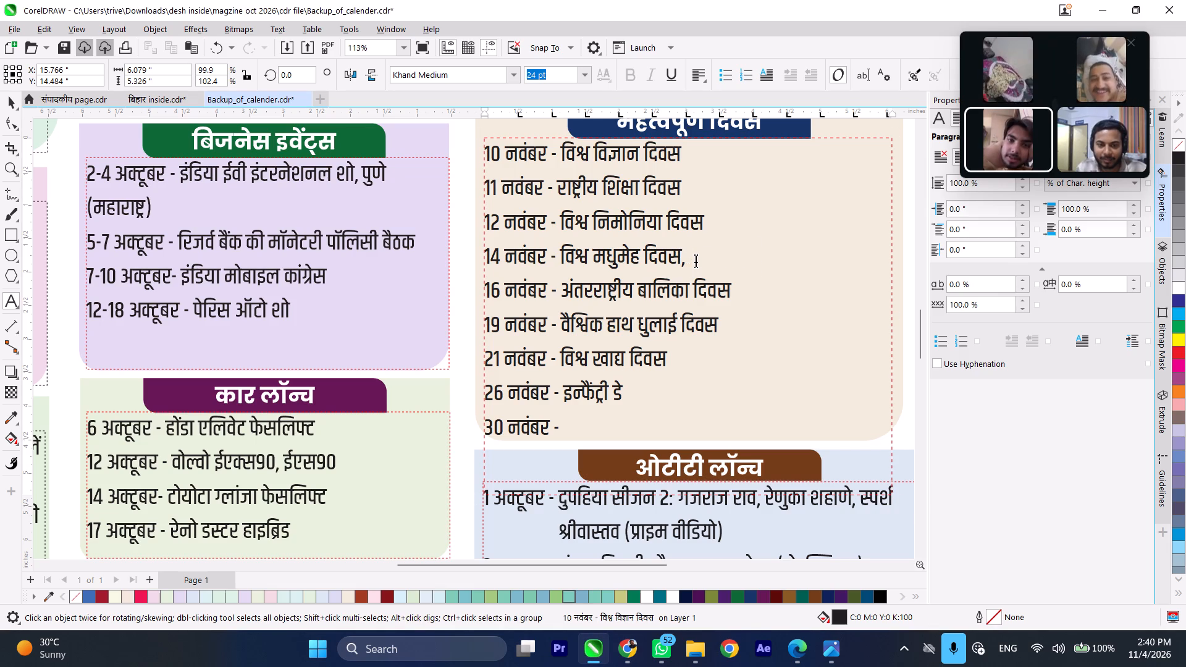
# Copy राष्ट्रीय प्रेस दिवस from the extracted text in Chrome and replace the 16 नवंबर entry with it in CorelDRAW.
pyautogui.click(621, 647)
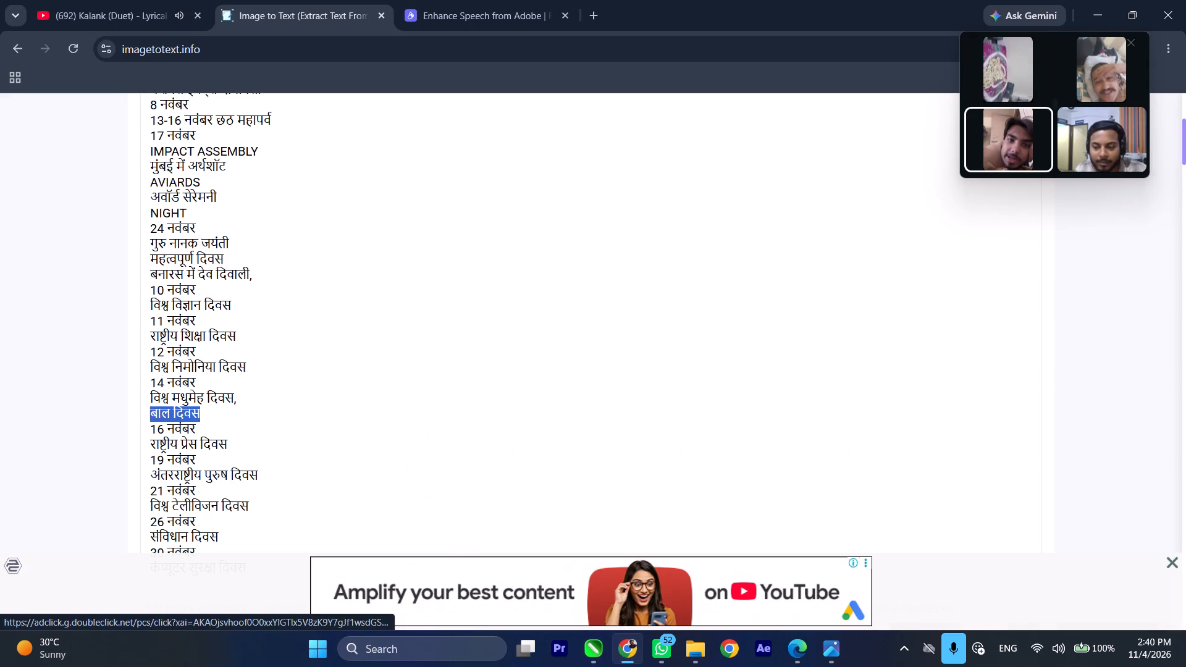
pyautogui.moveTo(242, 444); pyautogui.dragTo(146, 445)
pyautogui.hotkey('ctrl', 'c')
pyautogui.click(594, 652)
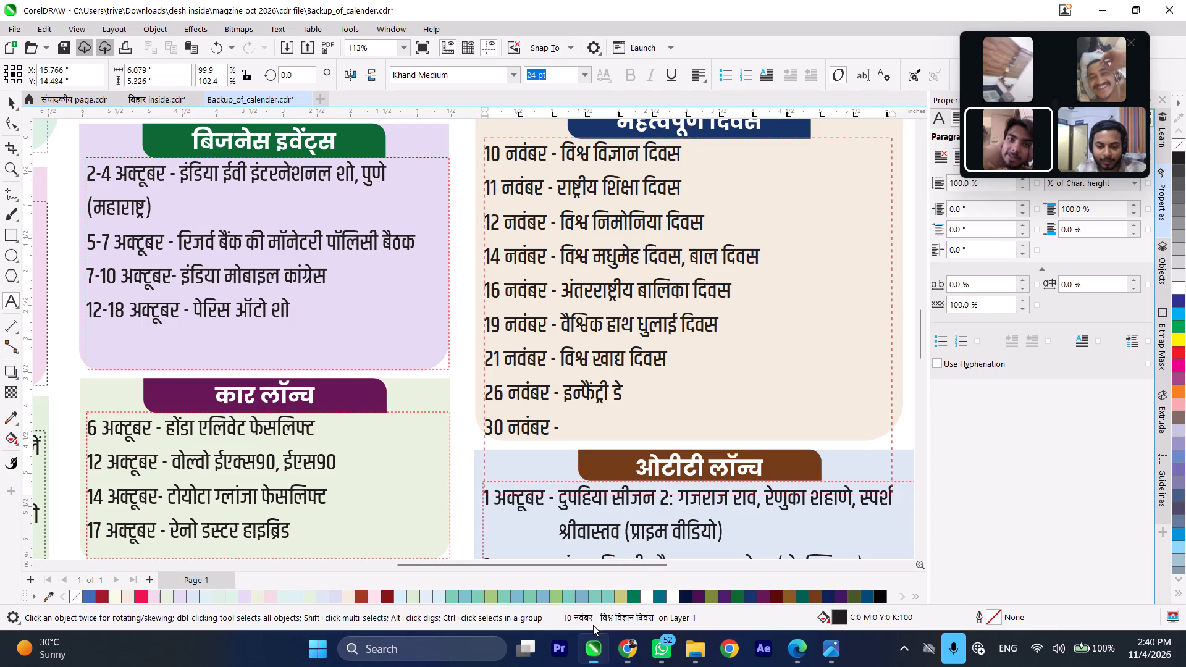
pyautogui.moveTo(744, 288); pyautogui.dragTo(642, 292)
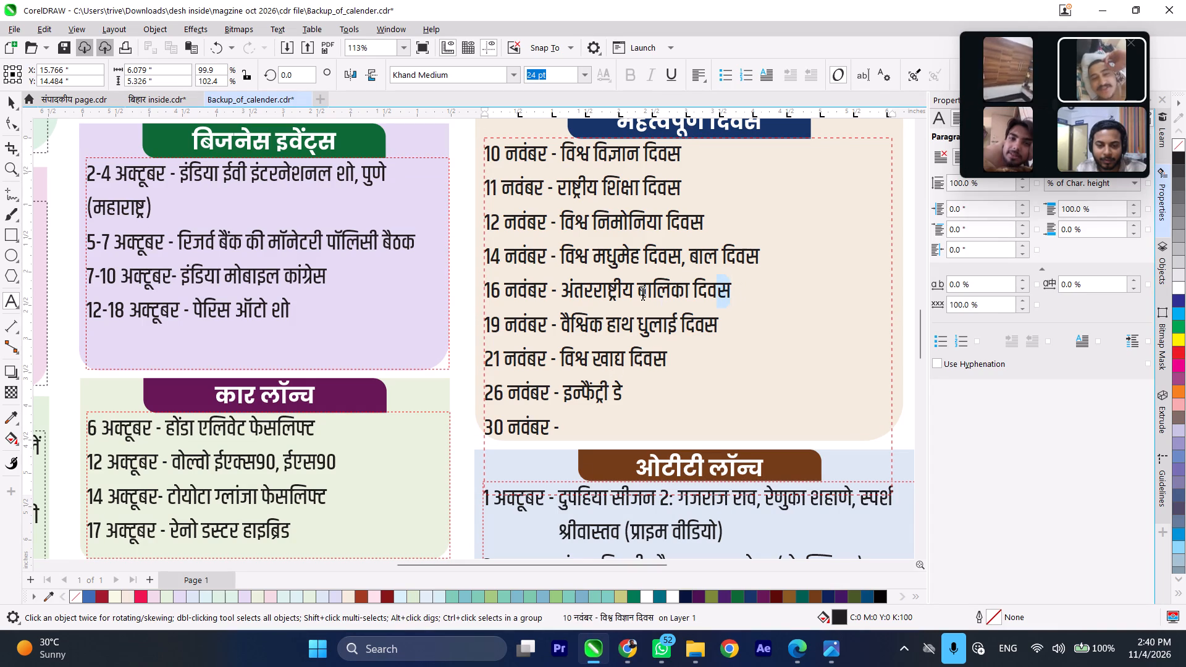
pyautogui.moveTo(642, 292); pyautogui.dragTo(565, 292)
pyautogui.click(705, 296)
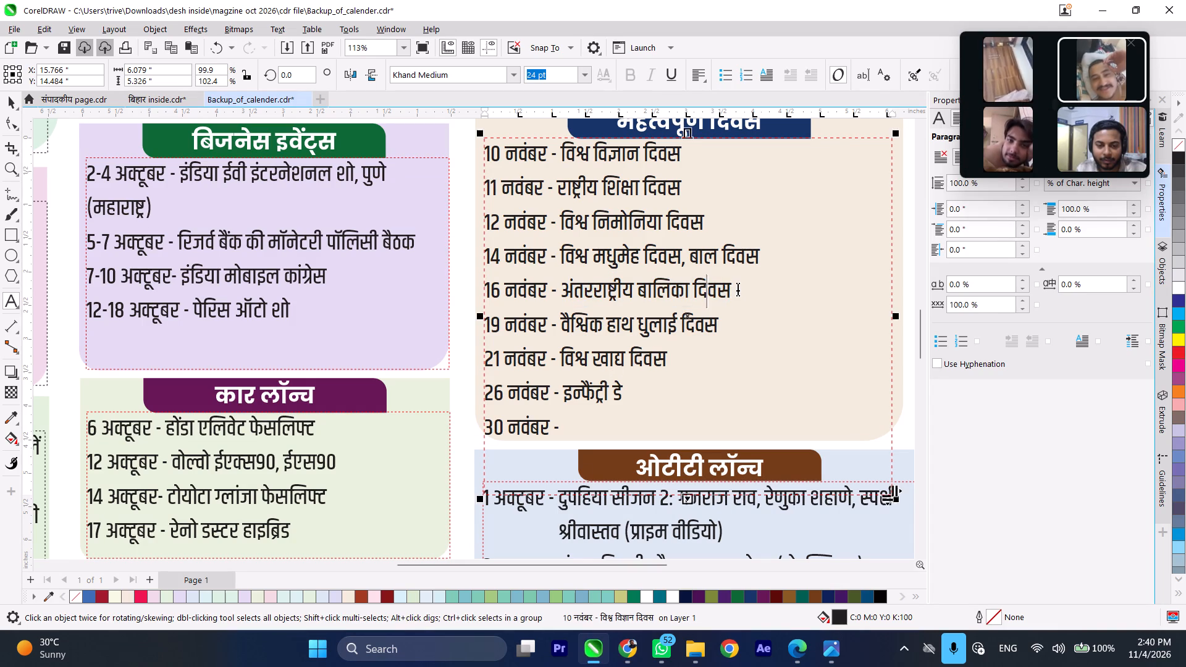
pyautogui.moveTo(738, 288); pyautogui.dragTo(563, 288)
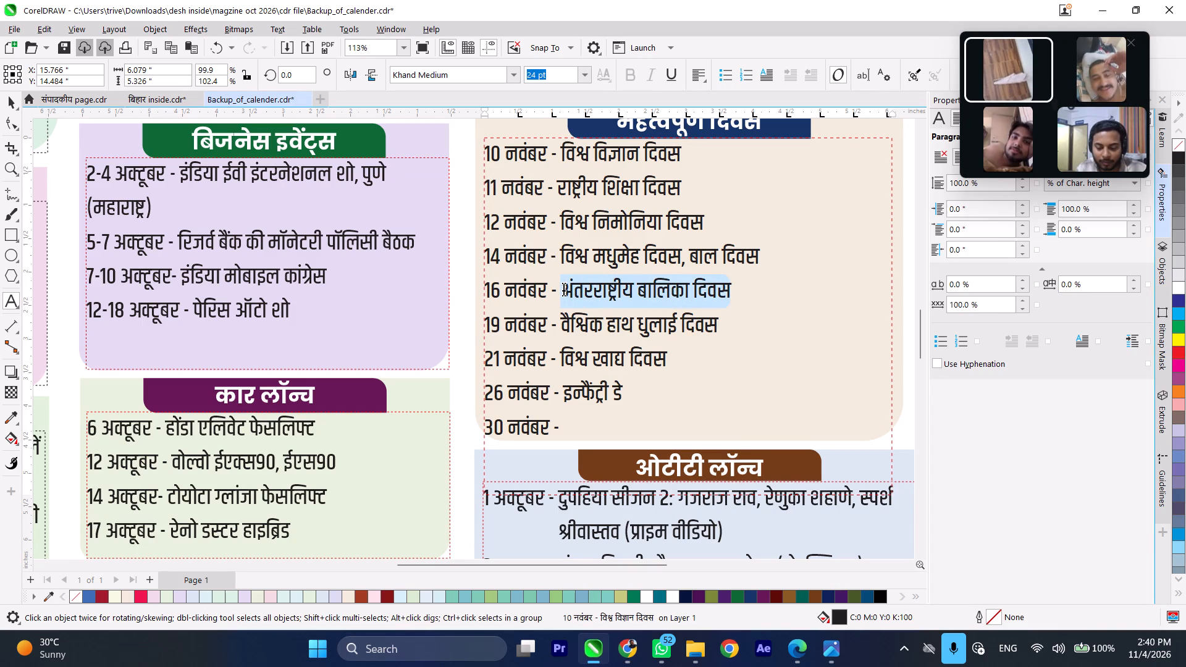
pyautogui.hotkey('ctrl', 'v')
# Copy अंतरराष्ट्रीय पुरुष दिवस from the extracted text in Chrome, check the source screenshot in Photos, and replace the 19 नवंबर entry with it in CorelDRAW.
pyautogui.click(626, 661)
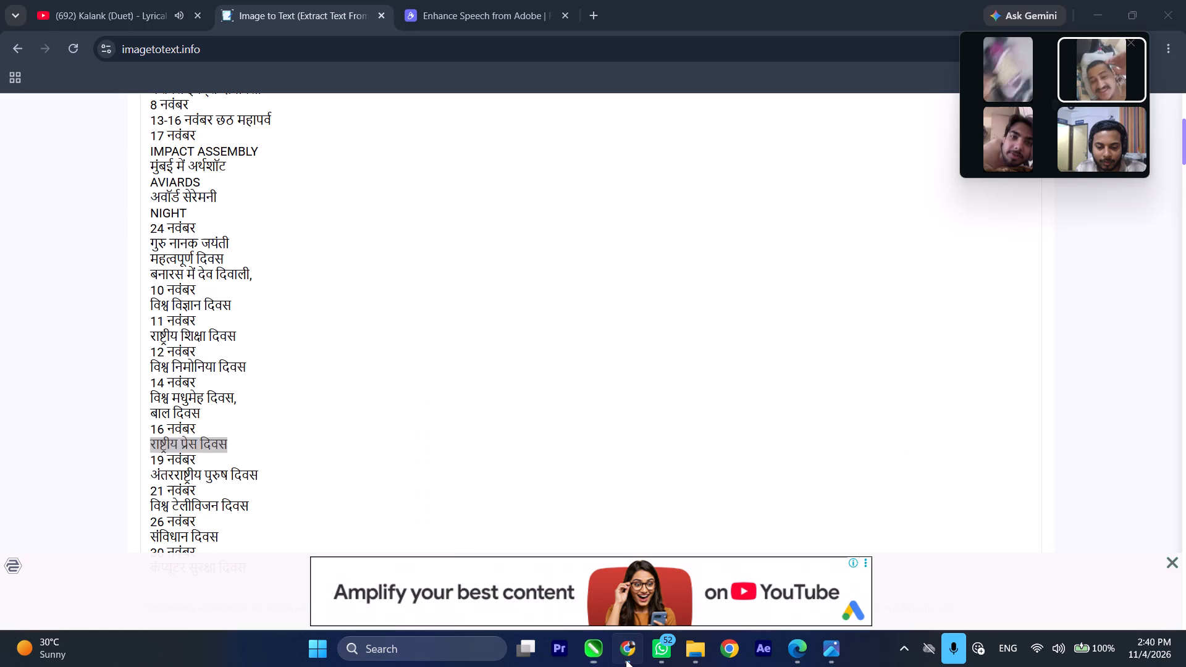
pyautogui.moveTo(278, 475); pyautogui.dragTo(150, 475)
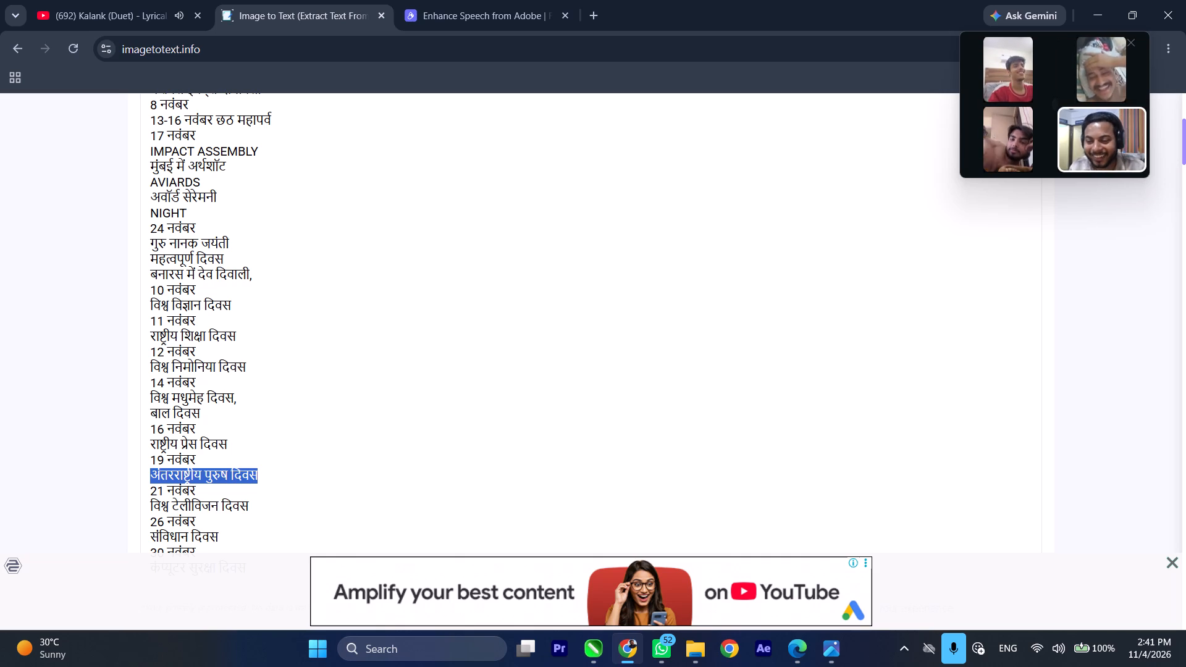
pyautogui.hotkey('ctrl', 'c')
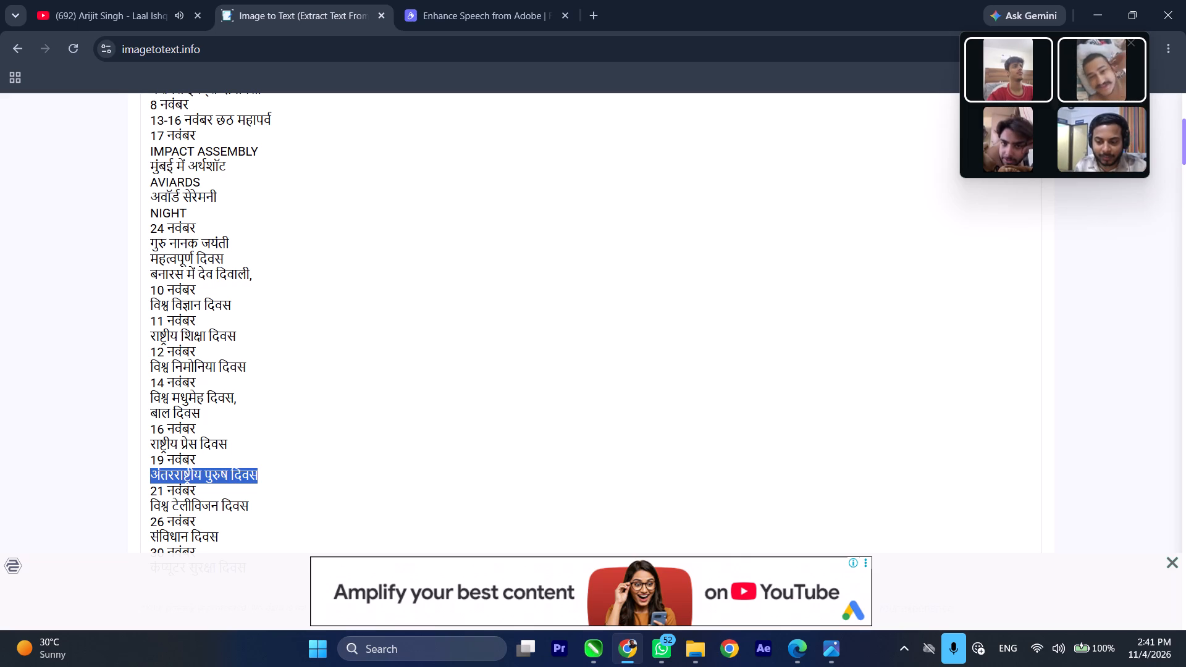
pyautogui.click(828, 649)
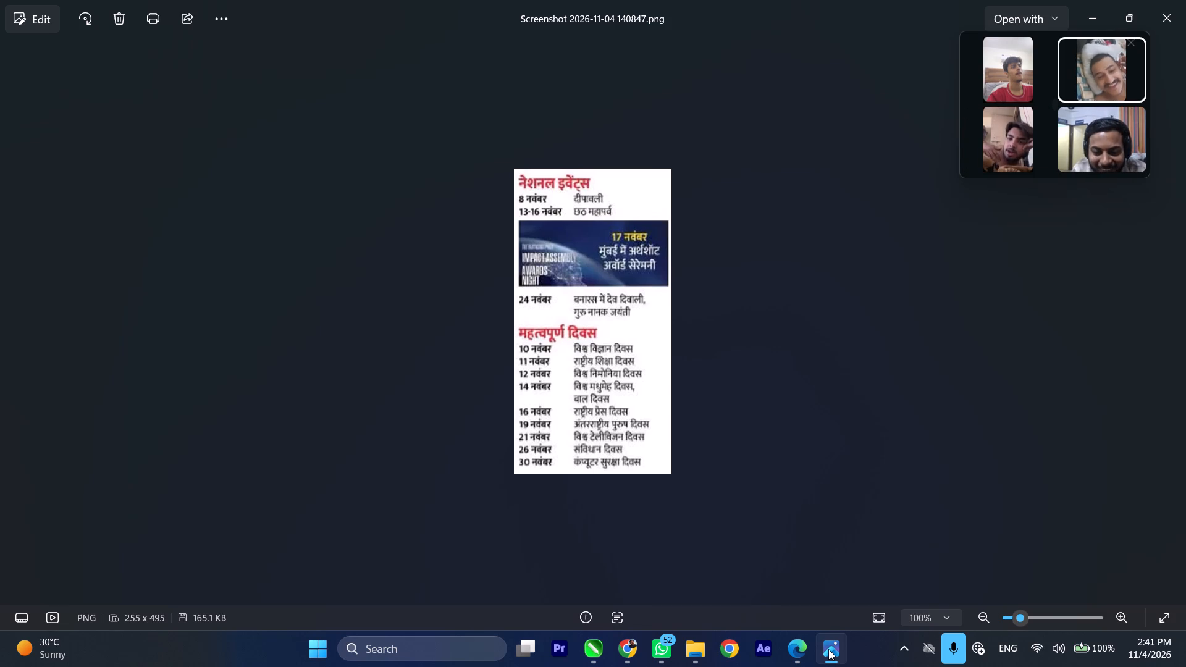
pyautogui.click(828, 649)
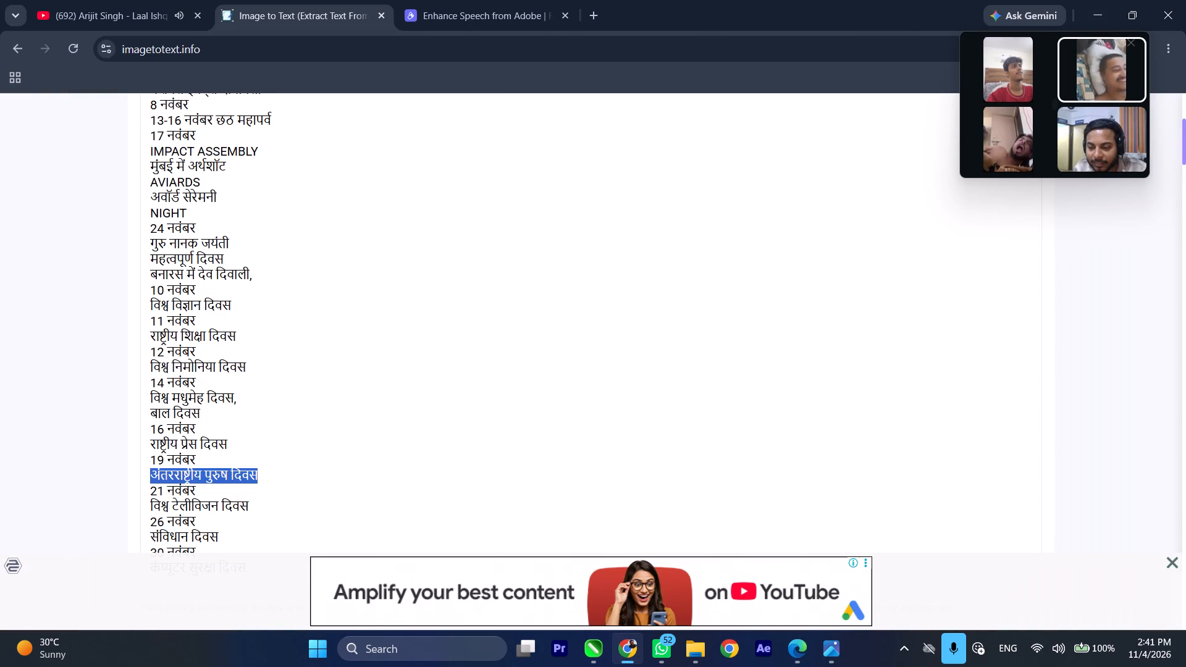
pyautogui.hotkey('ctrl', 'c')
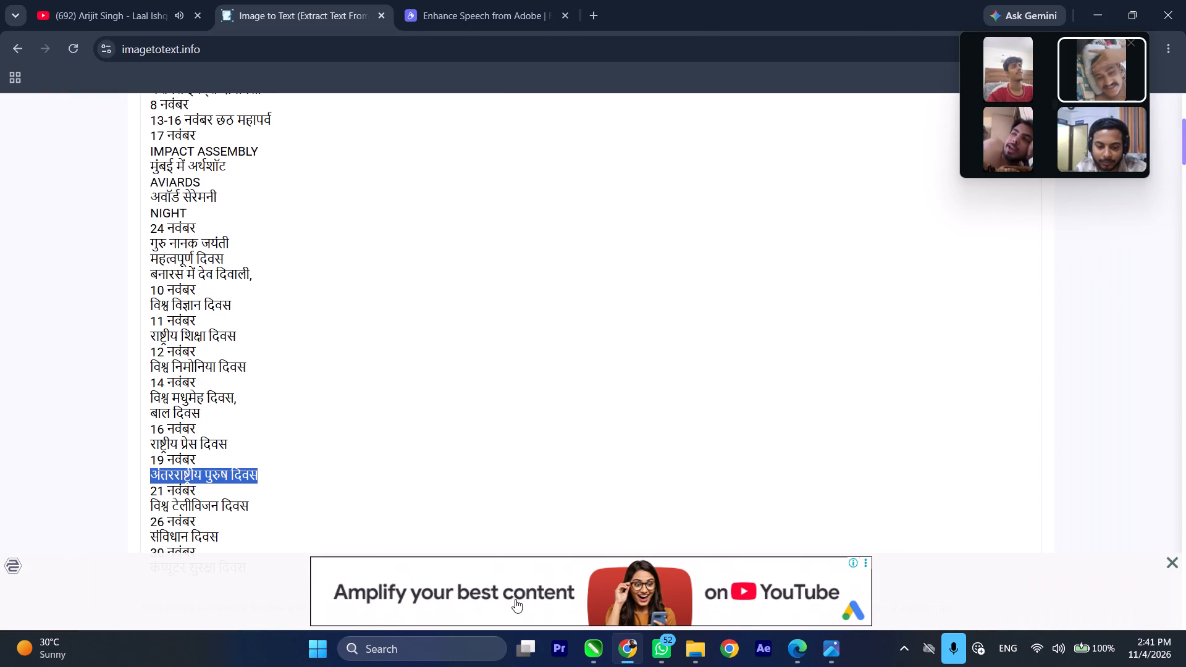
pyautogui.click(595, 645)
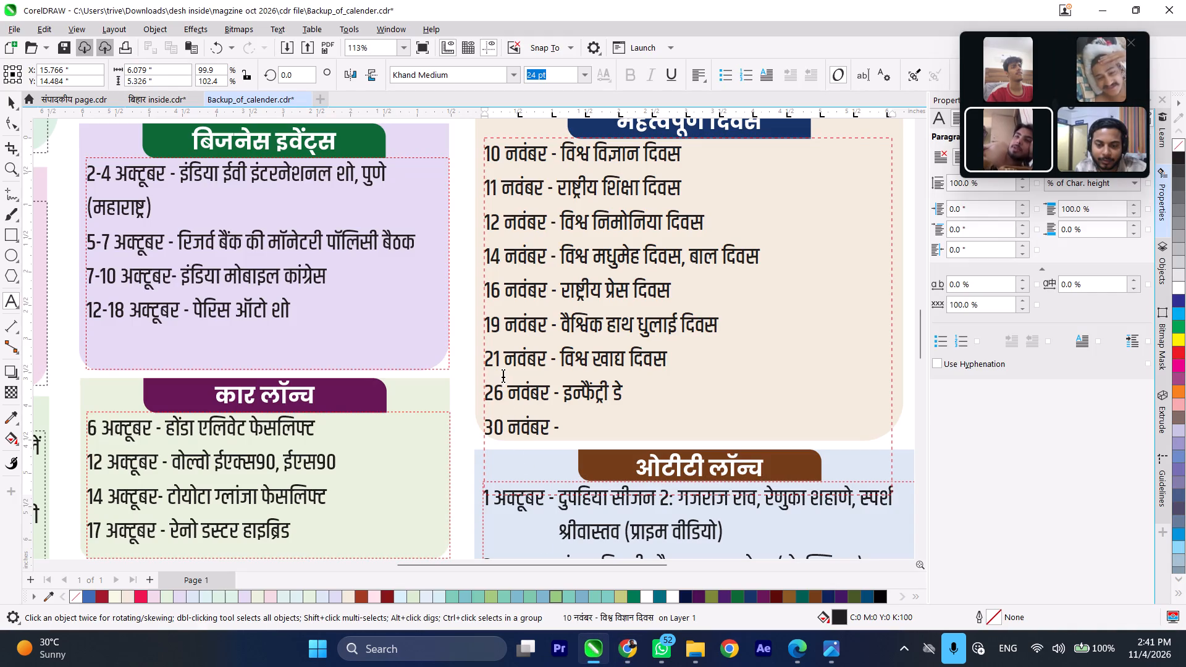
pyautogui.moveTo(563, 322); pyautogui.dragTo(720, 322)
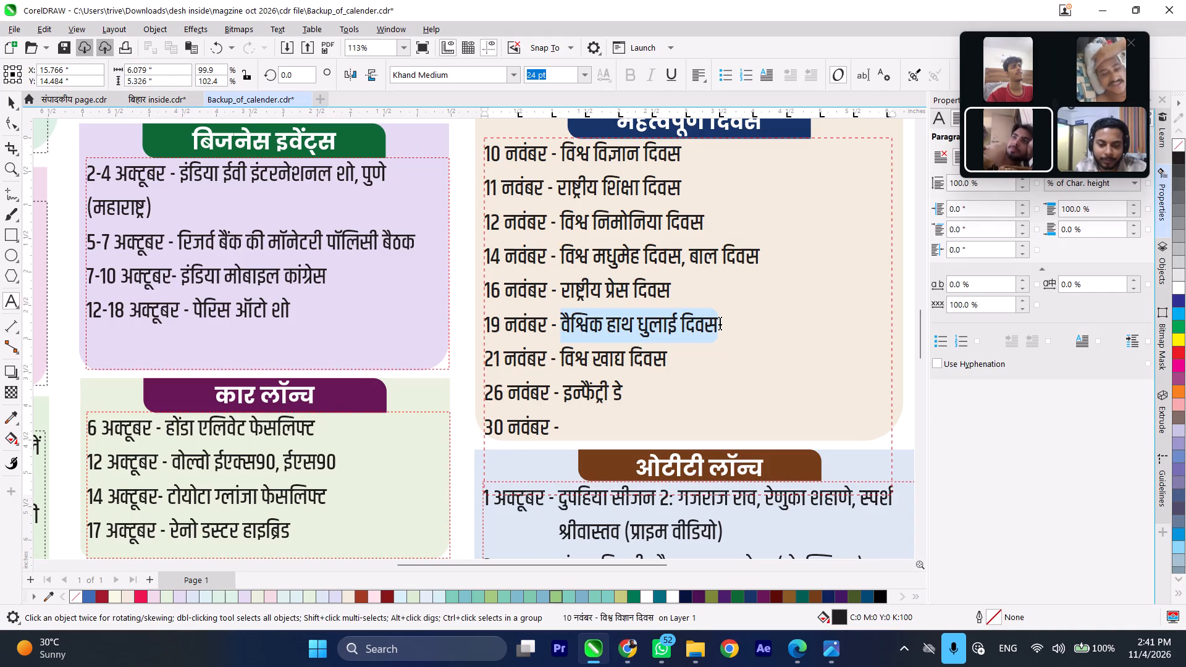
pyautogui.hotkey('ctrl', 'v')
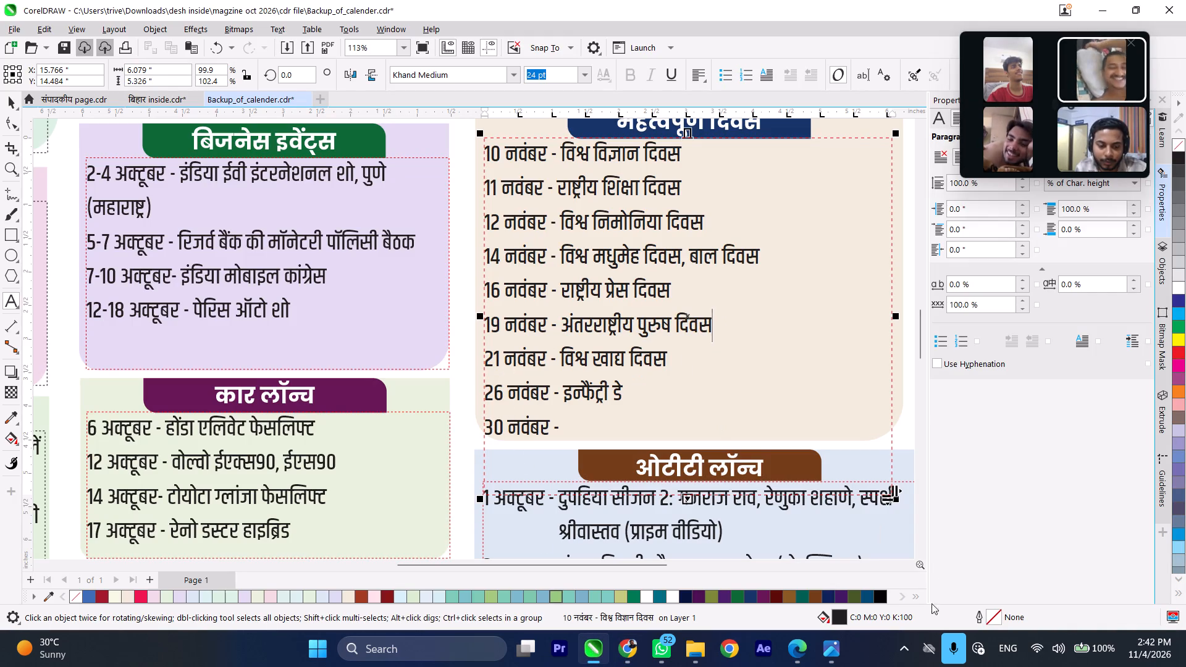
# Check the source screenshot in Photos, copy विश्व टेलीविजन दिवस from Chrome and replace the 21 नवंबर entry with it in CorelDRAW.
pyautogui.click(827, 657)
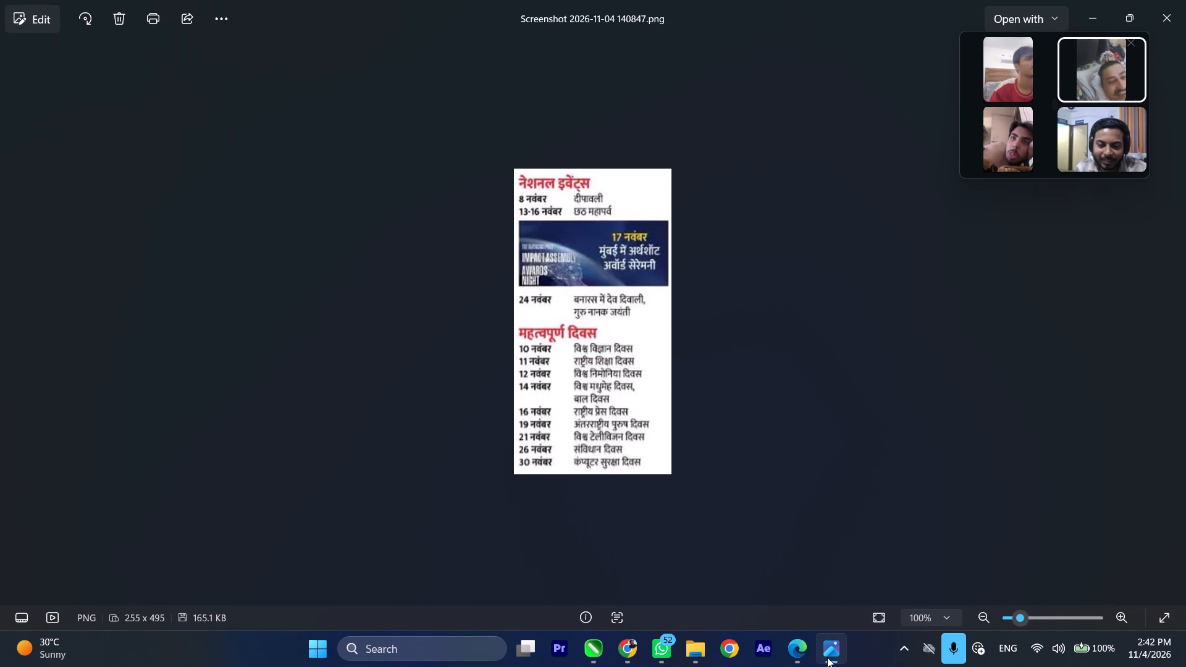
pyautogui.click(827, 657)
pyautogui.click(631, 652)
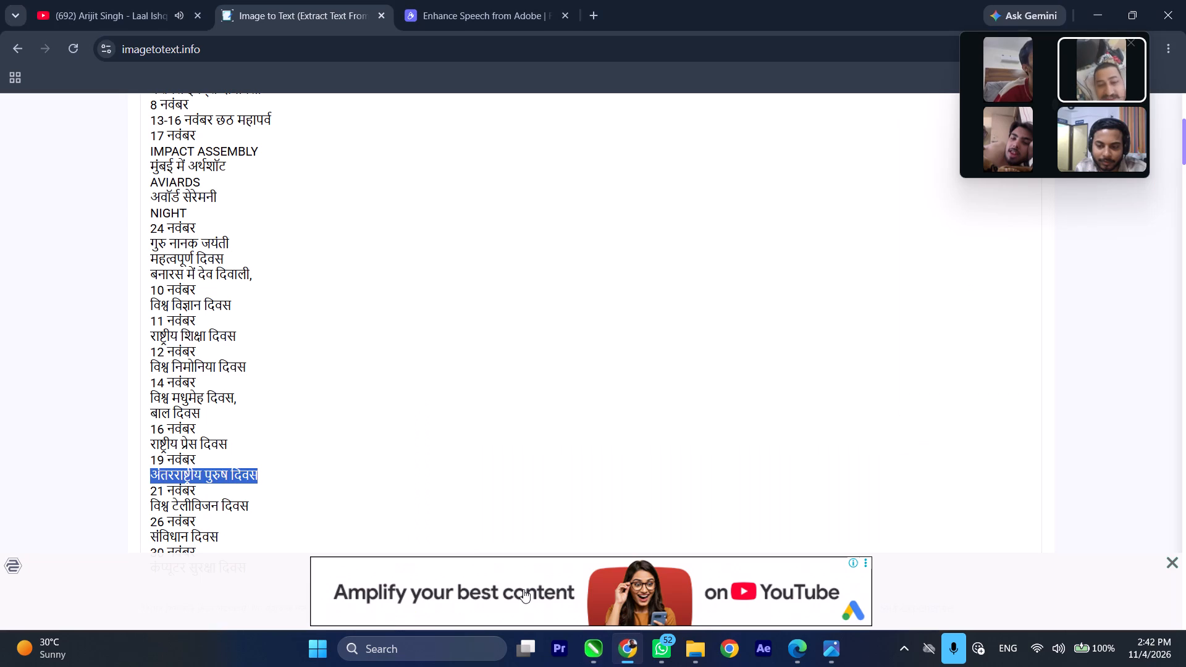
pyautogui.moveTo(266, 505); pyautogui.dragTo(143, 505)
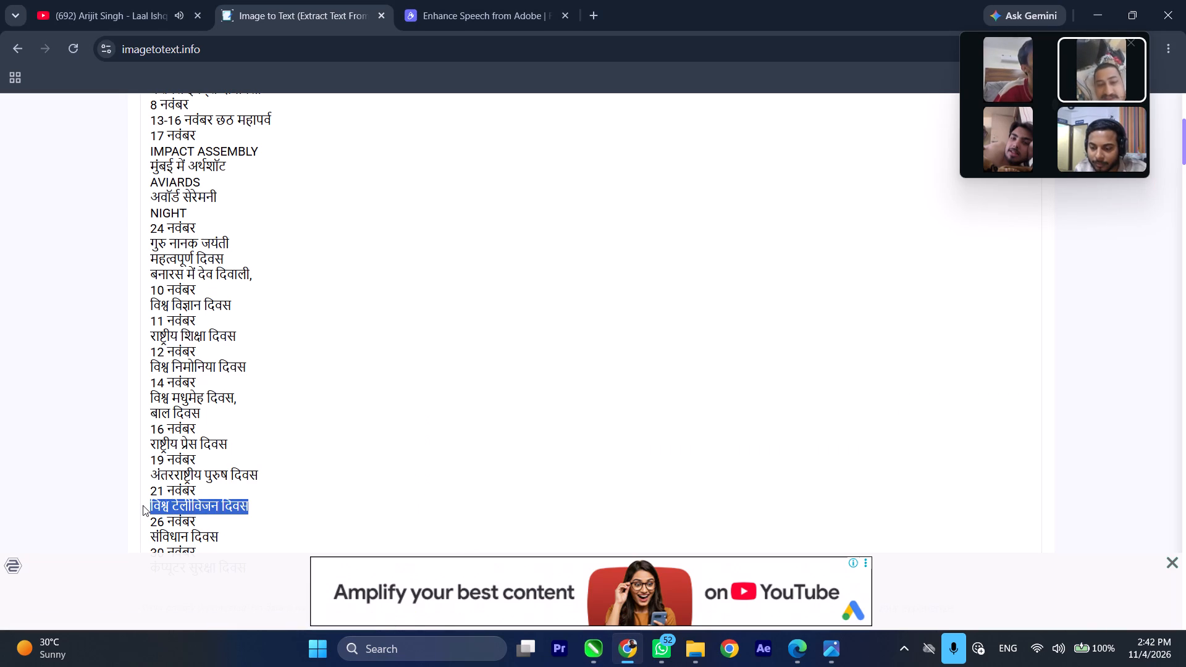
pyautogui.hotkey('ctrl', 'c')
pyautogui.click(591, 642)
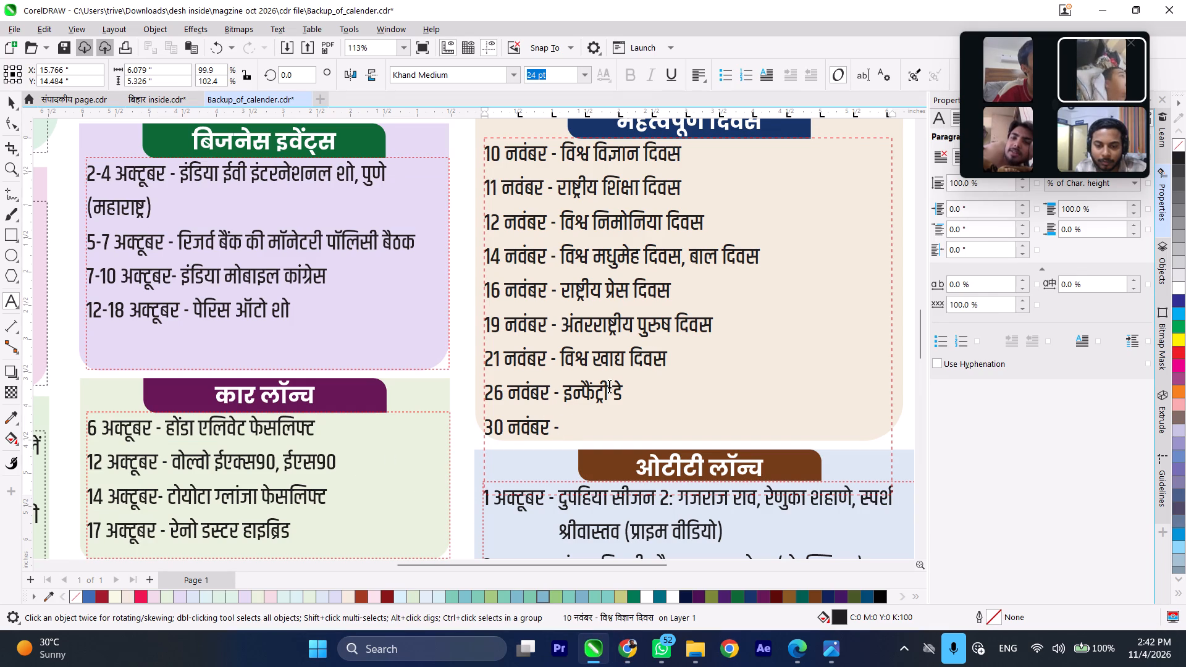
pyautogui.moveTo(685, 360); pyautogui.dragTo(557, 359)
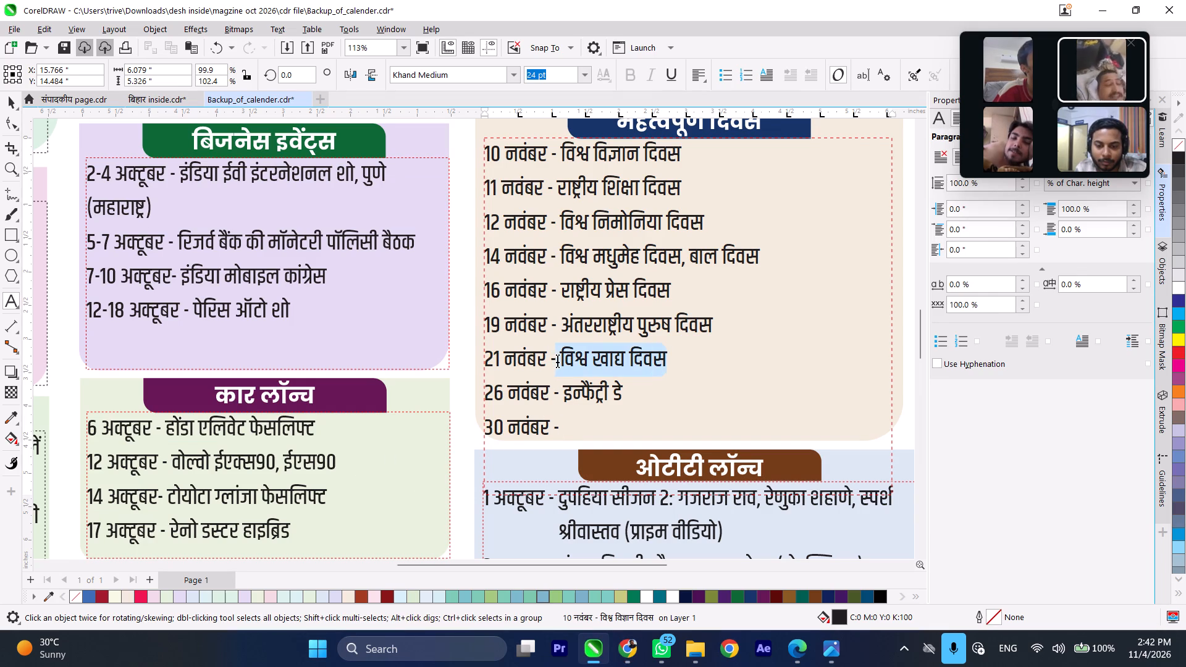
pyautogui.moveTo(557, 359); pyautogui.dragTo(563, 361)
pyautogui.hotkey('ctrl', 'v')
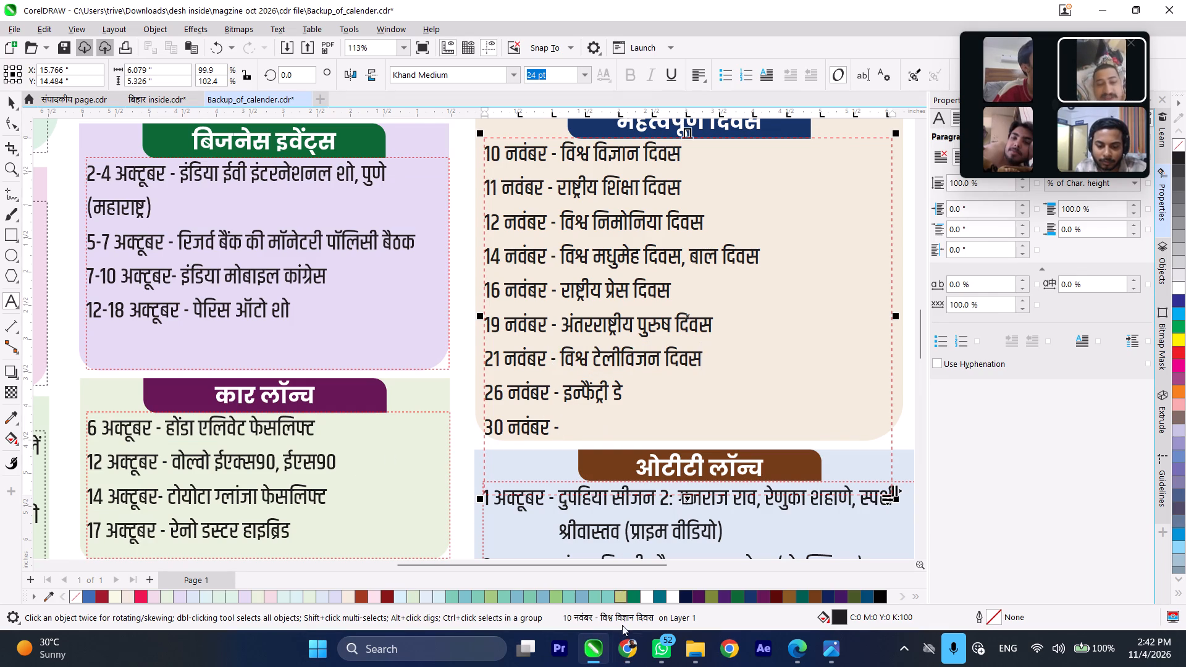
# Copy संविधान दिवस from the extracted text in Chrome and replace the 26 नवंबर entry with it in CorelDRAW.
pyautogui.click(623, 658)
pyautogui.scroll(-3, 406, 342)
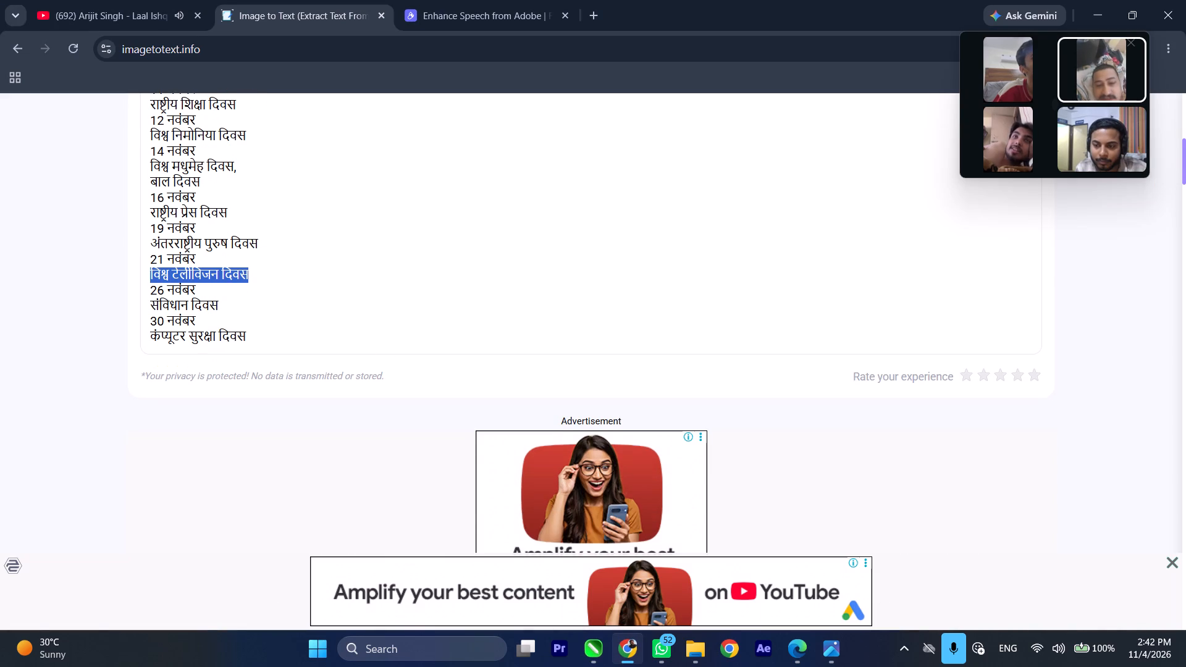
pyautogui.moveTo(238, 302); pyautogui.dragTo(149, 306)
pyautogui.hotkey('ctrl', 'c')
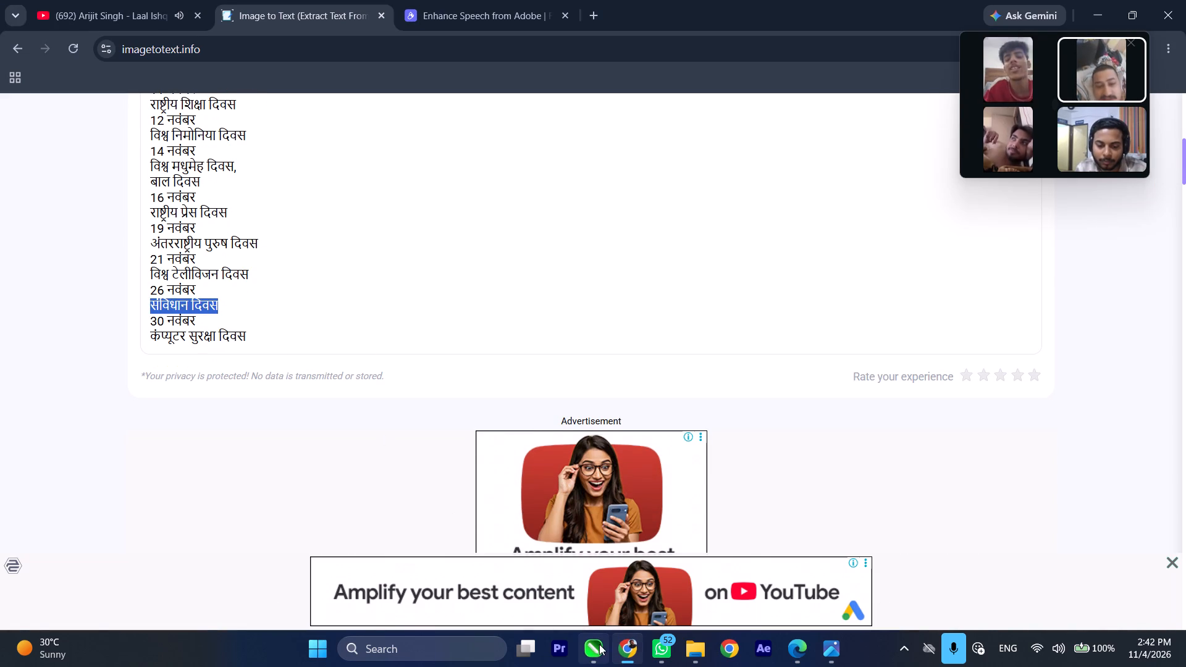
pyautogui.click(599, 644)
pyautogui.moveTo(639, 390); pyautogui.dragTo(564, 389)
pyautogui.hotkey('ctrl', 'v')
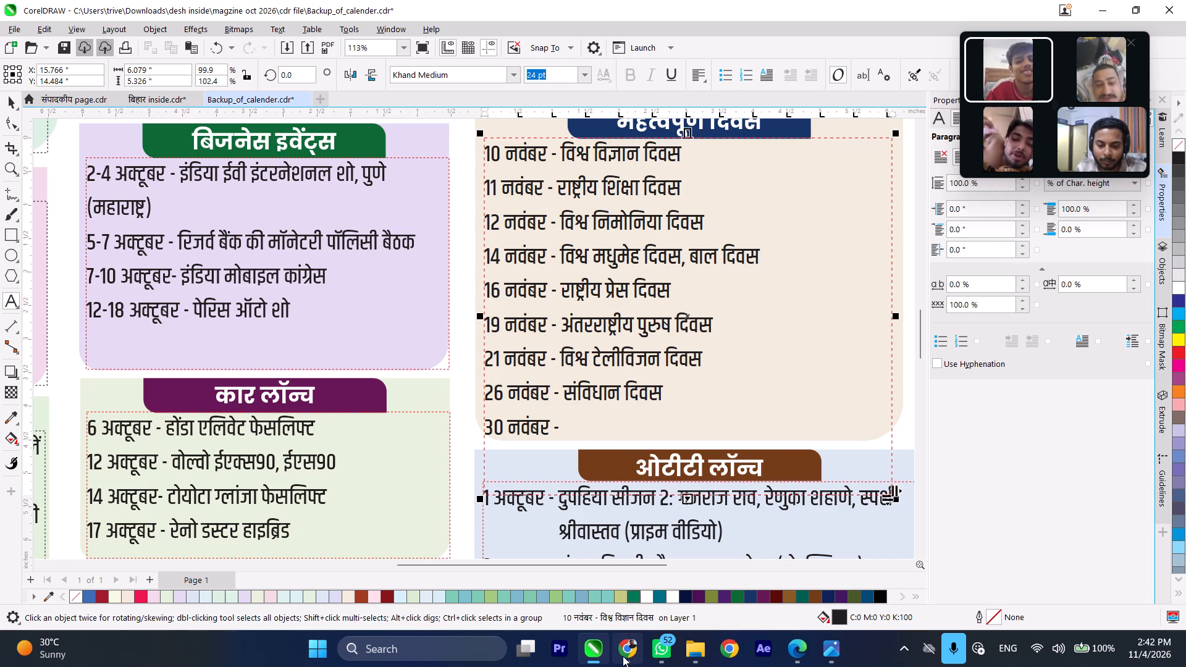
# Copy कंप्यूटर सुरक्षा दिवस from the extracted text in Chrome and add it after the dash on the 30 नवंबर line in CorelDRAW.
pyautogui.click(624, 654)
pyautogui.scroll(-1, 258, 337)
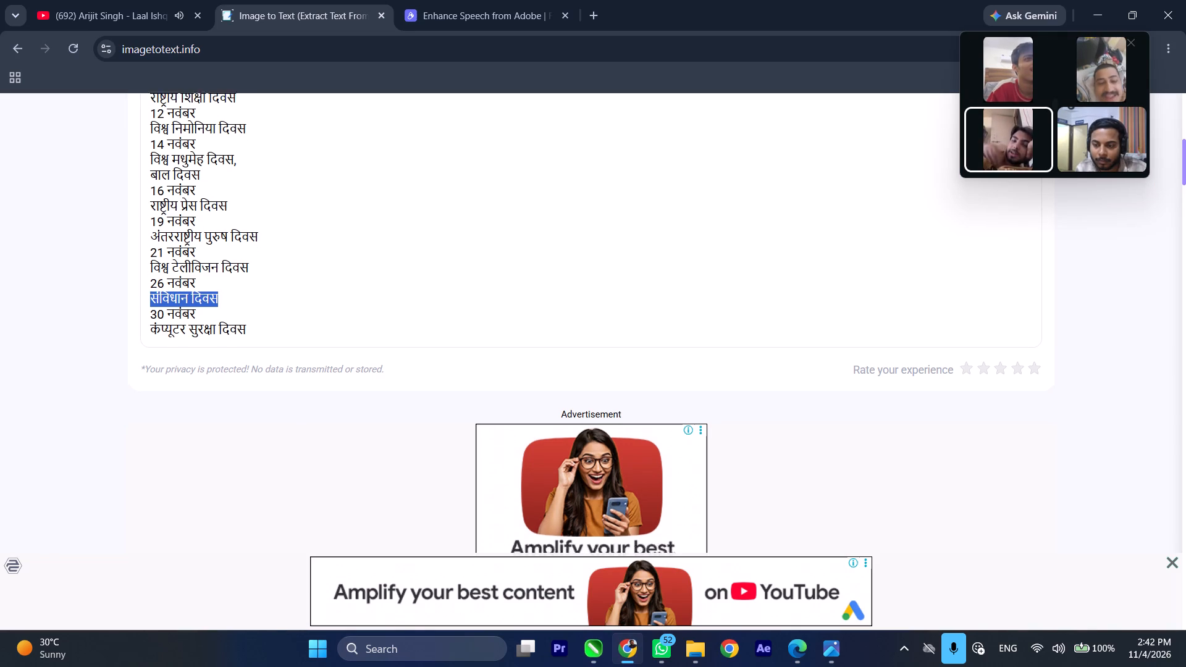
pyautogui.scroll(-1, 258, 337)
pyautogui.scroll(1, 258, 308)
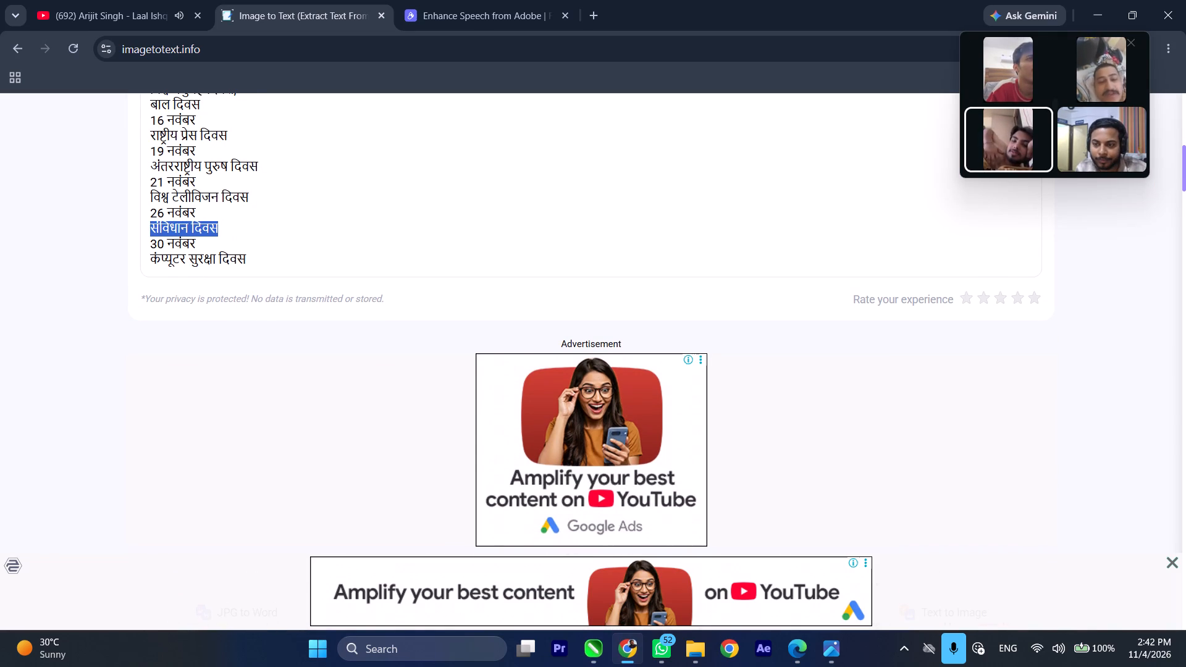
pyautogui.moveTo(249, 259); pyautogui.dragTo(152, 258)
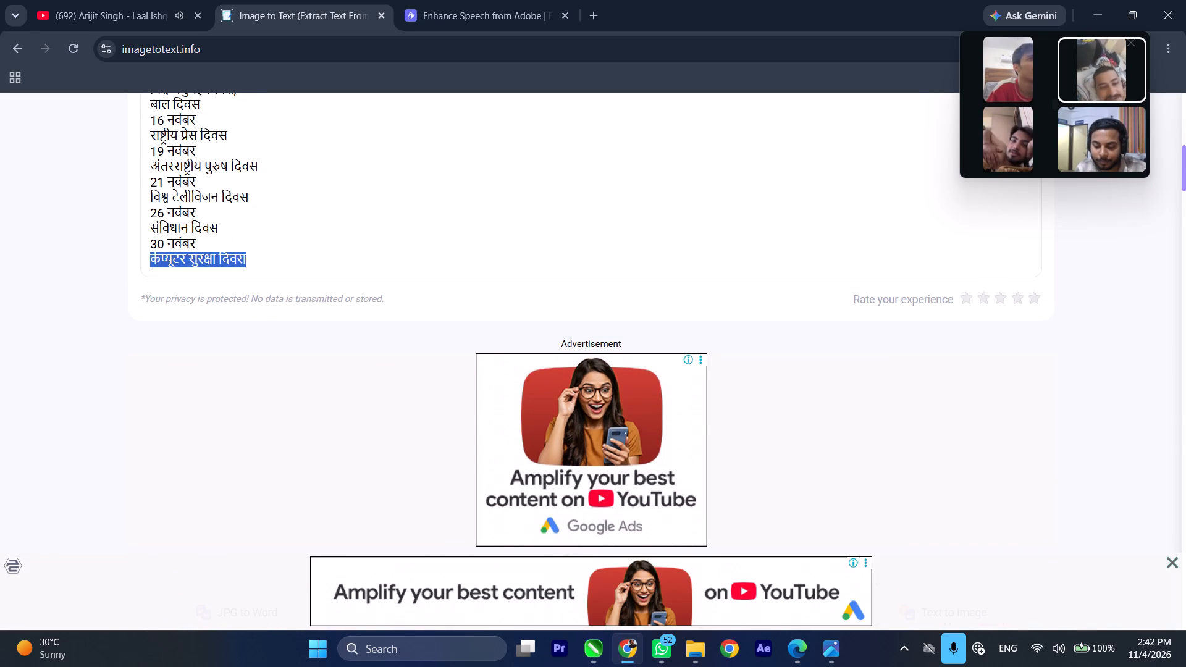
pyautogui.hotkey('ctrl', 'c')
pyautogui.click(585, 646)
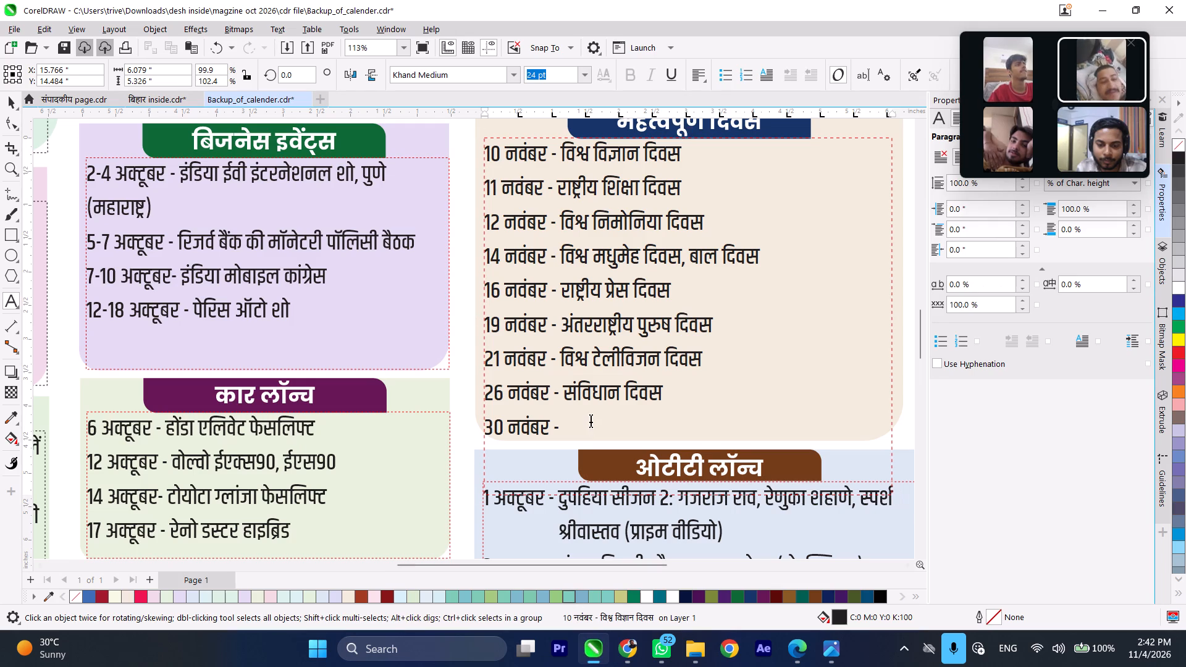
pyautogui.click(581, 426)
pyautogui.press('space')
pyautogui.hotkey('ctrl', 'v')
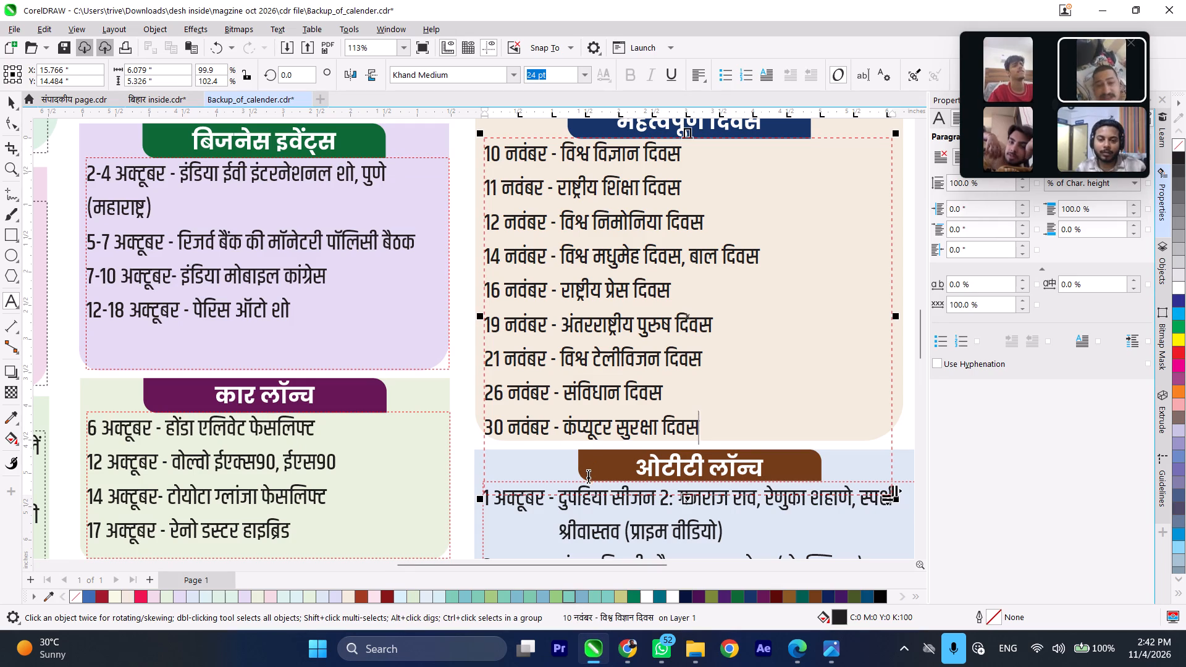
# Scale the महत्वपूर्ण दिवस text frame down slightly to about 6.065 by 5.315 inches and deselect it.
pyautogui.click(8, 99)
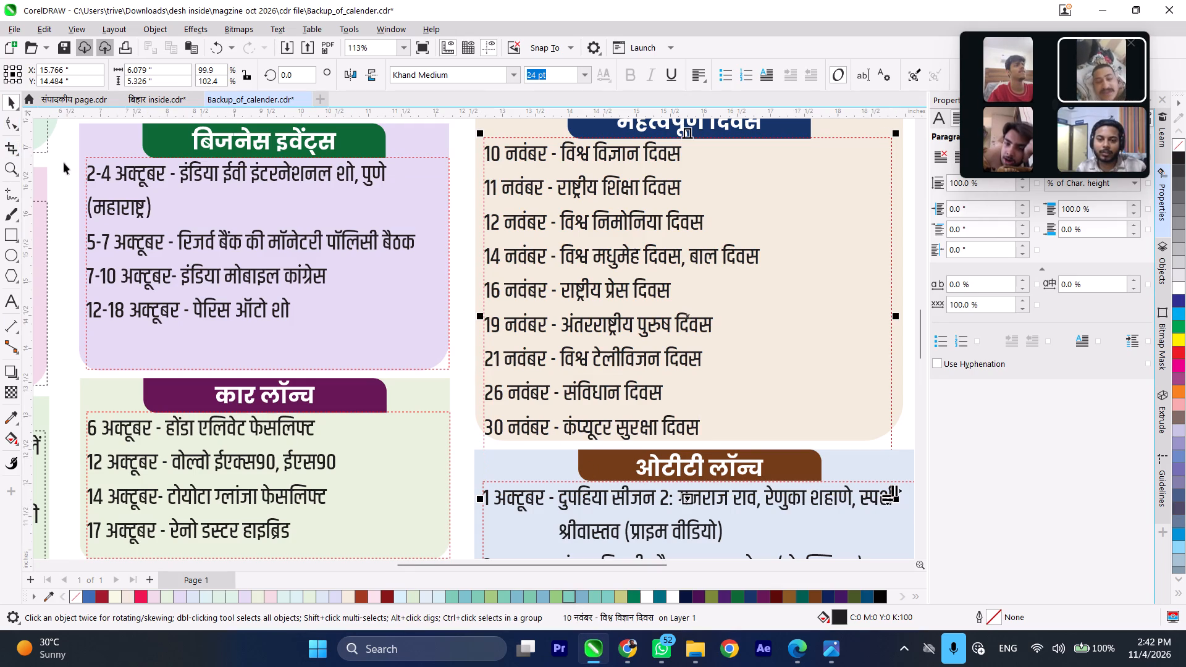
pyautogui.scroll(-2, 486, 511)
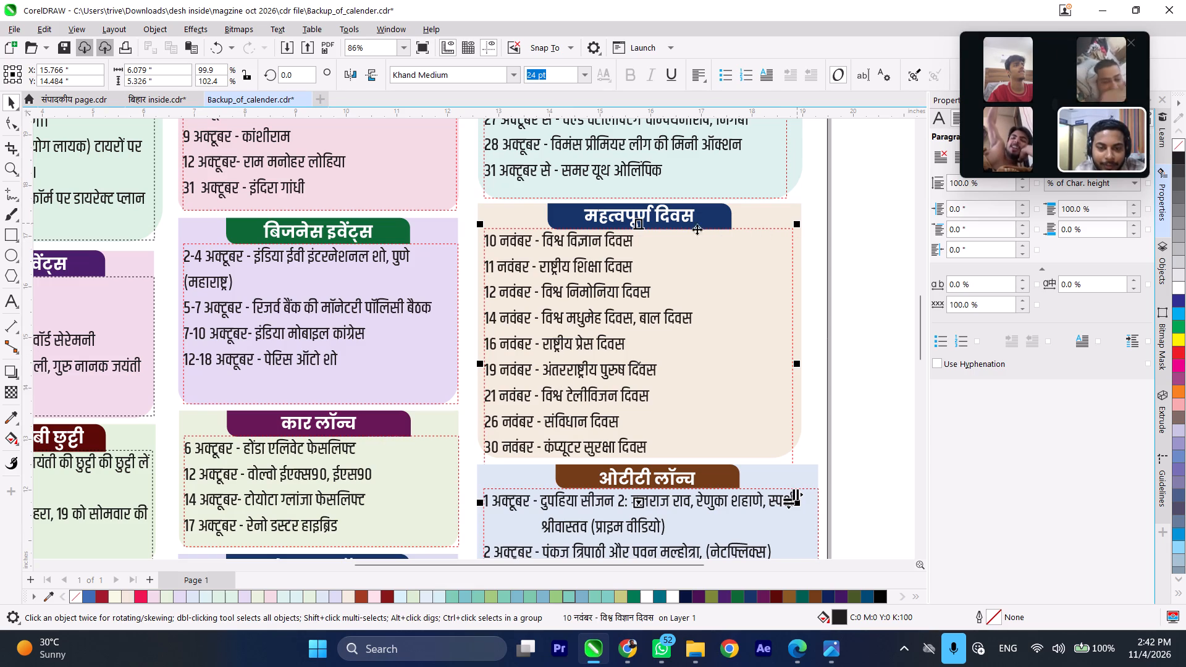
pyautogui.click(797, 224)
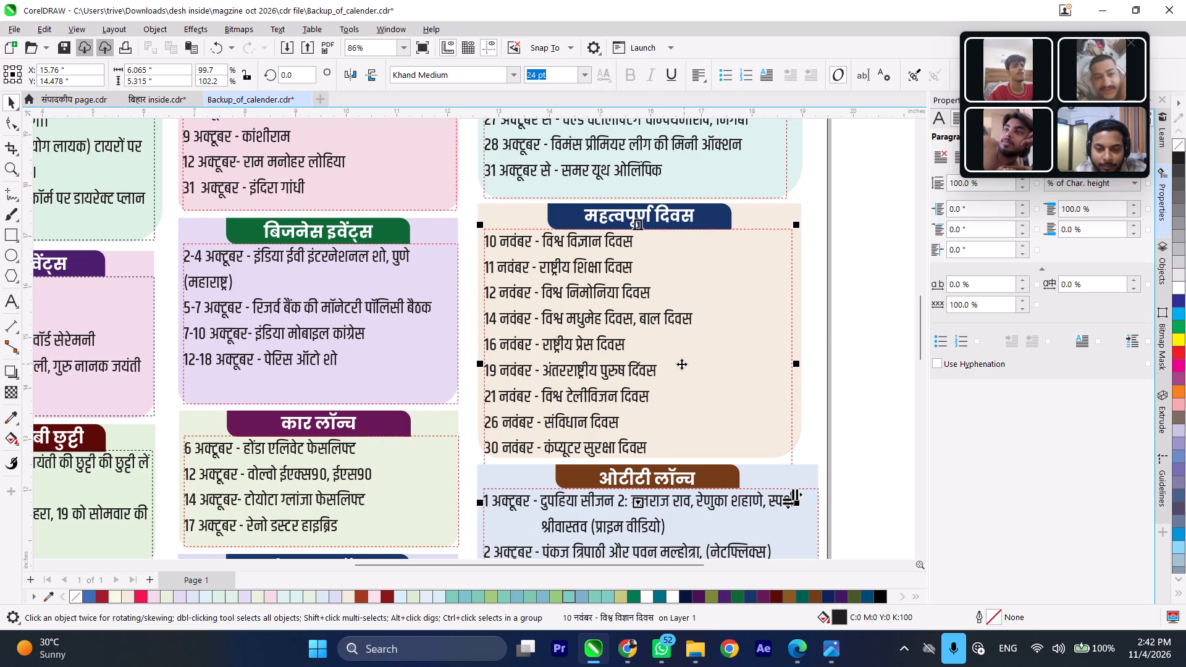
pyautogui.click(12, 104)
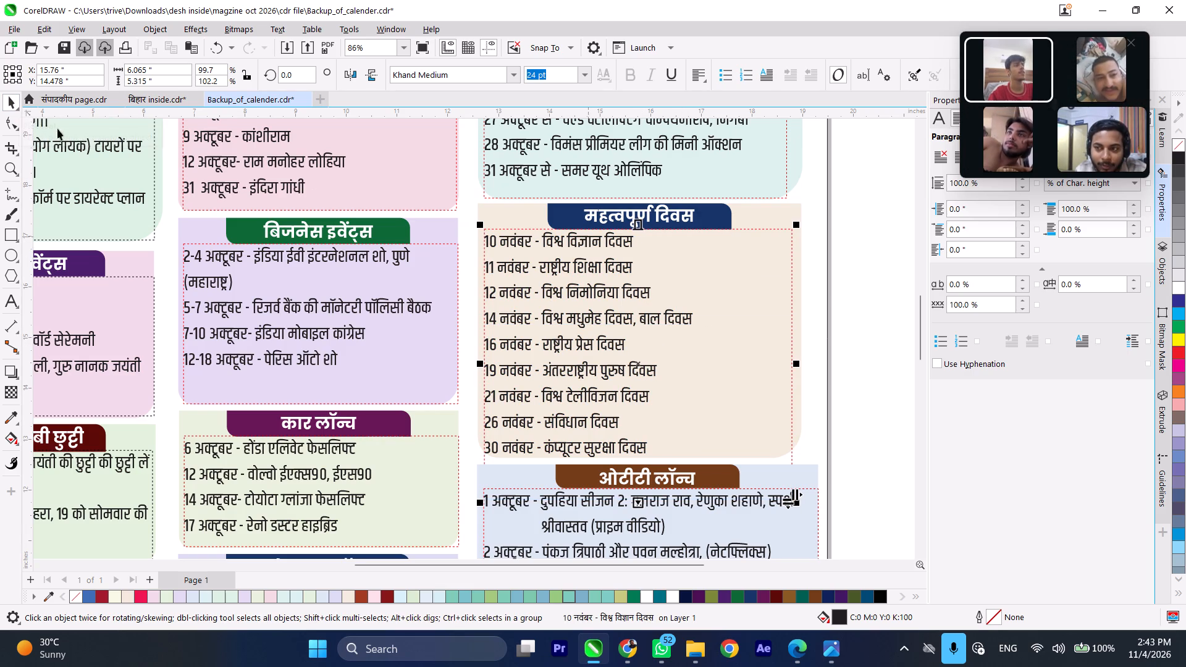
pyautogui.click(14, 99)
pyautogui.click(867, 272)
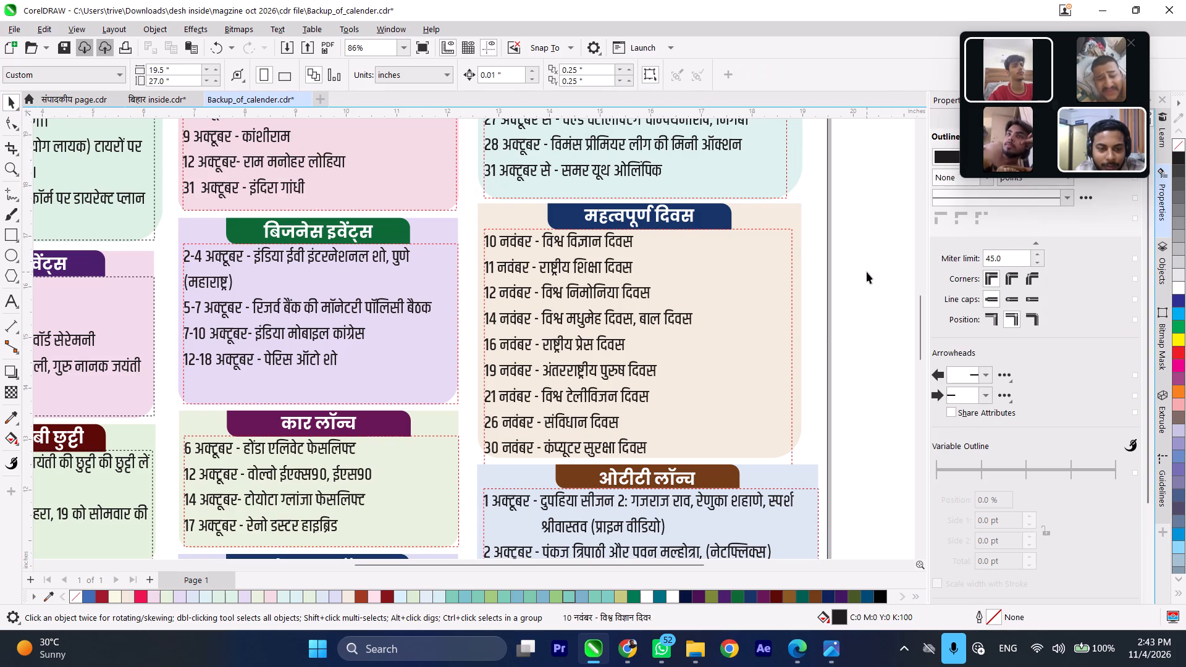
# Nudge the महत्वपूर्ण दिवस text frame up 0.03 inches, to a Y position of 14.508 inches.
pyautogui.scroll(4, 592, 230)
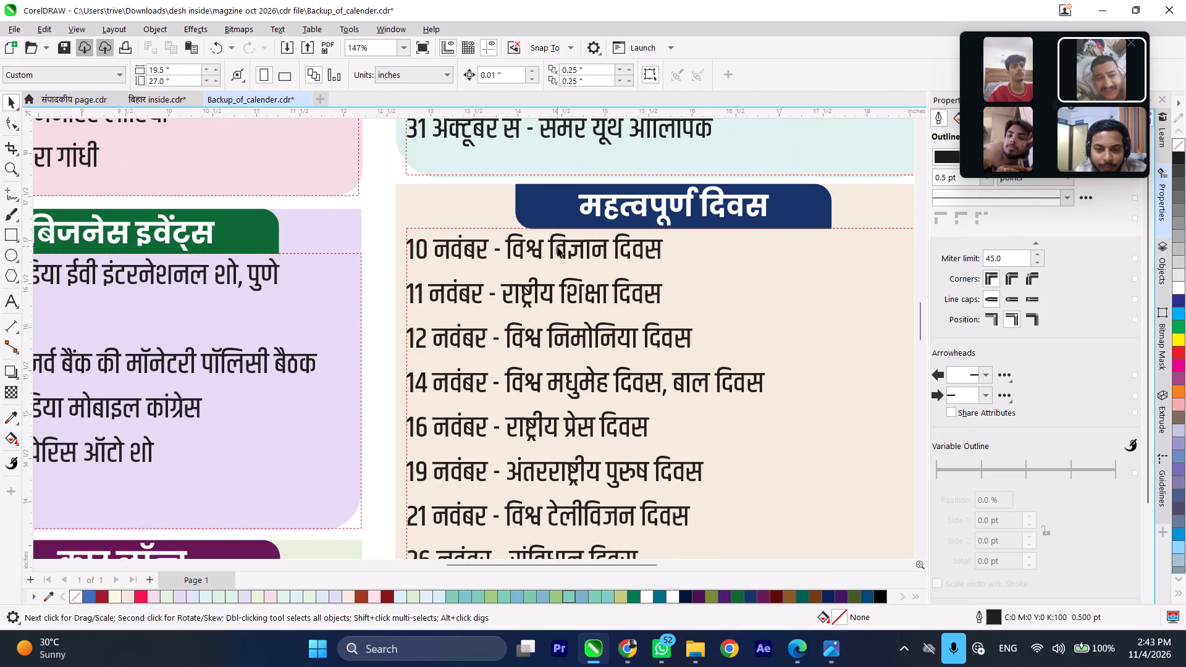
pyautogui.click(557, 246)
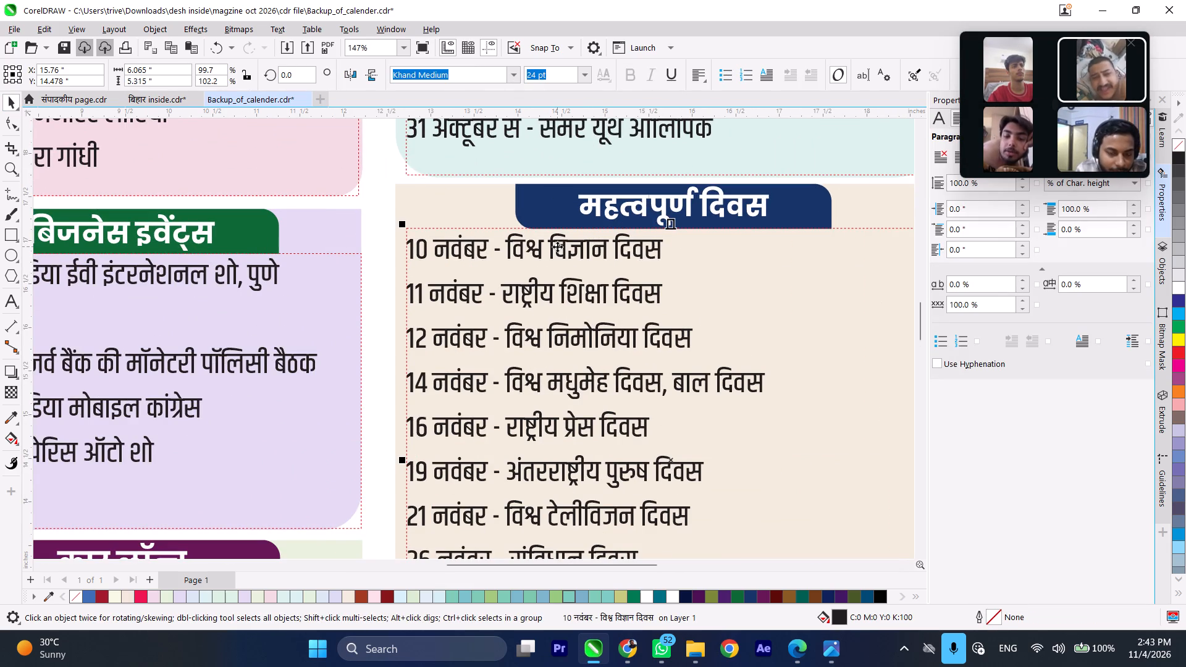
pyautogui.press('Up')
pyautogui.press('Up')
pyautogui.press('Up')
# Shift the महत्वपूर्ण दिवस text frame right to an X position of 15.82 inches within its beige box and deselect it.
pyautogui.scroll(-3, 578, 243)
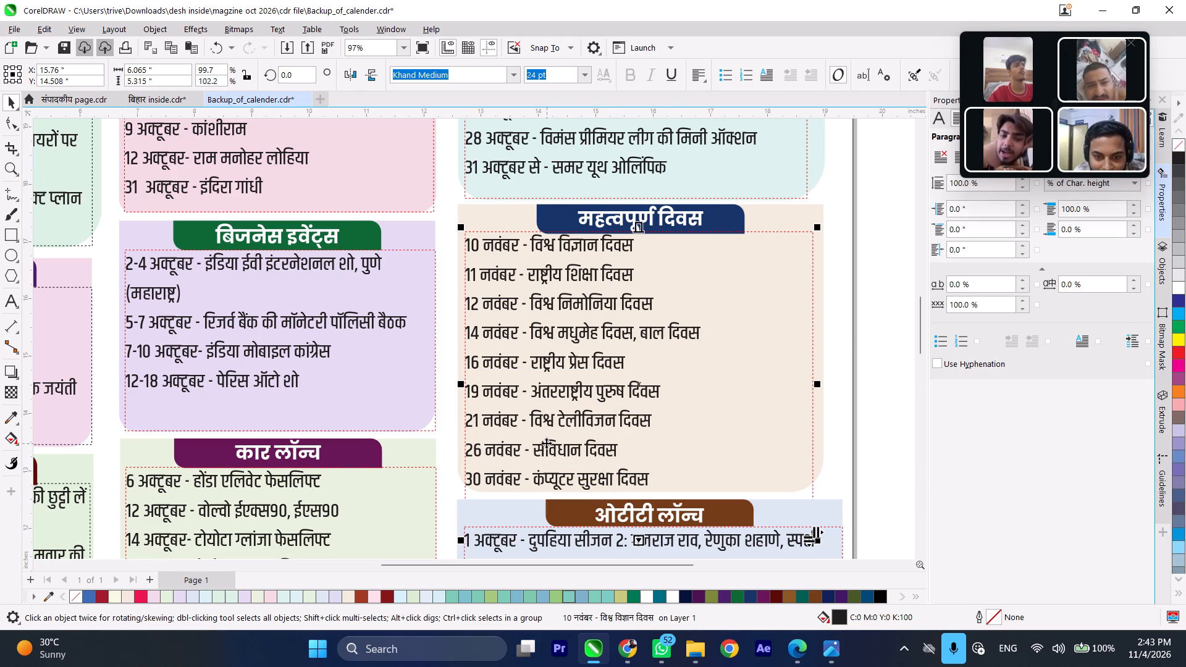
pyautogui.press('Right')
pyautogui.press('Right')
pyautogui.press('Right')
pyautogui.press('Right')
pyautogui.press('Right')
pyautogui.press('Right')
pyautogui.press('Right')
pyautogui.press('Right')
pyautogui.press('Right')
pyautogui.press('Right')
pyautogui.press('Right')
pyautogui.press('Right')
pyautogui.press('Right')
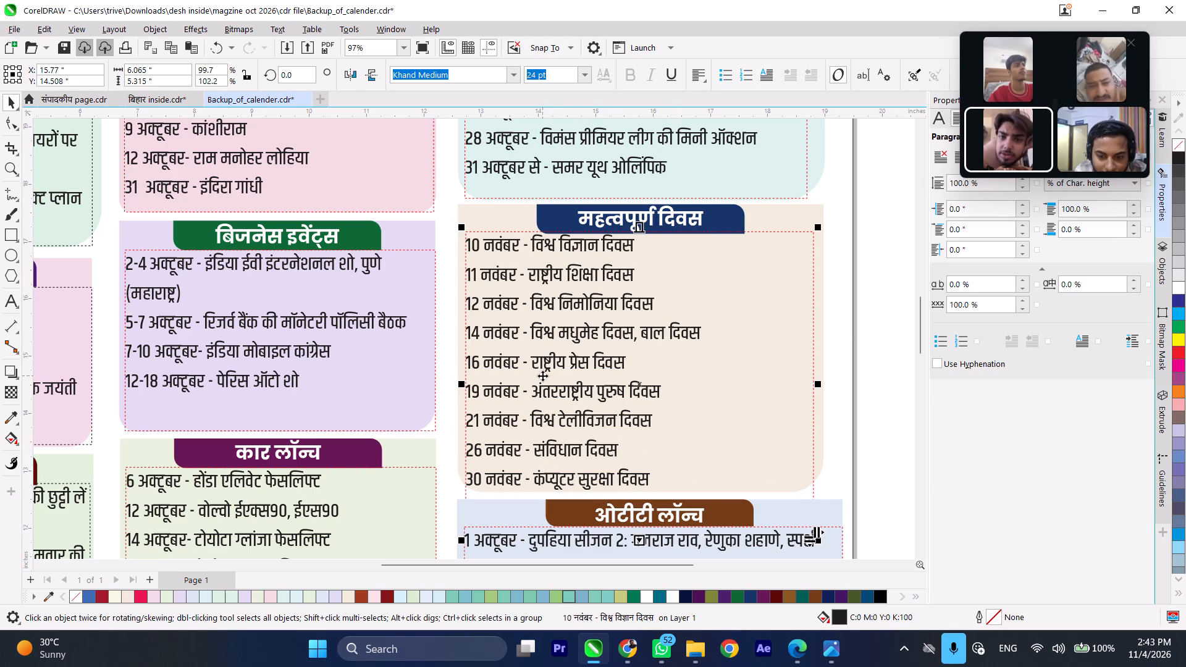
pyautogui.press('Right')
pyautogui.press('Right')
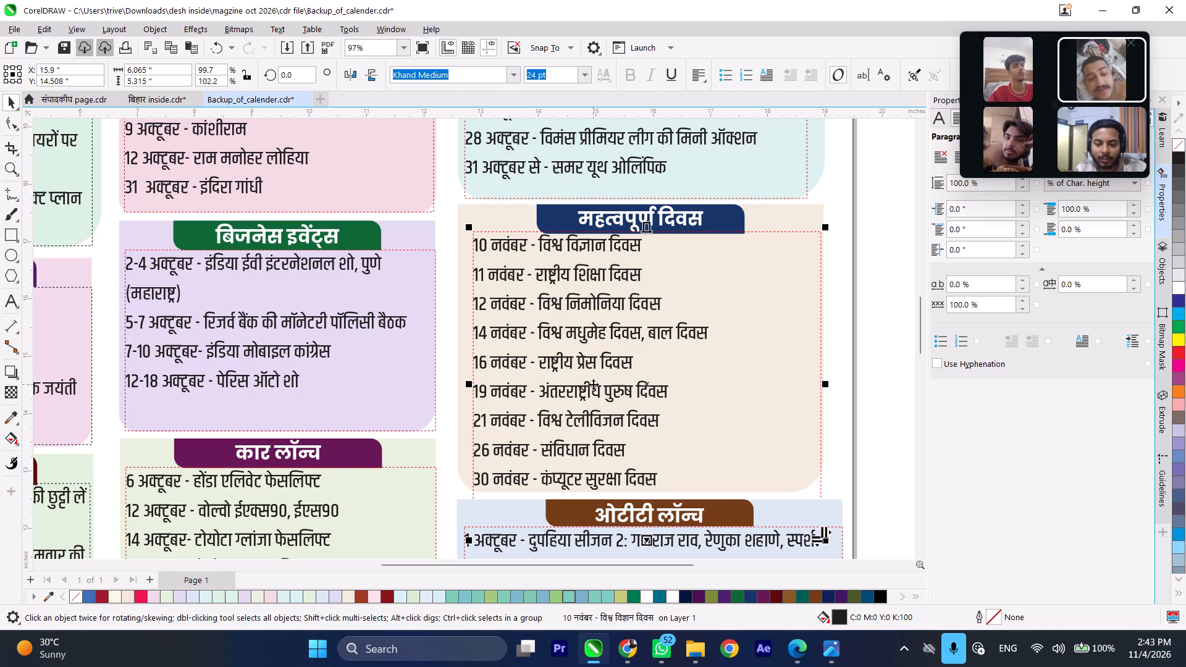
pyautogui.press('Left')
pyautogui.press('Left')
pyautogui.press('Left')
pyautogui.press('Left')
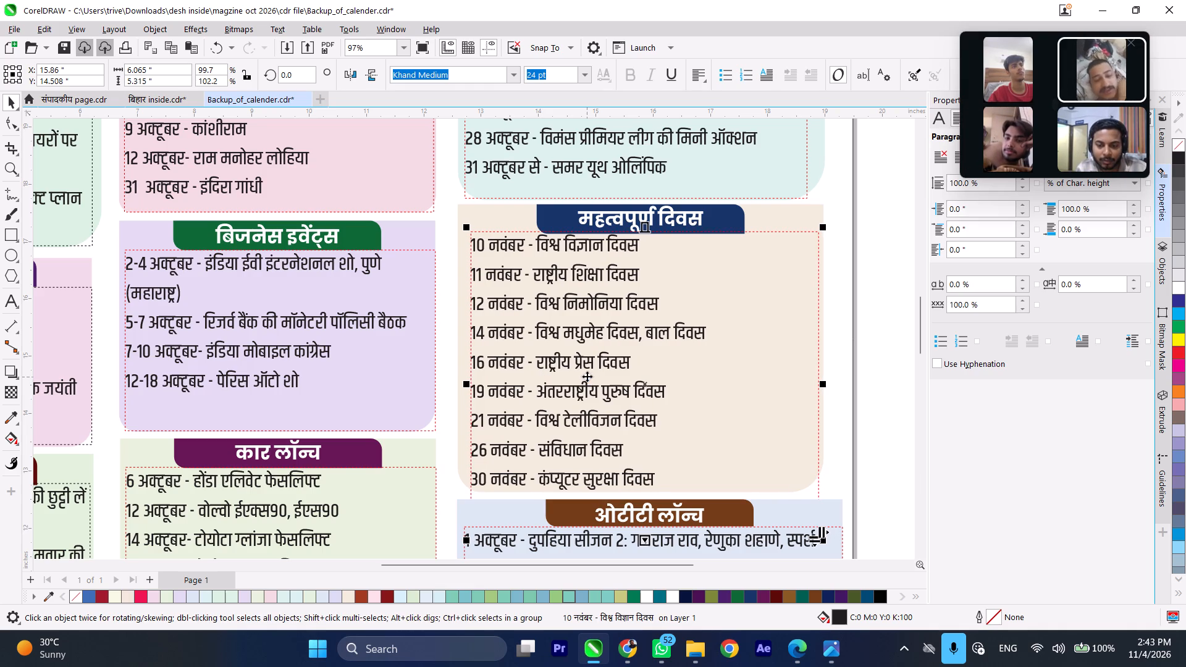
pyautogui.press('Left')
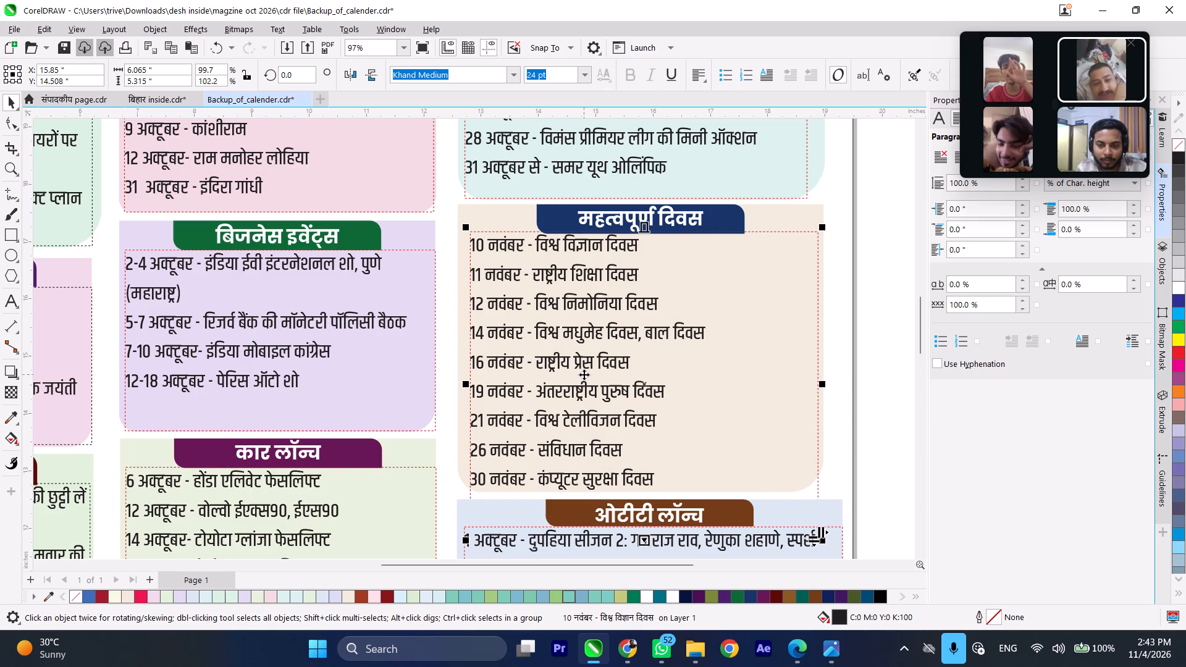
pyautogui.press('Left')
pyautogui.press('Left')
pyautogui.press('Left')
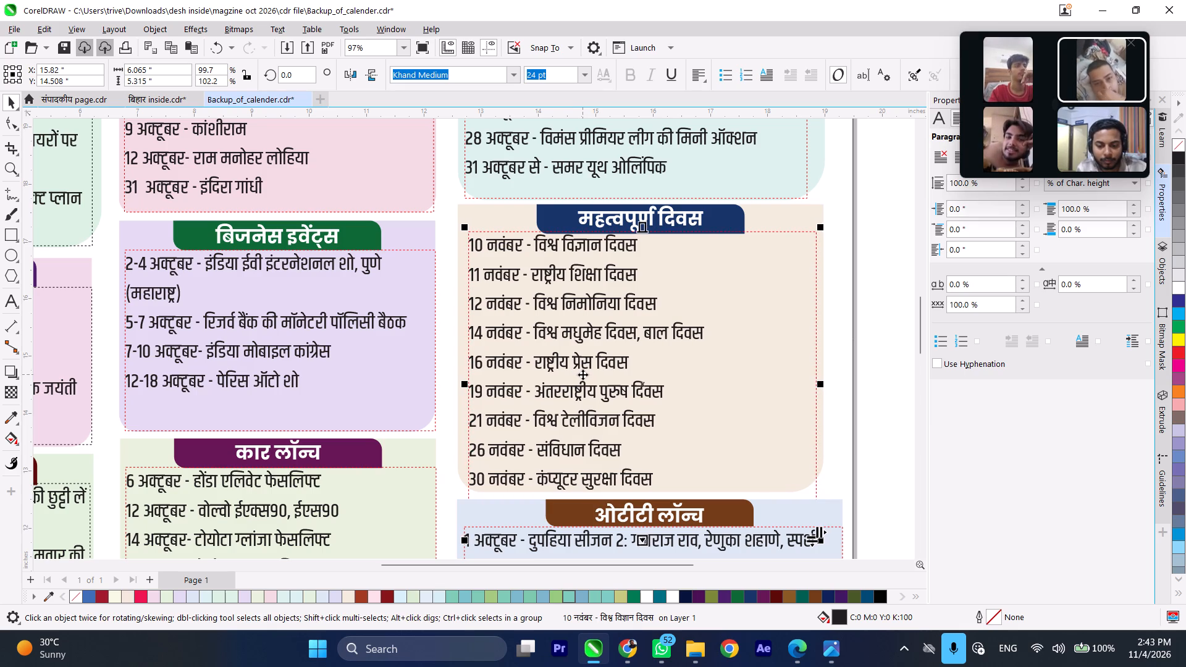
pyautogui.click(879, 372)
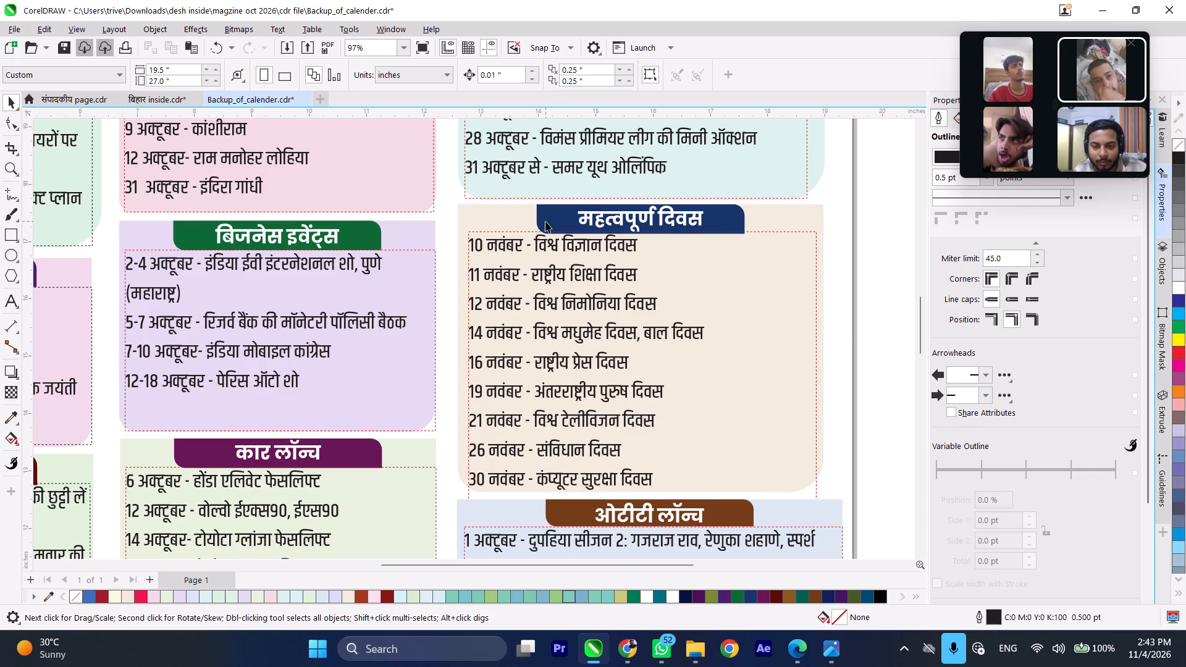
# Raise the bottom edge of the dark blue महत्वपूर्ण दिवस heading rectangle, reducing its height to about 0.497 inches.
pyautogui.click(744, 224)
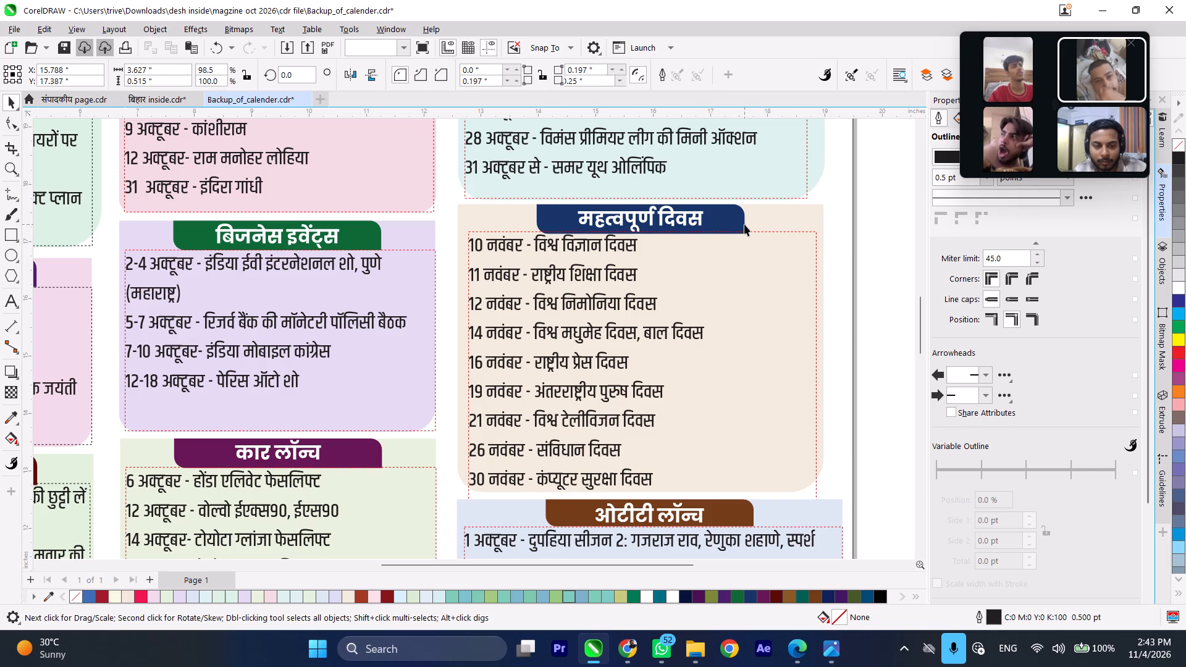
pyautogui.scroll(6, 637, 227)
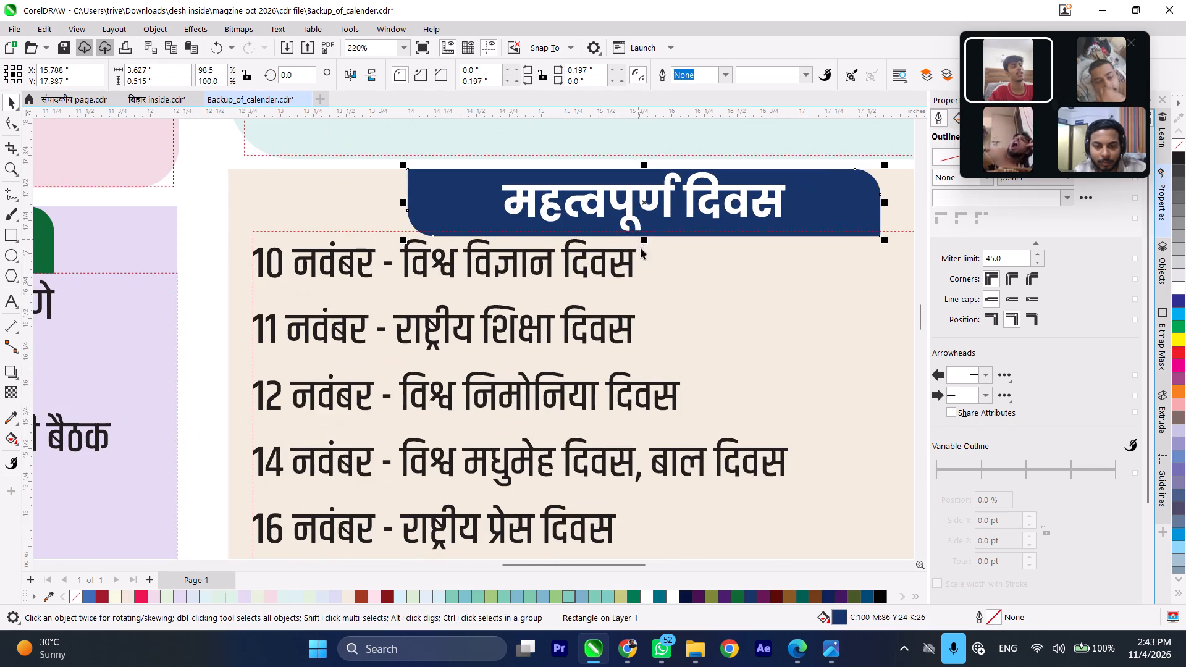
pyautogui.scroll(4, 646, 241)
pyautogui.click(642, 240)
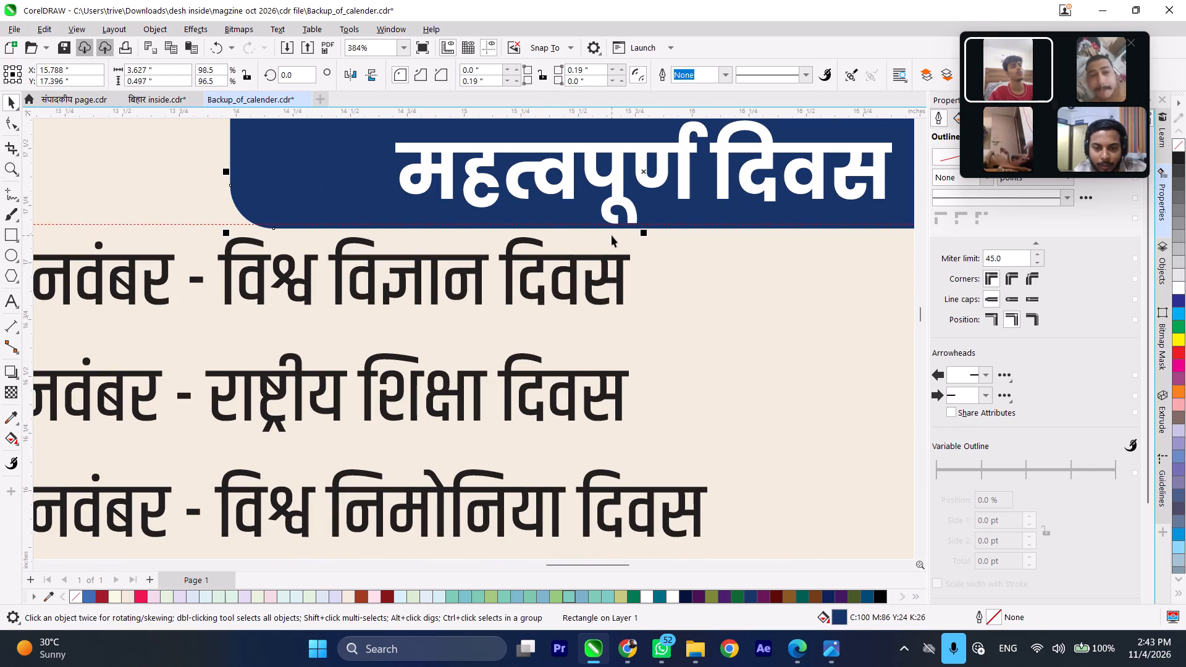
# Nudge the महत्वपूर्ण दिवस text frame up 0.02 inches, to a Y position of 14.528 inches, and deselect it.
pyautogui.click(547, 259)
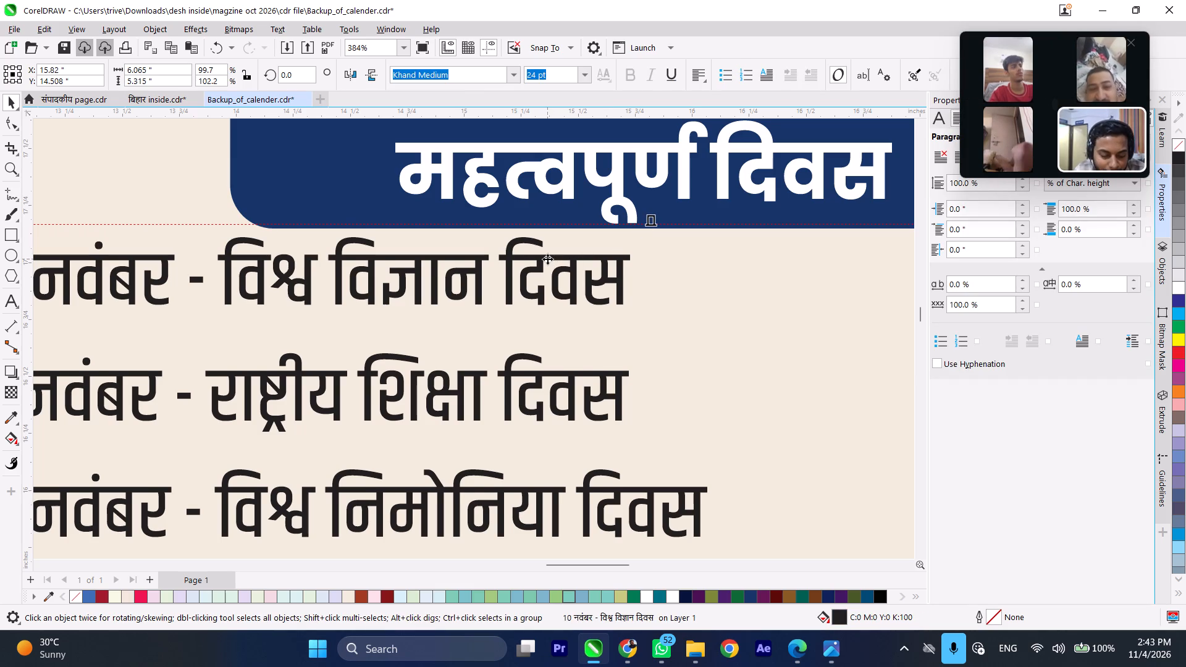
pyautogui.press('Up')
pyautogui.press('Up')
pyautogui.scroll(-5, 547, 257)
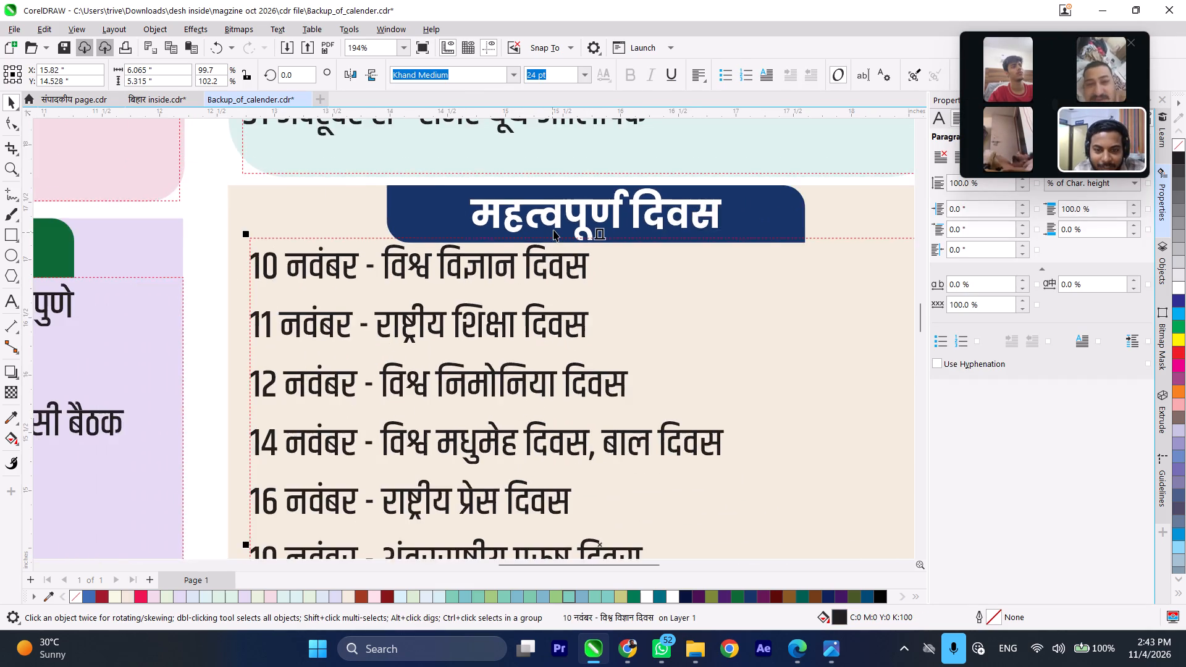
pyautogui.scroll(-4, 553, 227)
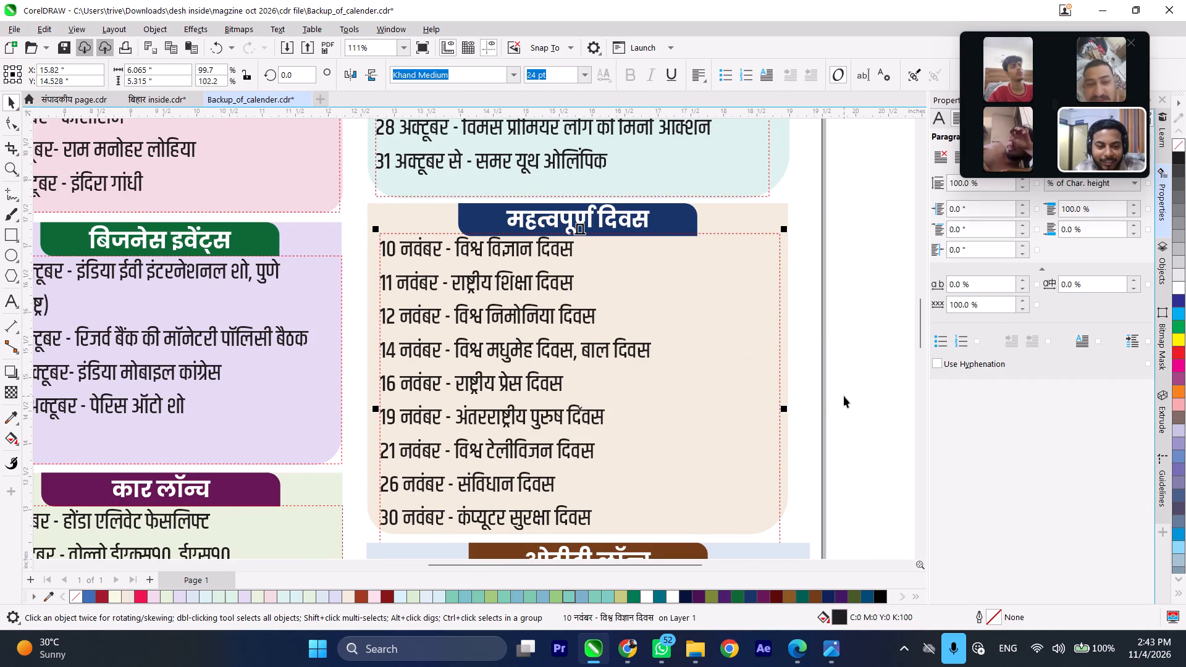
pyautogui.click(844, 396)
pyautogui.scroll(-2, 670, 289)
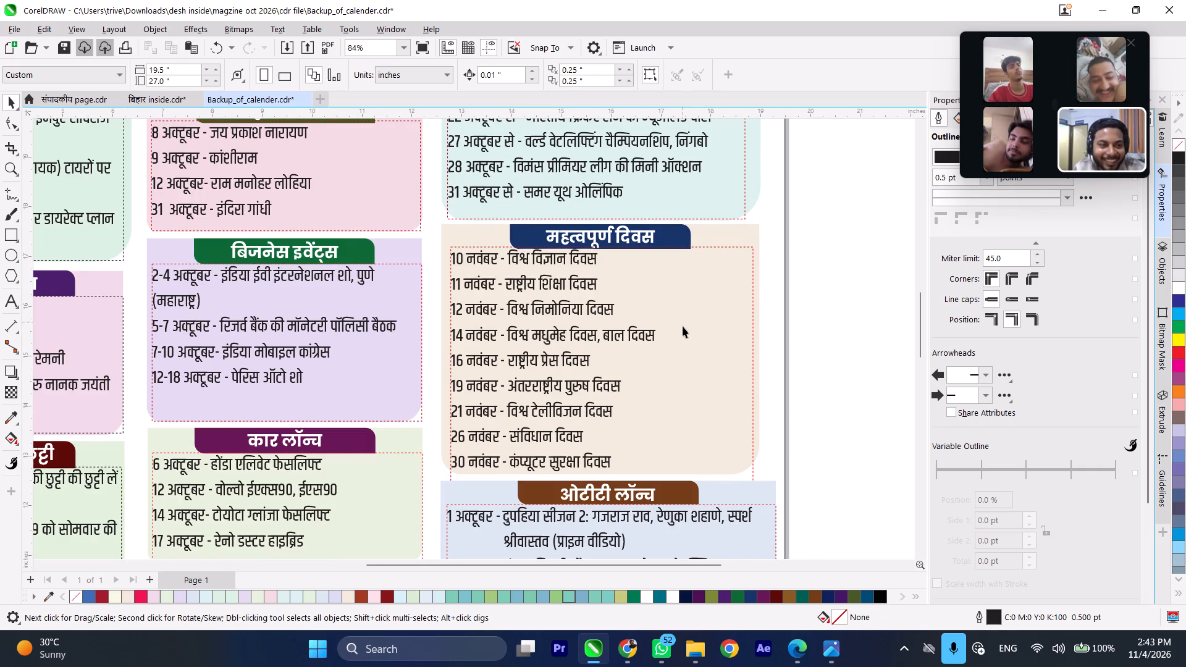
pyautogui.scroll(-1, 670, 251)
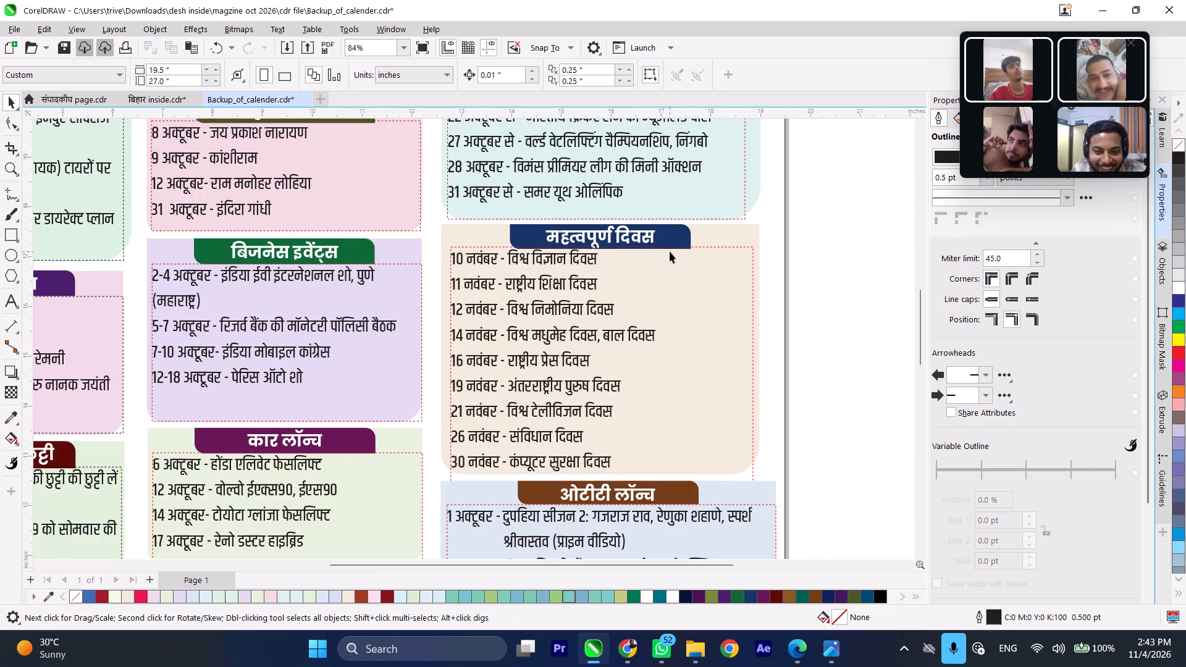
# Switch to the image viewer to check the source screenshot listing the November नेशनल इवेंट्स and महत्वपूर्ण दिवस entries.
pyautogui.click(827, 647)
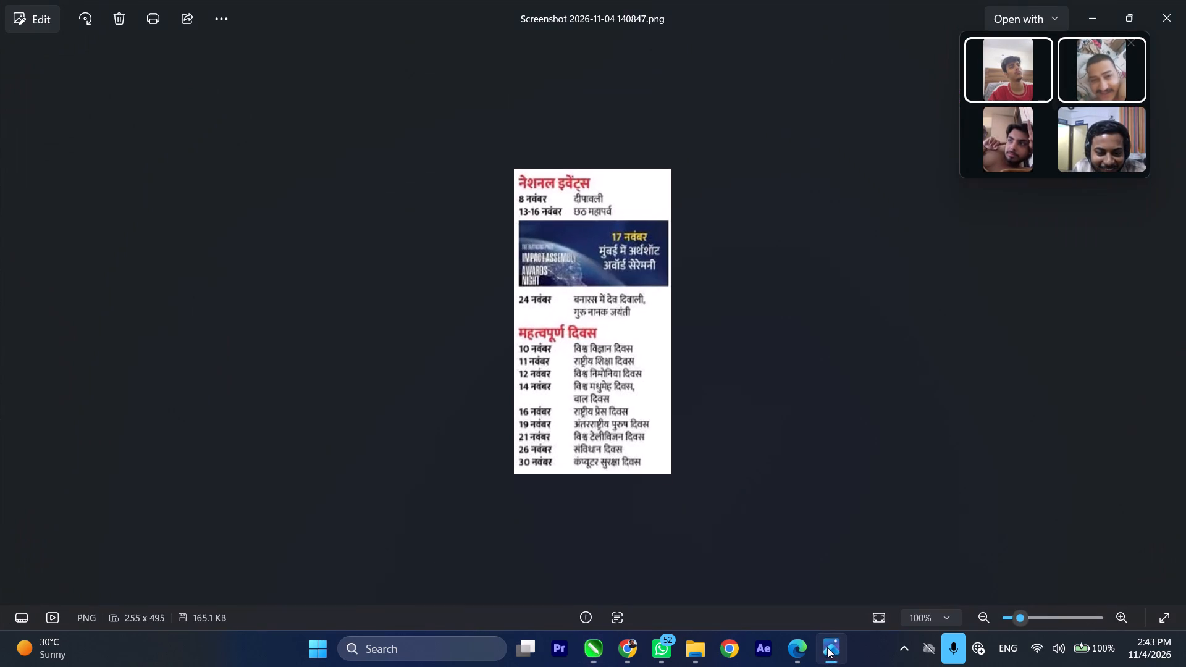
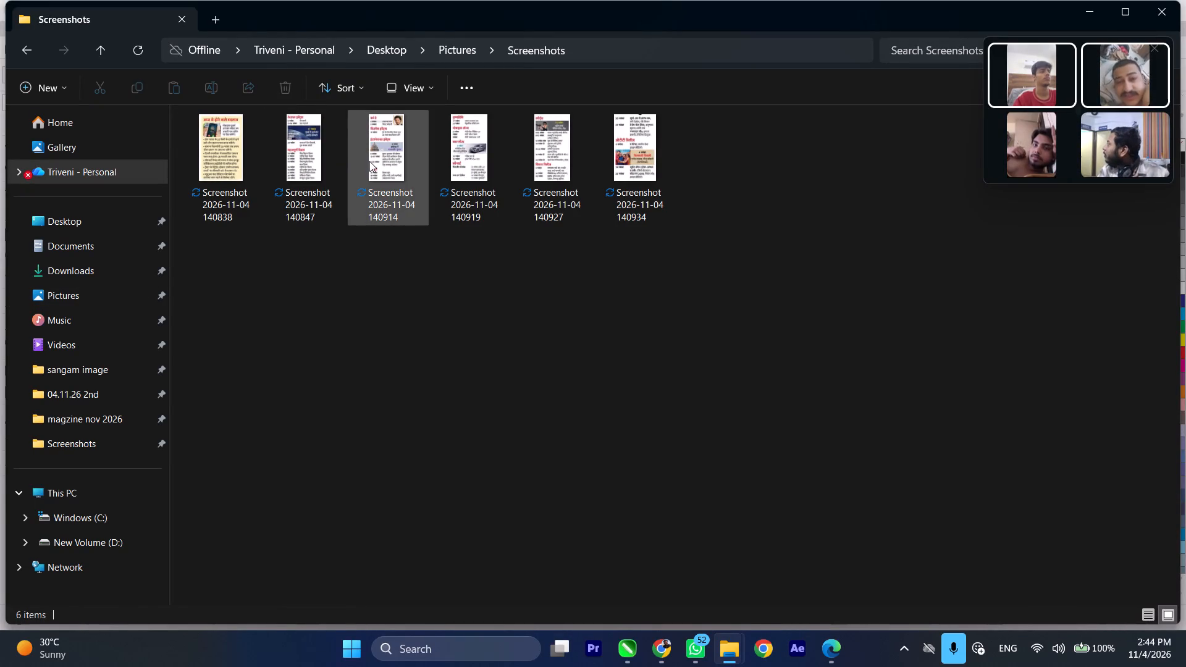
# Bring up the open WhatsApp windows to switch from the Screenshots folder to WhatsApp.
pyautogui.click(700, 661)
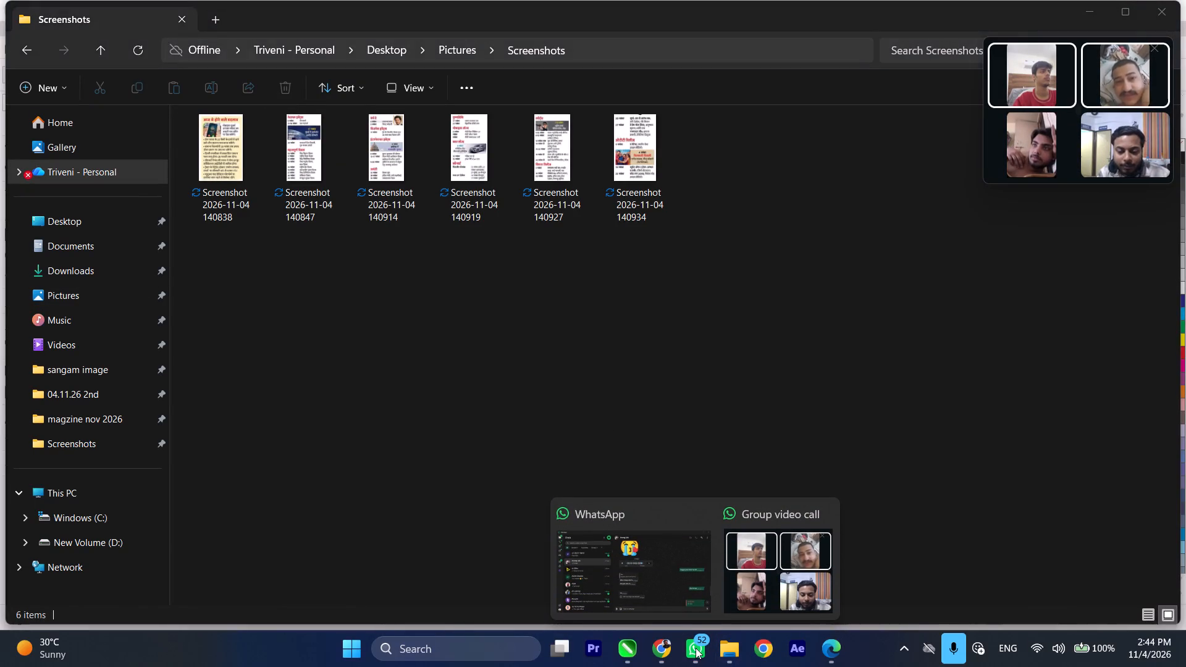
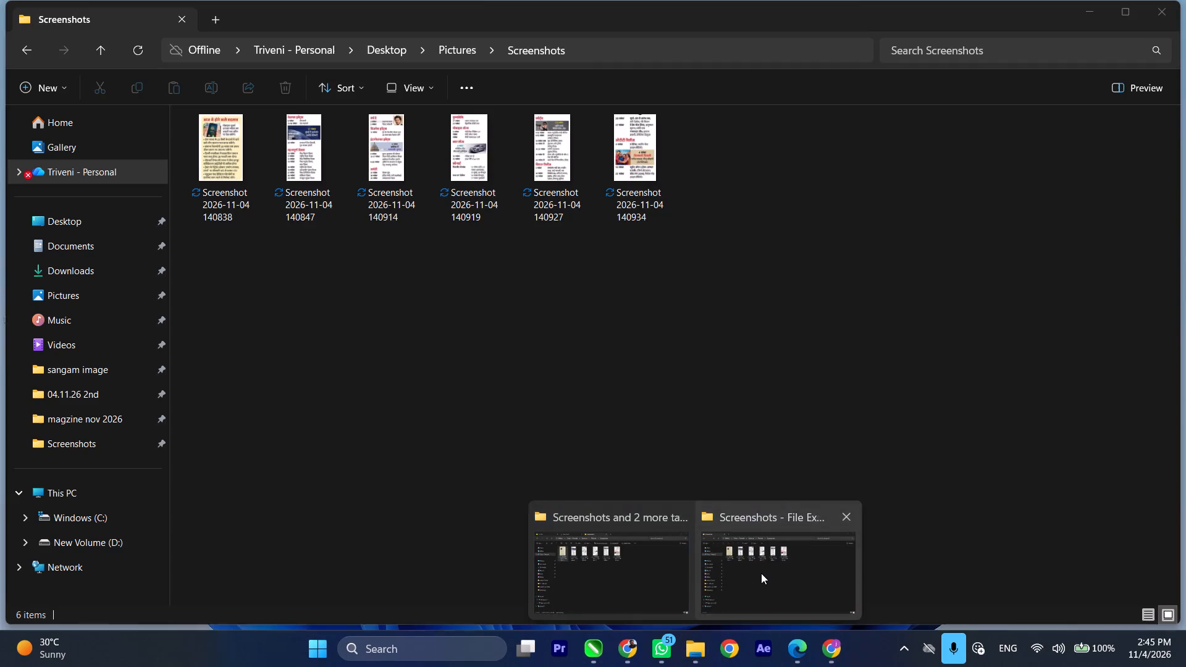
# Switch to Chrome, reload the Image to Text Converter to clear the old result, and browse the Screenshots folder for another source image.
pyautogui.click(761, 573)
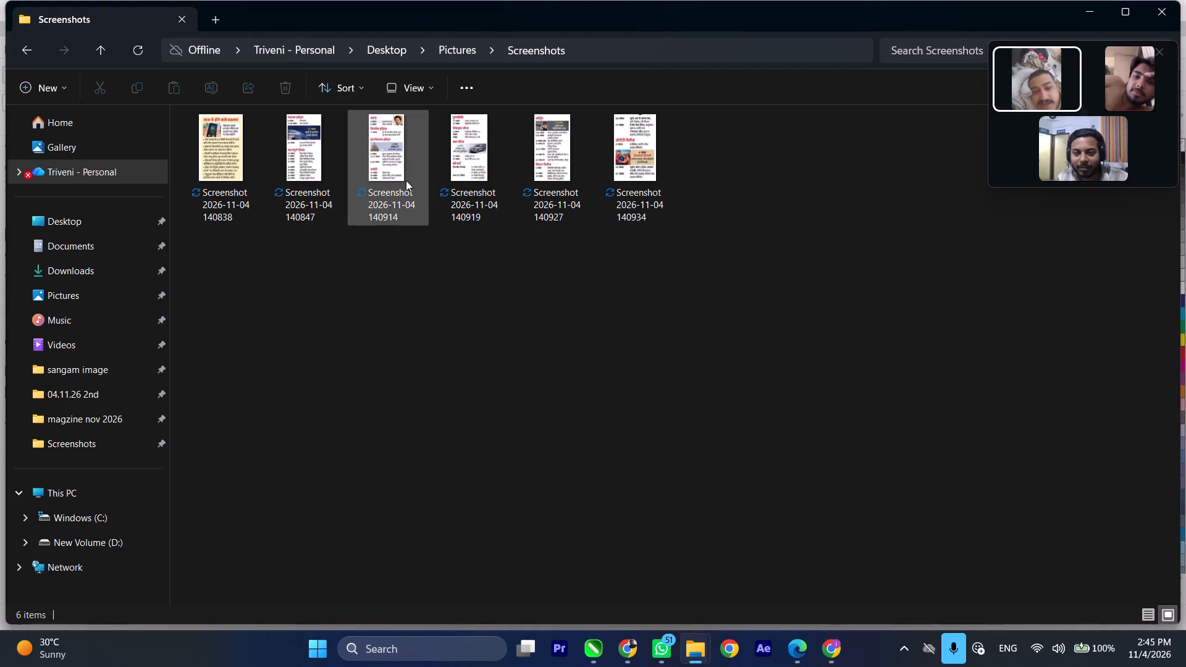
pyautogui.click(618, 652)
pyautogui.scroll(10, 360, 309)
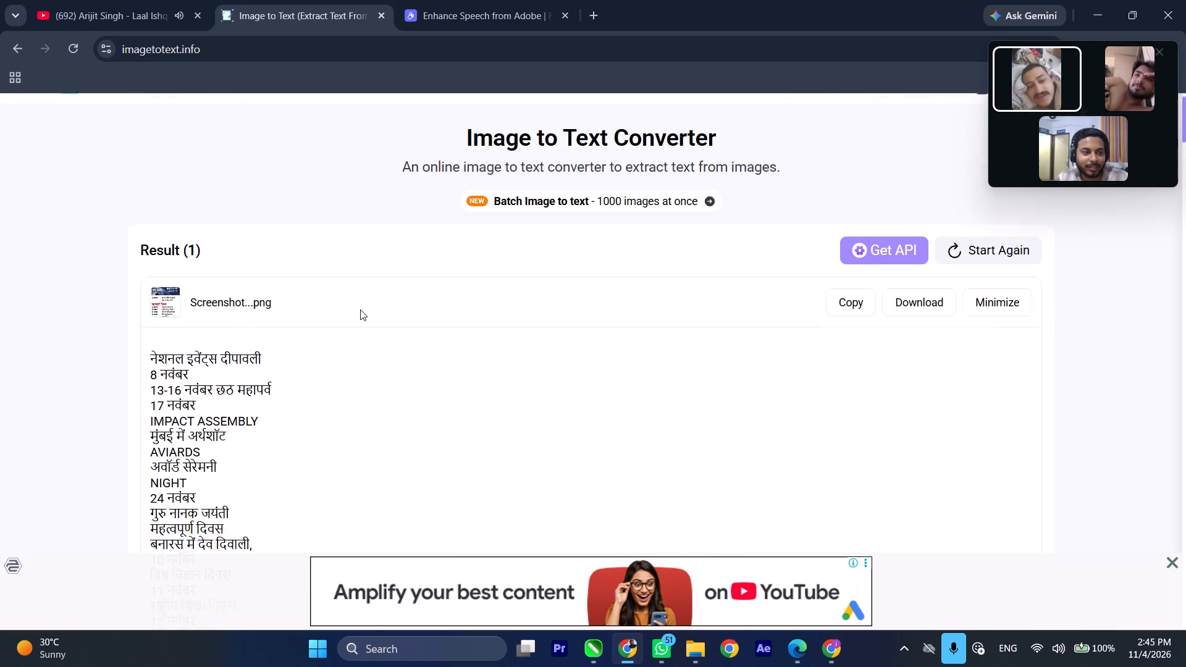
pyautogui.click(71, 50)
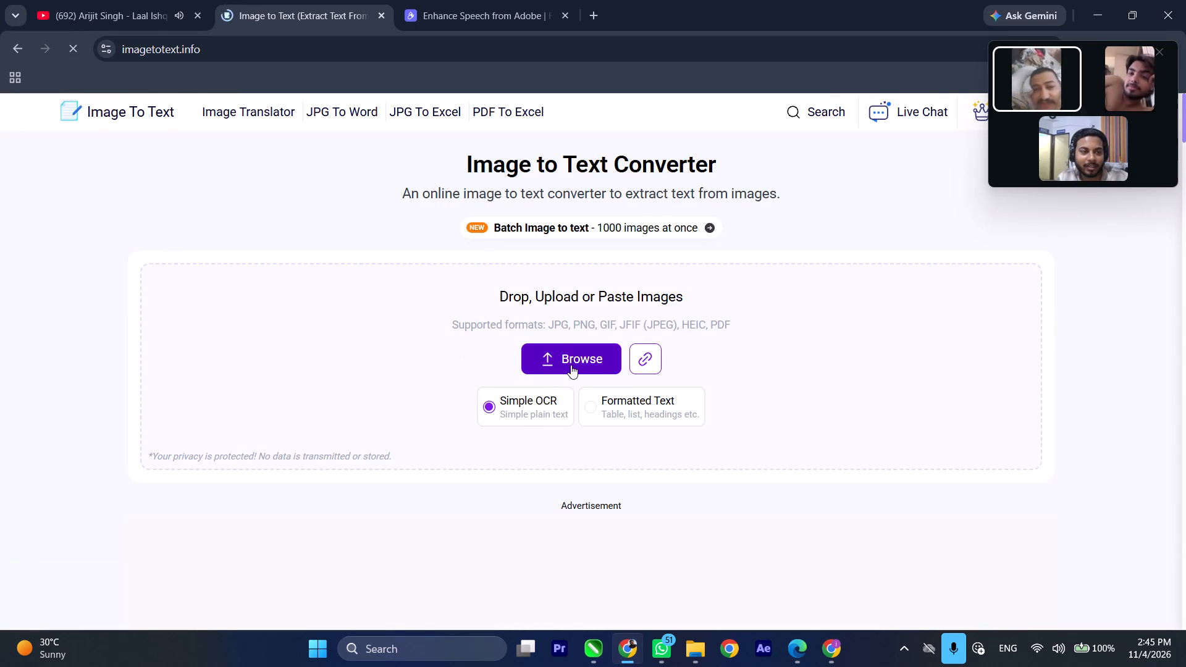
pyautogui.click(571, 363)
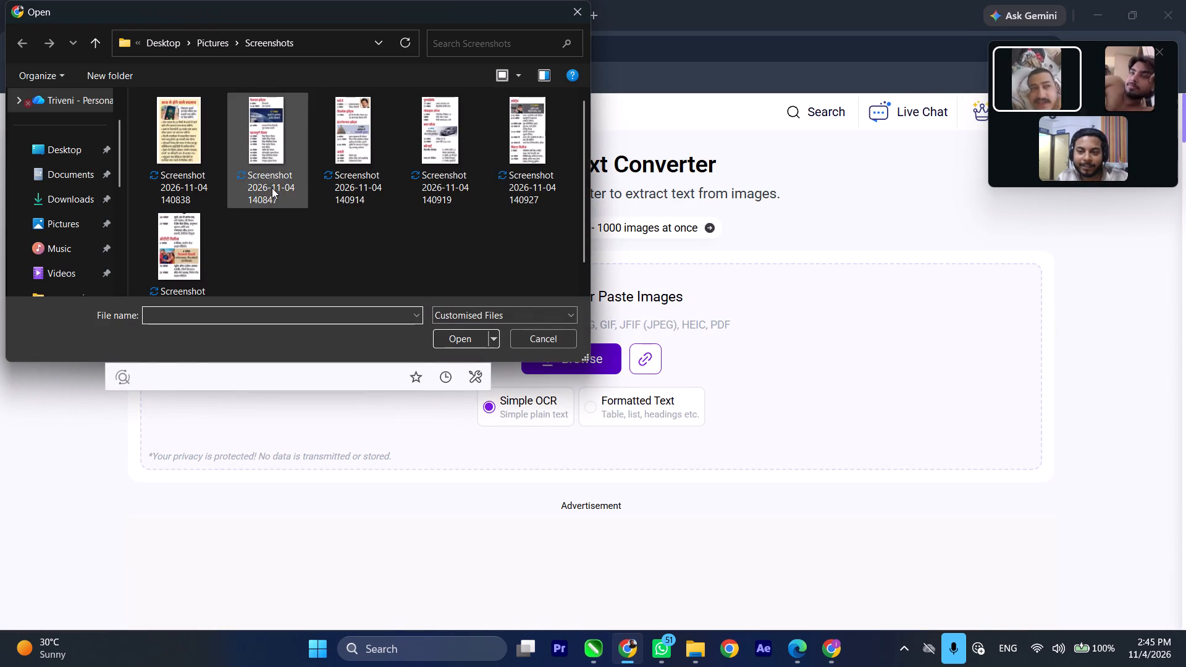
pyautogui.doubleClick(368, 142)
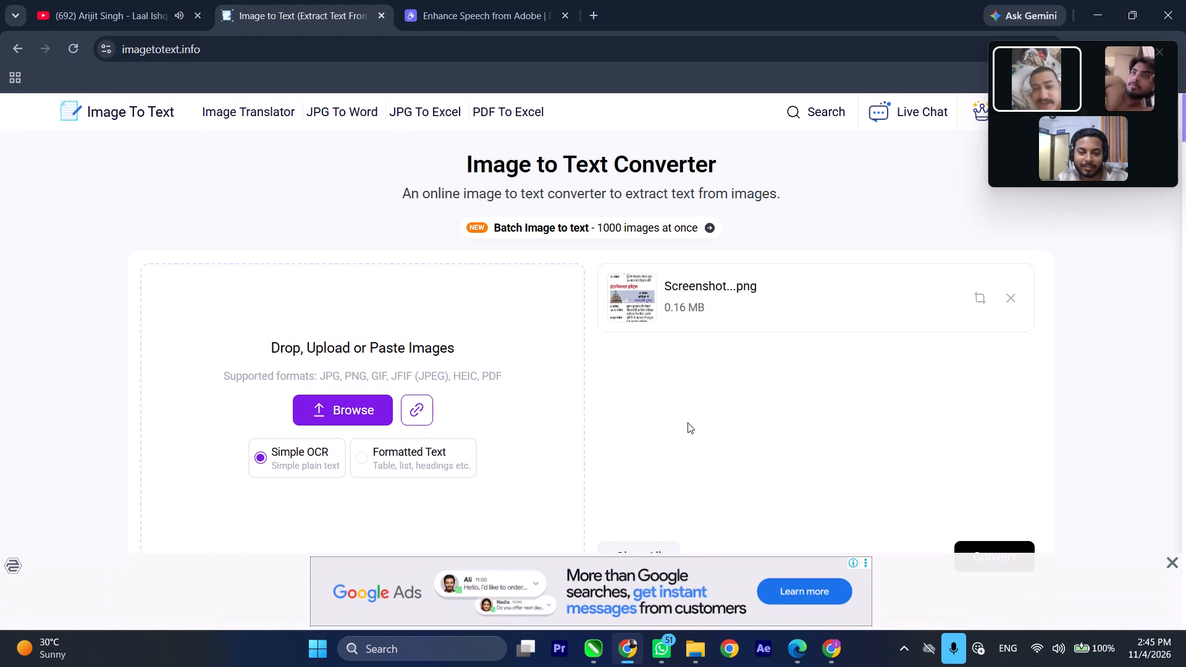
pyautogui.scroll(-2, 689, 421)
pyautogui.click(1011, 401)
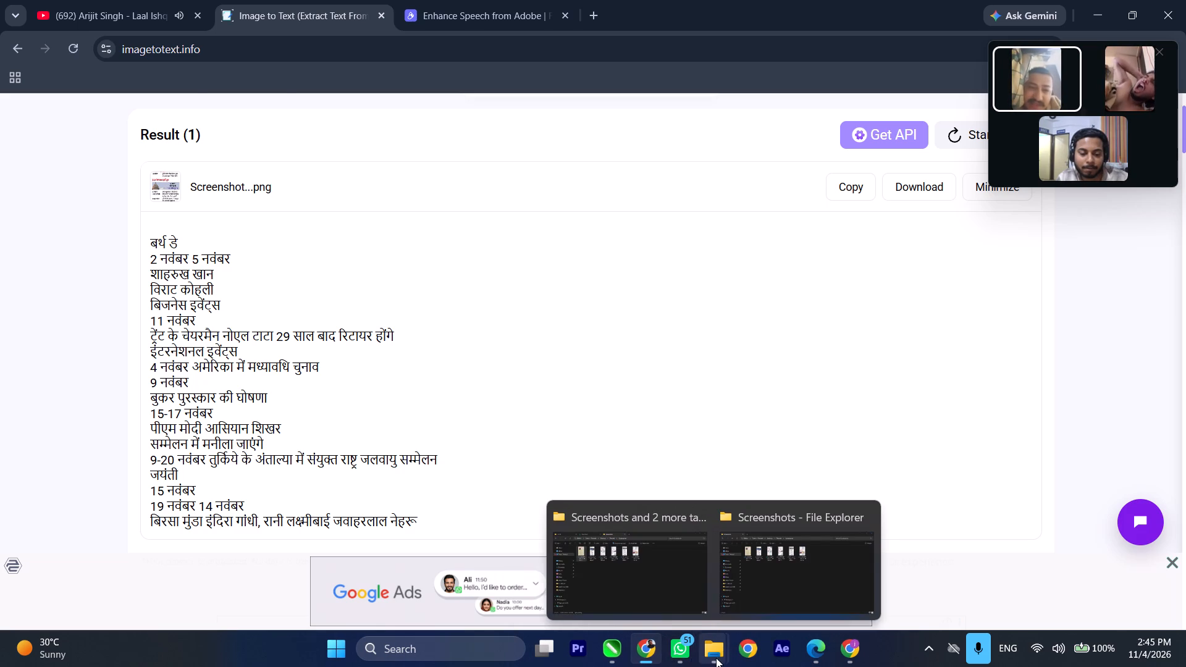
pyautogui.click(771, 581)
pyautogui.doubleClick(402, 164)
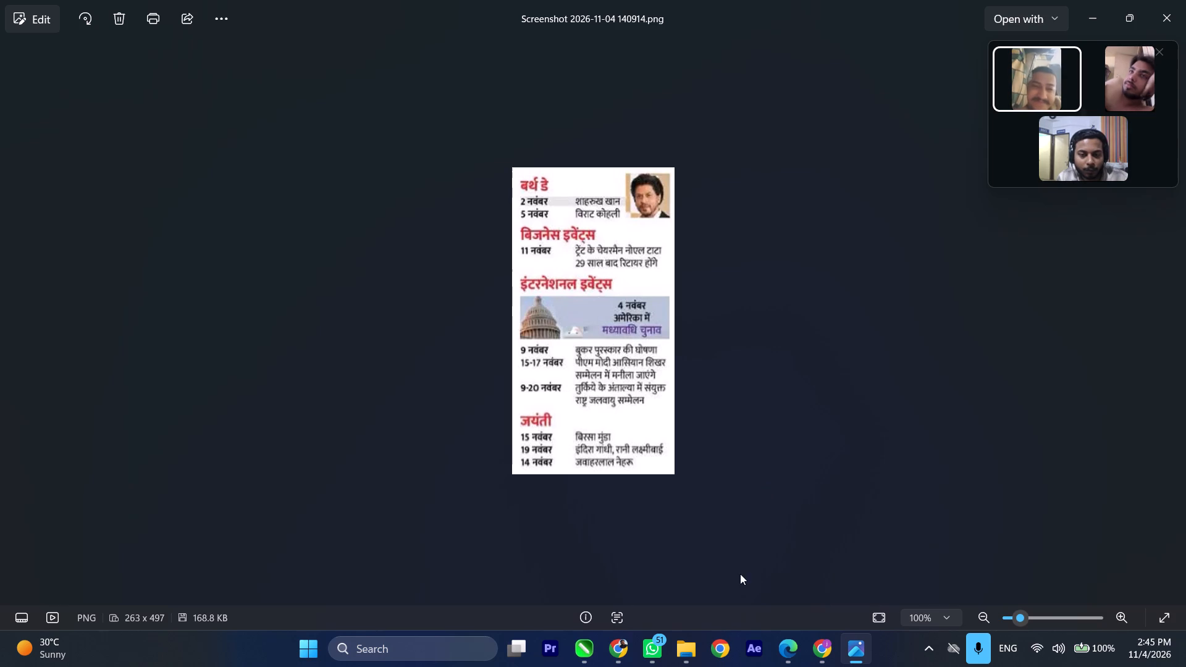
# Check the extracted November text in Chrome, then return to the calendar page in CorelDRAW.
pyautogui.click(621, 648)
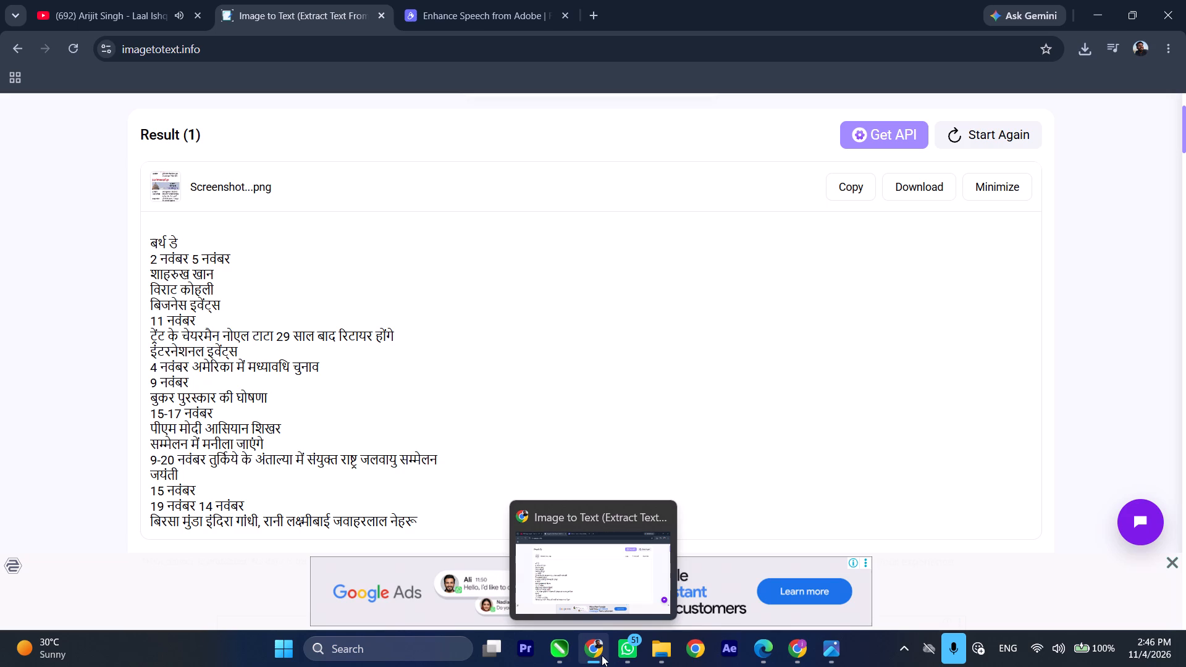
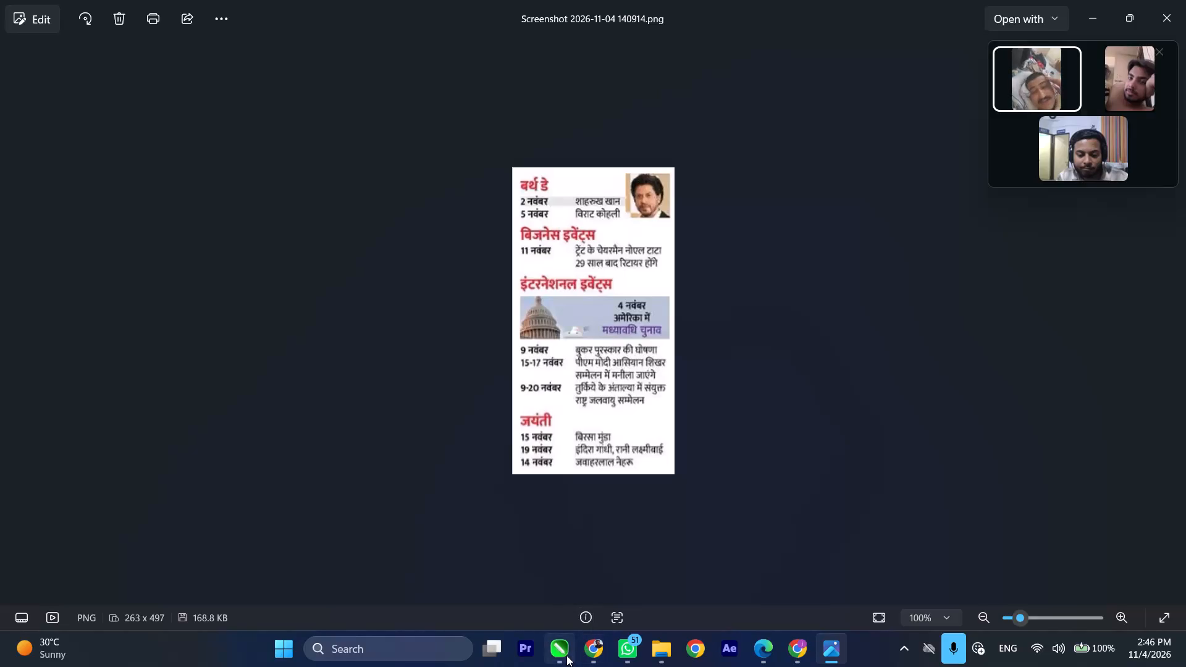
# Switch to CorelDRAW to examine the remaining October entries, especially the बर्थ डे box, and compare them with the source screenshot in Photos.
pyautogui.click(566, 652)
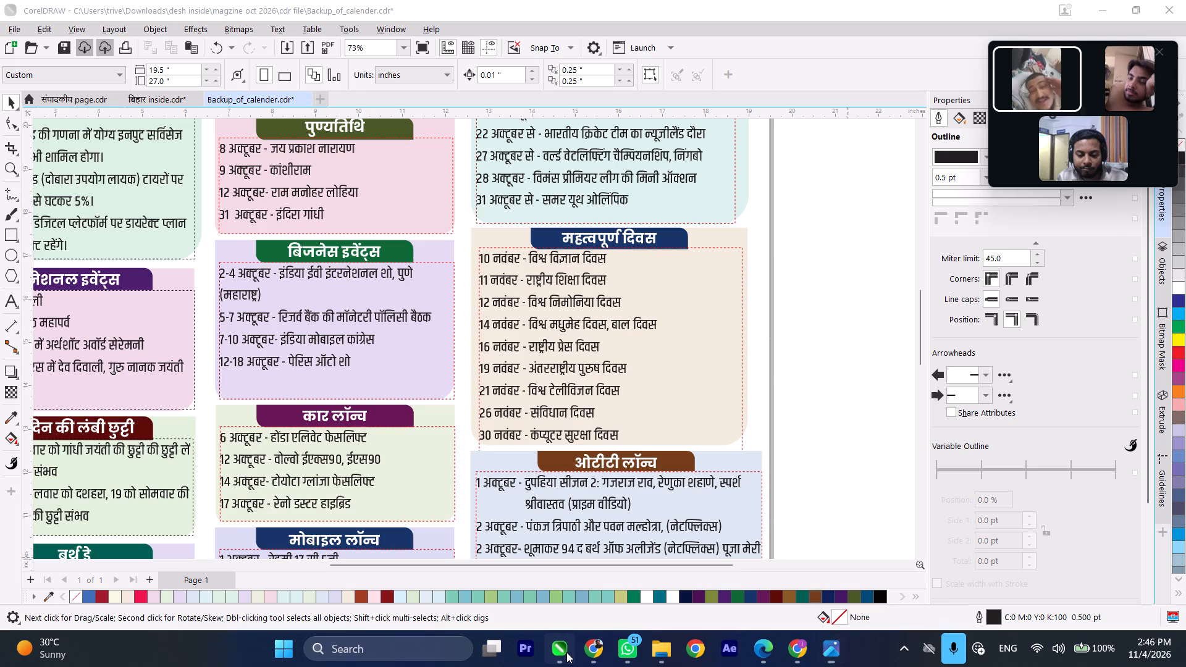
pyautogui.scroll(-3, 620, 411)
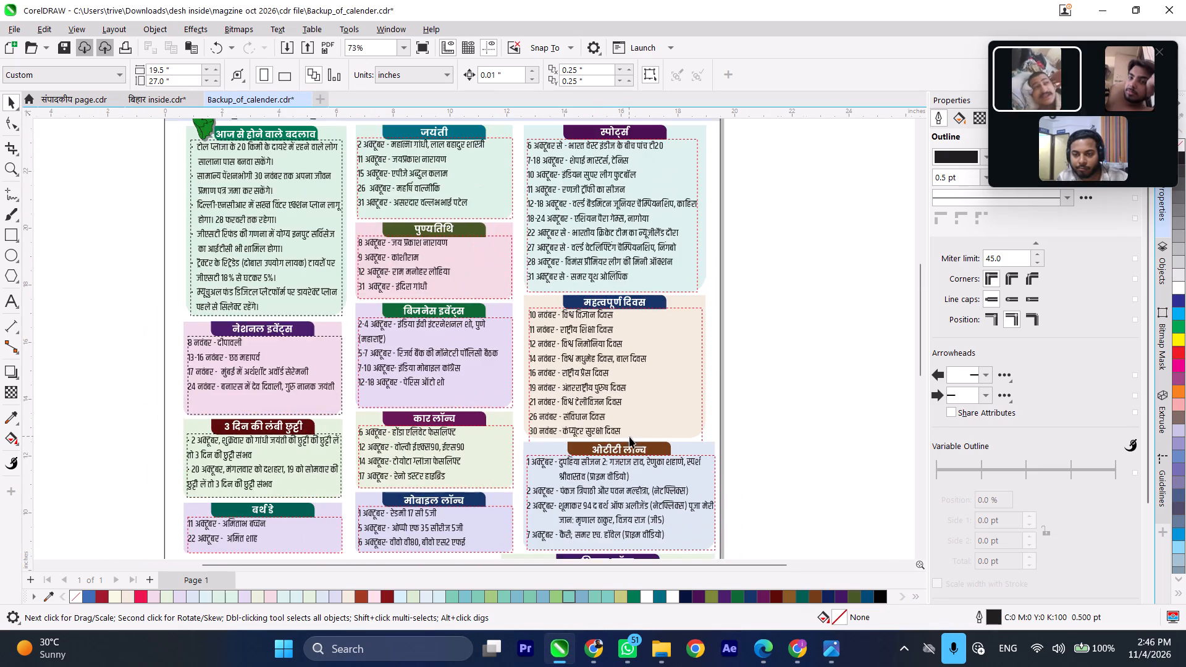
pyautogui.scroll(-2, 629, 437)
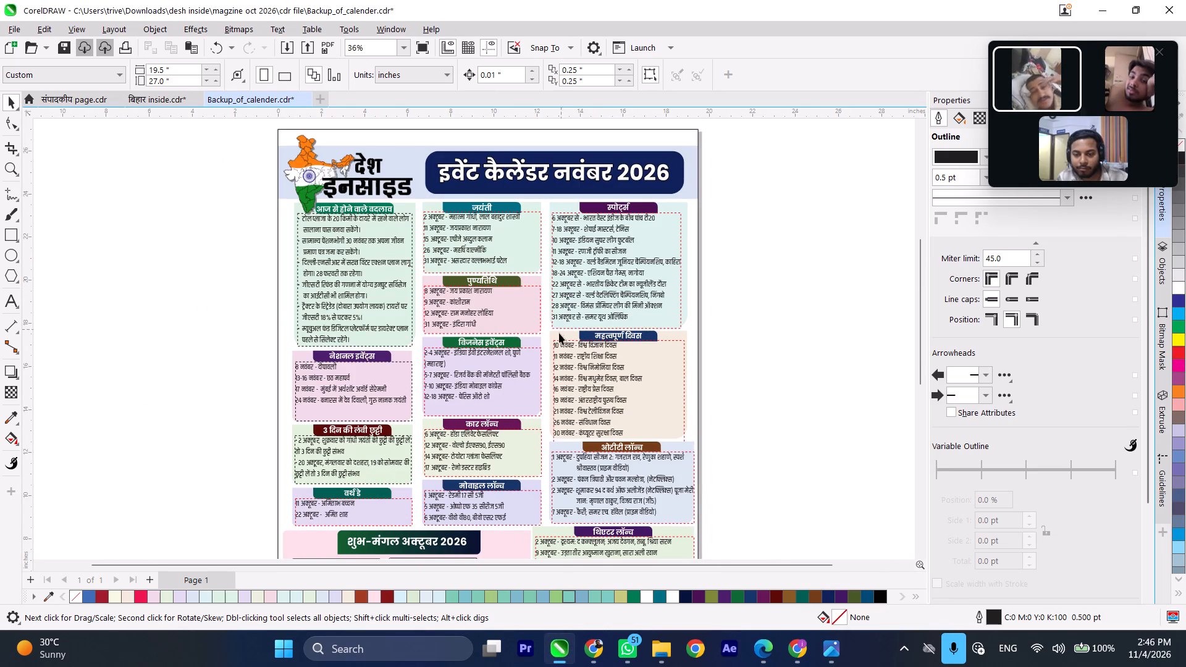
pyautogui.scroll(-2, 449, 308)
pyautogui.scroll(8, 371, 482)
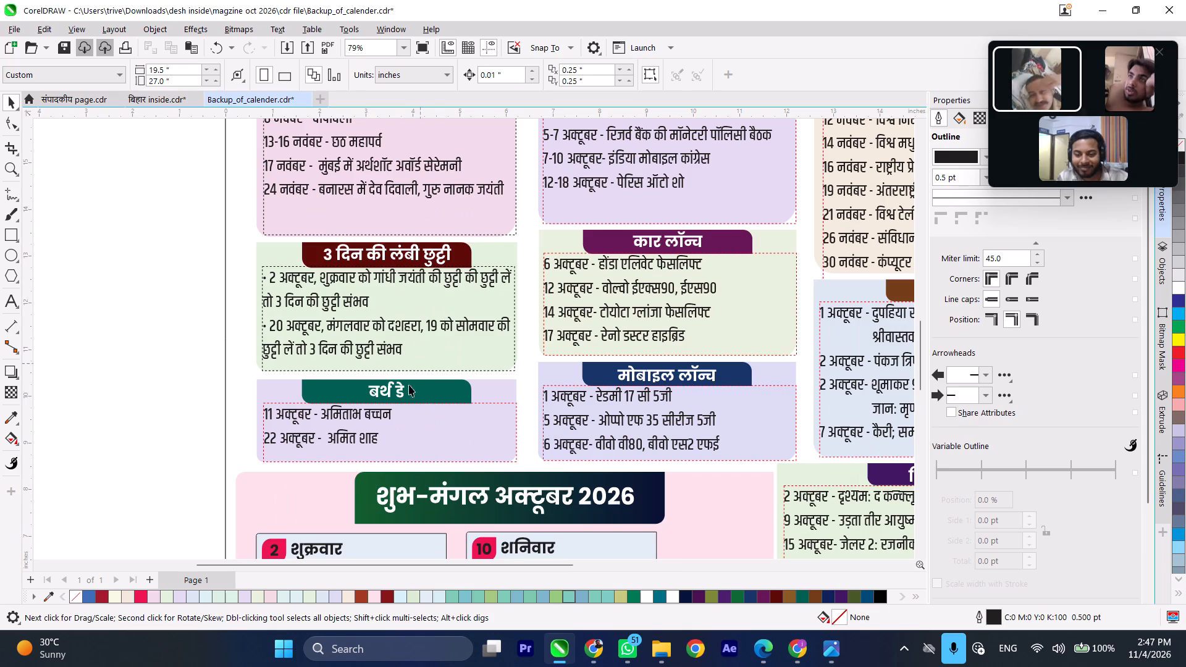
pyautogui.scroll(-2, 446, 325)
pyautogui.scroll(2, 360, 430)
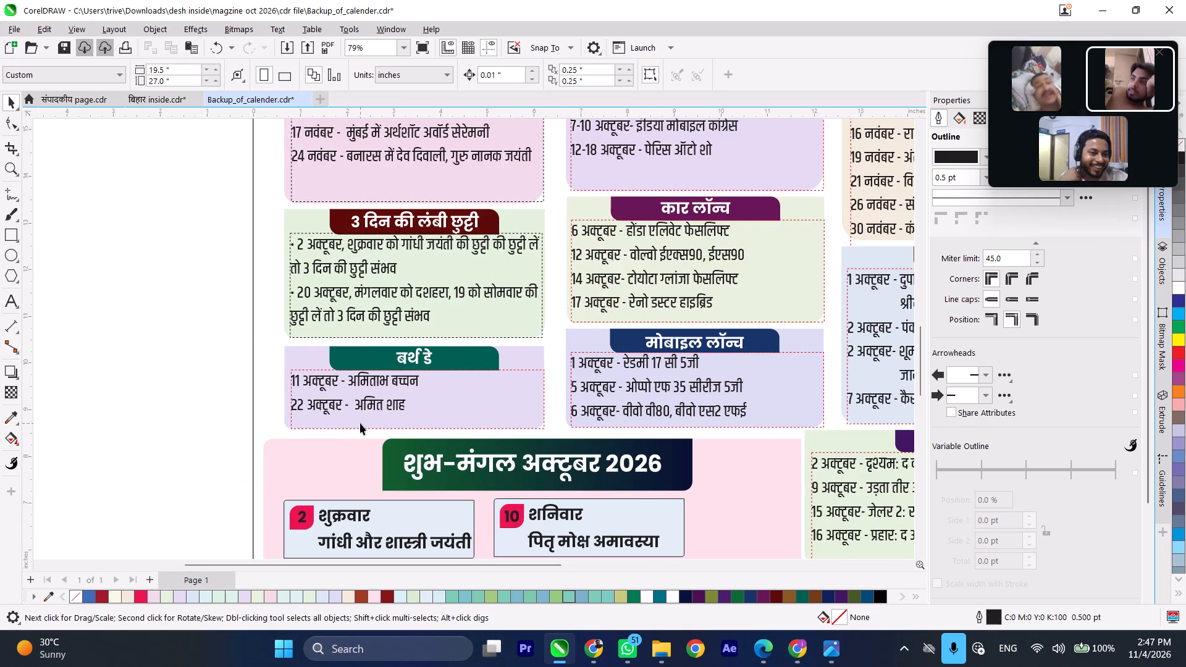
pyautogui.scroll(1, 355, 427)
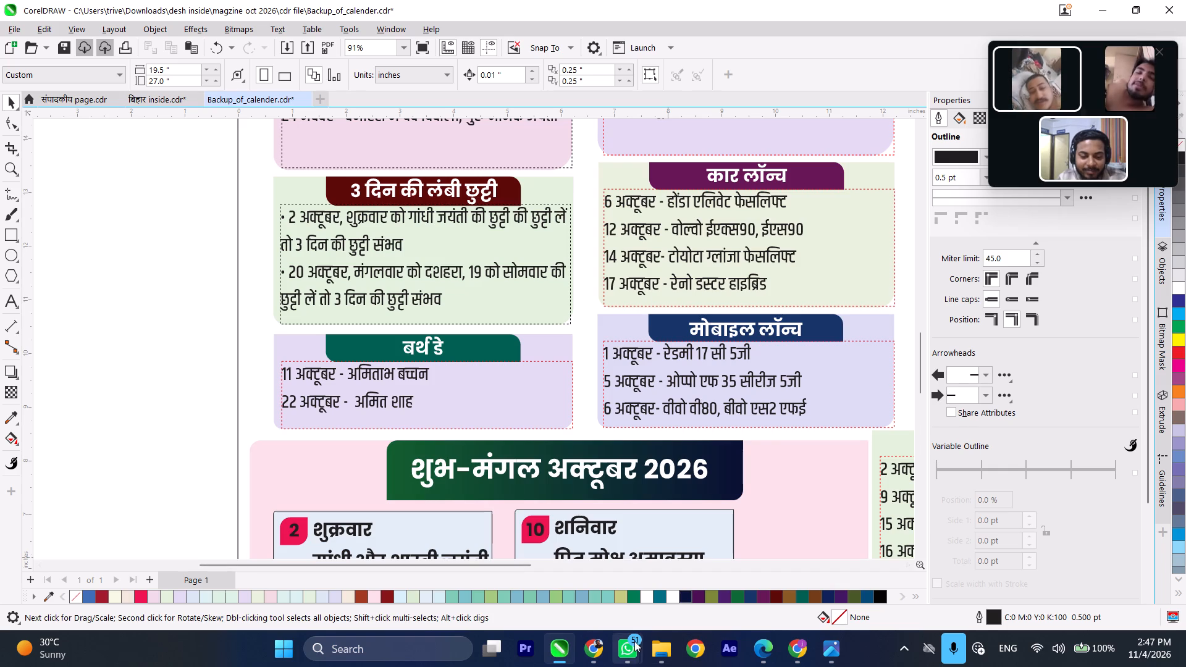
pyautogui.click(827, 661)
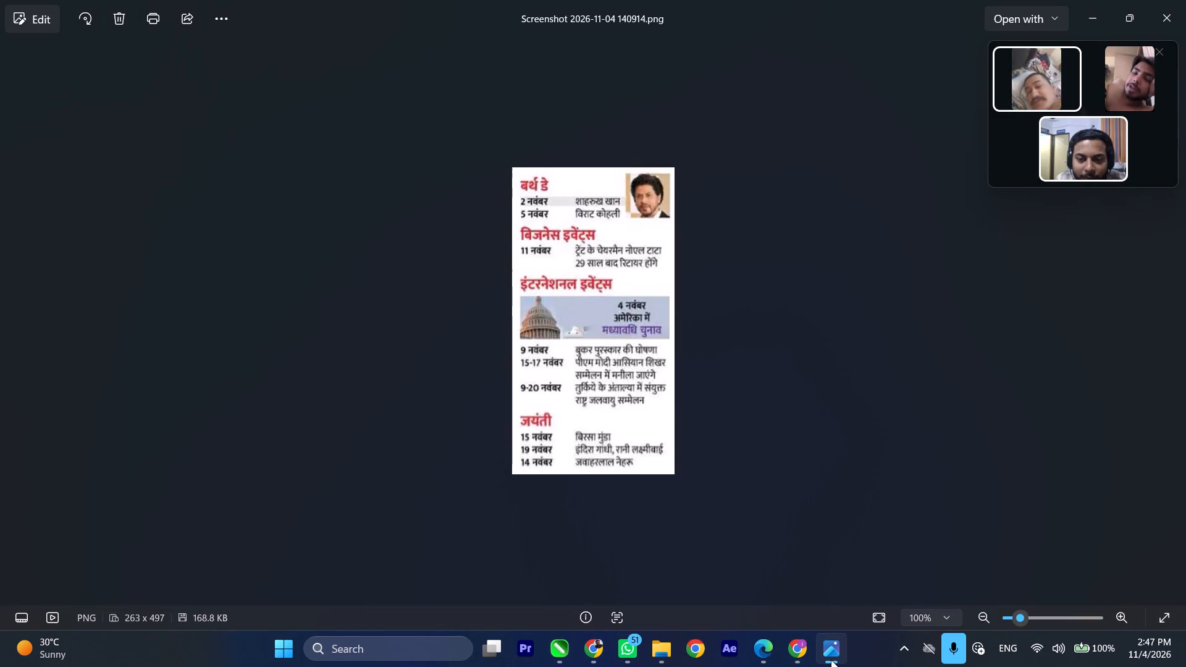
# Switch to CorelDRAW and change the day of the first entry under बर्थ डे to 2.
pyautogui.click(831, 660)
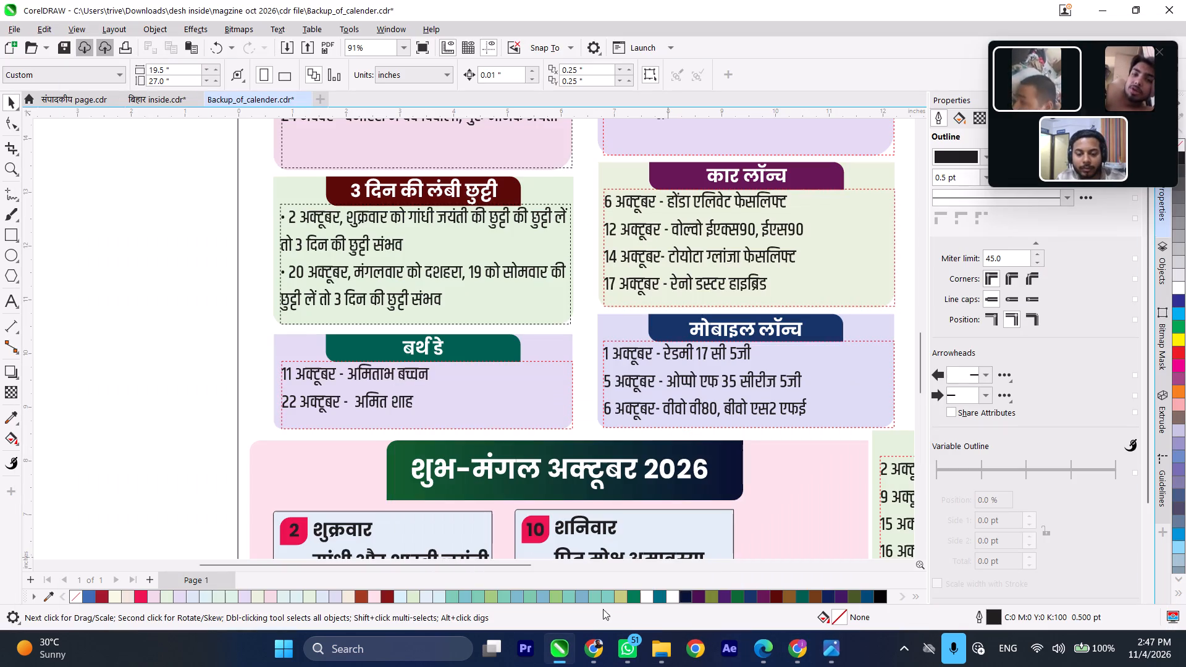
pyautogui.doubleClick(288, 374)
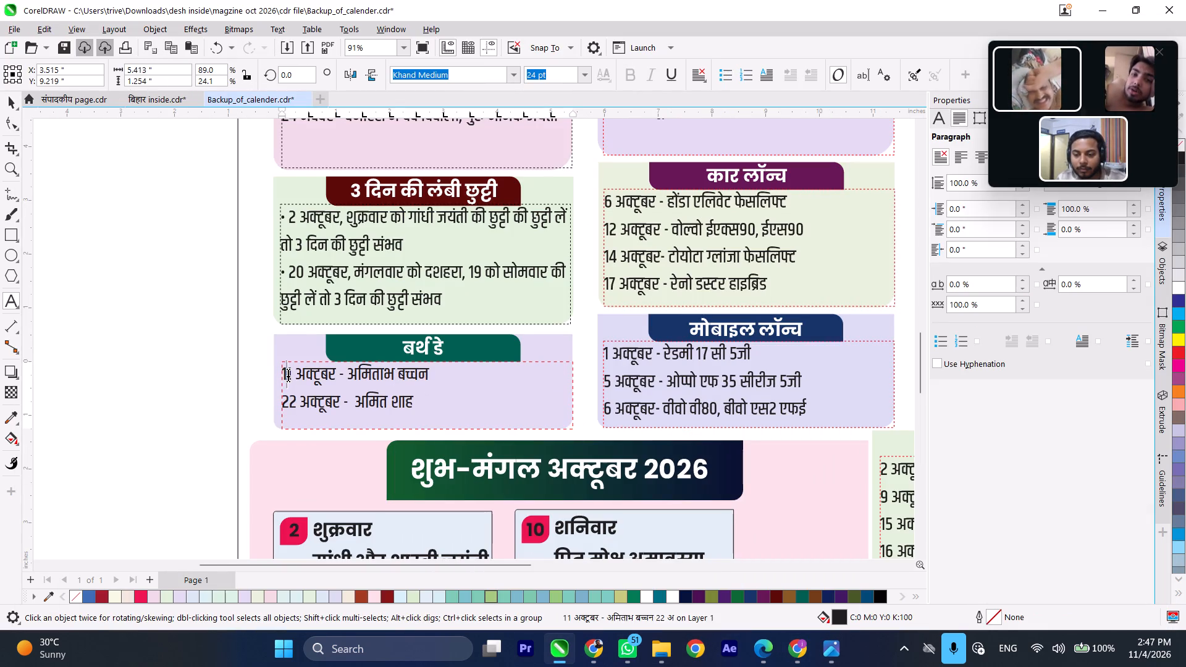
pyautogui.click(292, 372)
pyautogui.press('BackSpace')
pyautogui.press('BackSpace')
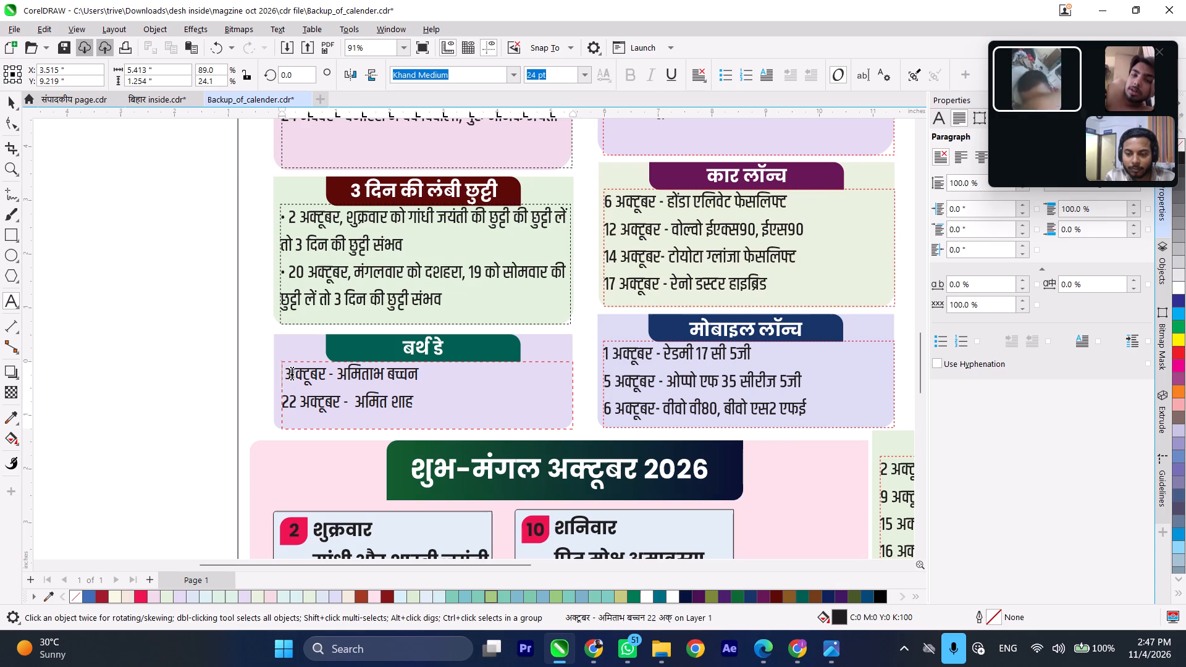
pyautogui.press('2')
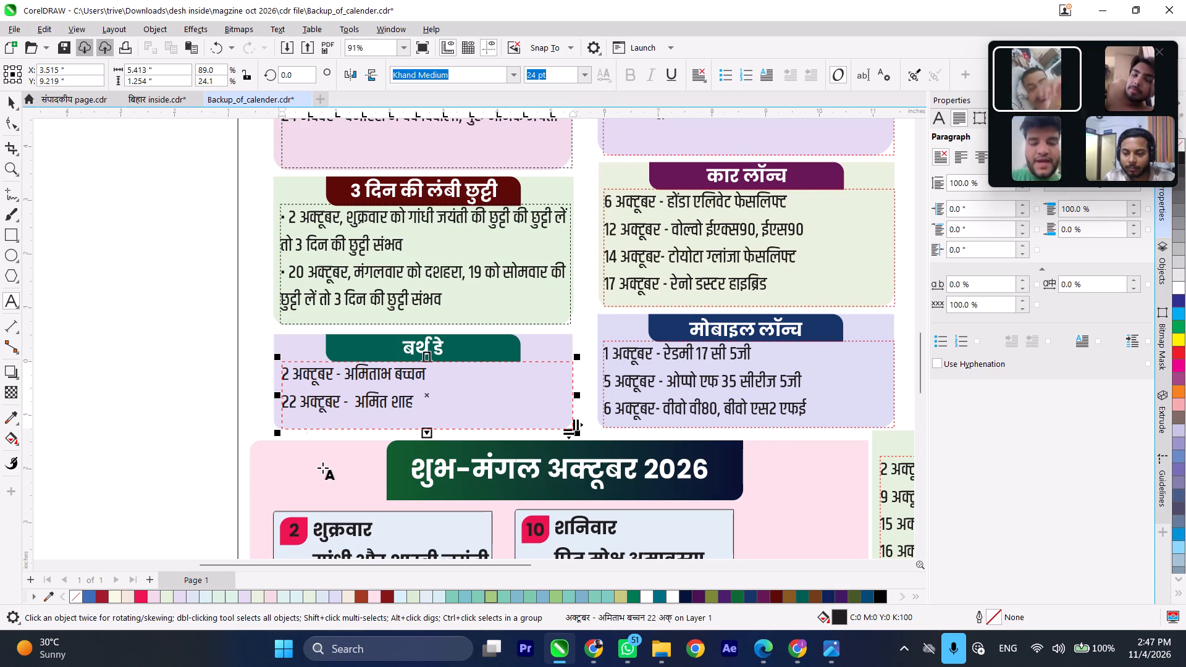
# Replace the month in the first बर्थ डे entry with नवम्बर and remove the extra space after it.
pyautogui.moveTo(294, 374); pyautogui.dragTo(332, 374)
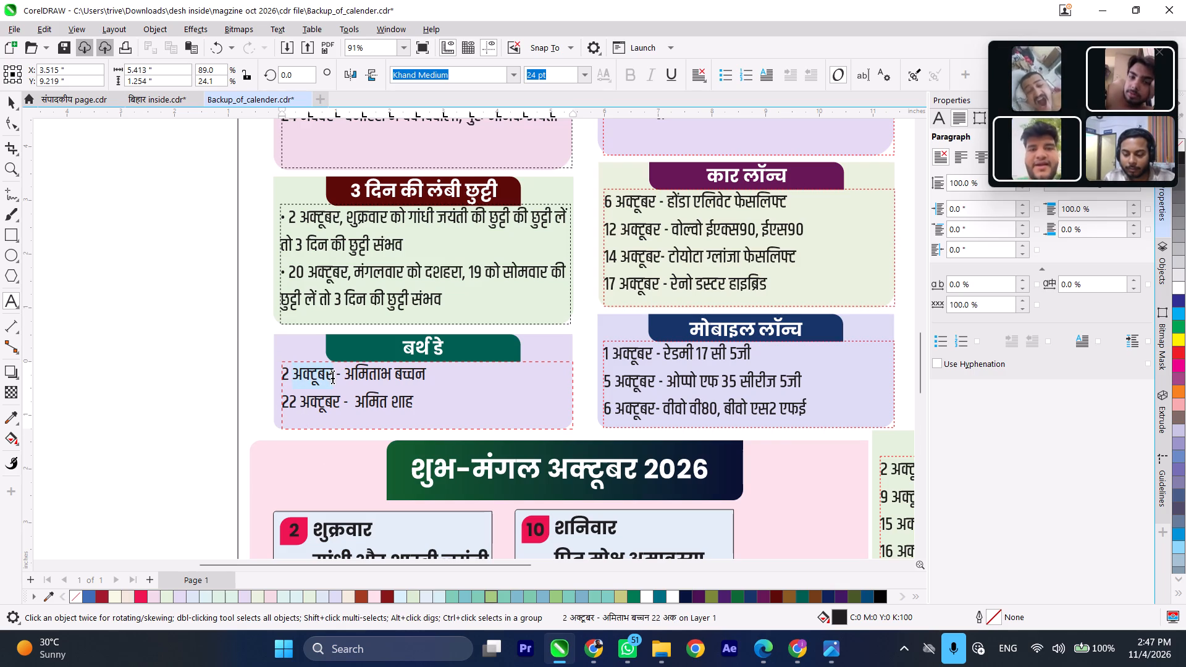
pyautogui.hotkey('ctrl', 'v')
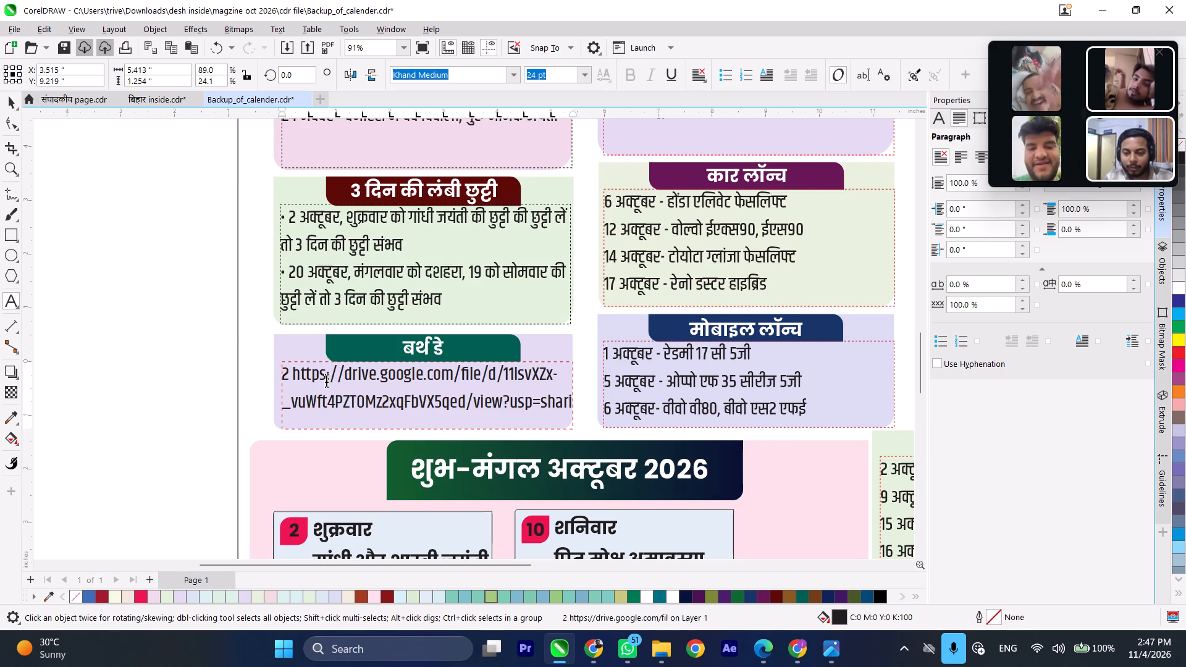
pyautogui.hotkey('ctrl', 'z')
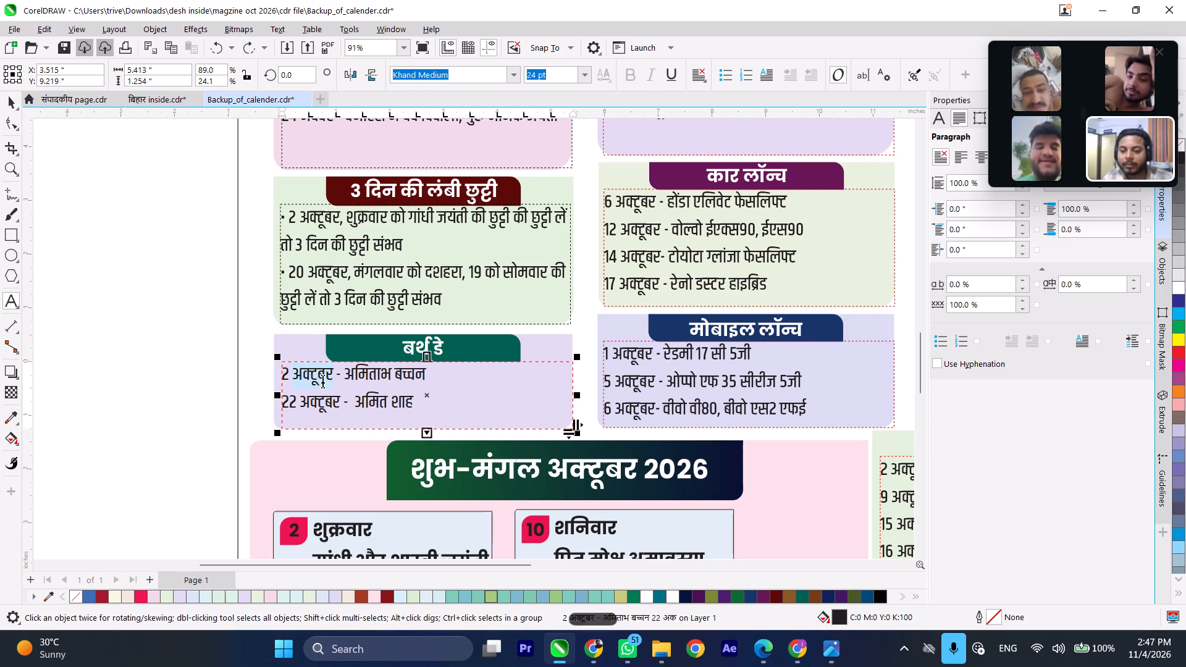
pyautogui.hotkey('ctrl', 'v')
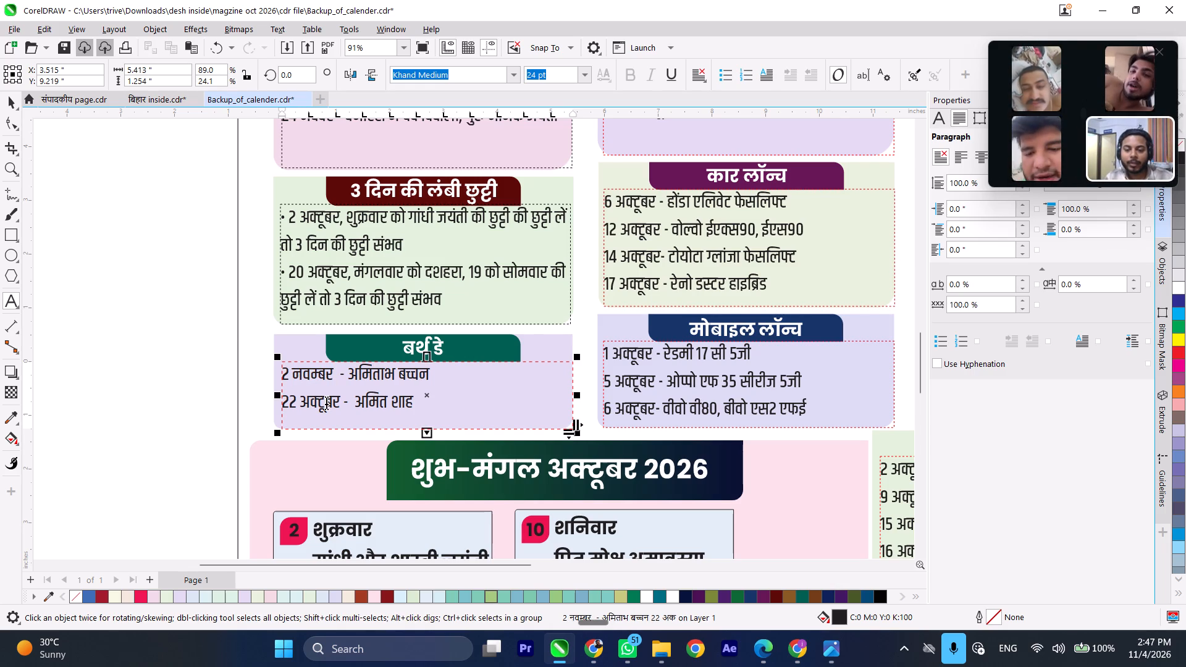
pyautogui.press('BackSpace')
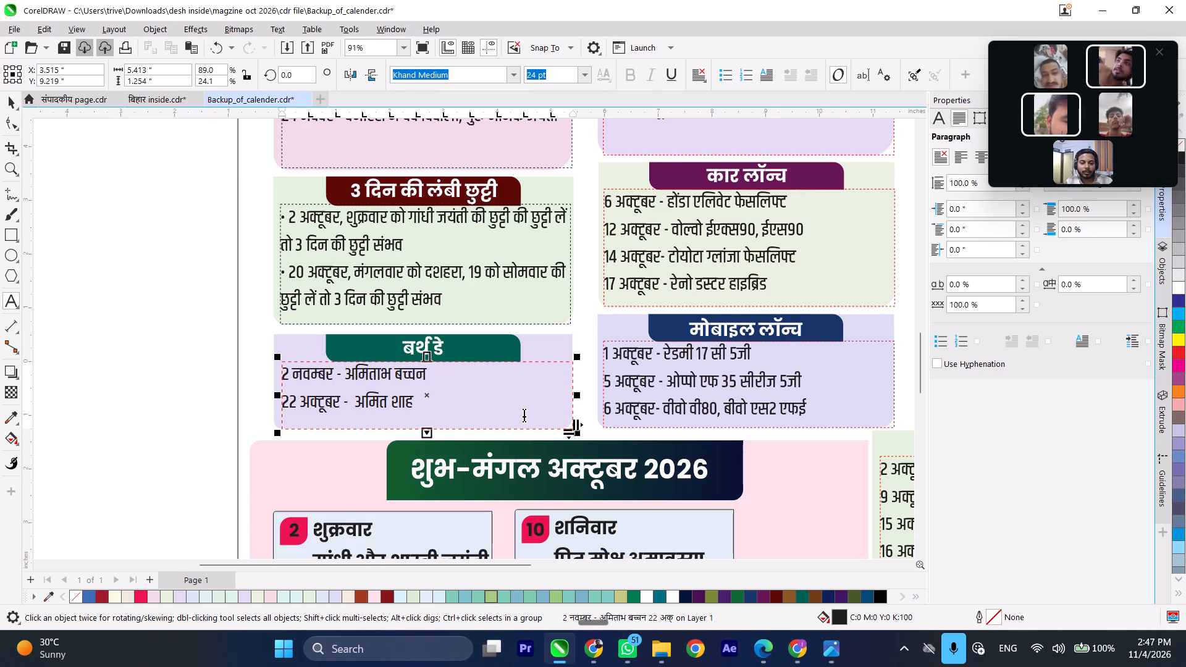
# Copy नवंबर from the नेशनल इवेंट्स list and use it as the month in both बर्थ डे entries.
pyautogui.scroll(-3, 523, 420)
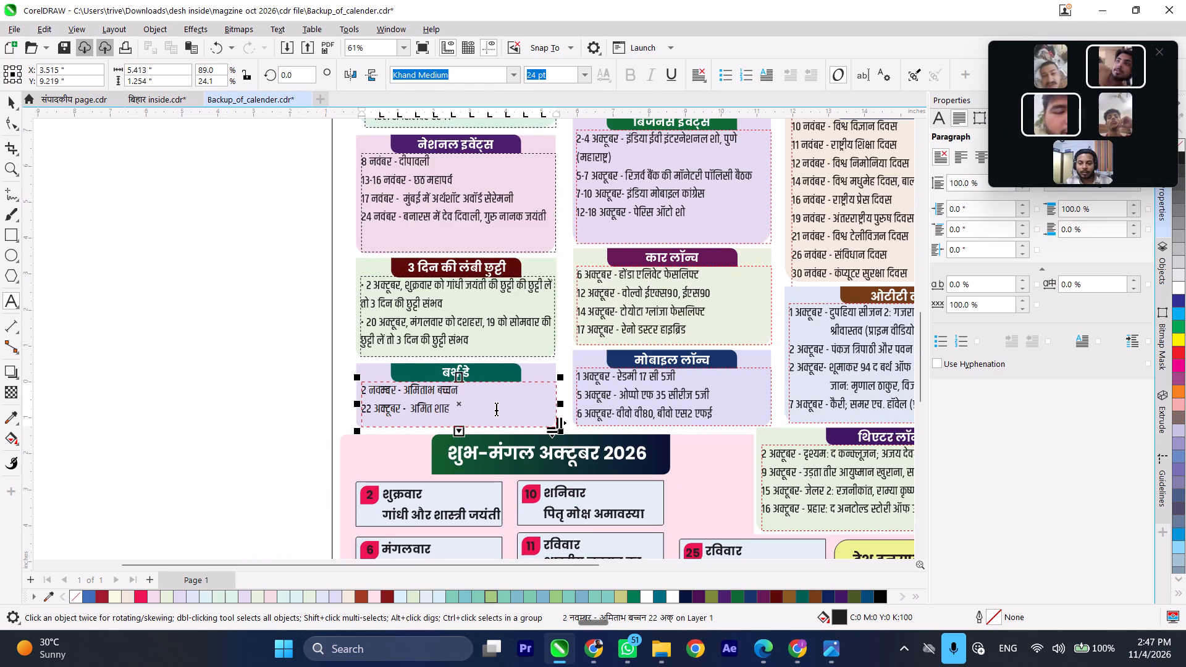
pyautogui.doubleClick(373, 197)
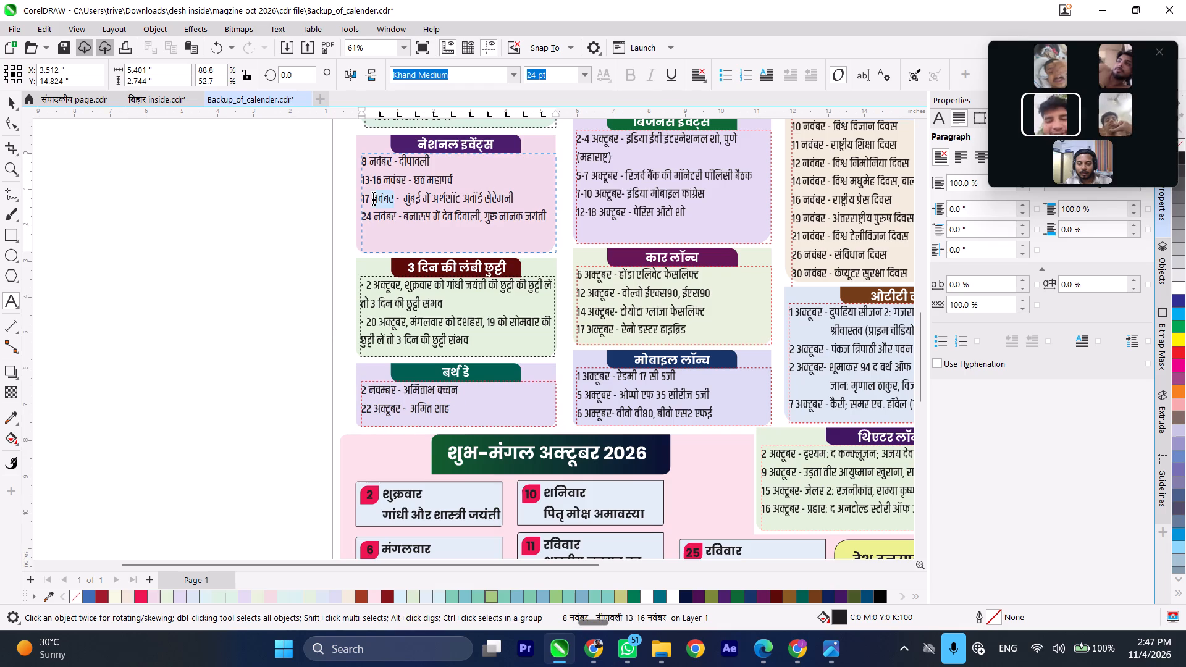
pyautogui.hotkey('ctrl', 'c')
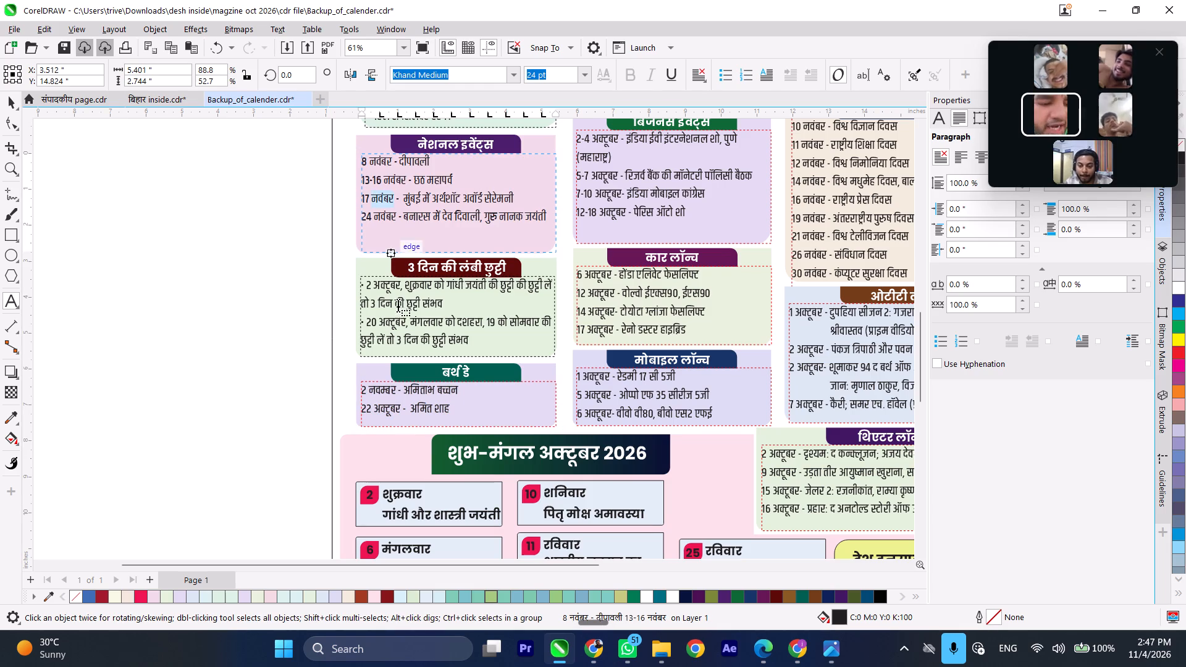
pyautogui.scroll(3, 371, 417)
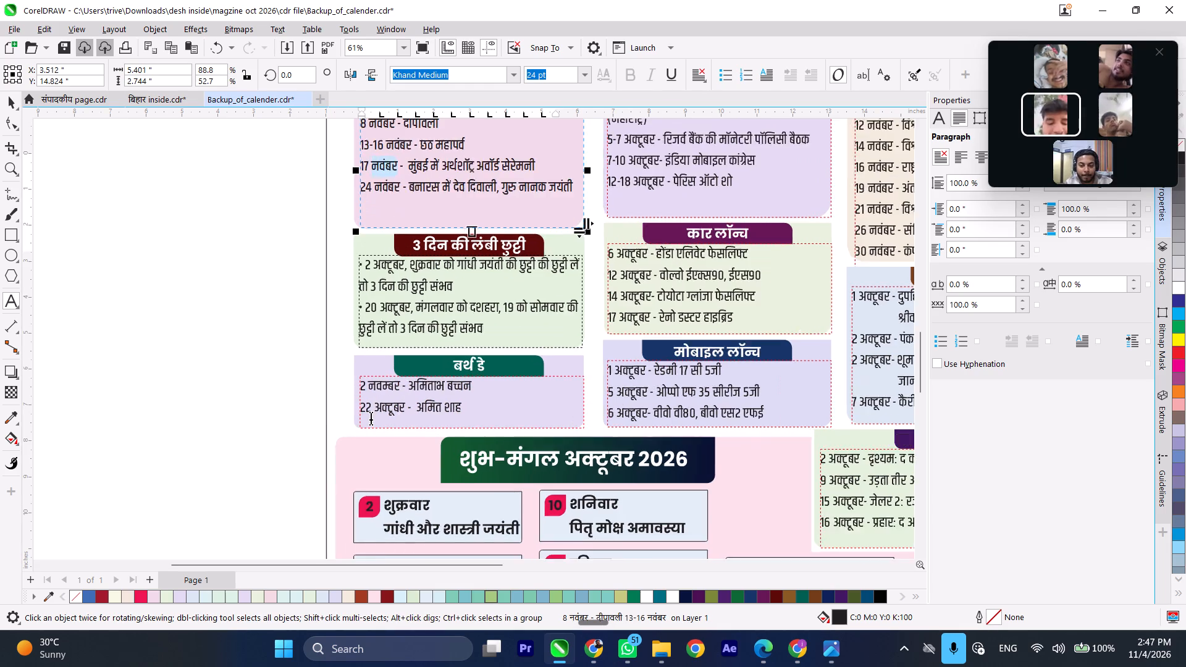
pyautogui.doubleClick(372, 377)
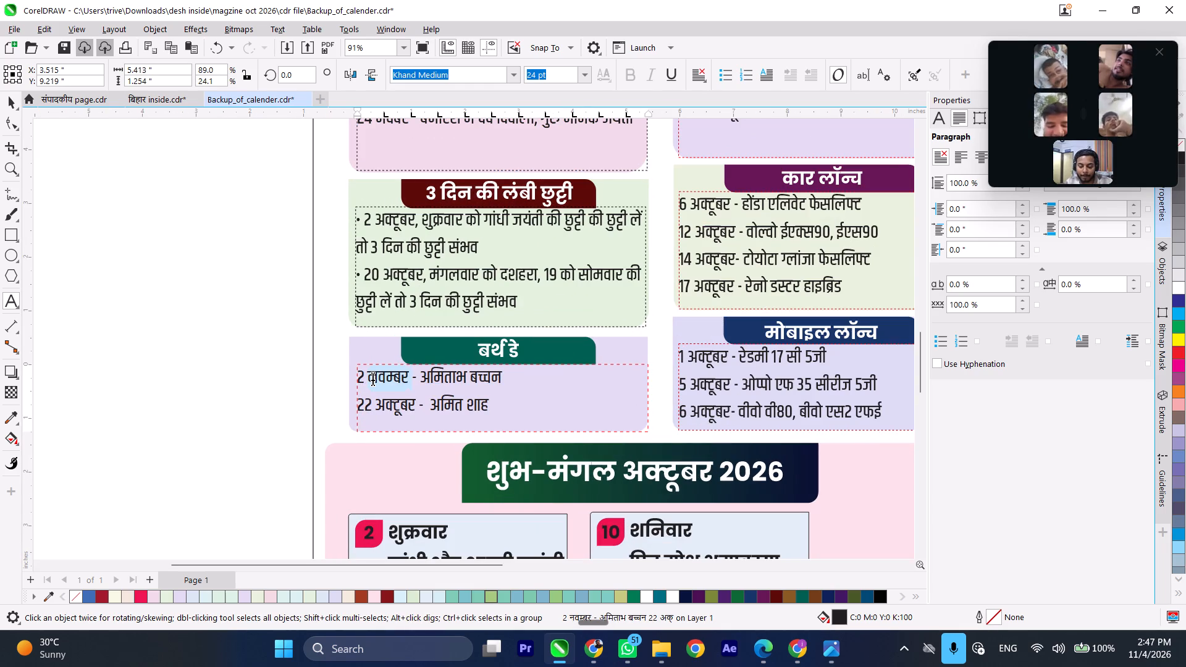
pyautogui.hotkey('ctrl', 'v')
pyautogui.moveTo(377, 401); pyautogui.dragTo(395, 405)
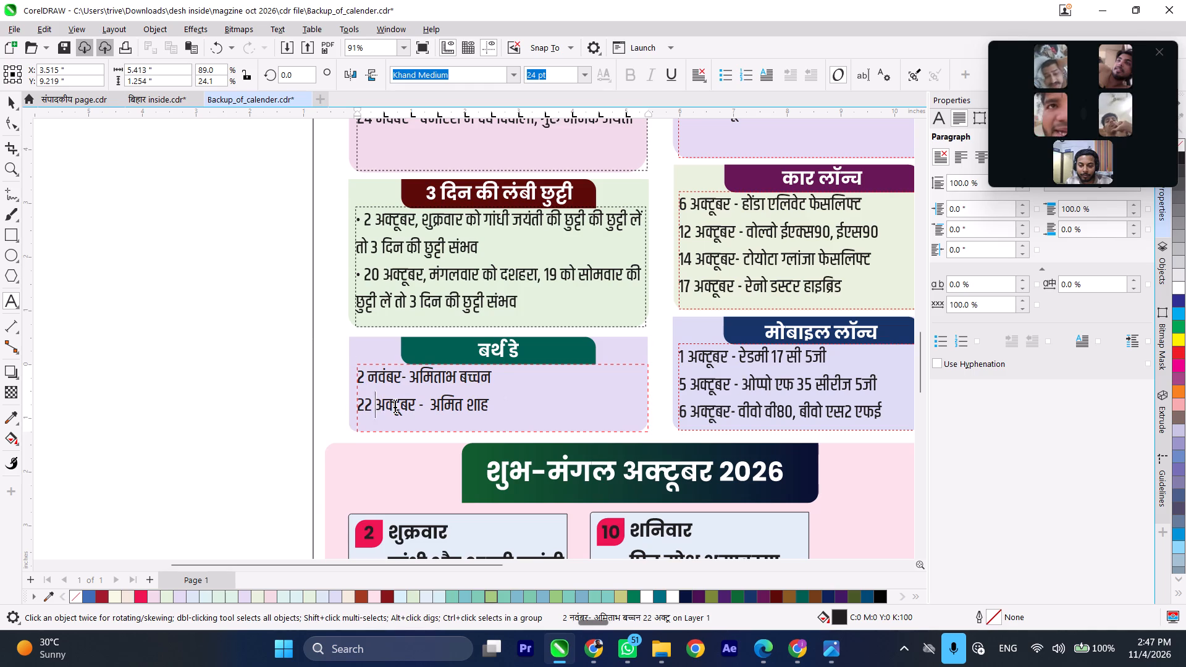
pyautogui.moveTo(395, 405); pyautogui.dragTo(412, 406)
pyautogui.hotkey('ctrl', 'v')
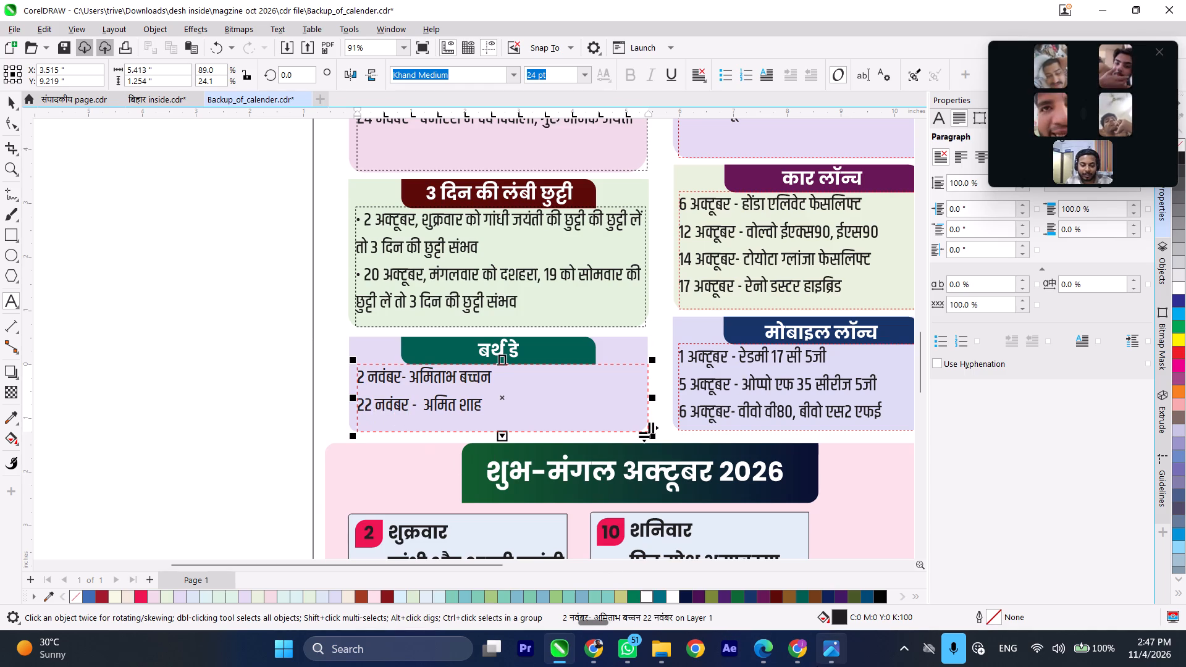
# Check the source screenshot in Photos and set the day of the second बर्थ डे entry to 5 in CorelDRAW.
pyautogui.click(833, 658)
pyautogui.click(833, 658)
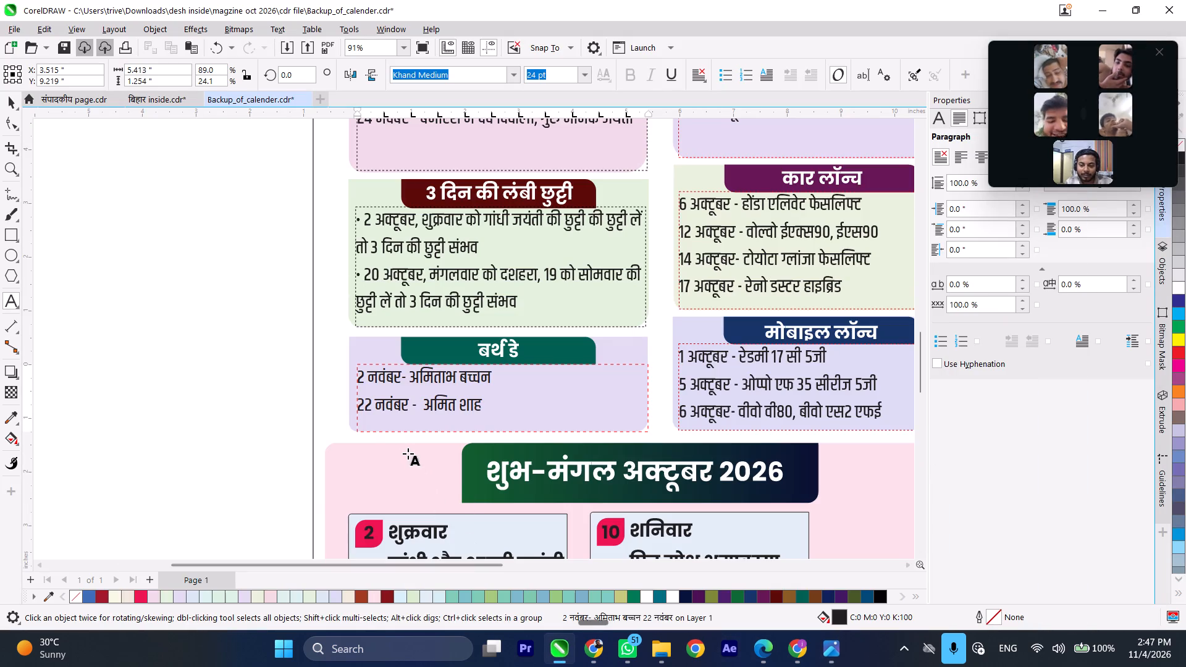
pyautogui.click(368, 406)
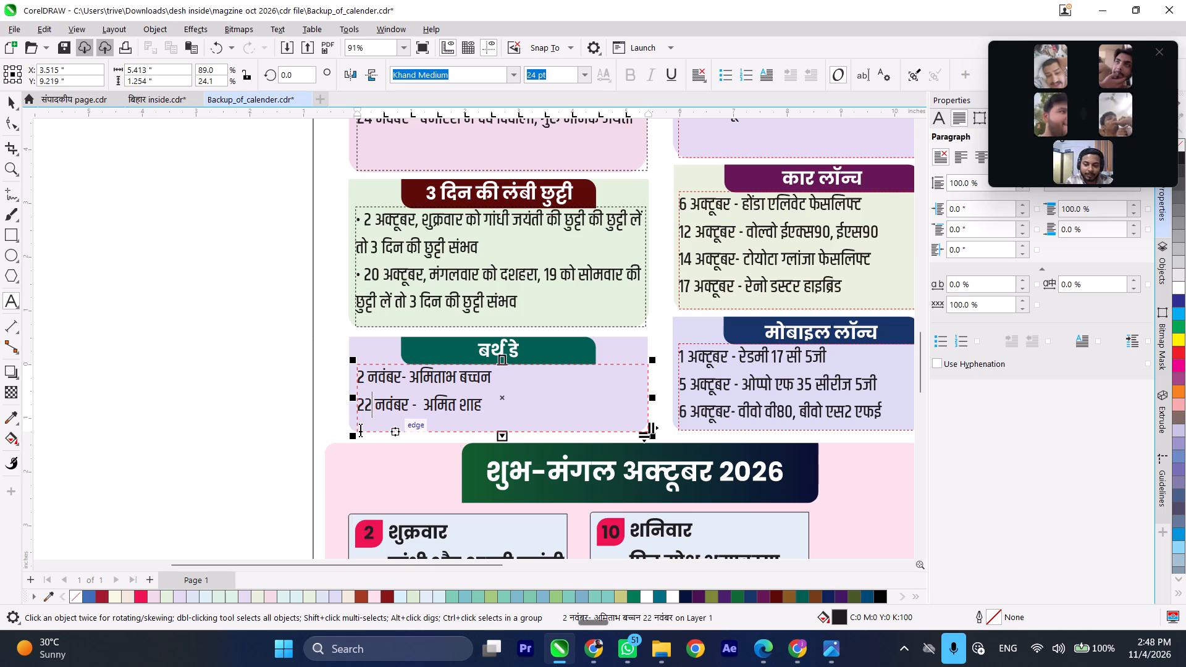
pyautogui.press('BackSpace')
pyautogui.press('BackSpace')
pyautogui.press('5')
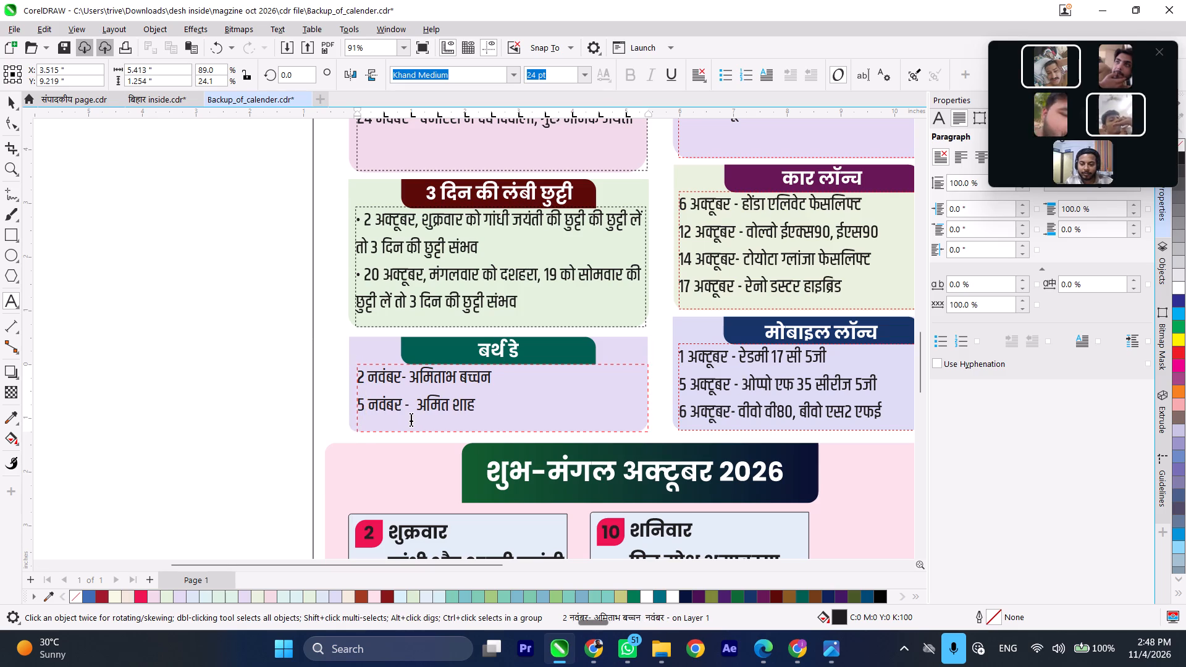
# Switch to Chrome and copy the names शाहरुख खान and विराट कोहली from the extracted text.
pyautogui.click(595, 644)
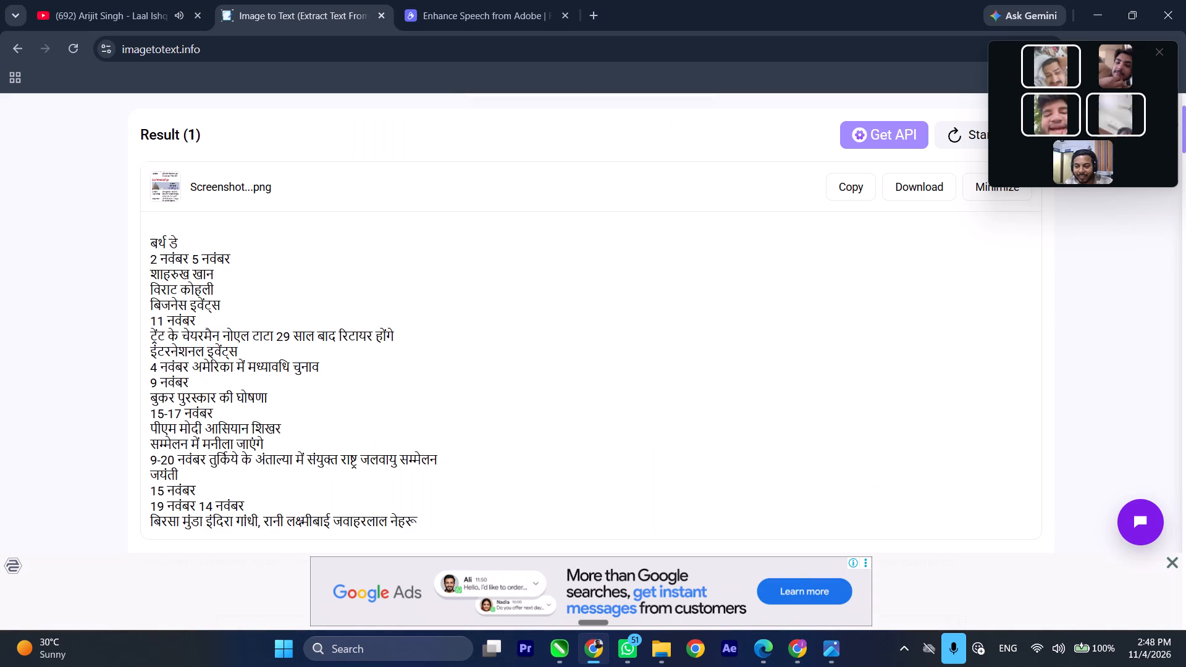
pyautogui.moveTo(217, 277); pyautogui.dragTo(140, 277)
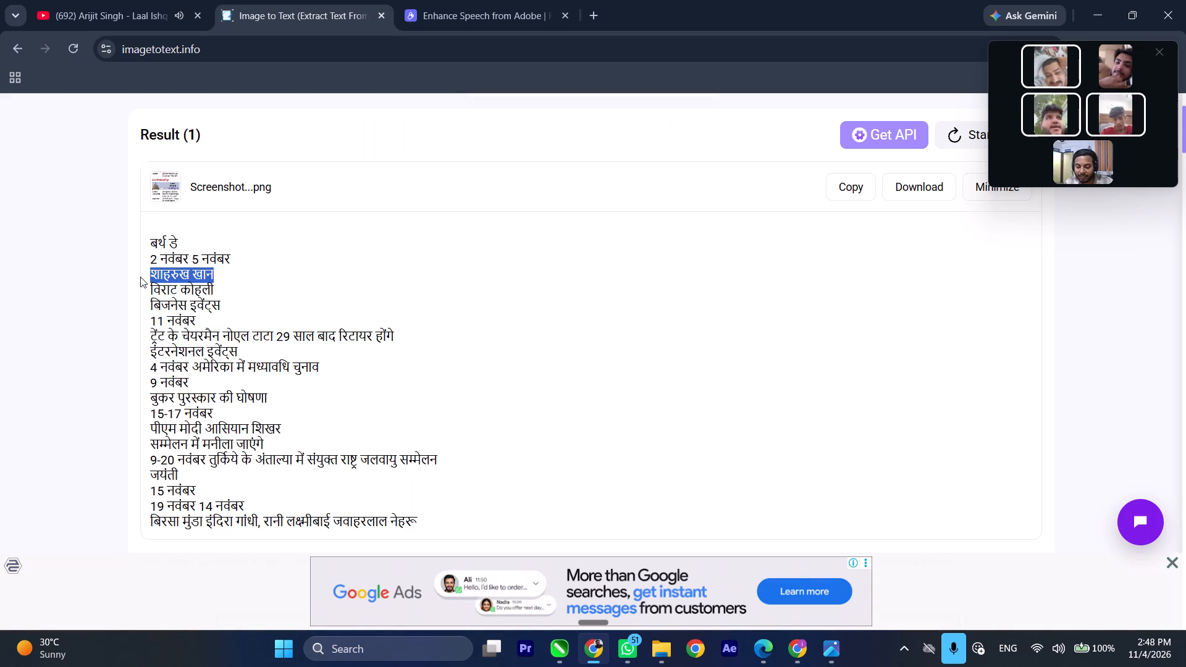
pyautogui.click(240, 282)
pyautogui.moveTo(225, 292); pyautogui.dragTo(179, 284)
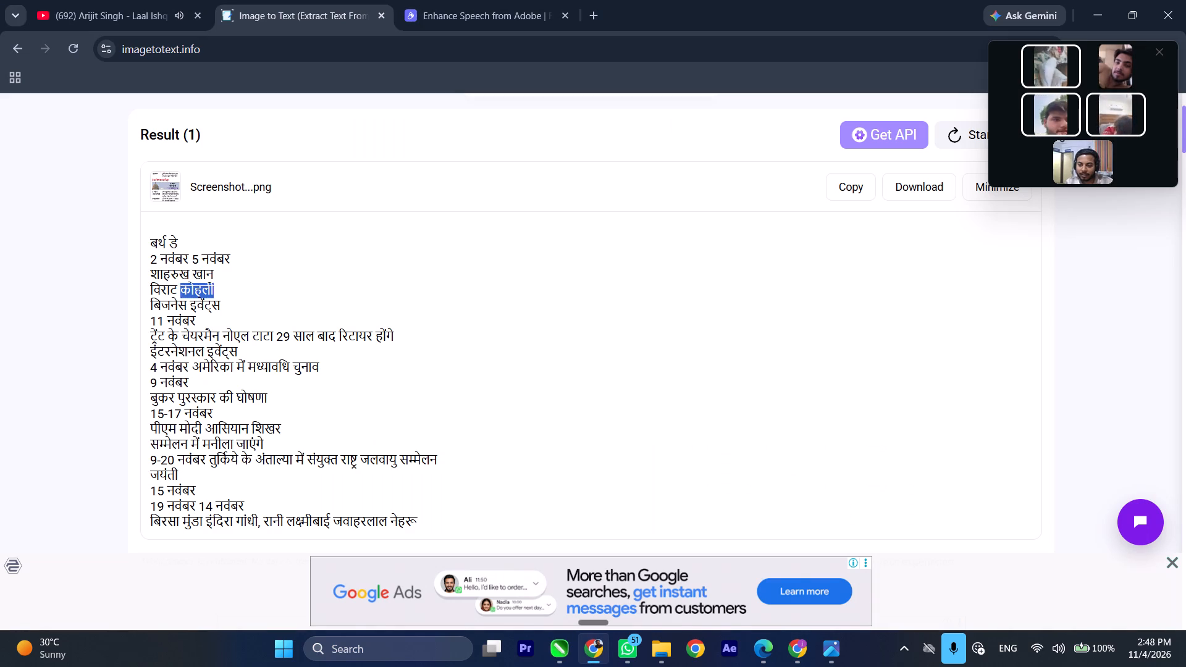
pyautogui.moveTo(179, 284); pyautogui.dragTo(149, 274)
pyautogui.hotkey('ctrl', 'c')
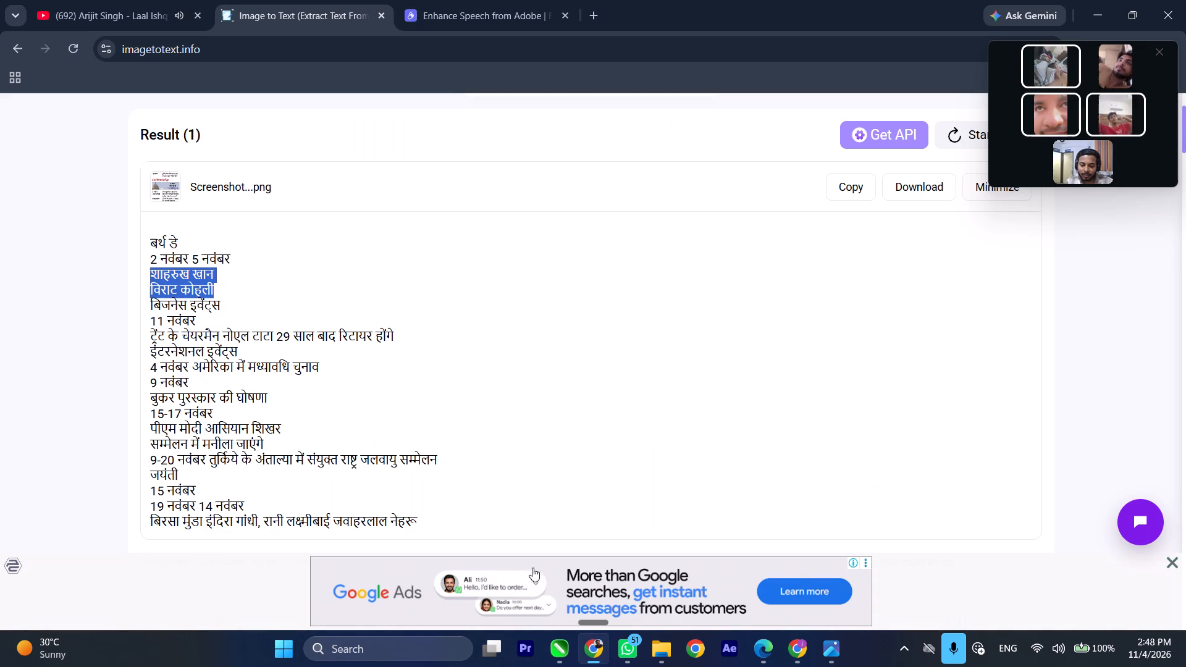
# In CorelDRAW, replace the बर्थ डे names with शाहरुख खान for 2 नवंबर and विराट कोहली for 5 नवंबर.
pyautogui.click(558, 640)
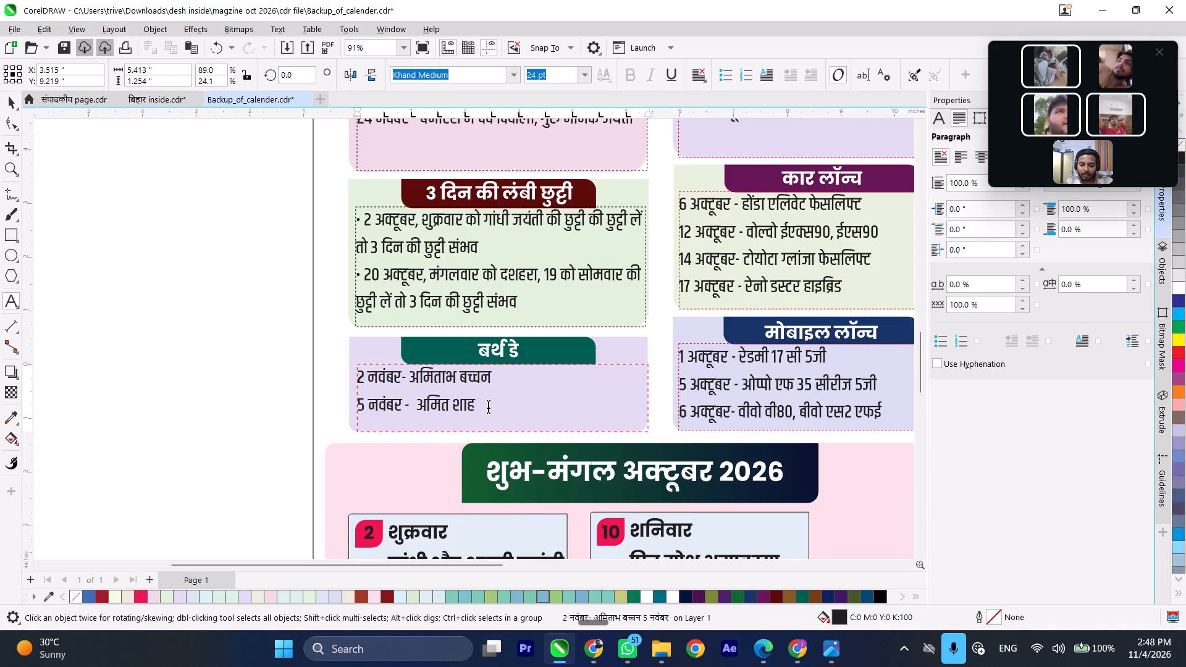
pyautogui.moveTo(411, 376); pyautogui.dragTo(504, 390)
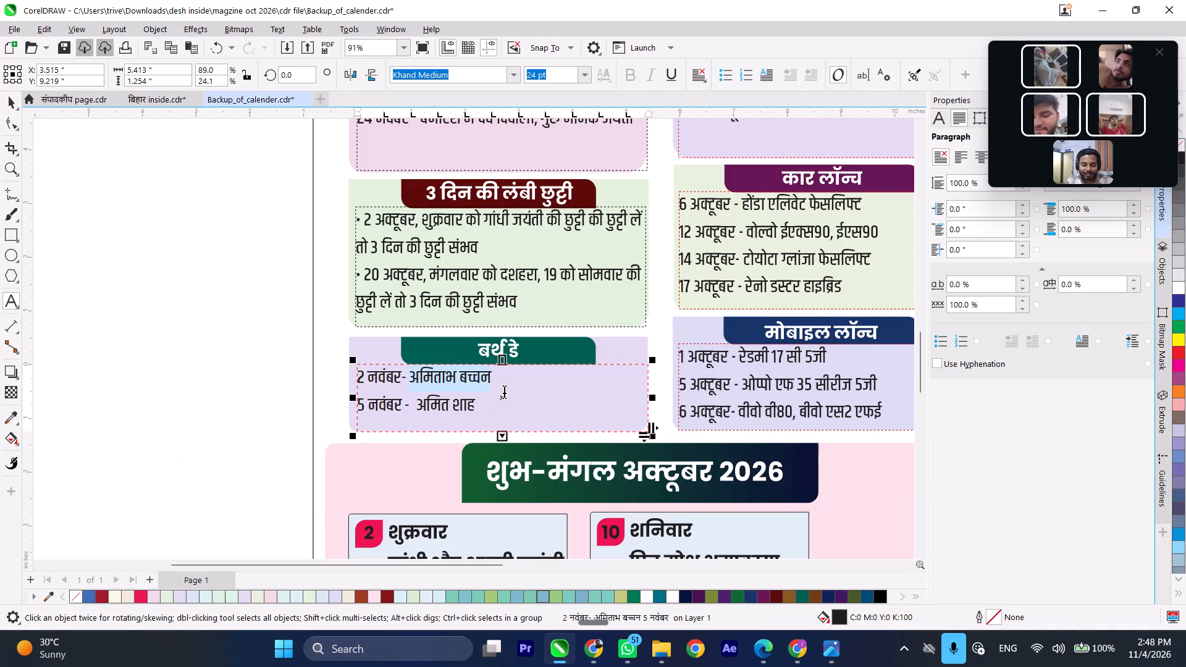
pyautogui.hotkey('ctrl', 'v')
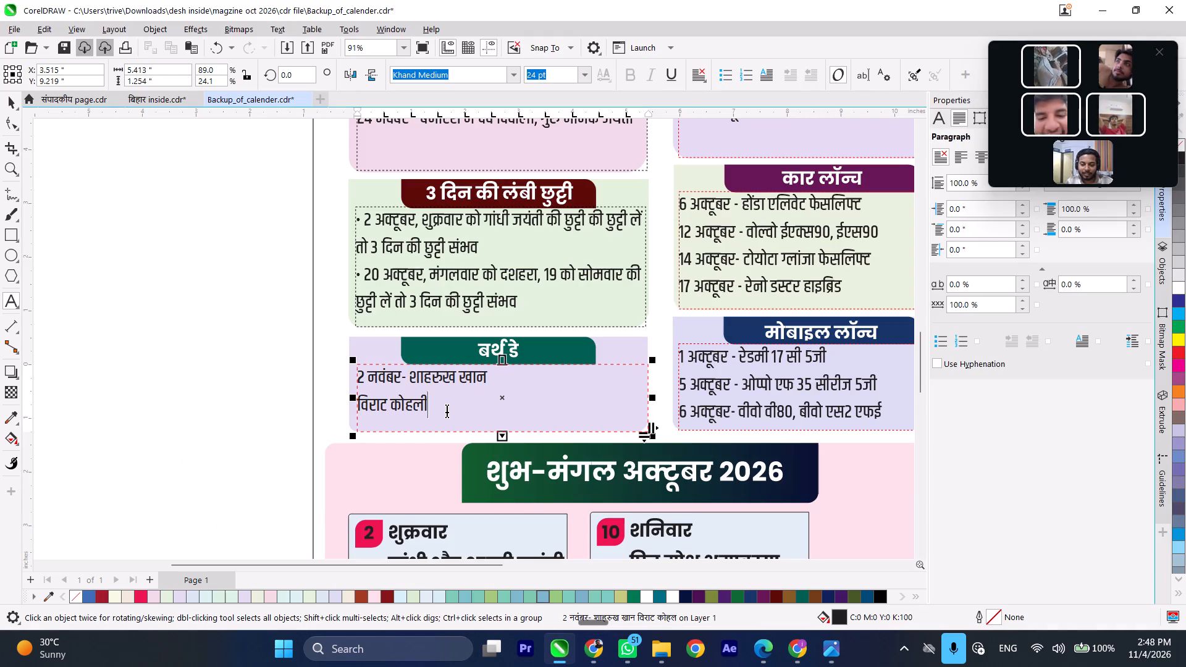
pyautogui.click(443, 406)
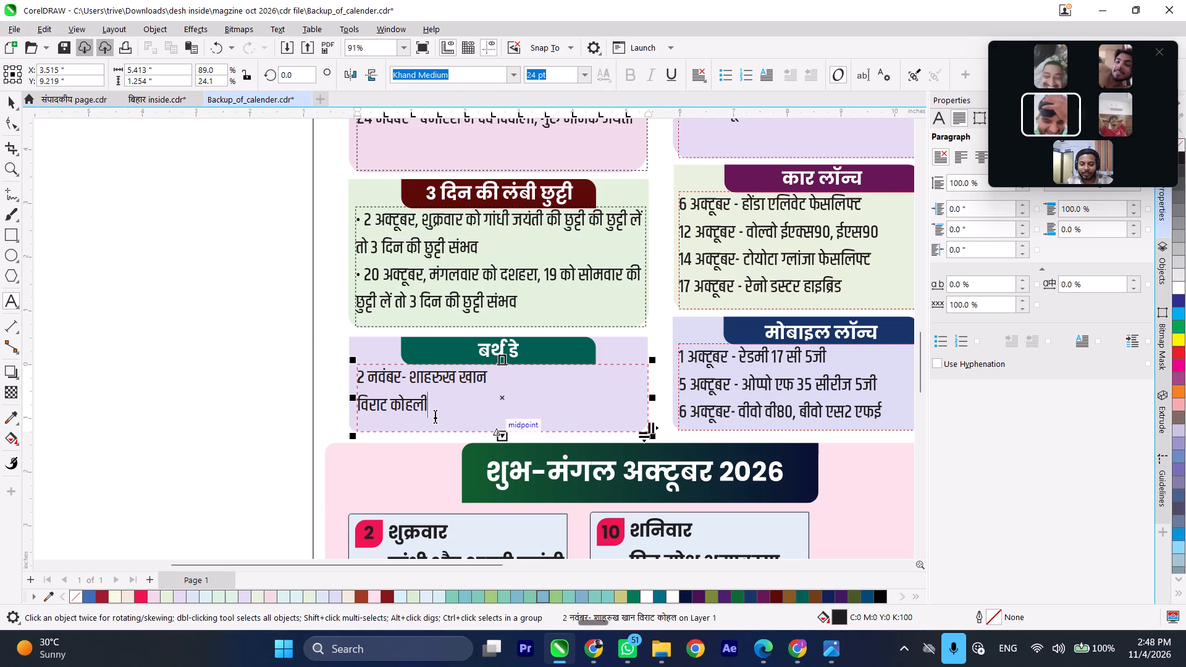
pyautogui.moveTo(439, 405); pyautogui.dragTo(356, 405)
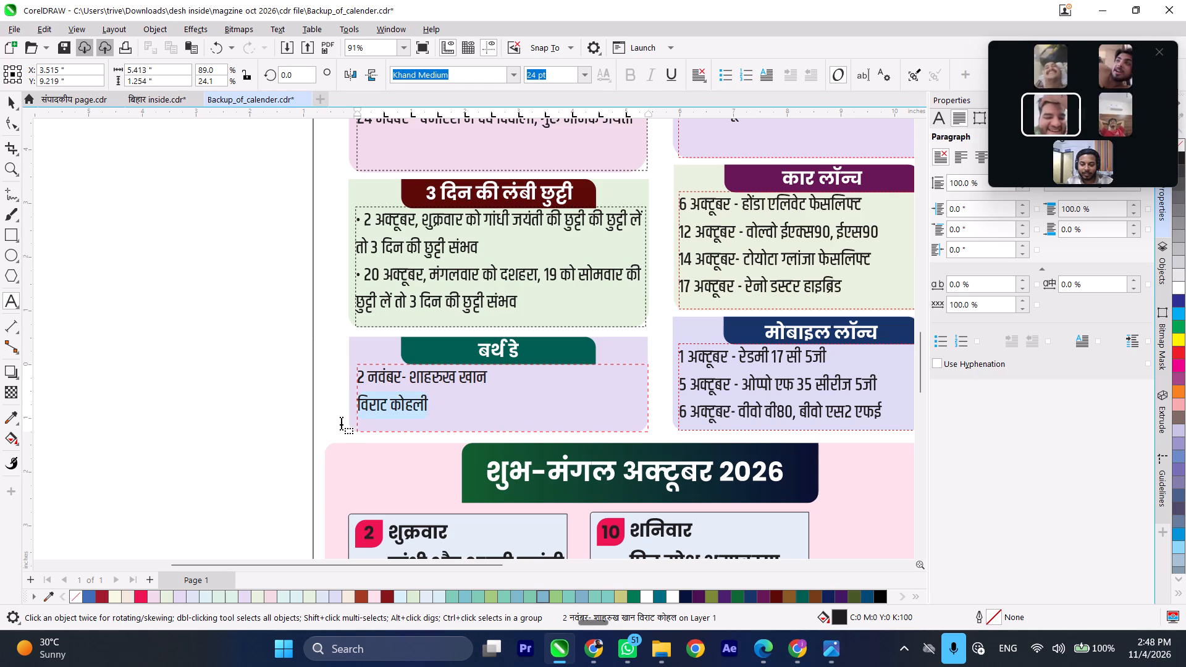
pyautogui.hotkey('ctrl', 'x')
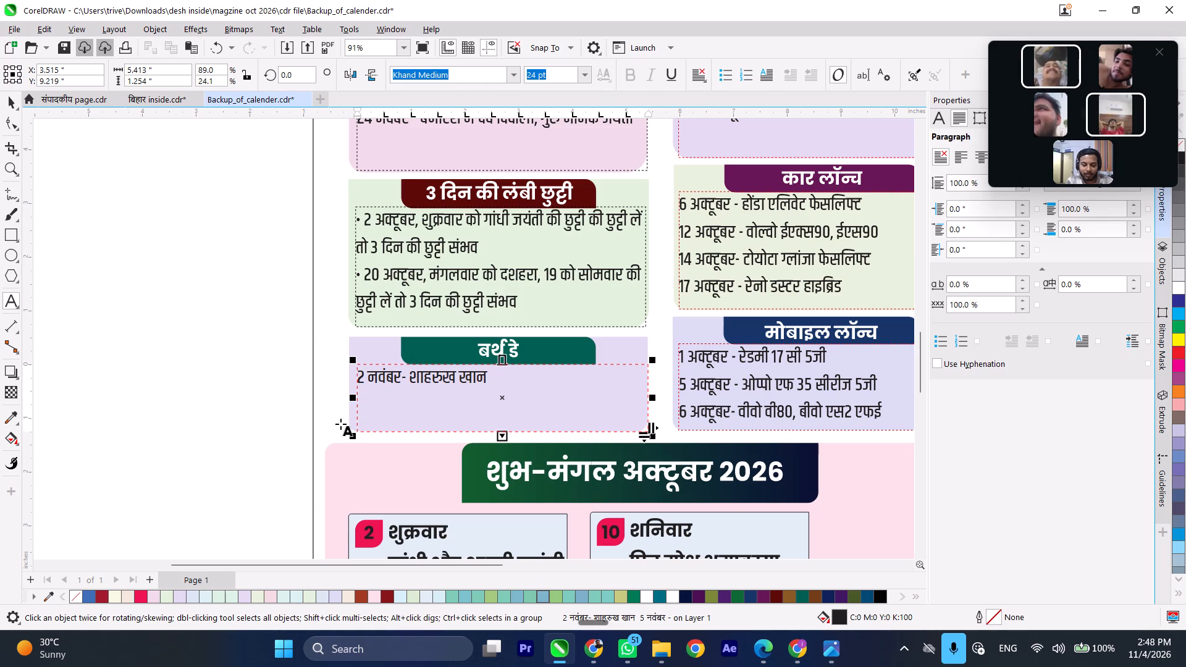
pyautogui.press('BackSpace')
pyautogui.moveTo(483, 406); pyautogui.dragTo(481, 406)
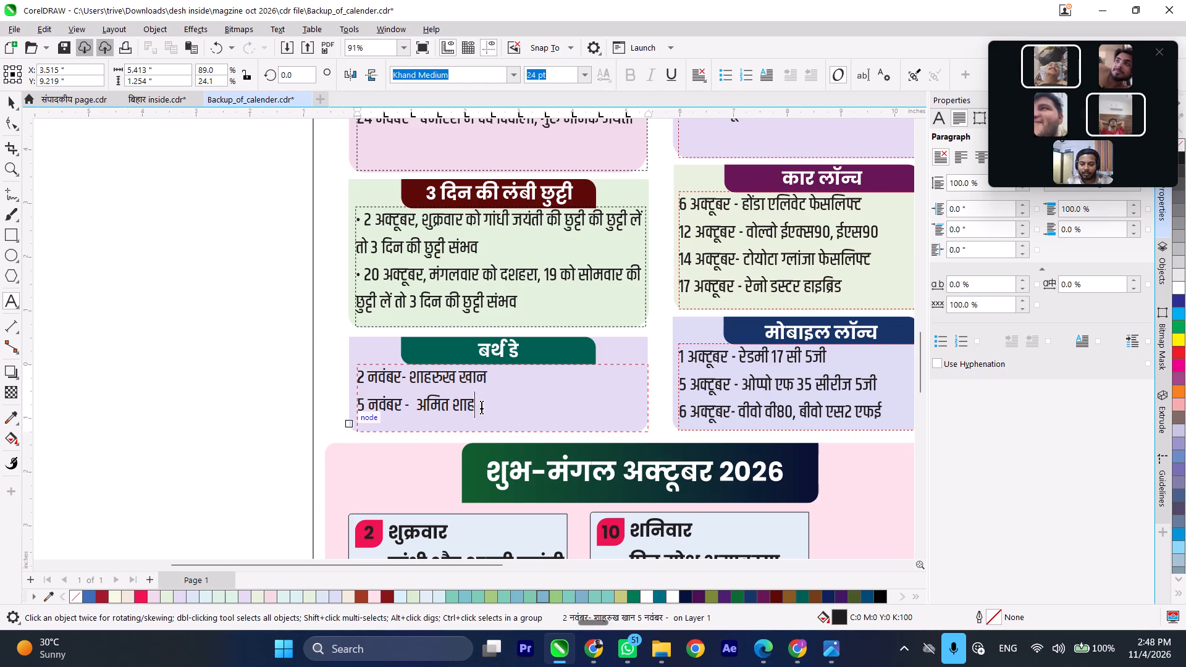
pyautogui.moveTo(481, 406); pyautogui.dragTo(418, 405)
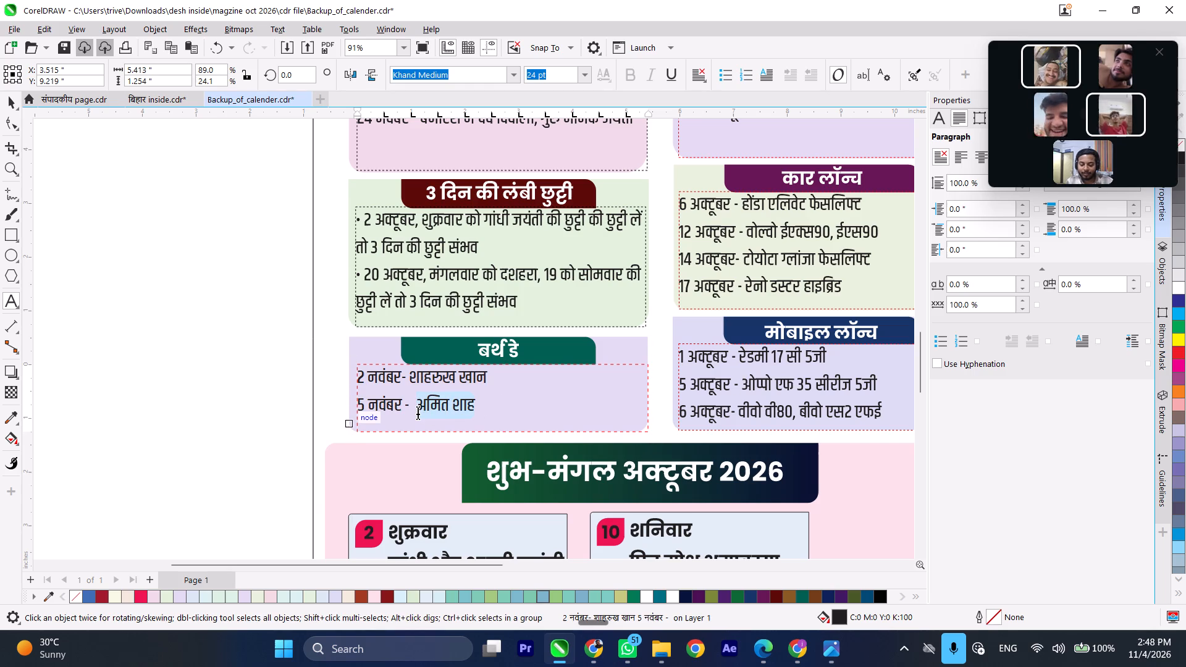
pyautogui.hotkey('ctrl', 'v')
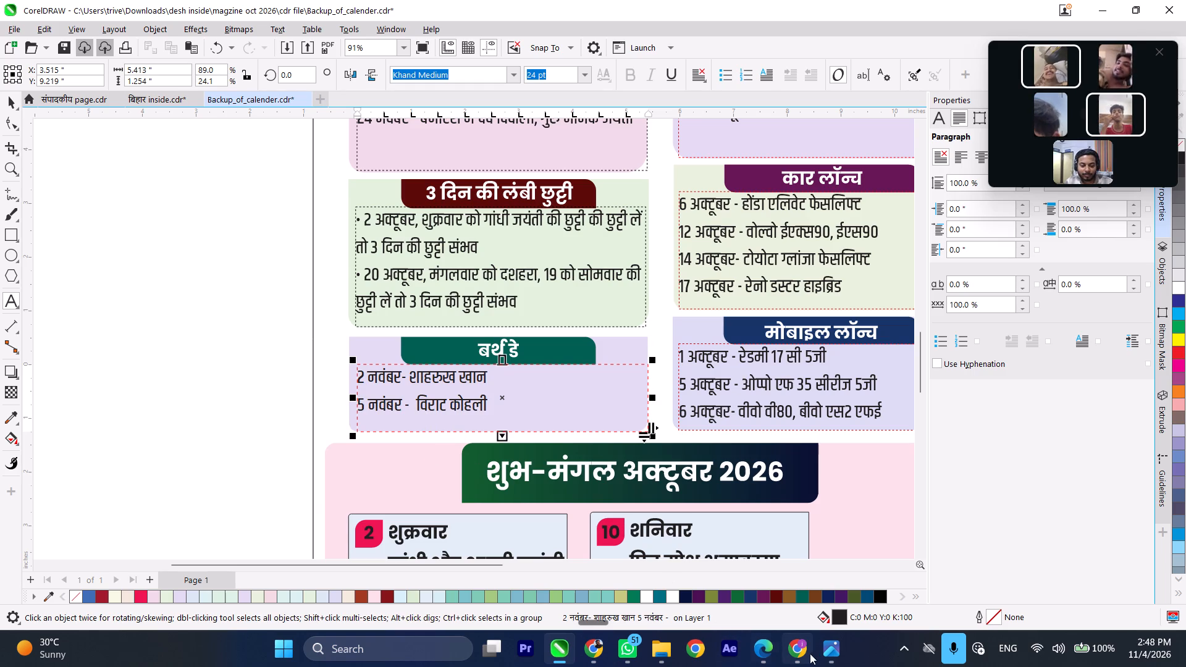
# Compare the source screenshot in Photos with the extracted text in Chrome and the बिजनेस इवेंट्स section in CorelDRAW.
pyautogui.click(826, 653)
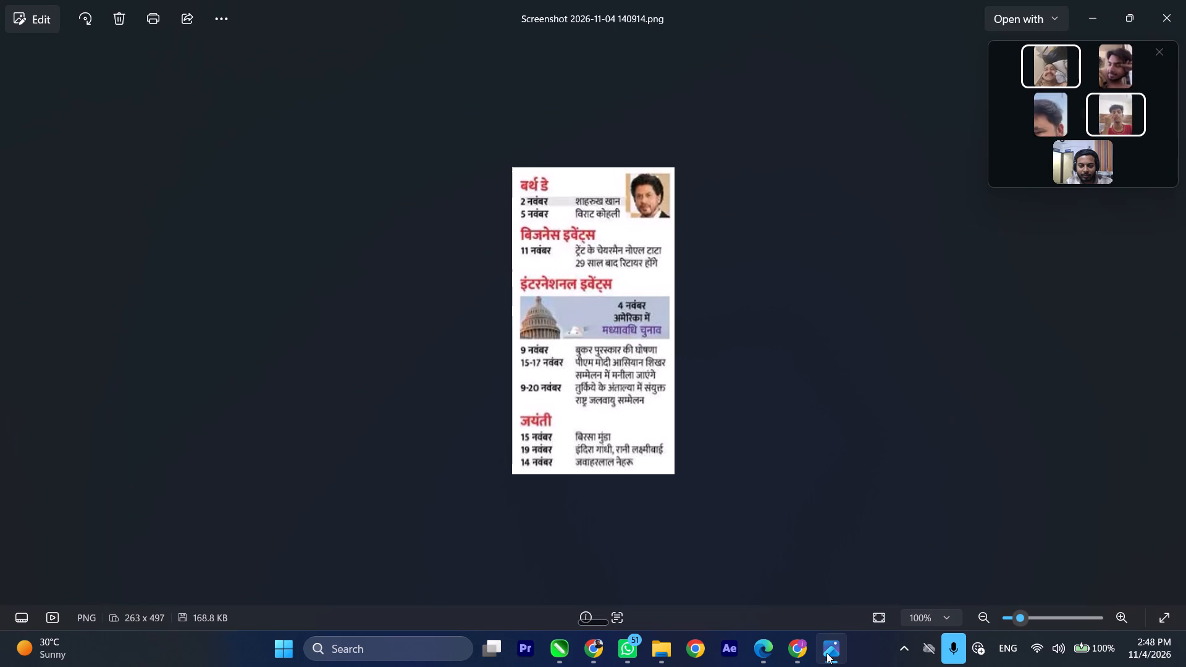
pyautogui.click(826, 653)
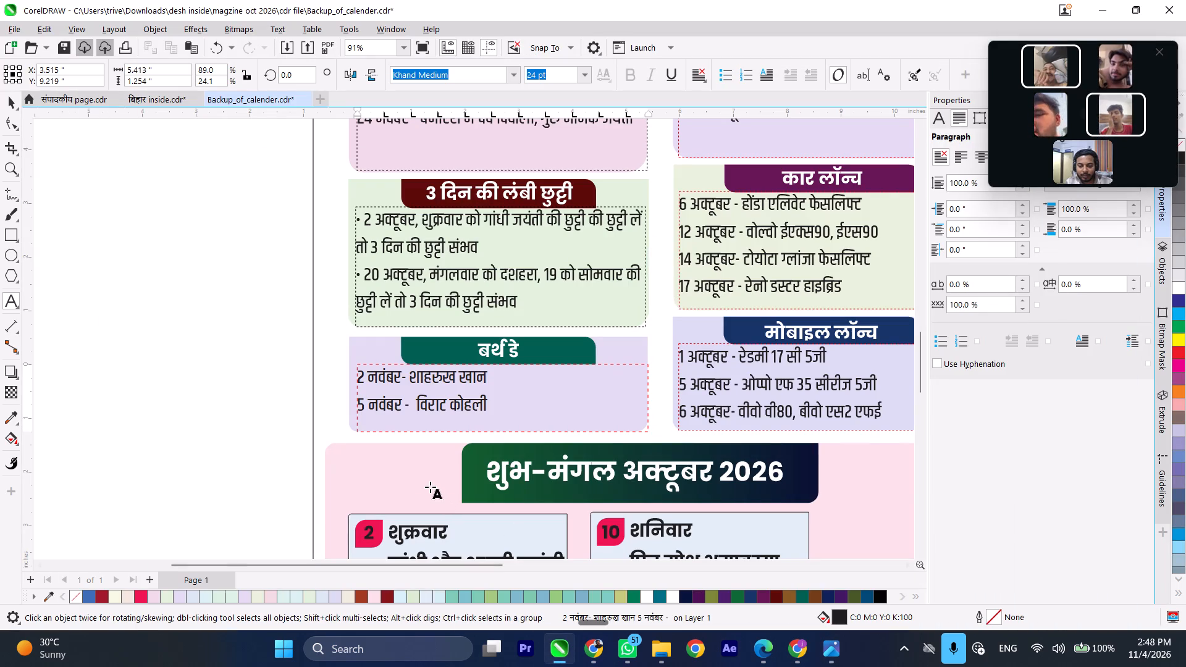
pyautogui.scroll(-2, 329, 450)
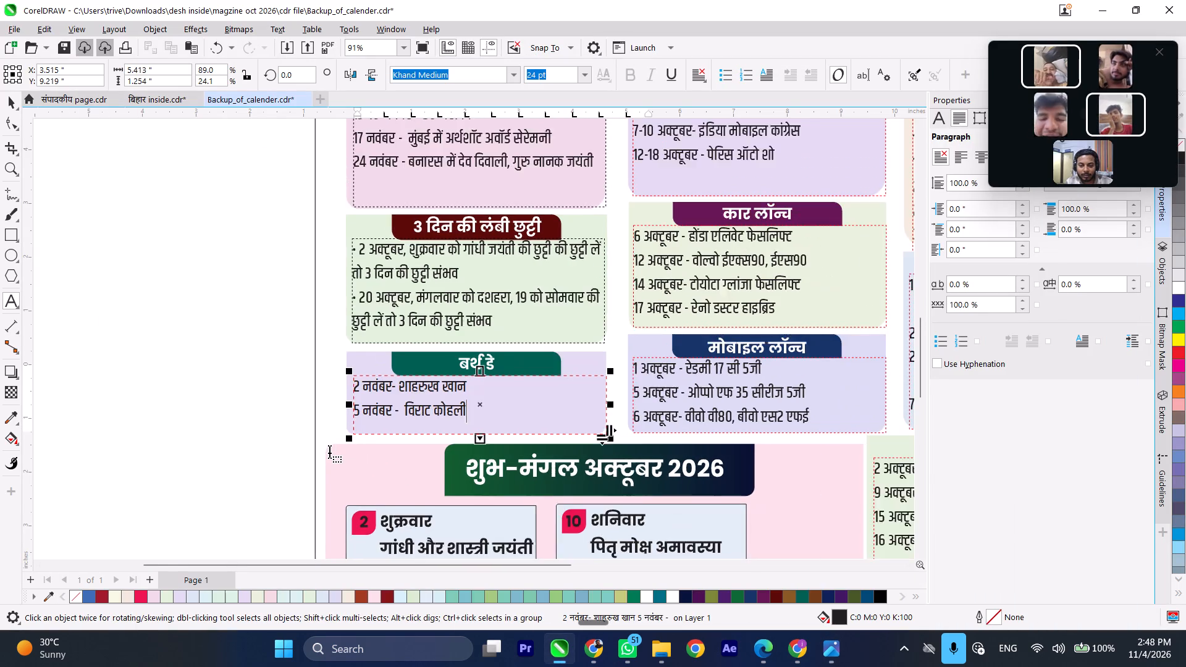
pyautogui.scroll(-1, 329, 450)
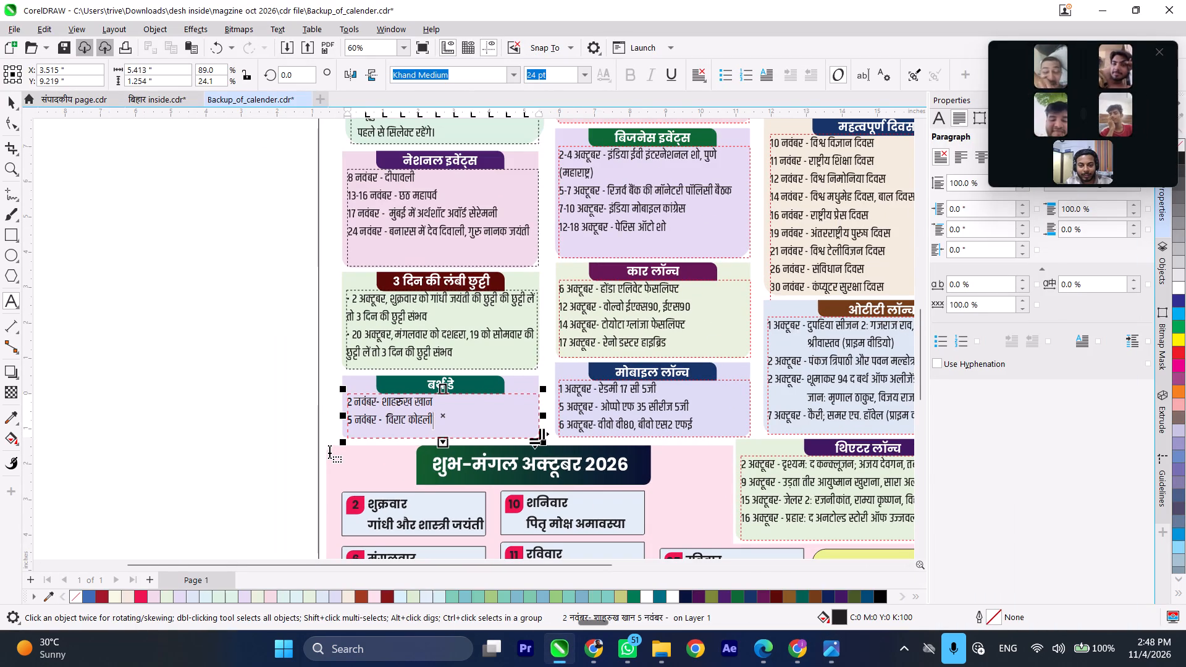
pyautogui.scroll(-1, 598, 341)
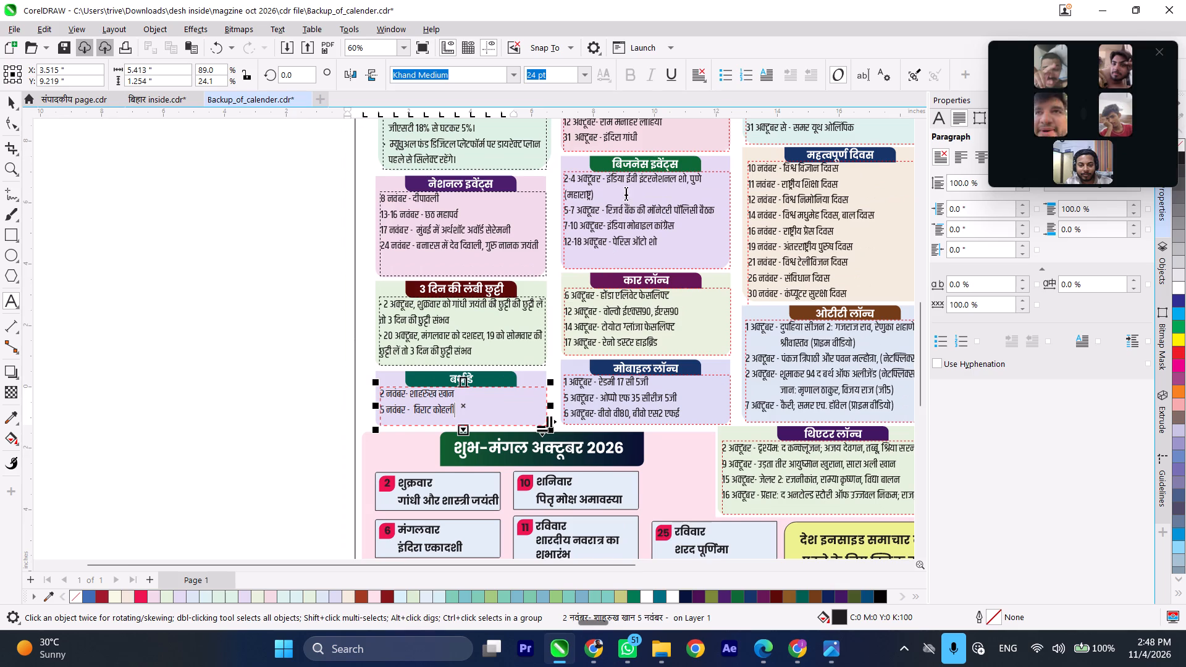
pyautogui.scroll(4, 631, 165)
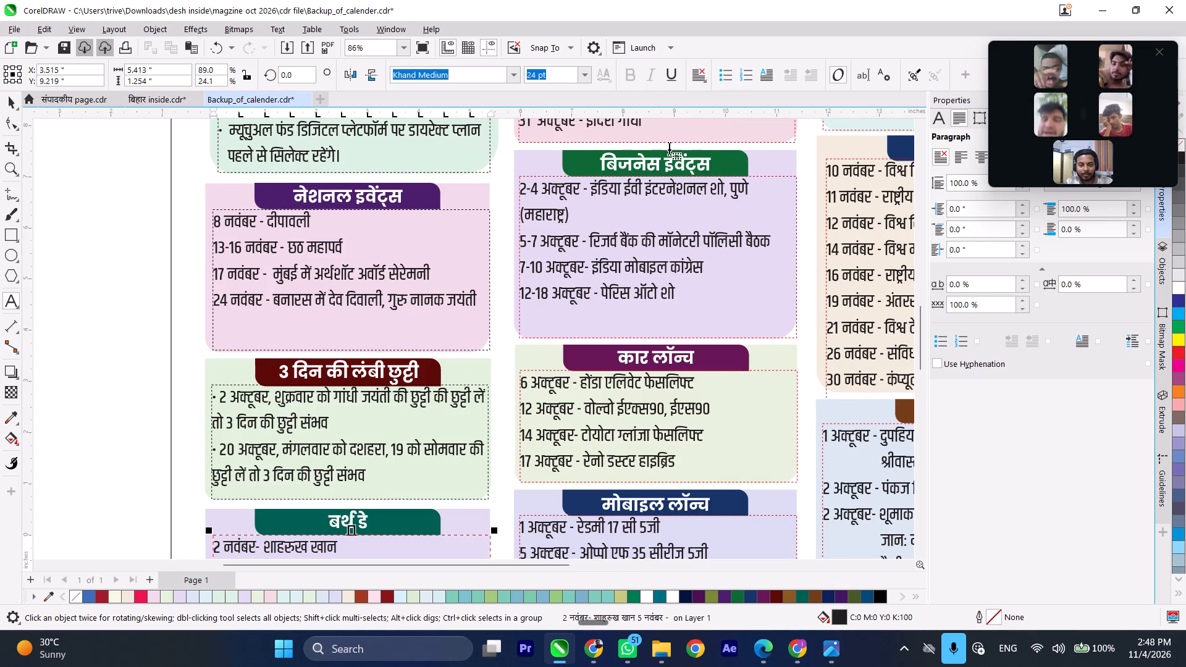
pyautogui.scroll(2, 669, 147)
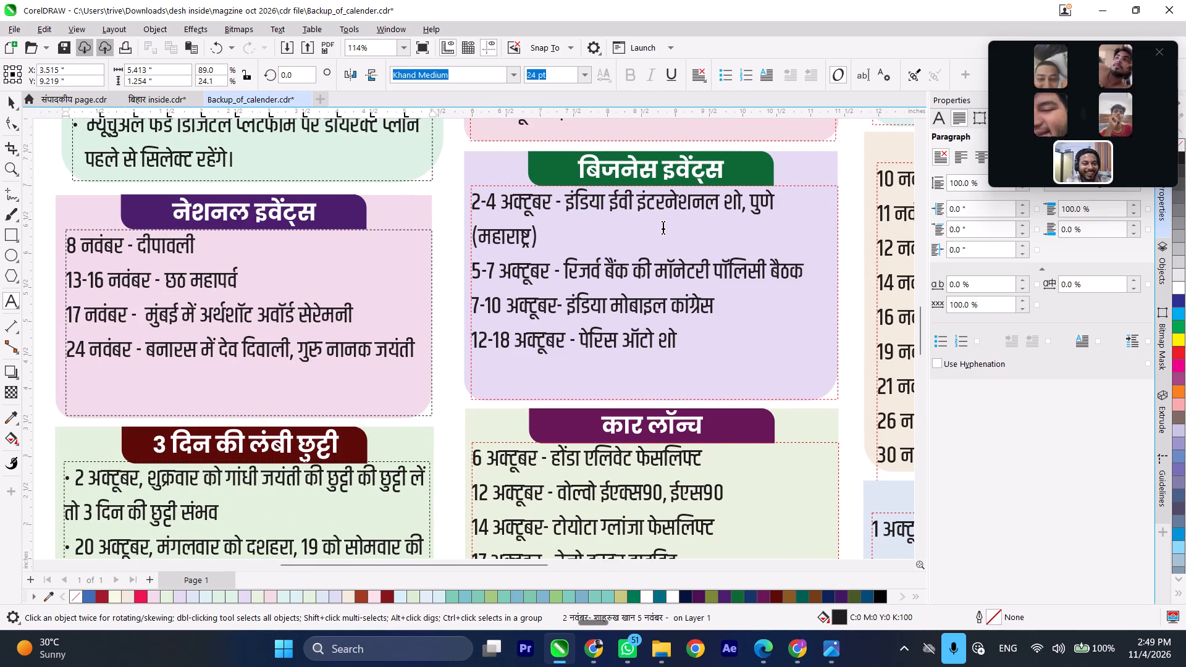
pyautogui.click(823, 650)
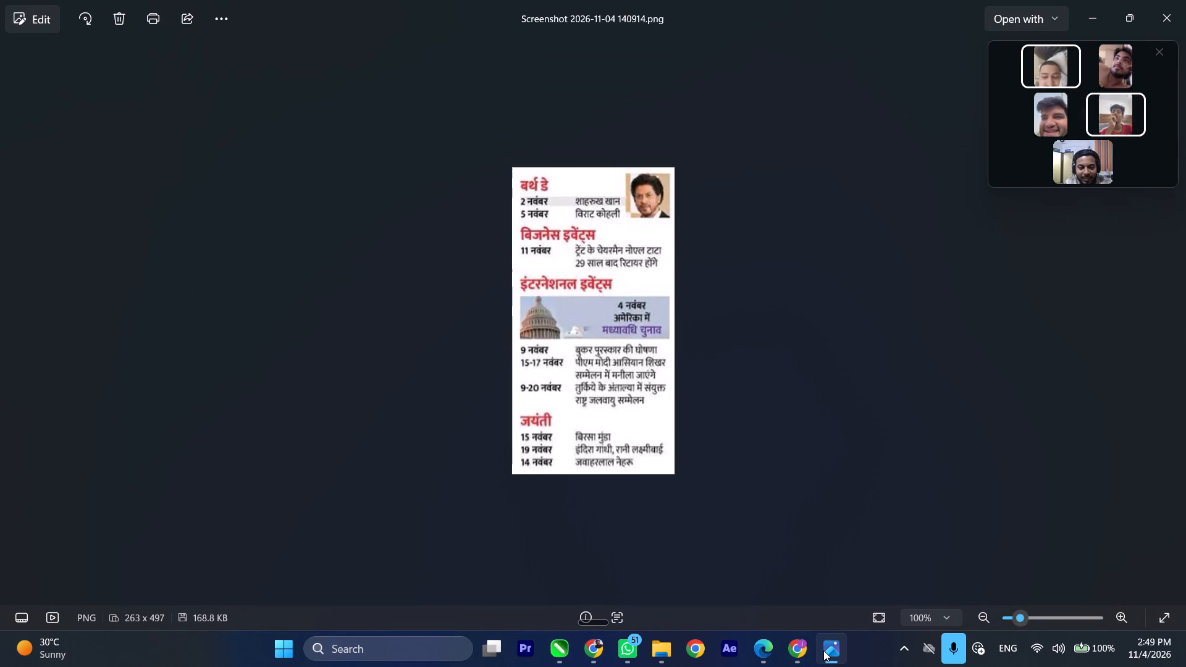
pyautogui.click(823, 650)
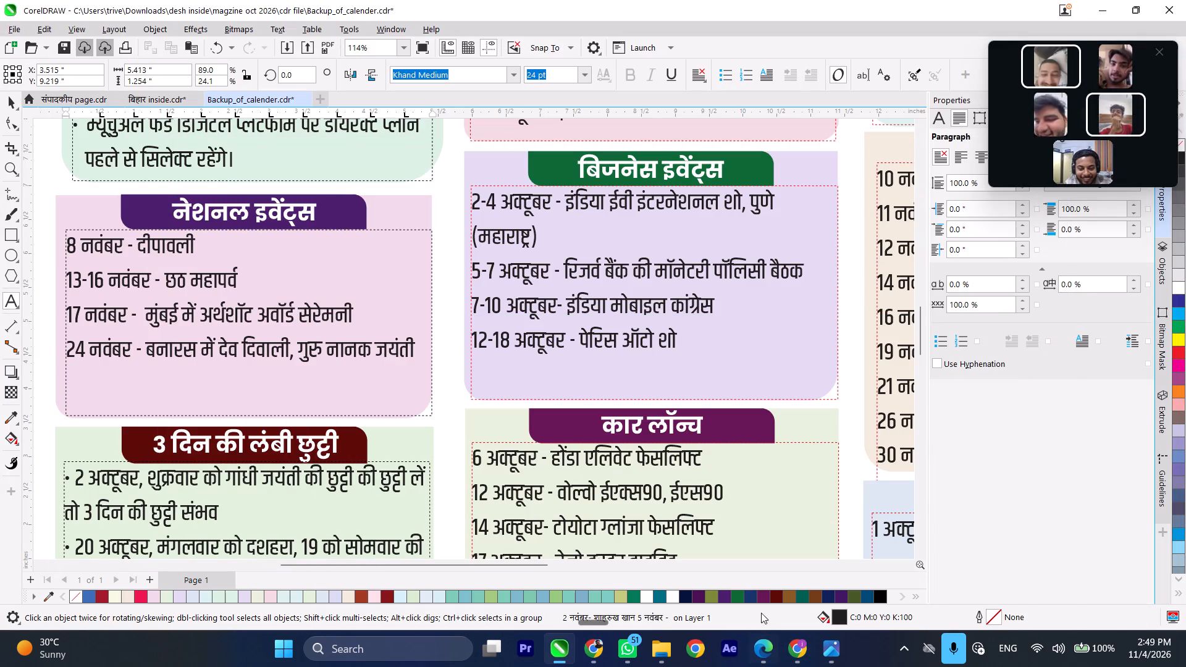
pyautogui.click(599, 648)
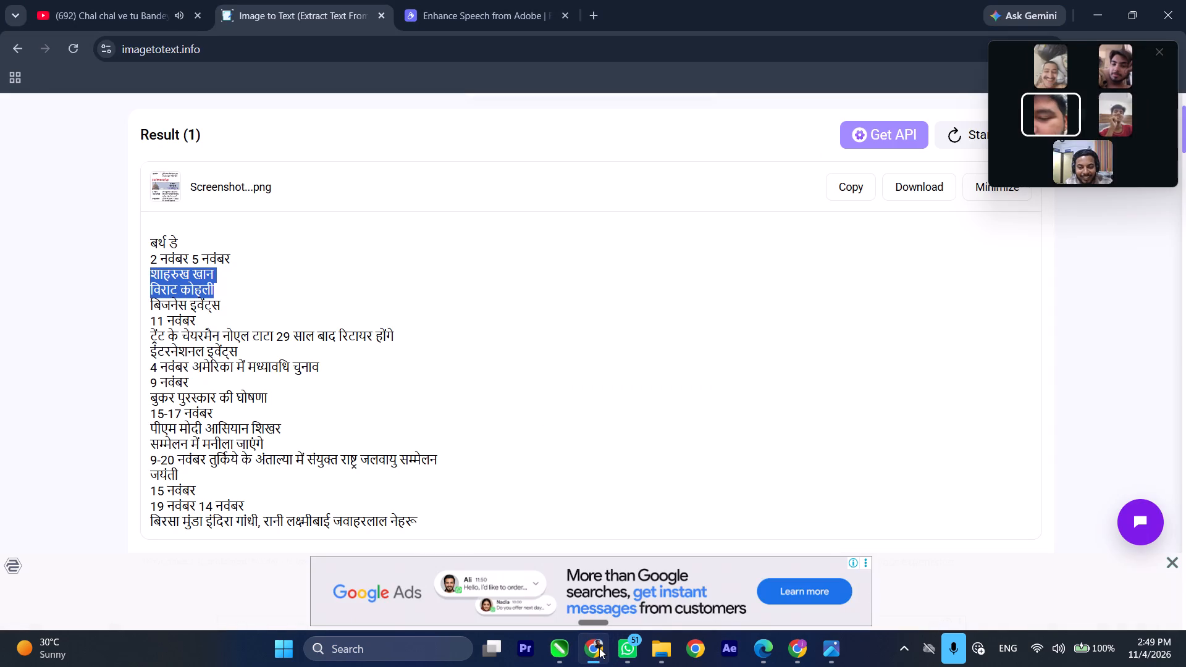
pyautogui.click(835, 656)
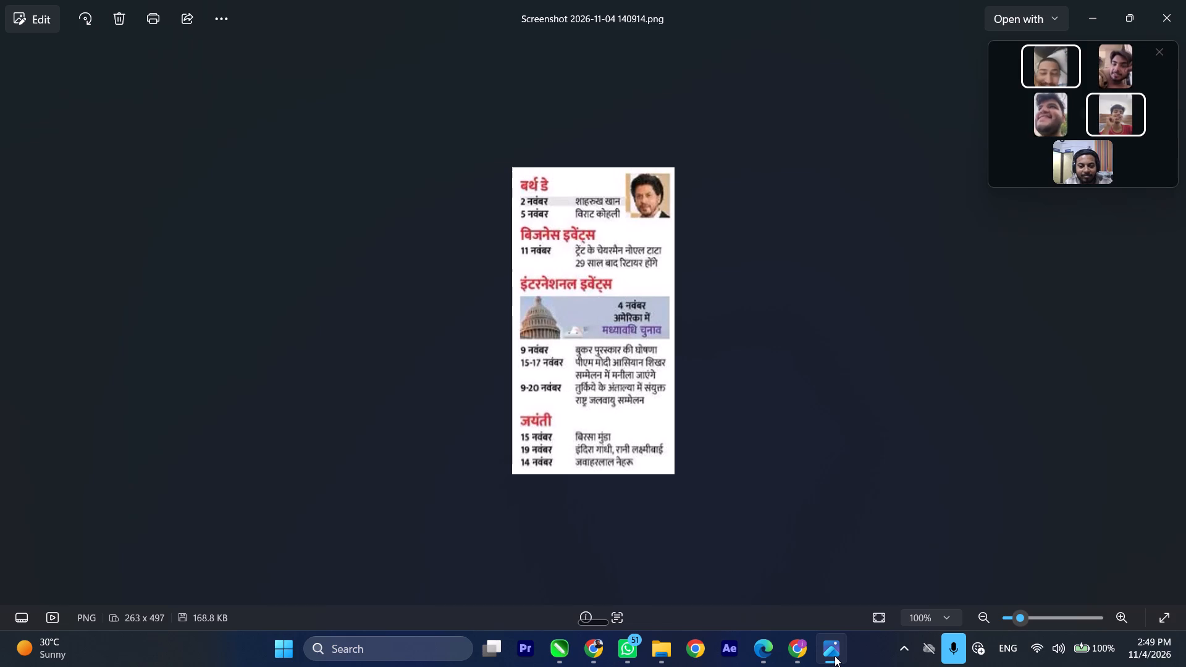
pyautogui.click(835, 656)
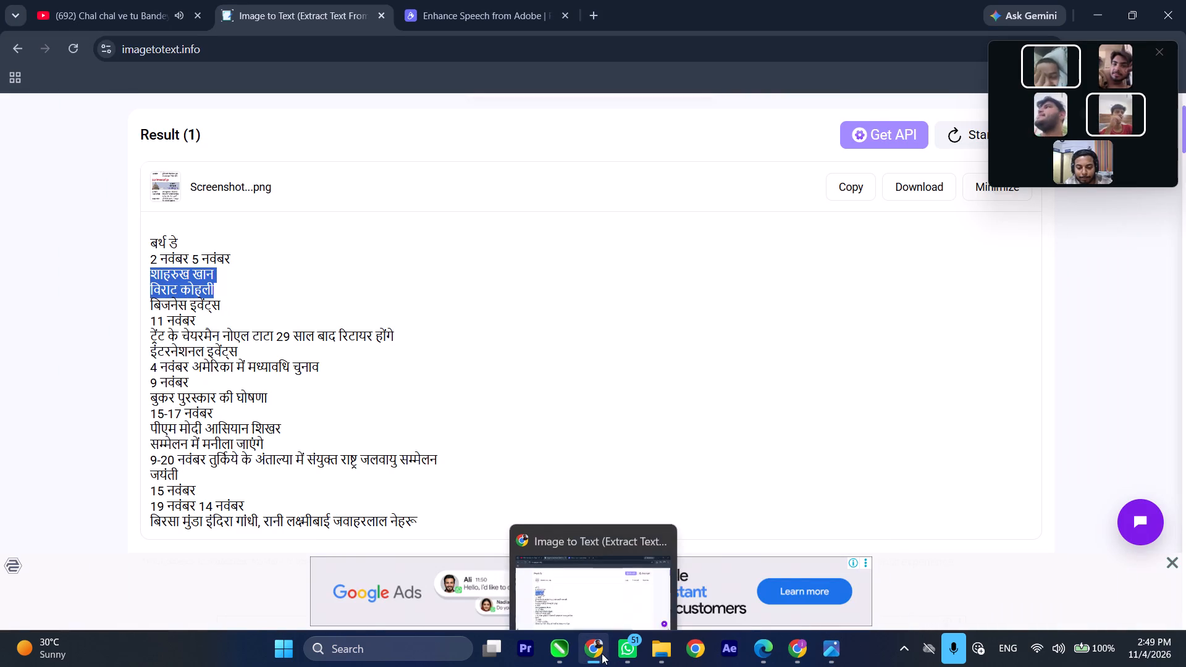
pyautogui.click(562, 648)
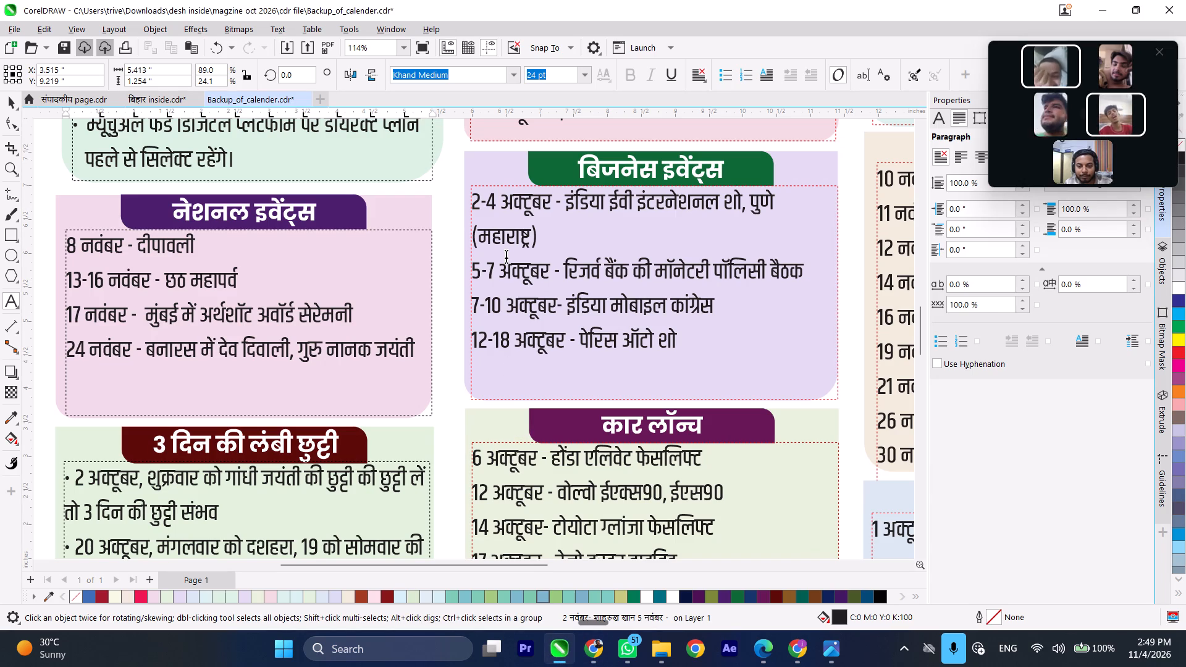
pyautogui.click(605, 649)
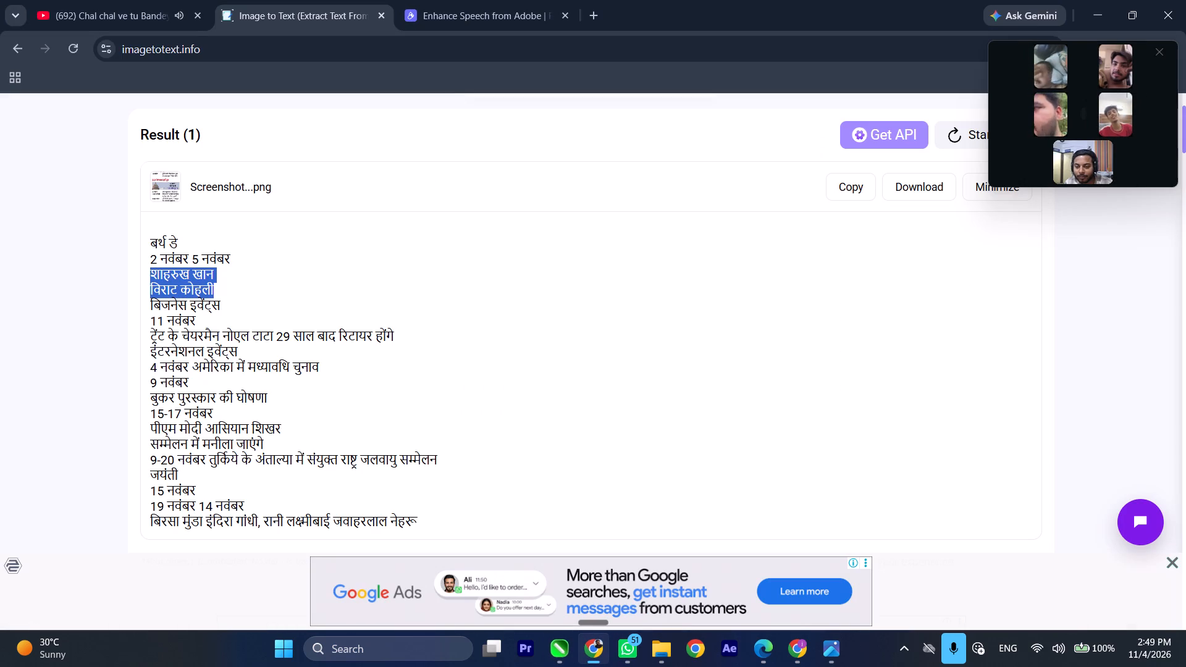
pyautogui.click(825, 656)
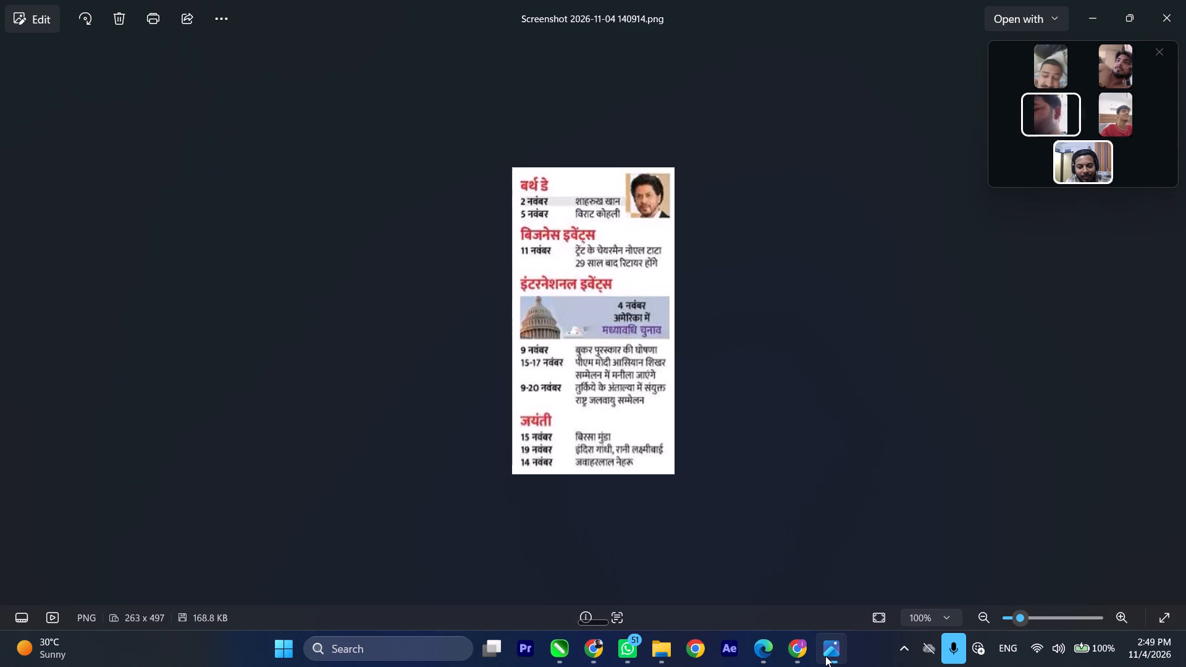
pyautogui.click(825, 656)
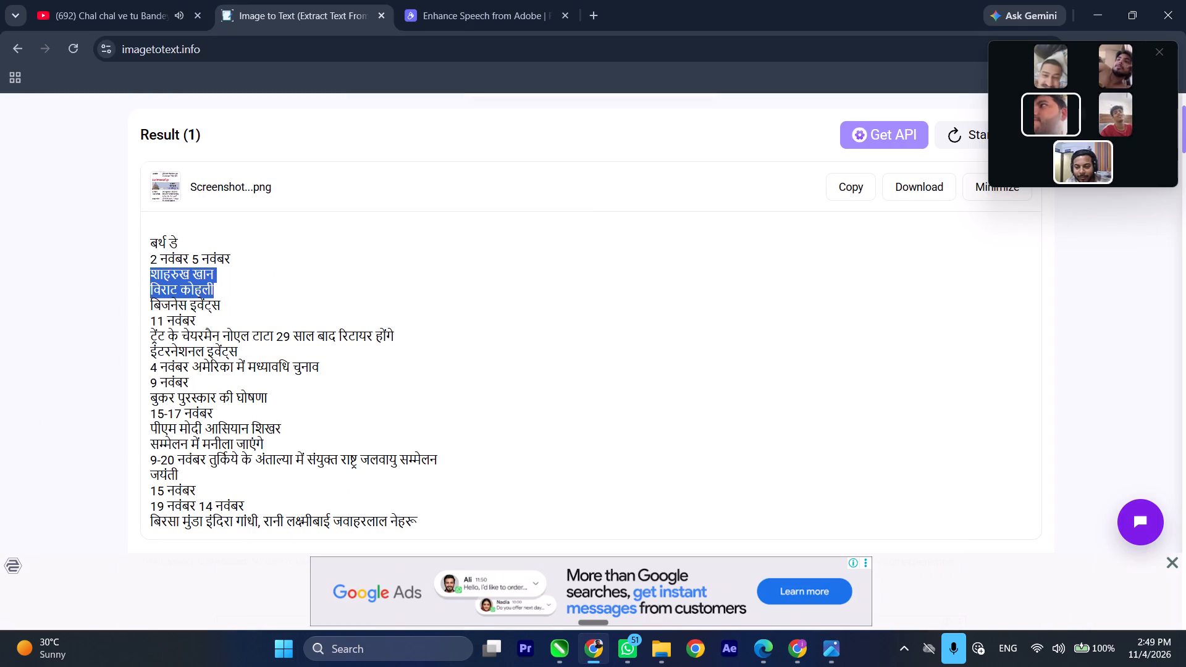
# Check the screenshot in Photos and copy 11 नवंबर and ट्रेंट के चेयरमैन नोएल टाटा 29 साल बाद रिटायर होंगे from the extracted text.
pyautogui.moveTo(417, 339); pyautogui.dragTo(201, 337)
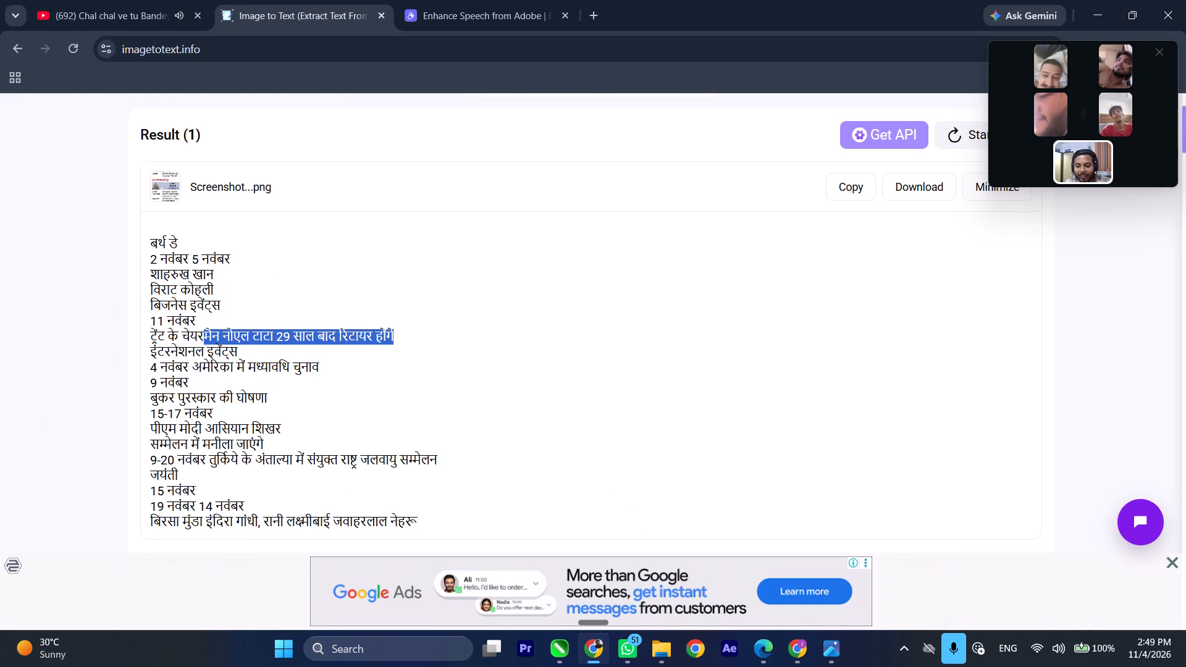
pyautogui.click(836, 647)
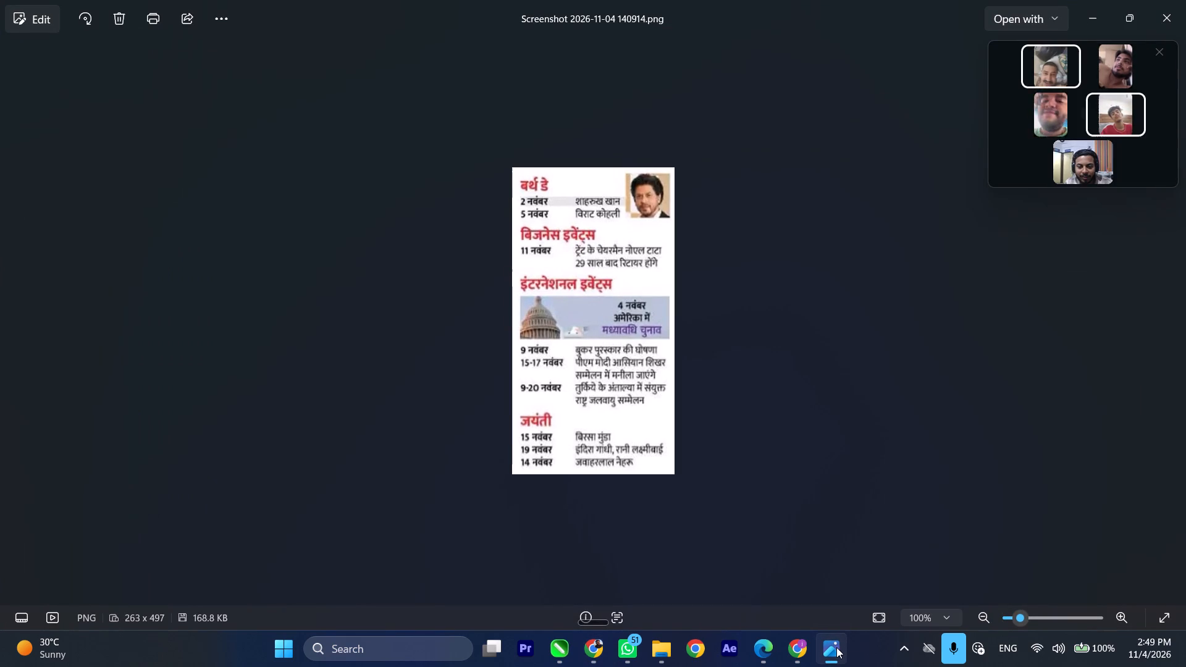
pyautogui.click(836, 647)
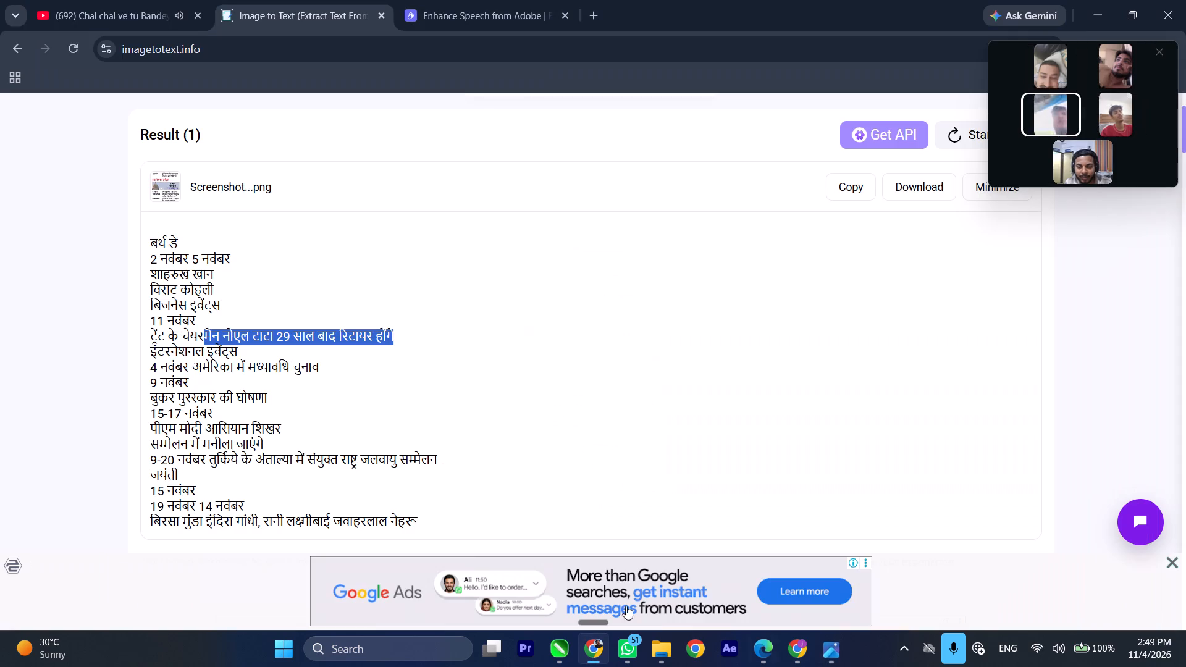
pyautogui.click(414, 333)
pyautogui.moveTo(414, 333); pyautogui.dragTo(150, 325)
pyautogui.hotkey('ctrl', 'c')
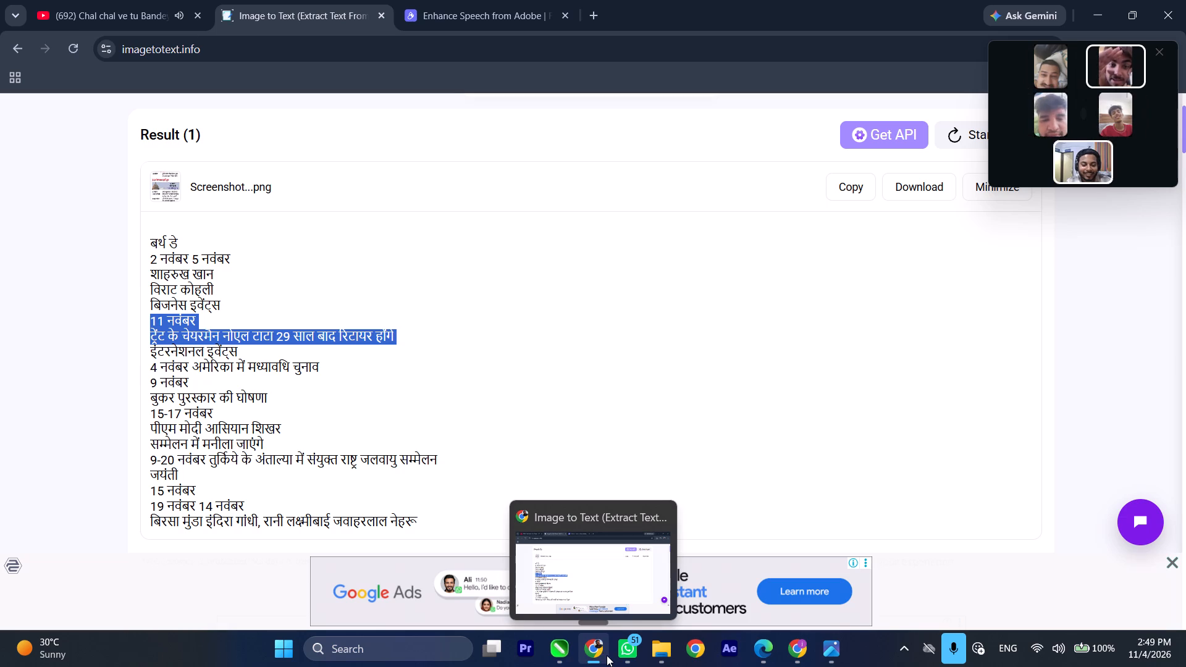
# Switch to CorelDRAW and replace all the October entries under बिजनेस इवेंट्स with the copied 11 नवंबर text.
pyautogui.click(563, 653)
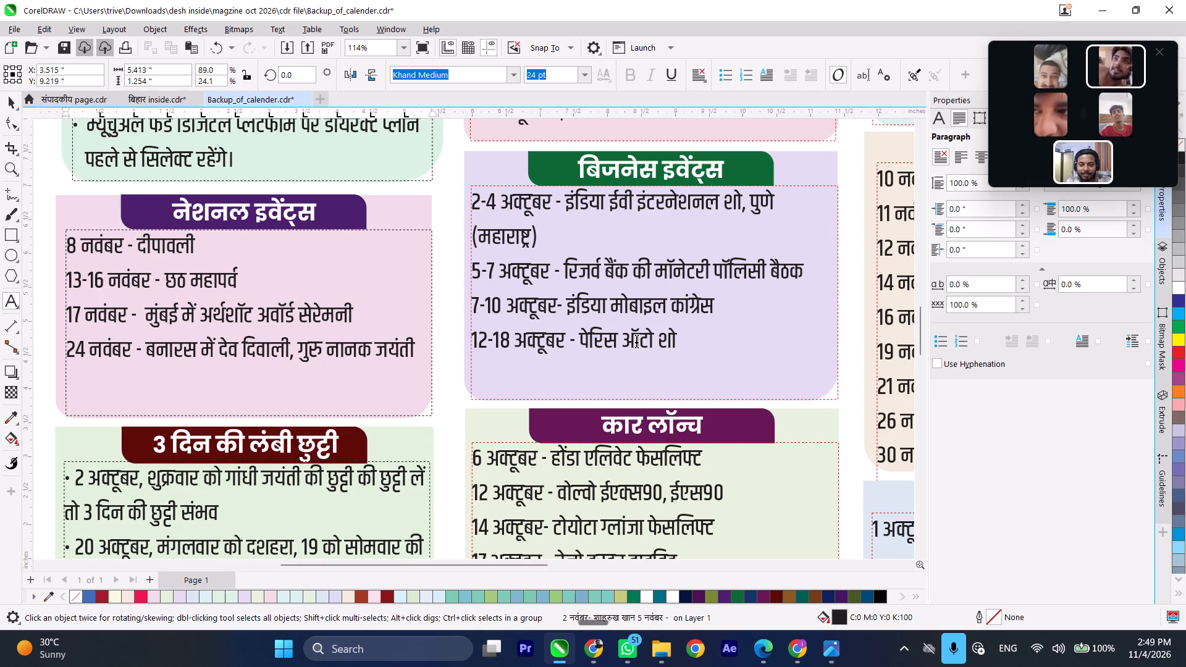
pyautogui.doubleClick(636, 336)
pyautogui.moveTo(697, 340); pyautogui.dragTo(473, 195)
pyautogui.hotkey('ctrl', 'v')
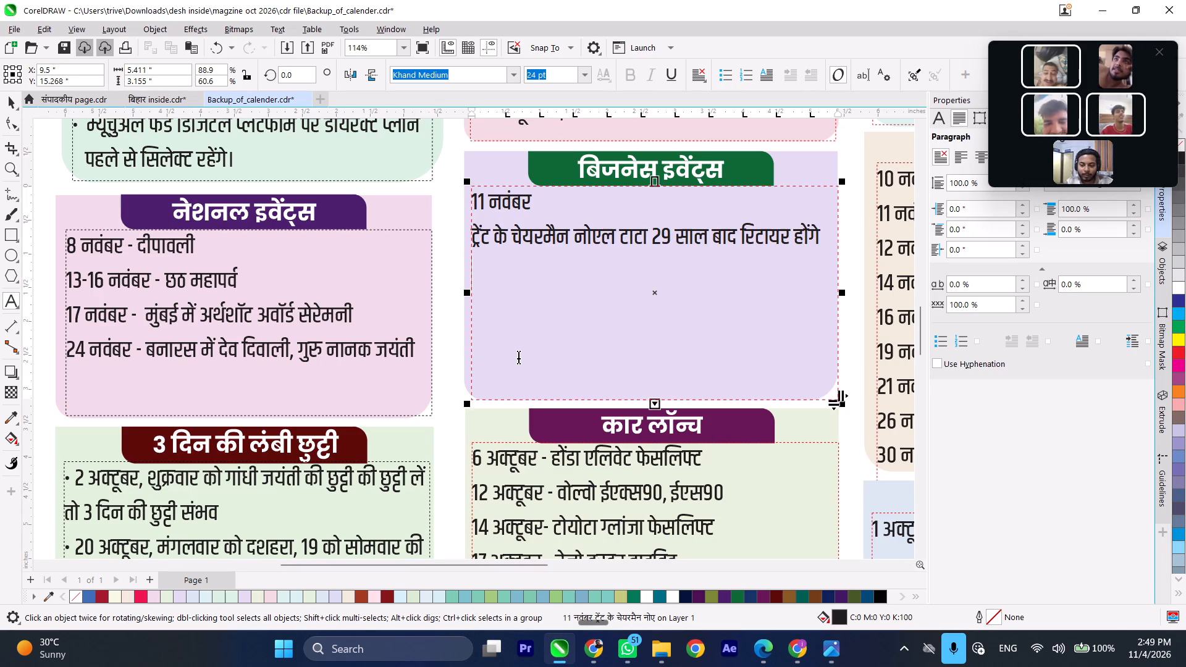
# Join the ट्रेंट के चेयरमैन line onto the 11 नवंबर date line, separated by a spaced hyphen.
pyautogui.scroll(-4, 613, 283)
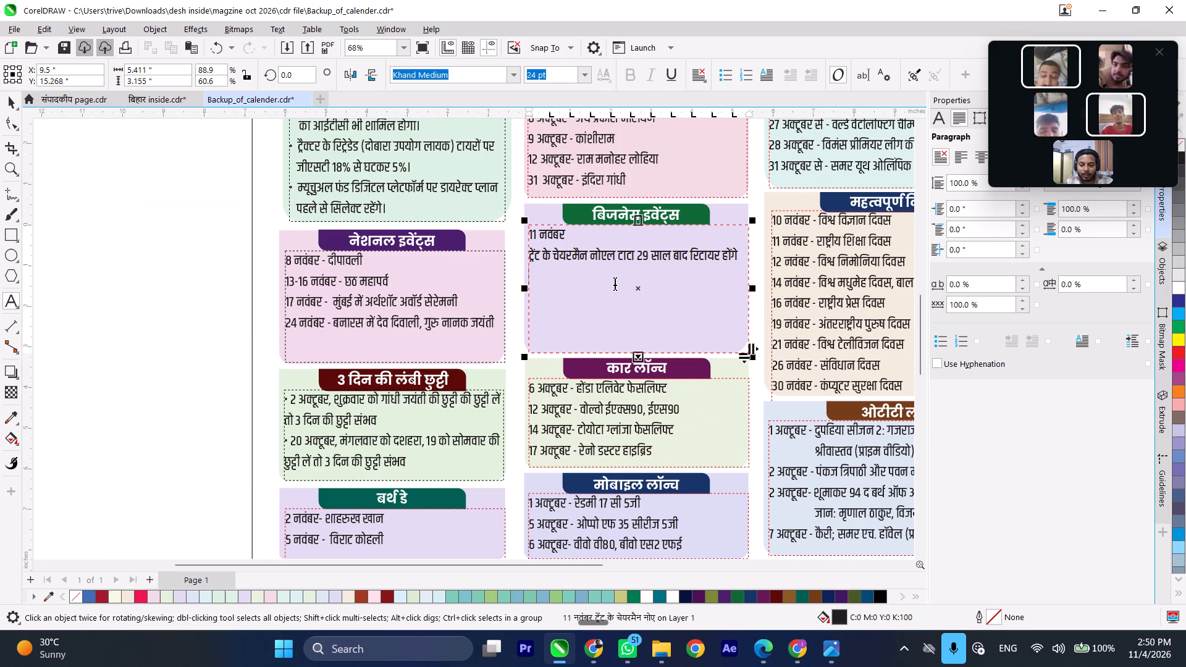
pyautogui.scroll(3, 615, 282)
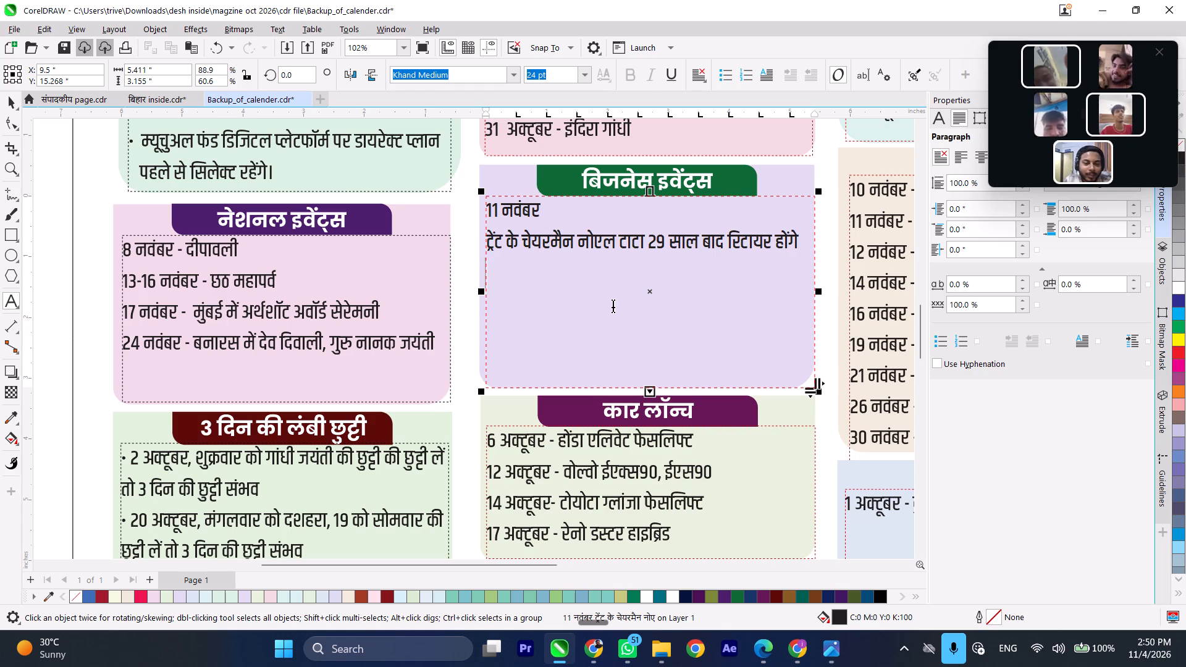
pyautogui.click(14, 106)
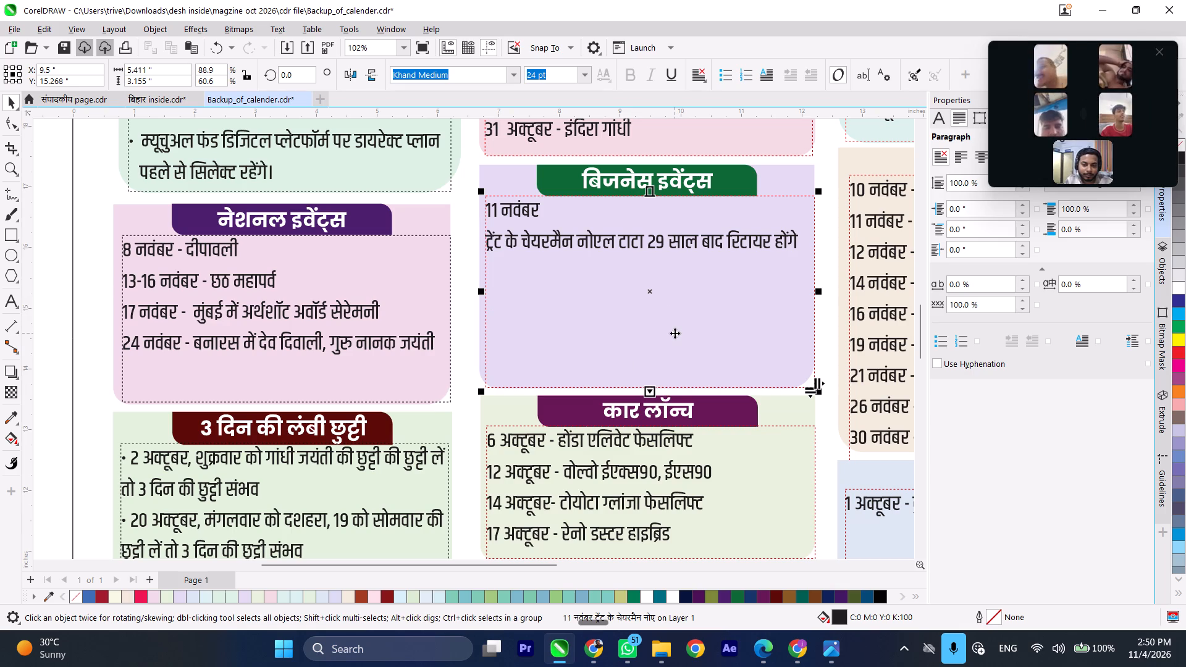
pyautogui.click(821, 656)
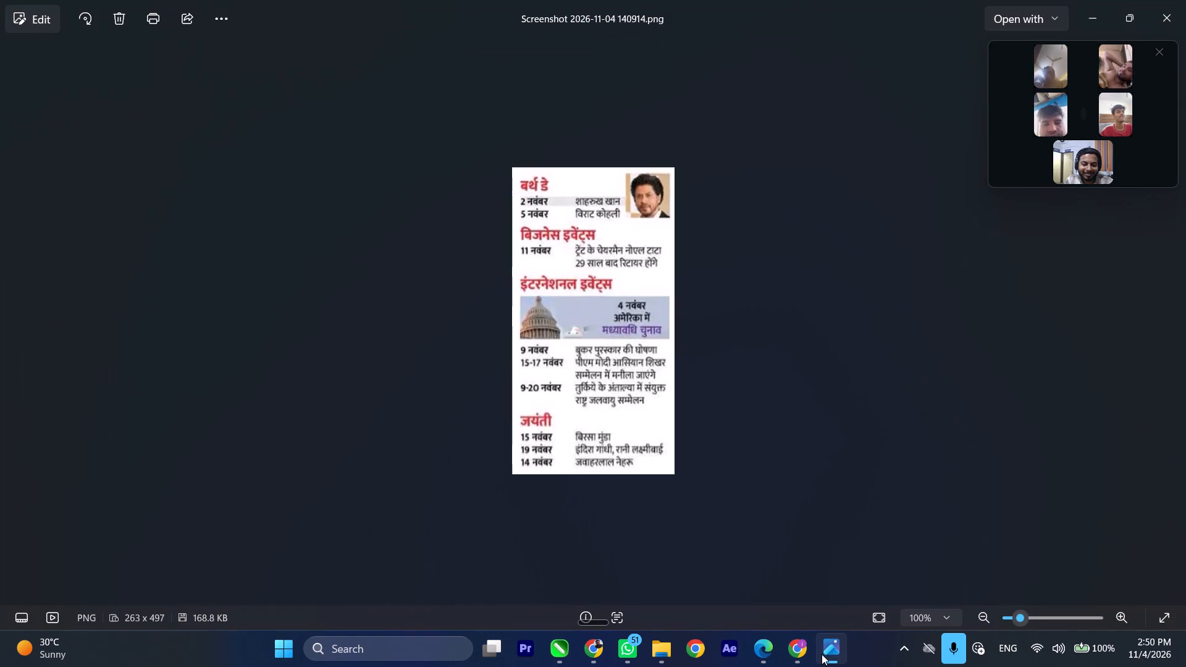
pyautogui.click(831, 650)
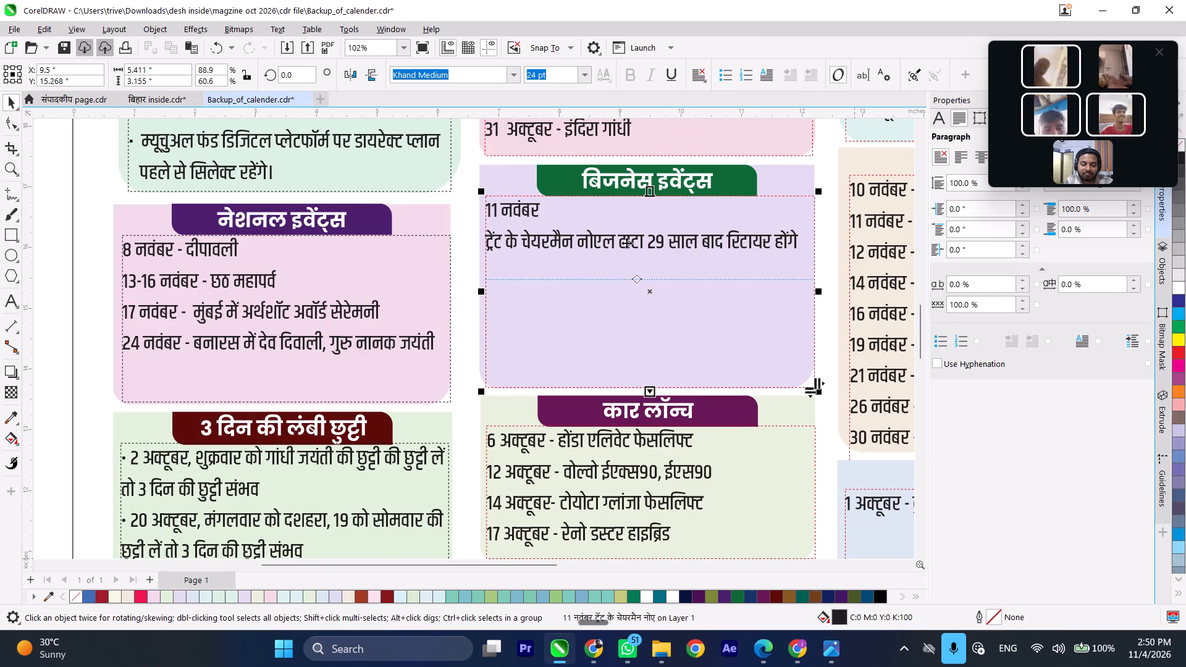
pyautogui.click(491, 242)
pyautogui.doubleClick(493, 248)
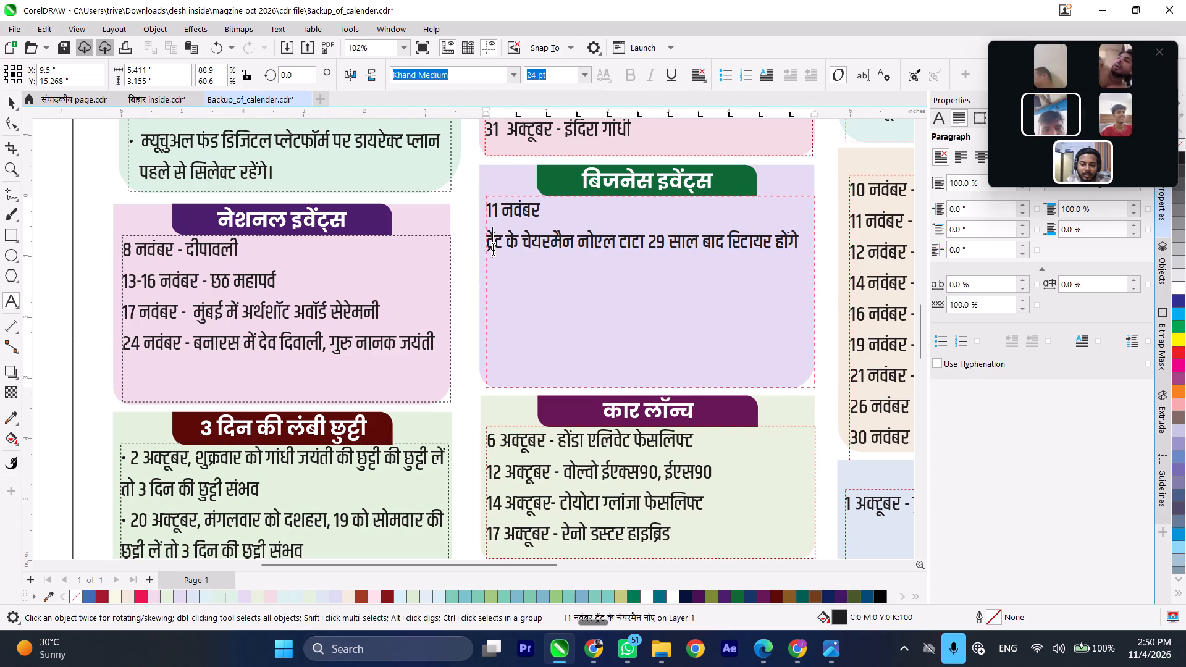
pyautogui.click(489, 242)
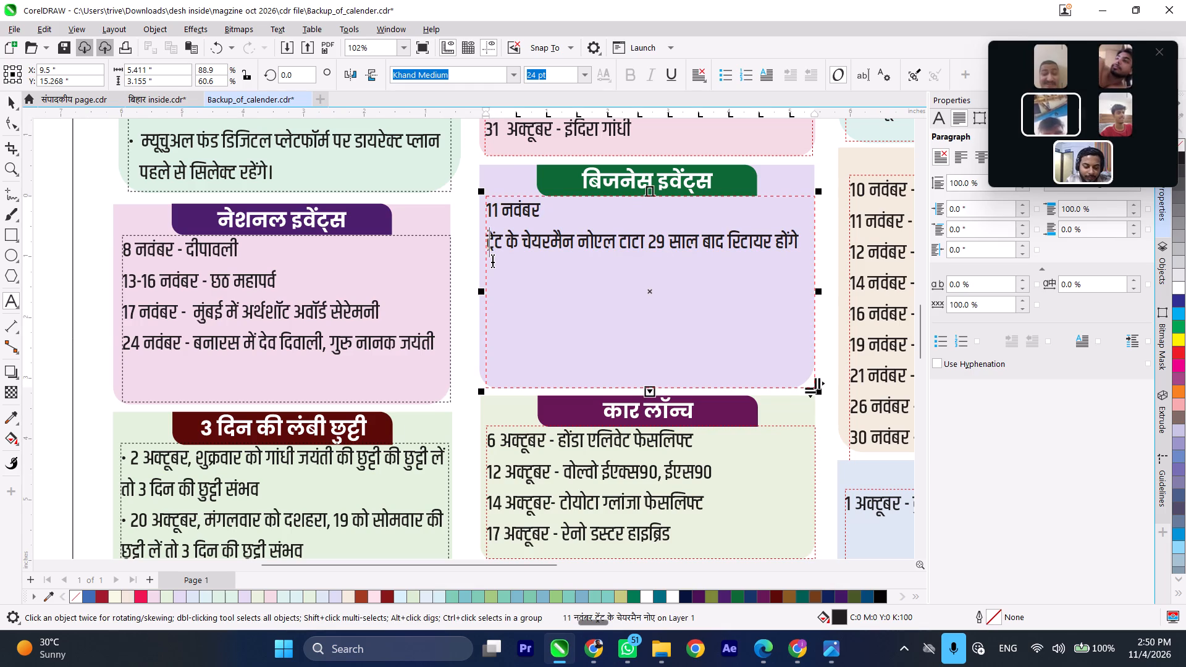
pyautogui.press('Left')
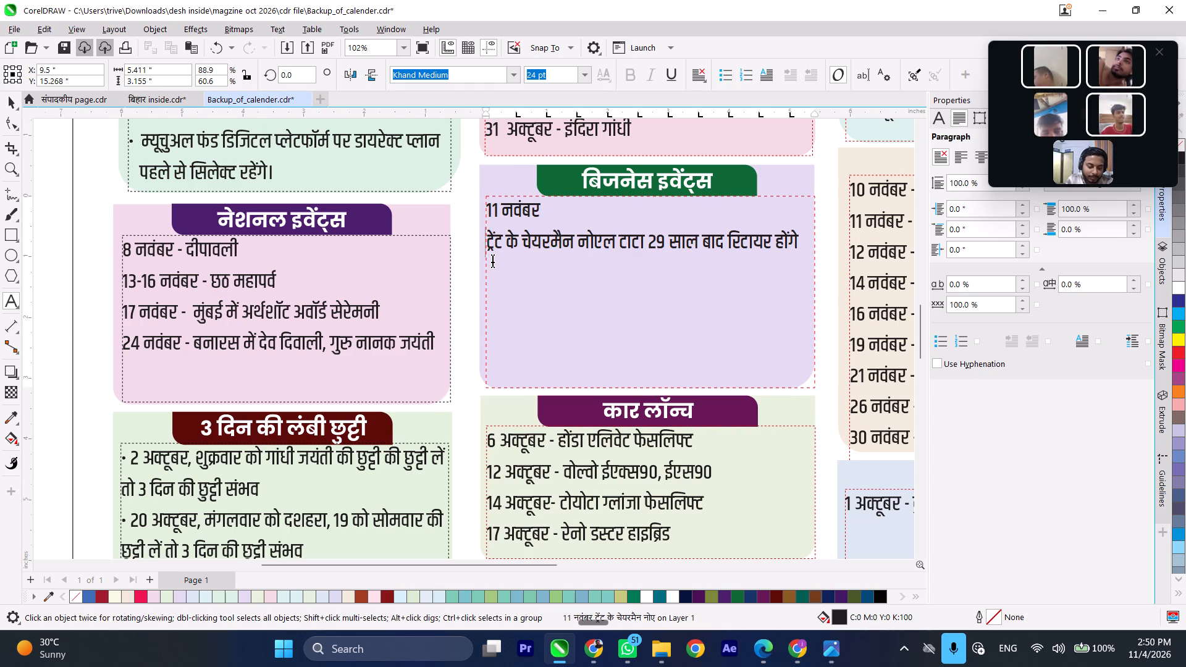
pyautogui.press('BackSpace')
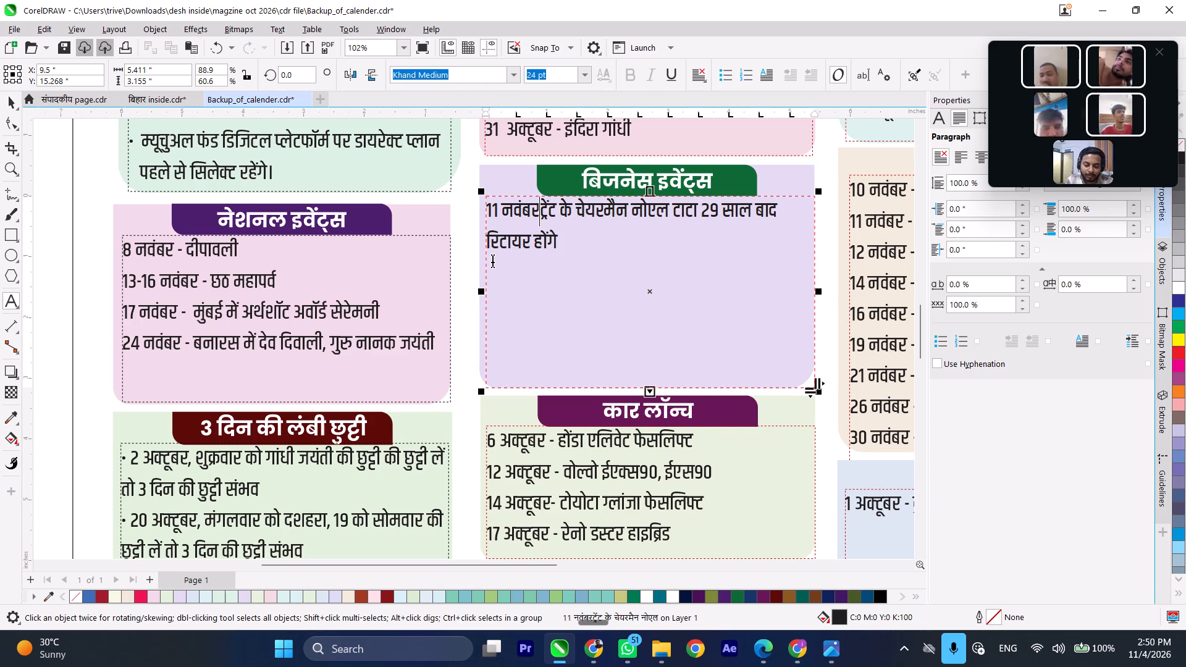
pyautogui.press('space')
pyautogui.write('-')
pyautogui.press('space')
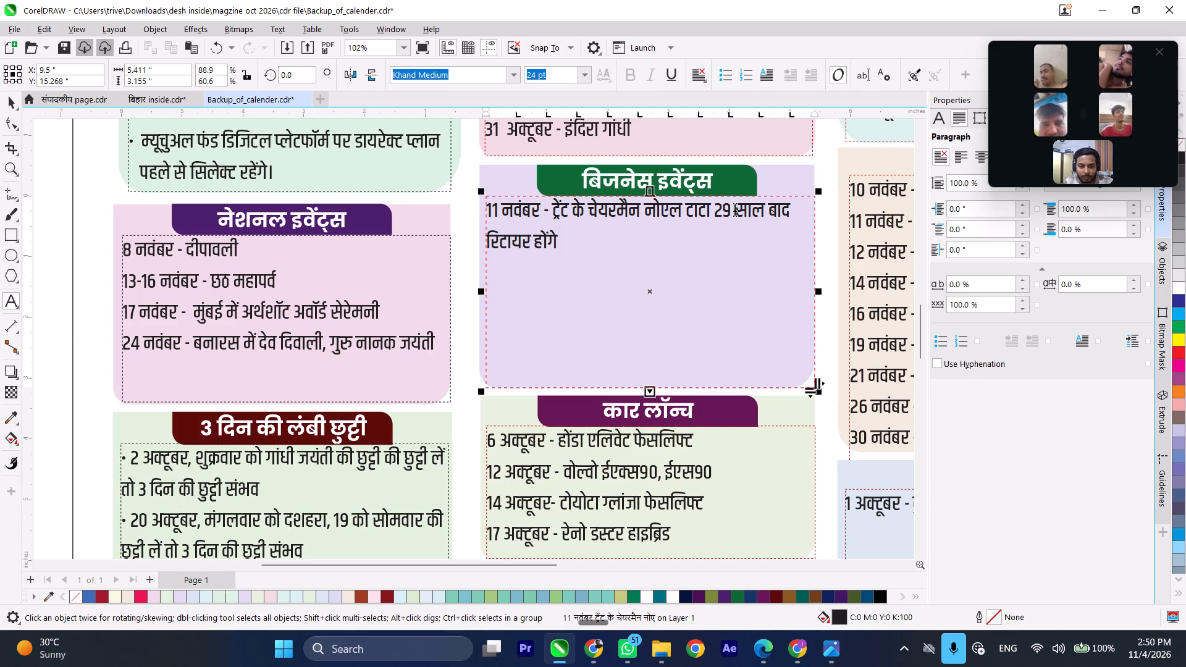
# Break the बिजनेस इवेंट्स entry before बाद रिटायर होंगे and indent that second line with spaces to align under ट्रेंट.
pyautogui.click(769, 208)
pyautogui.press('Return')
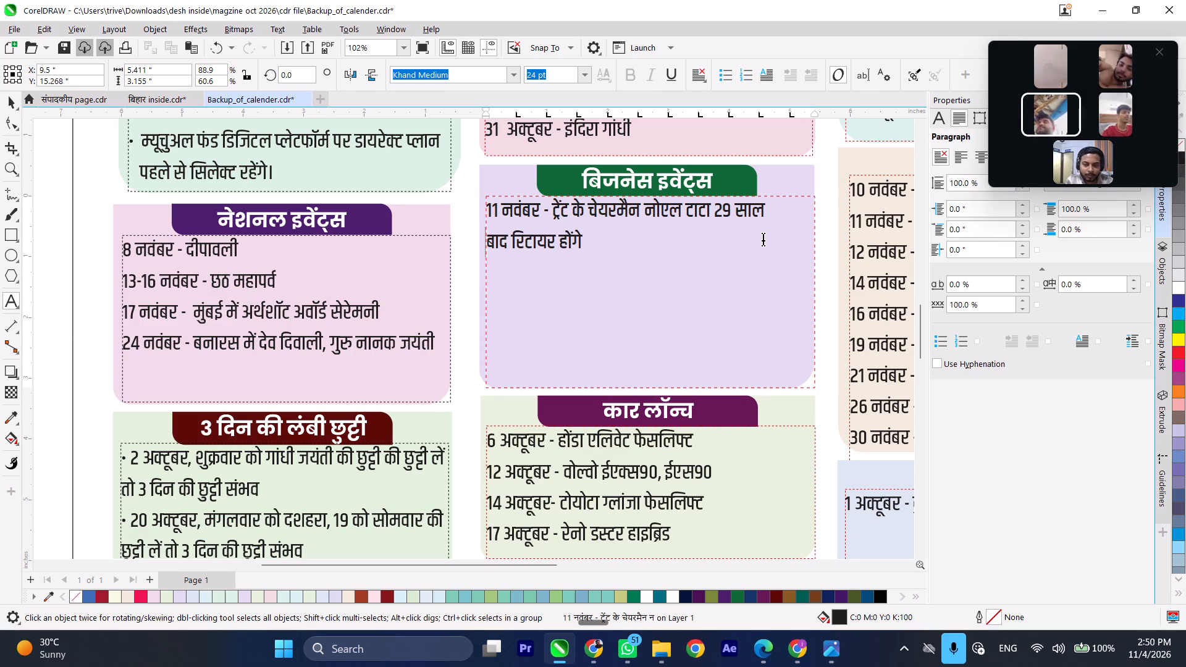
pyautogui.press('space')
pyautogui.press('space')
pyautogui.press('space')
pyautogui.press('space')
pyautogui.press('space')
pyautogui.press('space')
pyautogui.press('space')
pyautogui.press('space')
pyautogui.press('space')
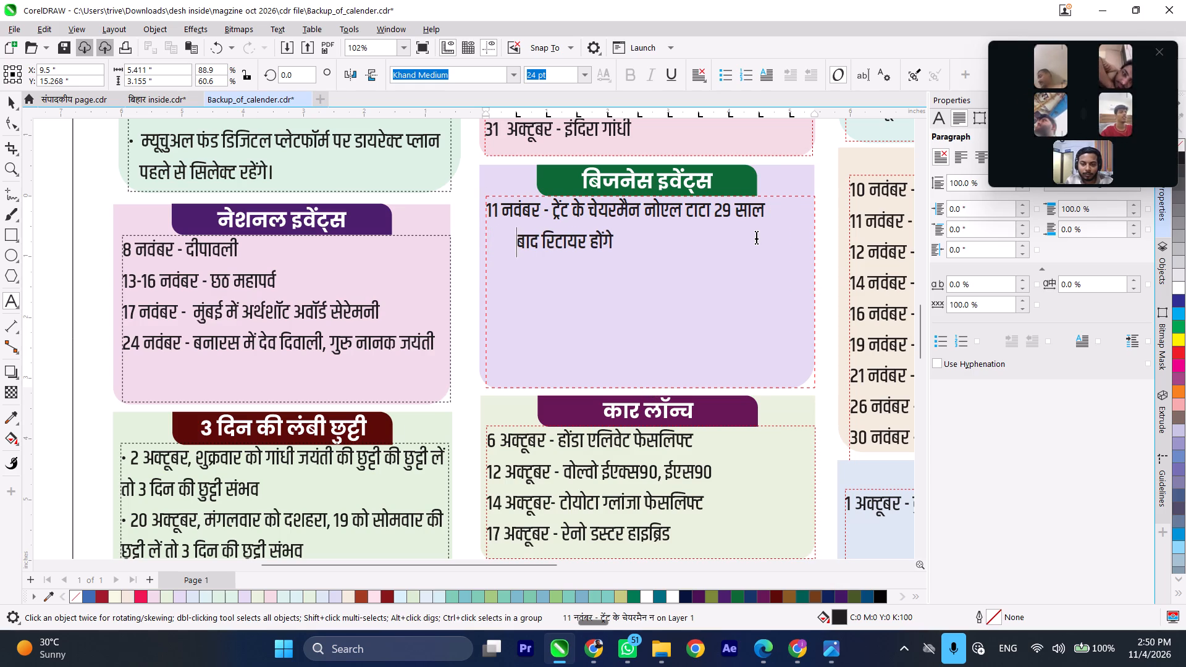
pyautogui.press('space')
pyautogui.press('space')
pyautogui.press('space')
pyautogui.press('space')
pyautogui.press('space')
pyautogui.press('space')
pyautogui.press('space')
pyautogui.press('space')
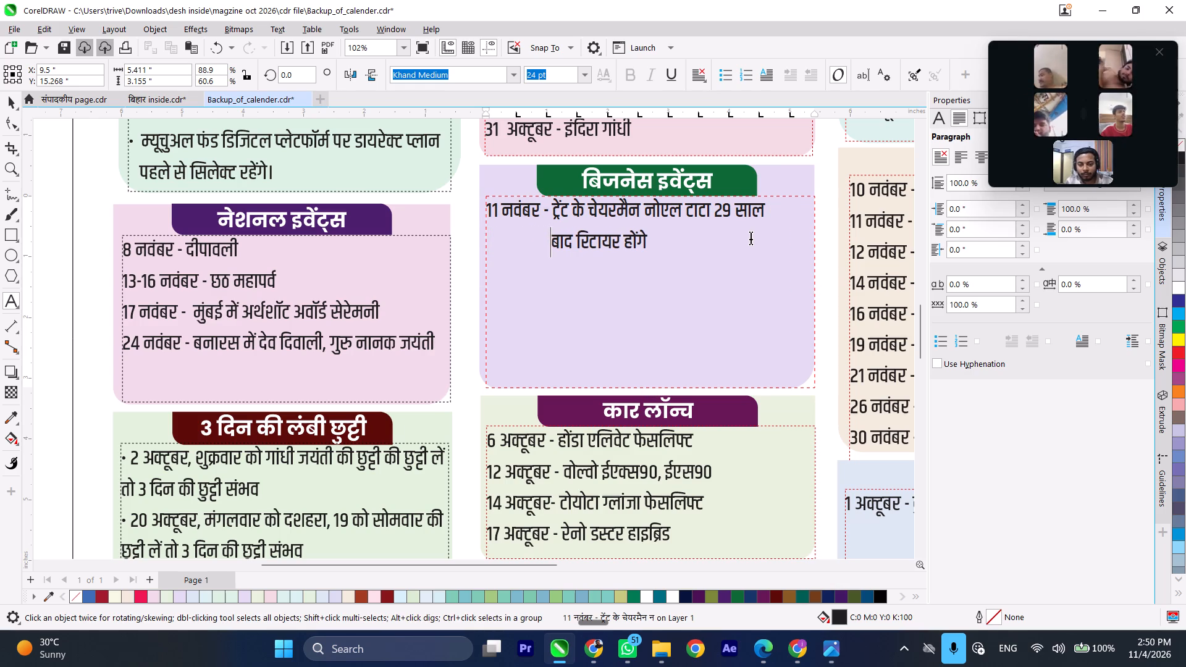
# Shorten the बिजनेस इवेंट्स text frame to about 1.4 inches high and reduce its lavender background box to match.
pyautogui.click(15, 101)
pyautogui.scroll(-3, 578, 325)
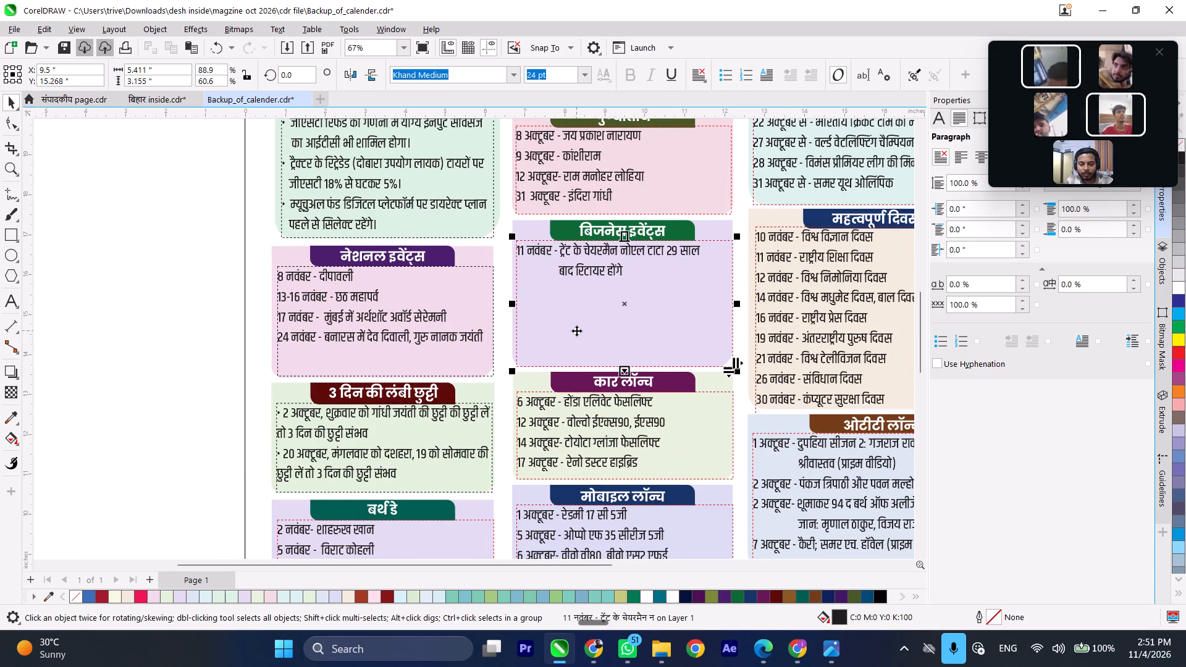
pyautogui.moveTo(626, 374); pyautogui.dragTo(620, 306)
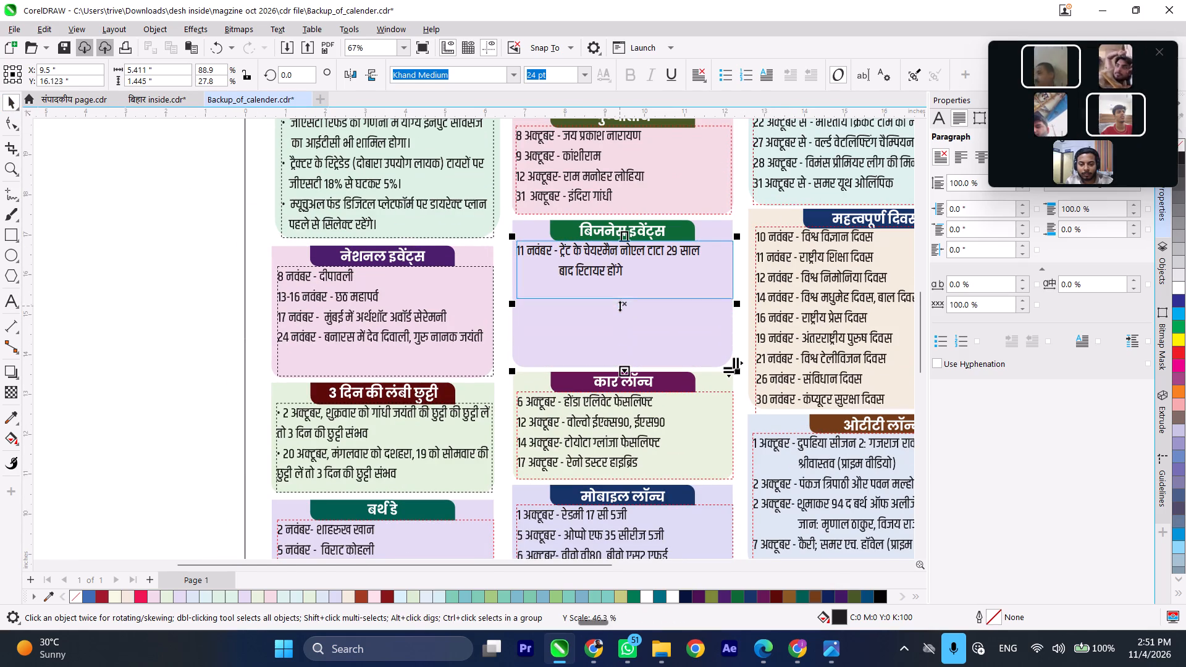
pyautogui.moveTo(620, 306); pyautogui.dragTo(620, 303)
pyautogui.click(180, 319)
pyautogui.click(549, 326)
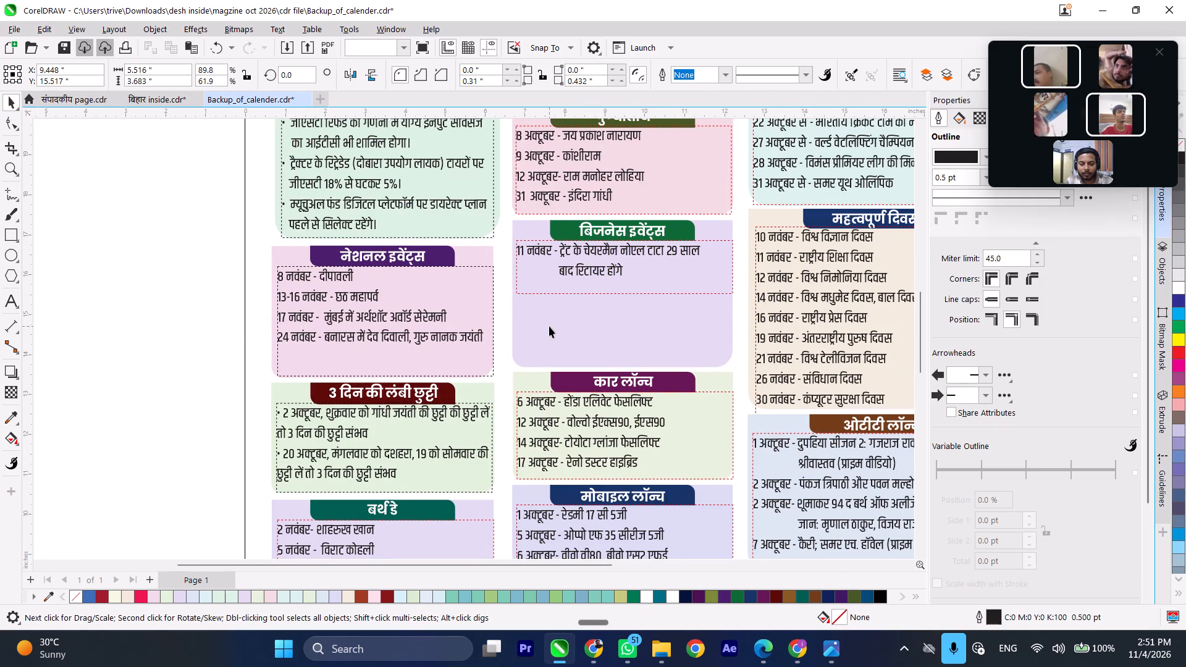
pyautogui.moveTo(623, 372); pyautogui.dragTo(624, 303)
pyautogui.click(149, 329)
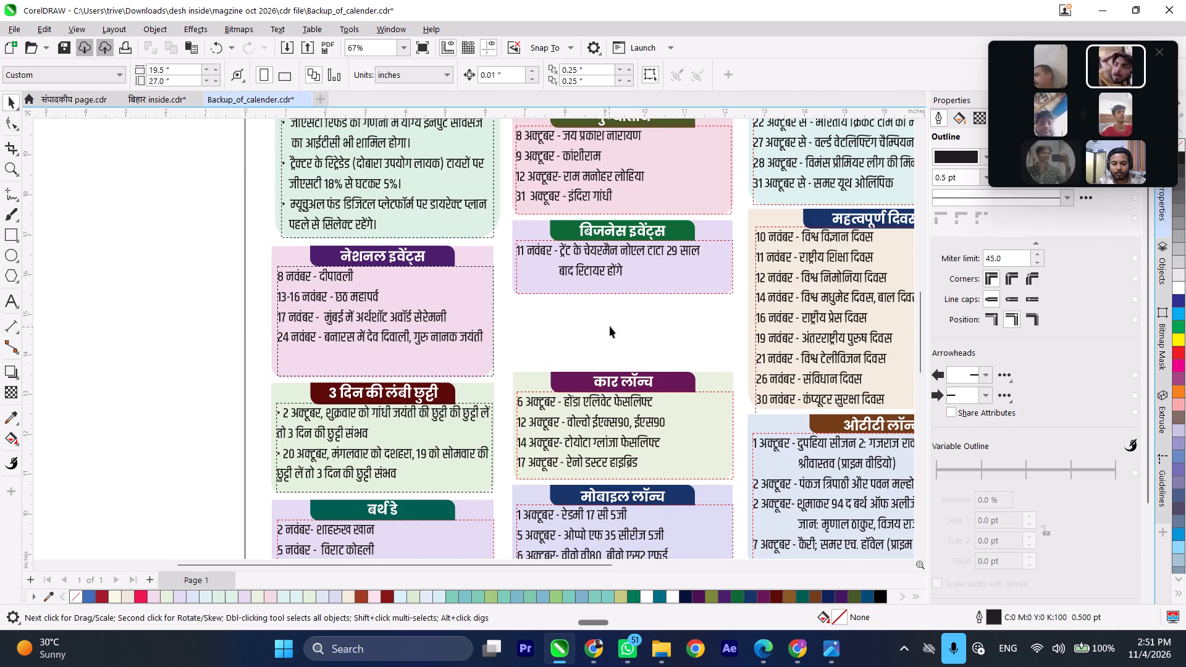
# Review the news screenshot in Photos against the CorelDRAW calendar sections, ending at the जयंती box.
pyautogui.scroll(-4, 590, 295)
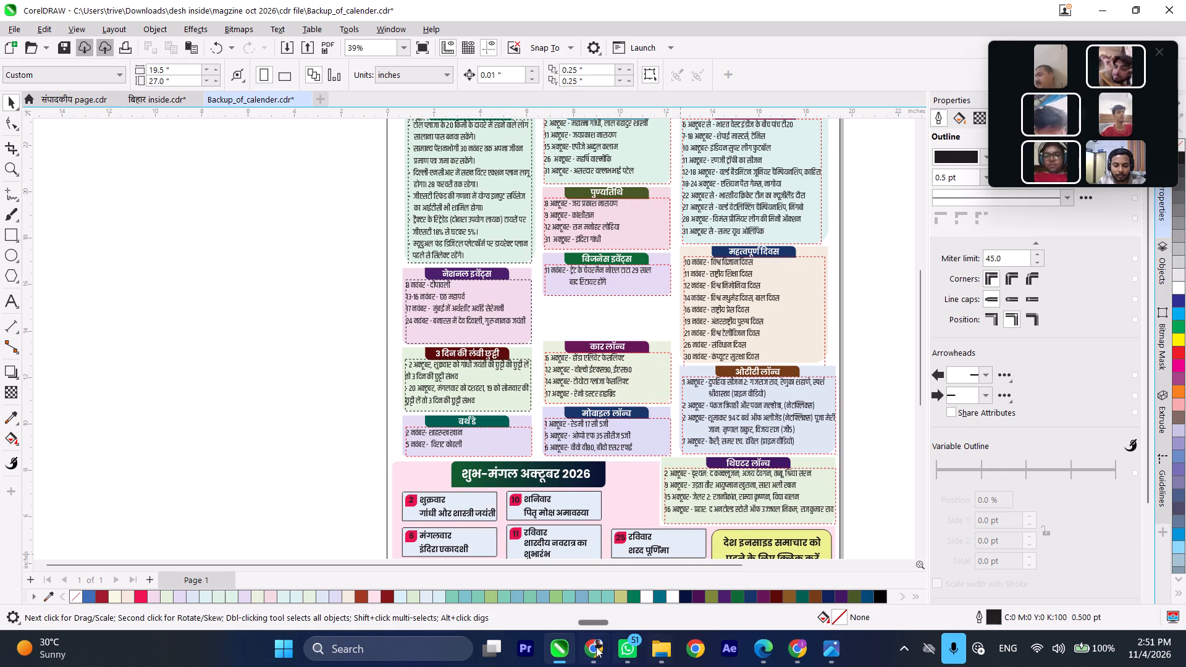
pyautogui.click(846, 654)
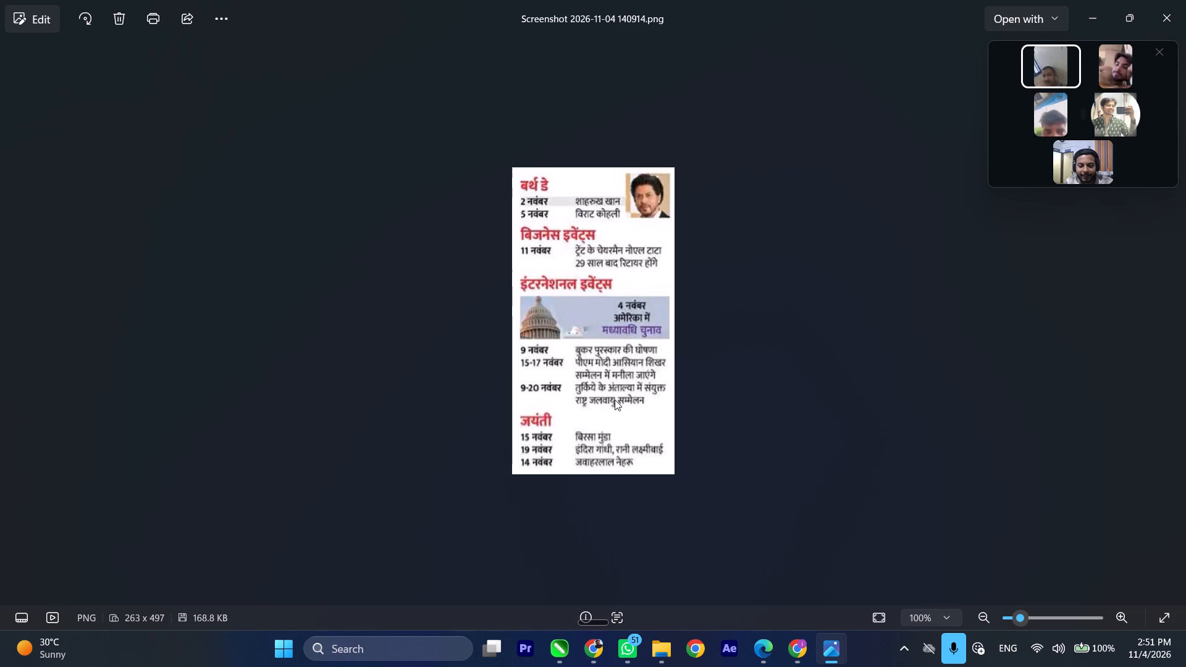
pyautogui.click(587, 652)
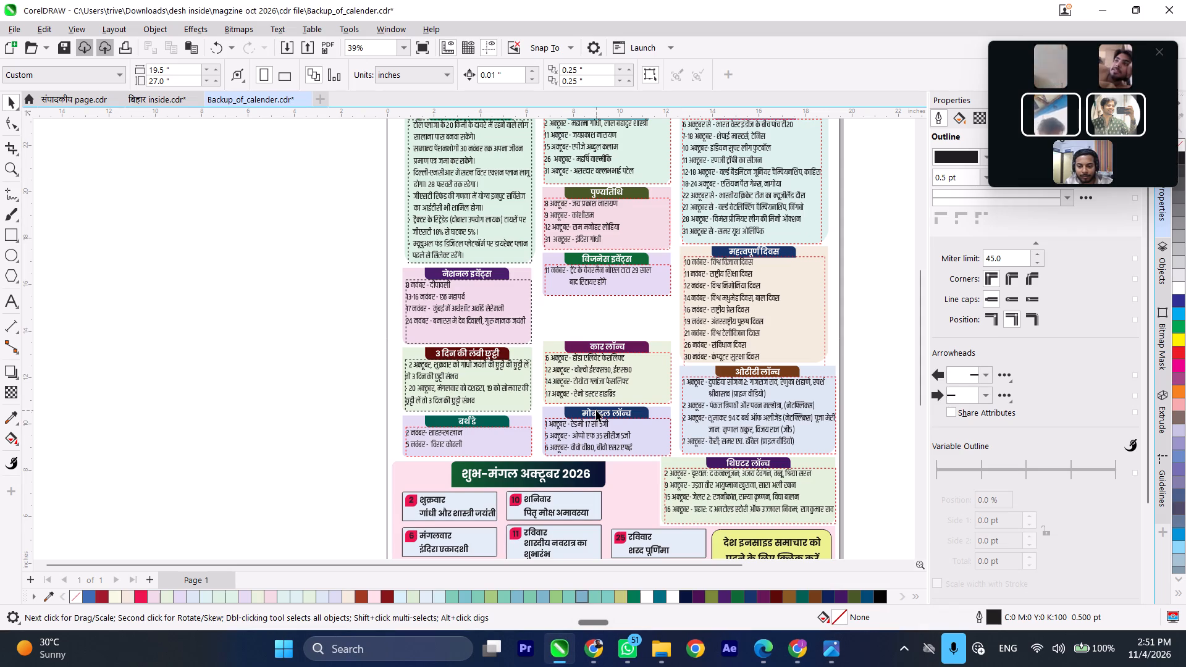
pyautogui.scroll(-2, 605, 440)
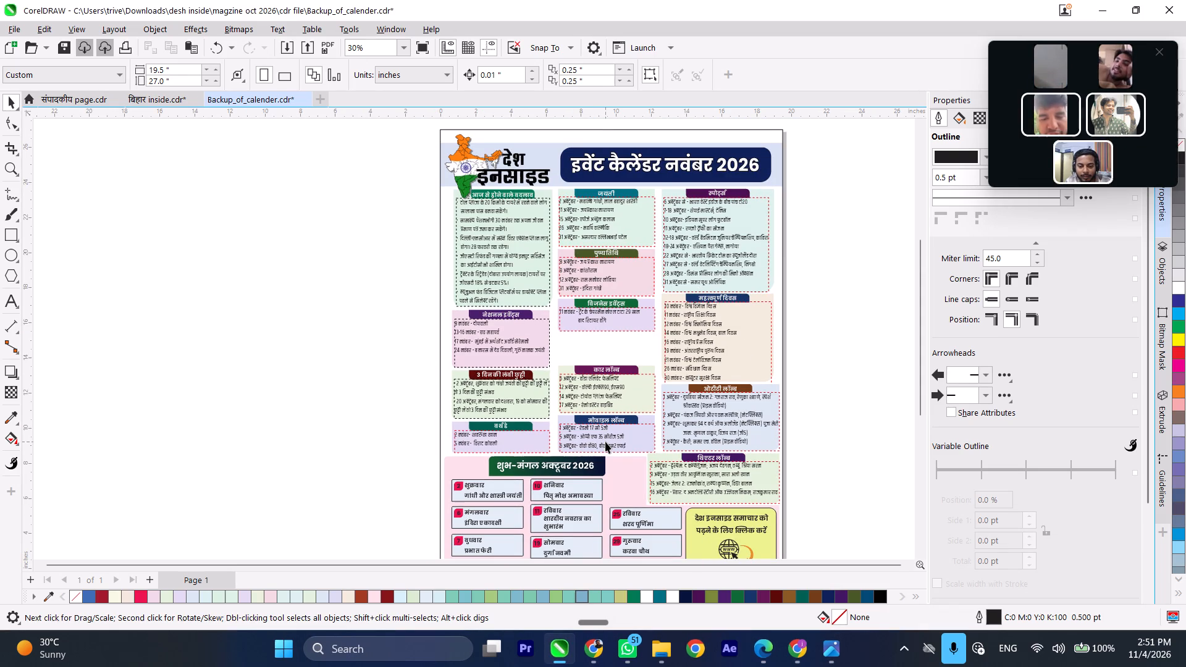
pyautogui.scroll(1, 605, 442)
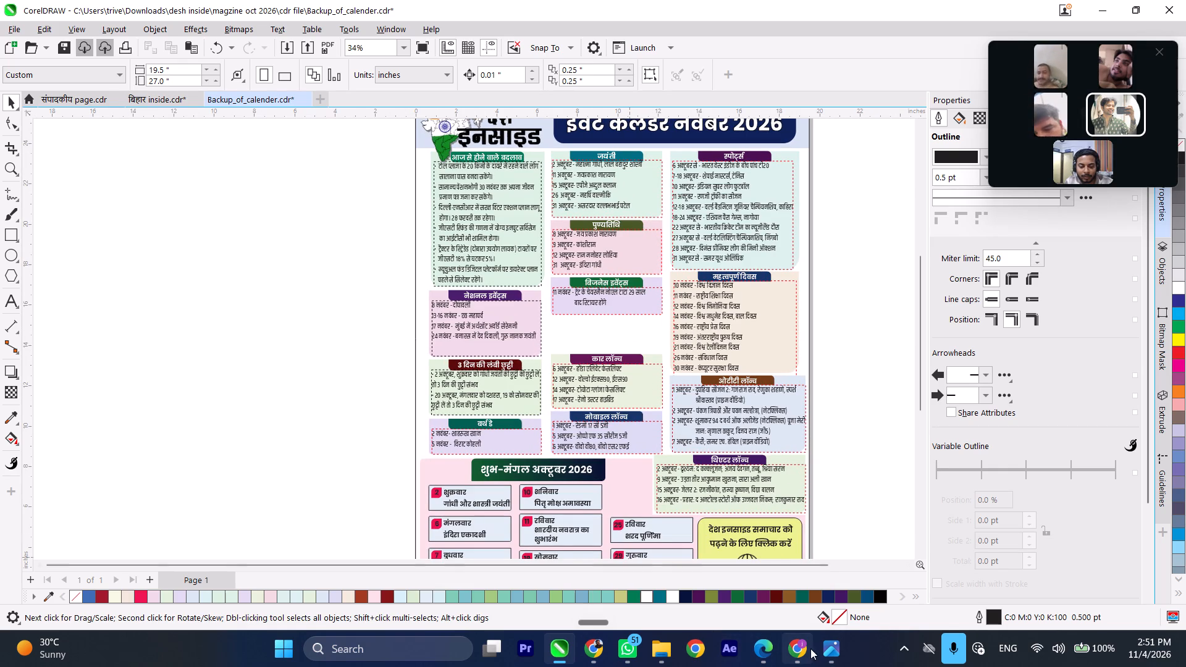
pyautogui.click(836, 650)
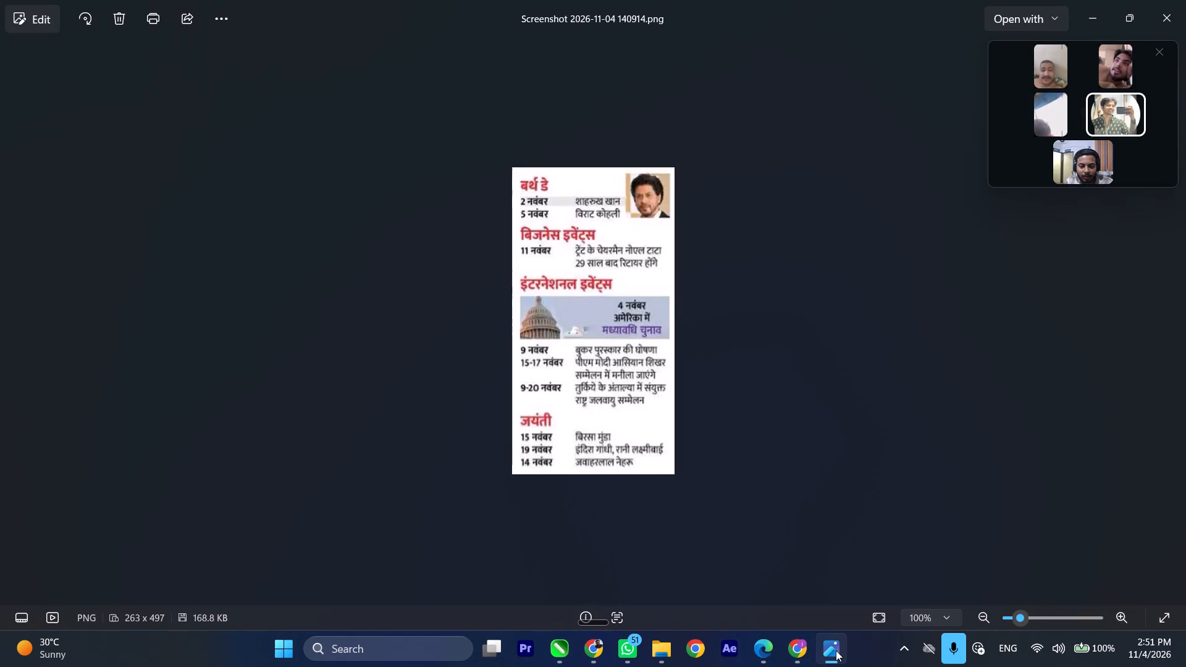
pyautogui.click(836, 650)
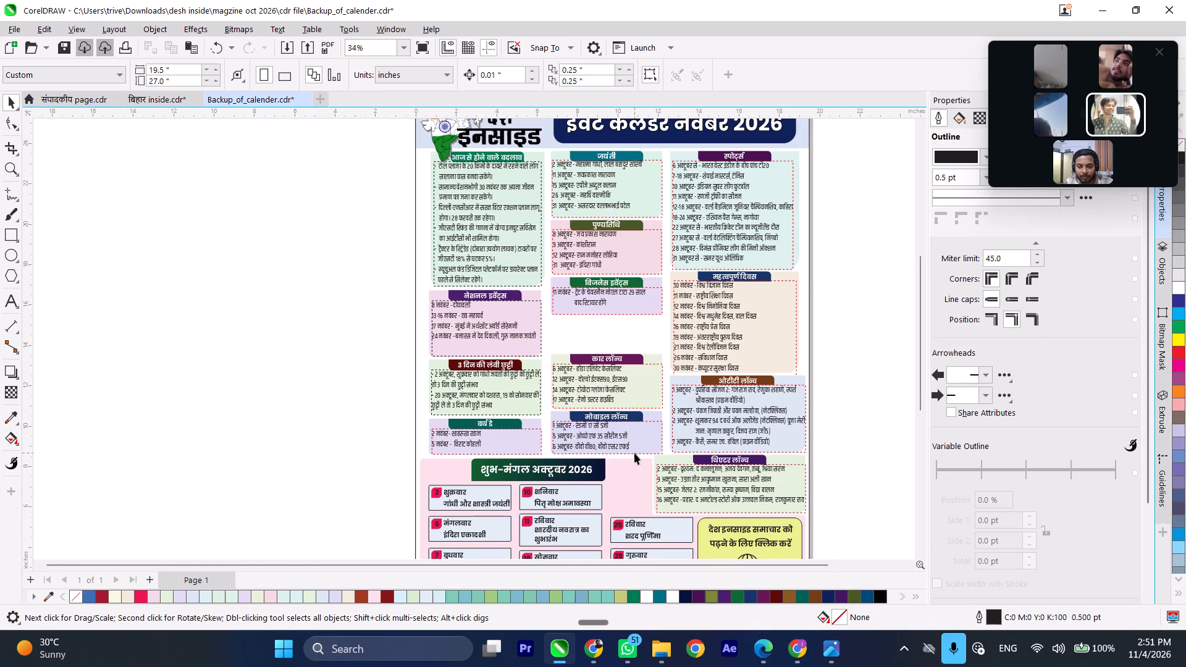
pyautogui.scroll(6, 584, 156)
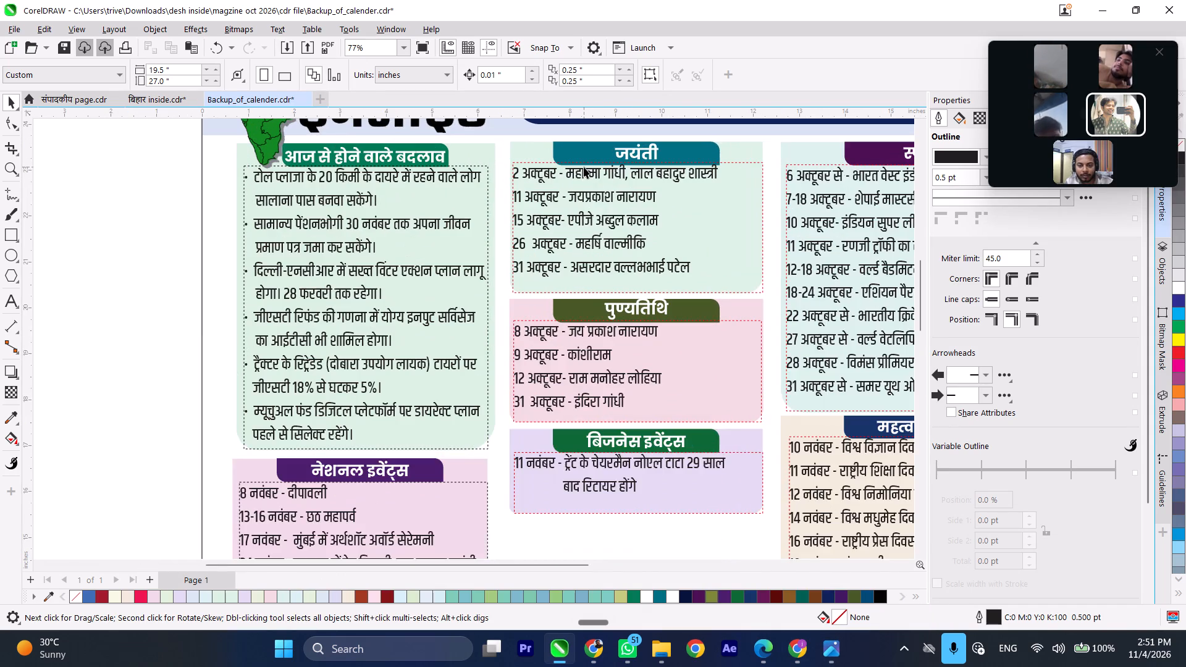
pyautogui.scroll(1, 584, 167)
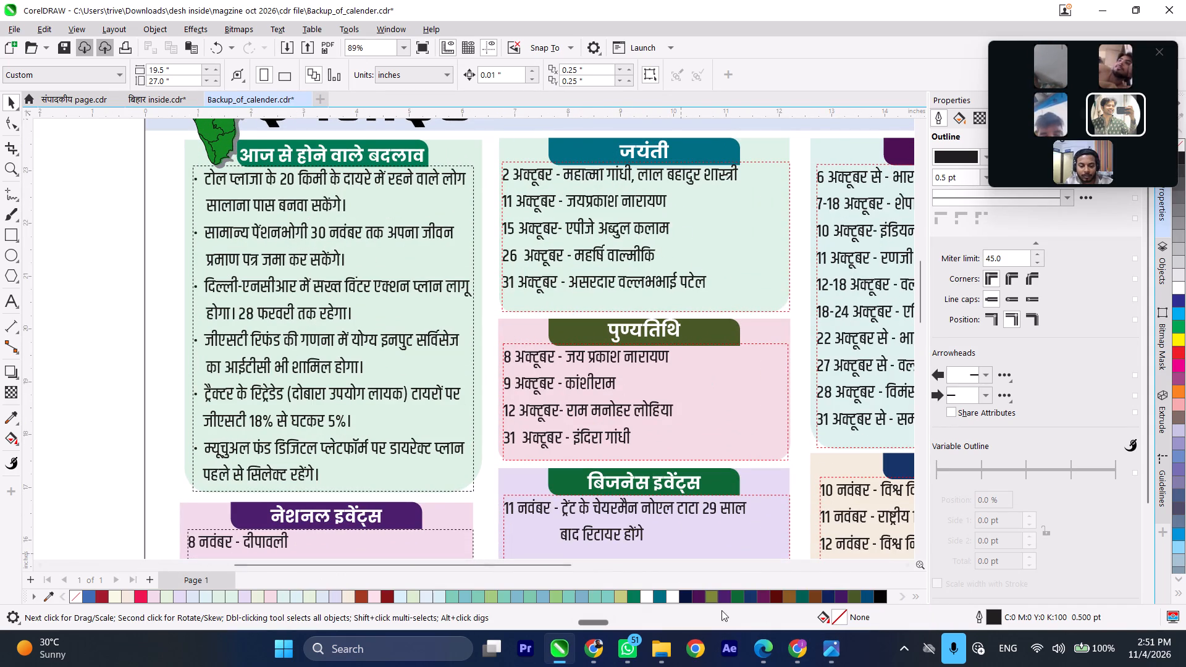
pyautogui.click(823, 654)
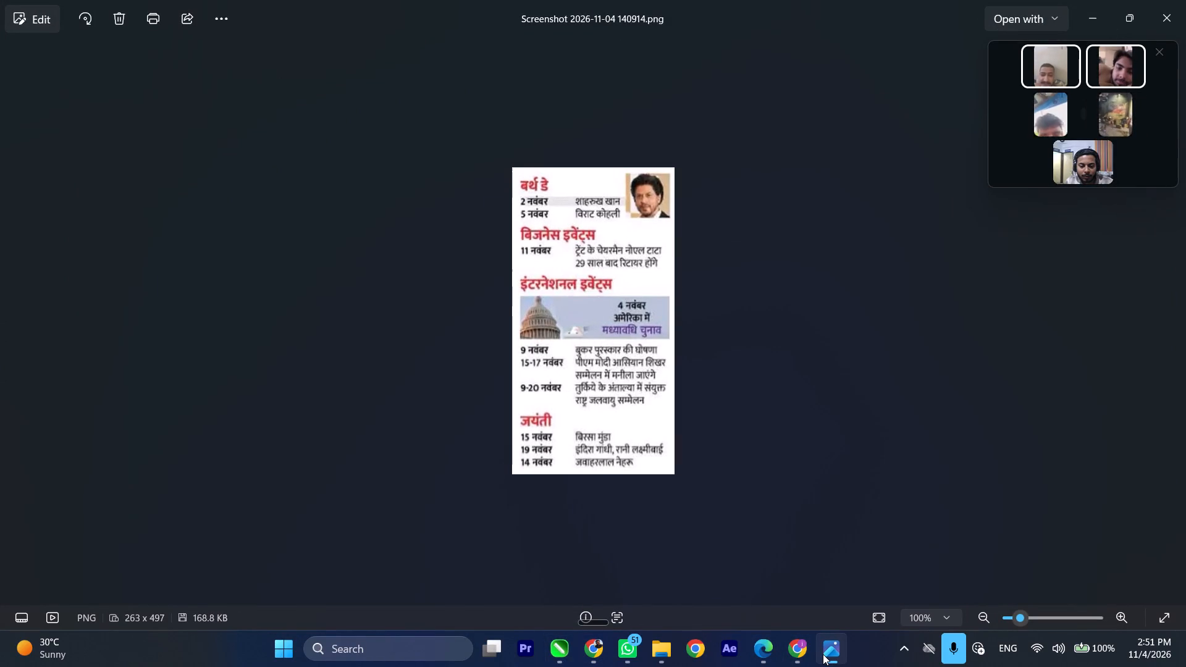
pyautogui.click(823, 654)
# Copy the word नवंबर from the extracted text in Chrome and replace अक्टूबर with it in the first जयंती entry in CorelDRAW.
pyautogui.click(598, 645)
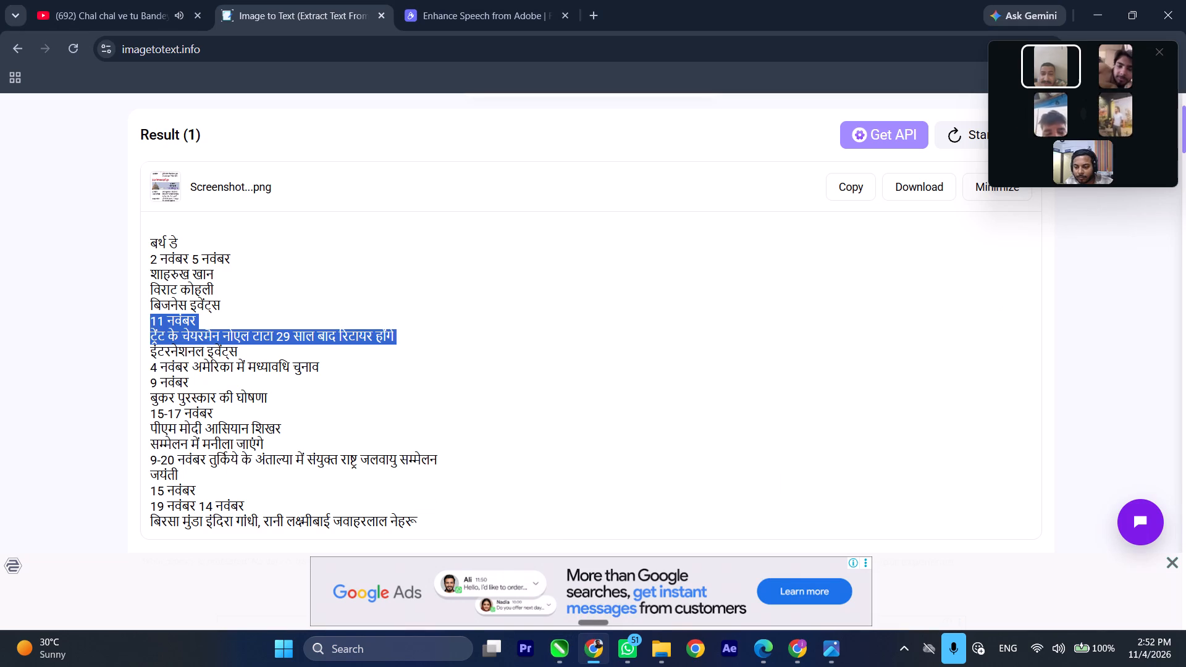
pyautogui.moveTo(161, 382); pyautogui.dragTo(193, 382)
pyautogui.hotkey('ctrl', 'c')
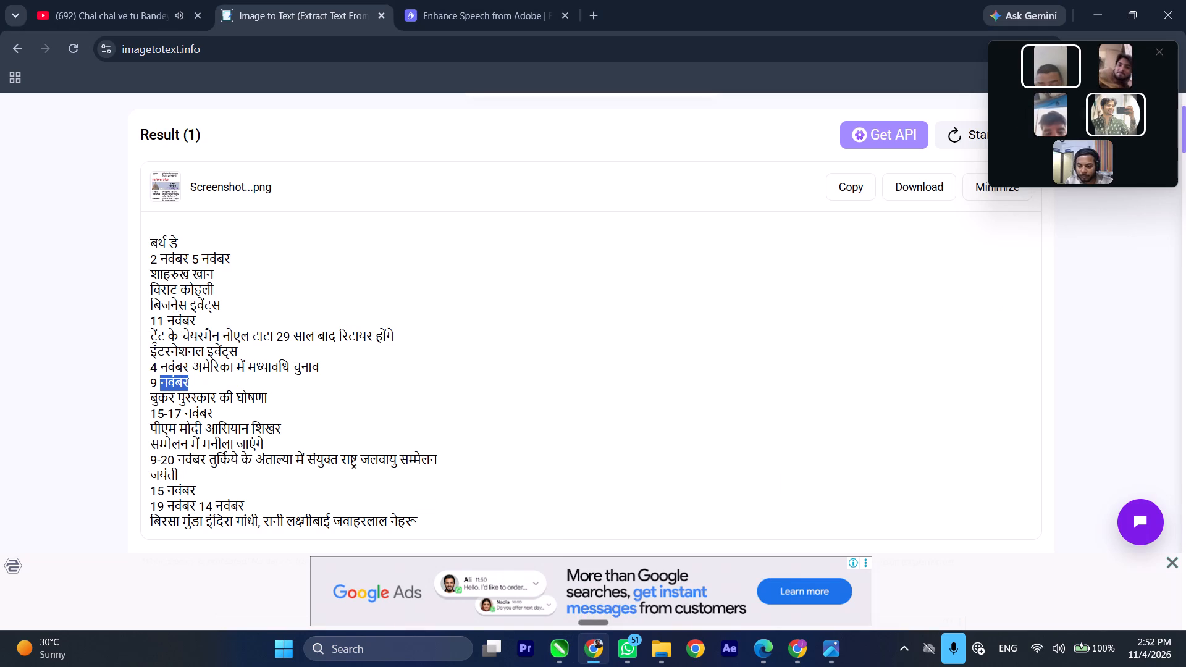
pyautogui.click(563, 649)
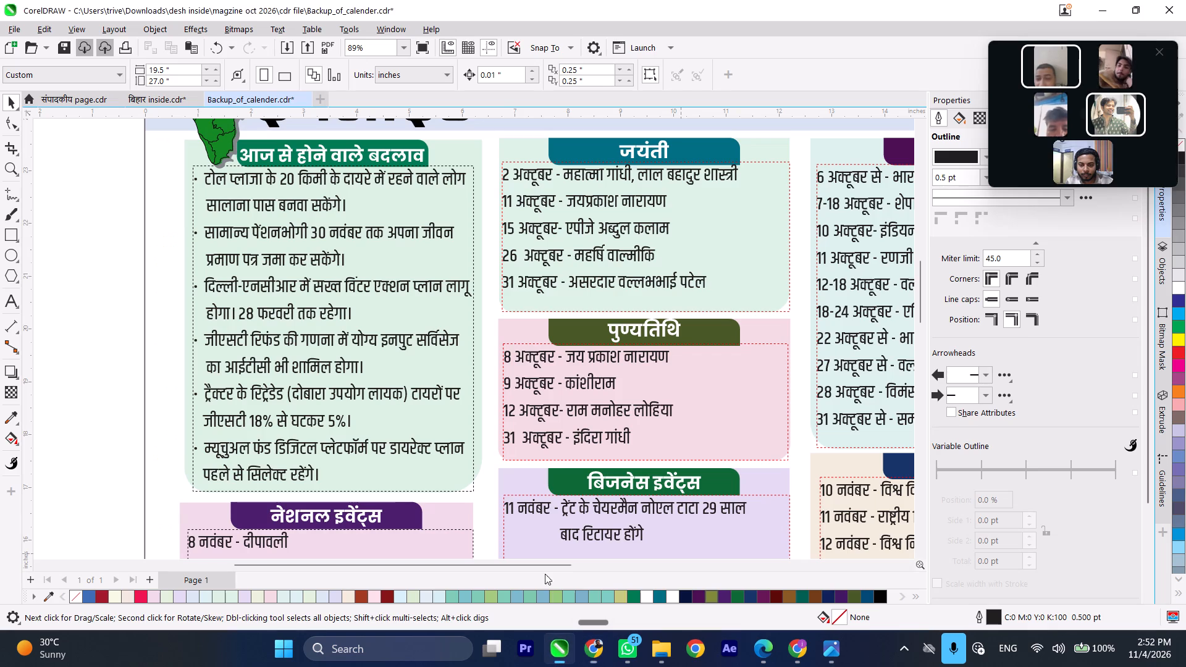
pyautogui.doubleClick(521, 174)
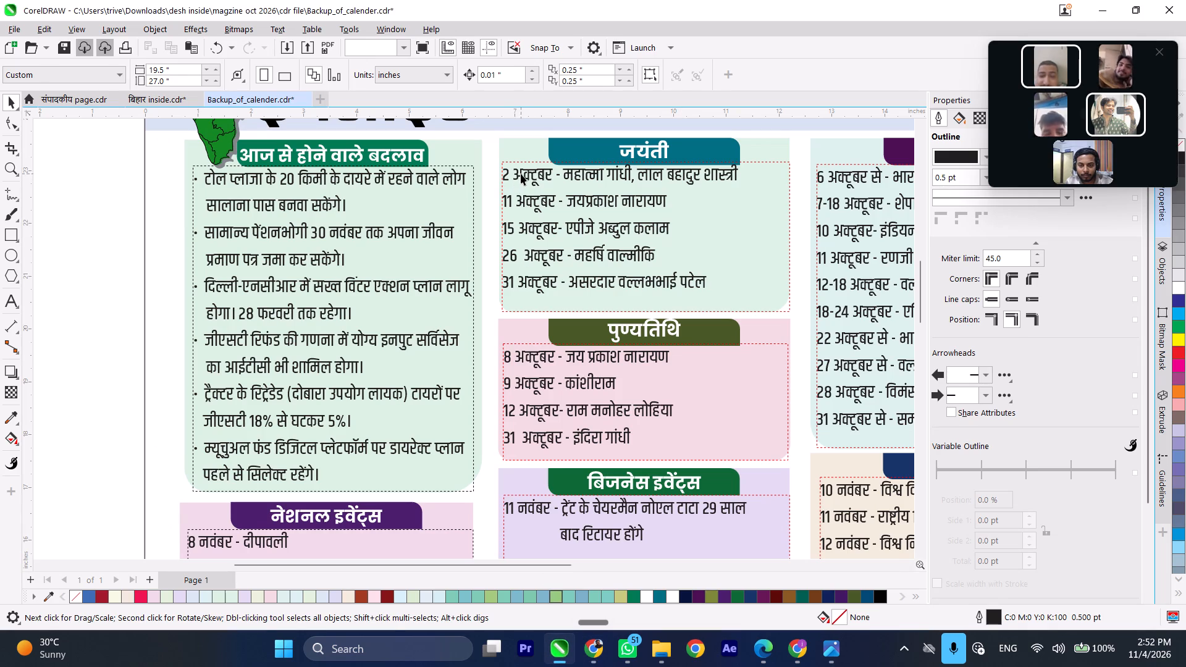
pyautogui.moveTo(514, 174); pyautogui.dragTo(552, 177)
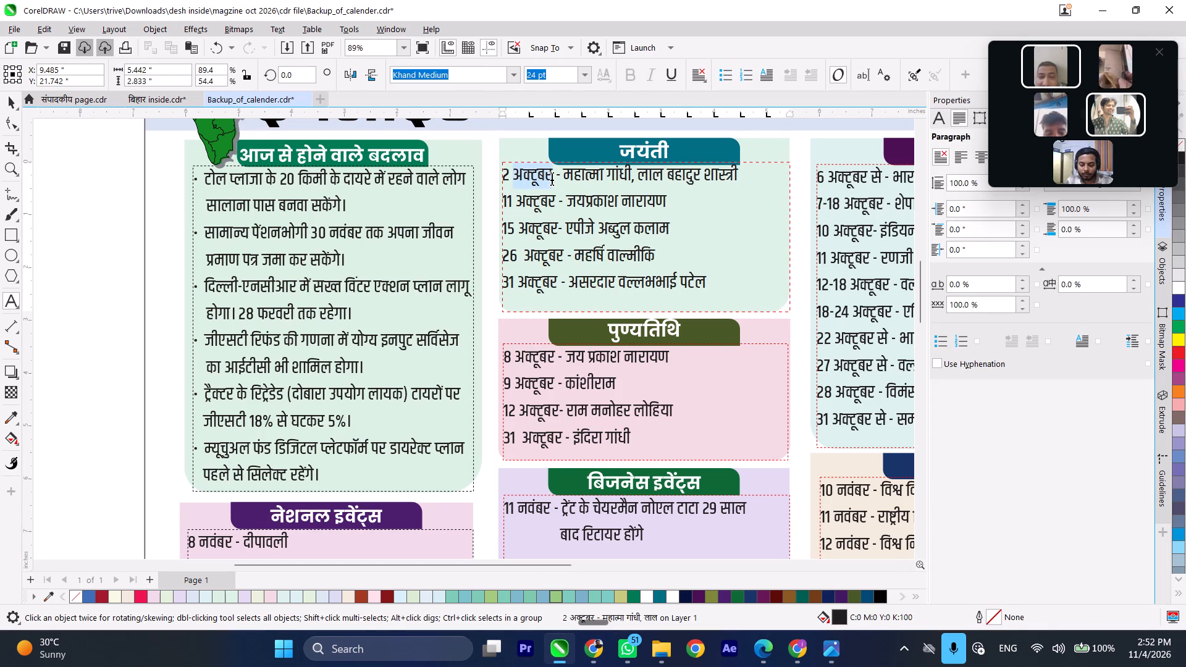
pyautogui.hotkey('ctrl', 'v')
# Change the day numbers of the first three जयंती entries to 15, 14 and 19.
pyautogui.moveTo(512, 167); pyautogui.dragTo(507, 167)
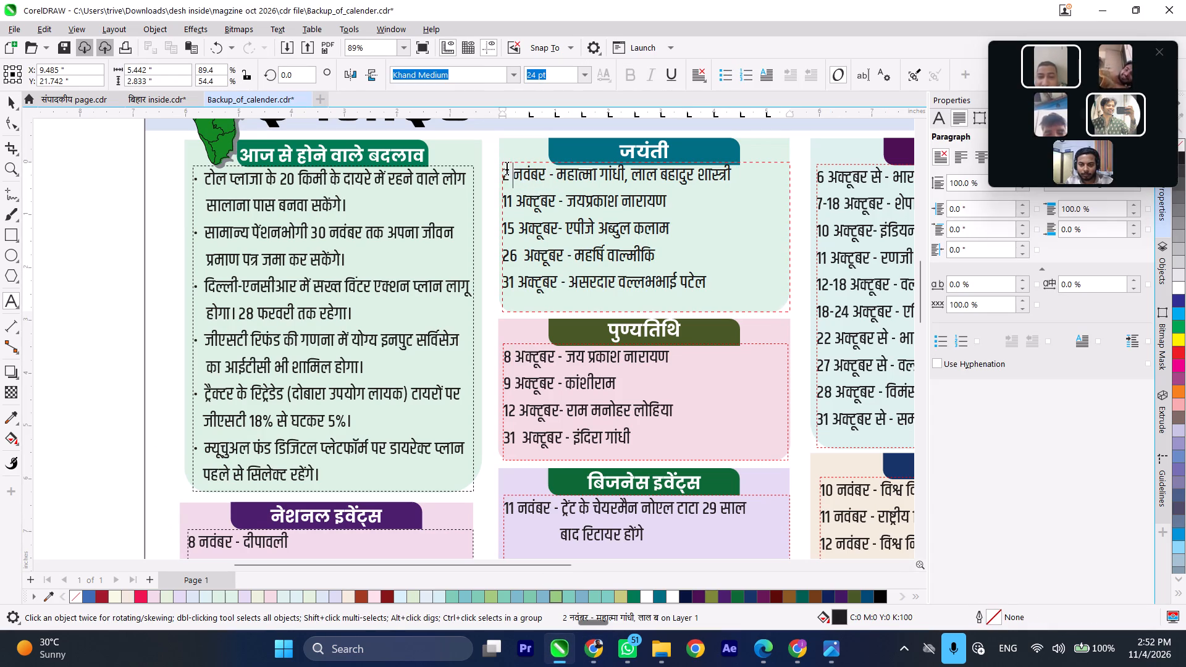
pyautogui.moveTo(507, 167); pyautogui.dragTo(503, 167)
pyautogui.click(505, 170)
pyautogui.click(508, 171)
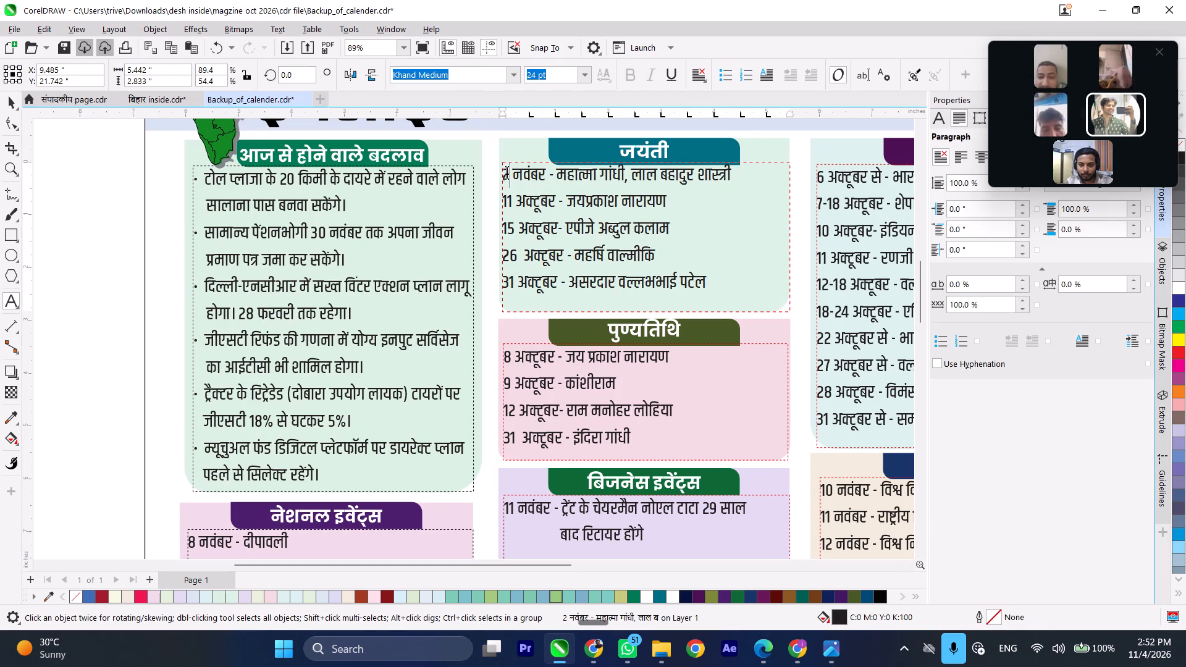
pyautogui.write('15')
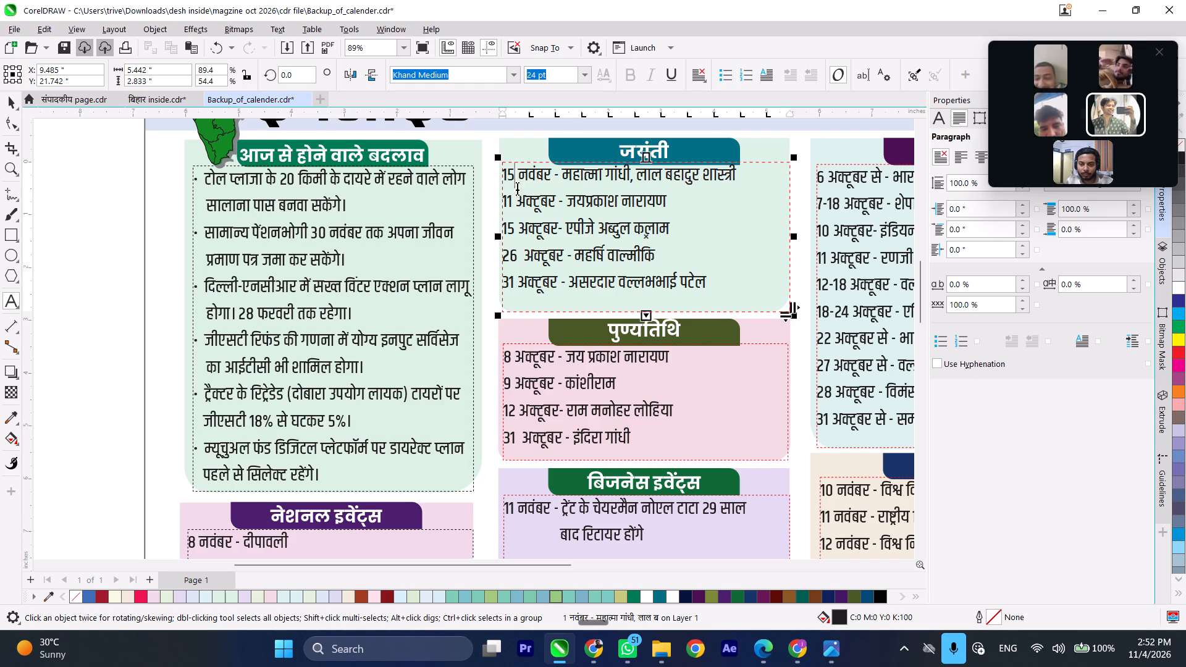
pyautogui.moveTo(513, 196); pyautogui.dragTo(500, 198)
pyautogui.write('14')
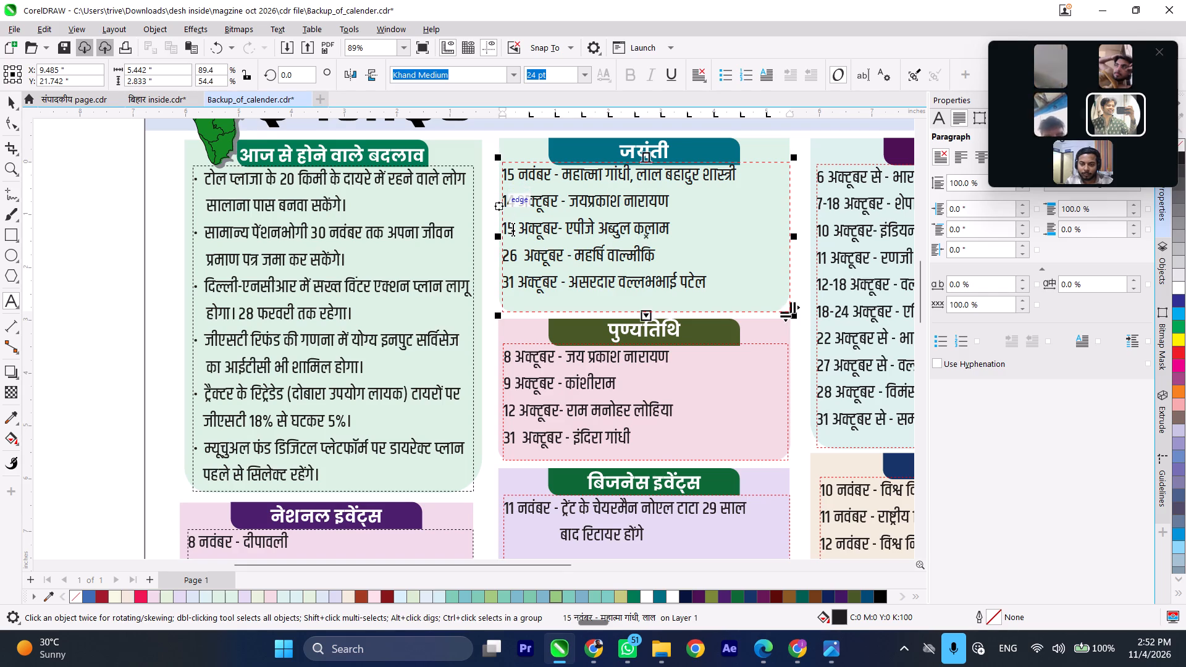
pyautogui.moveTo(513, 228); pyautogui.dragTo(502, 228)
pyautogui.press('1')
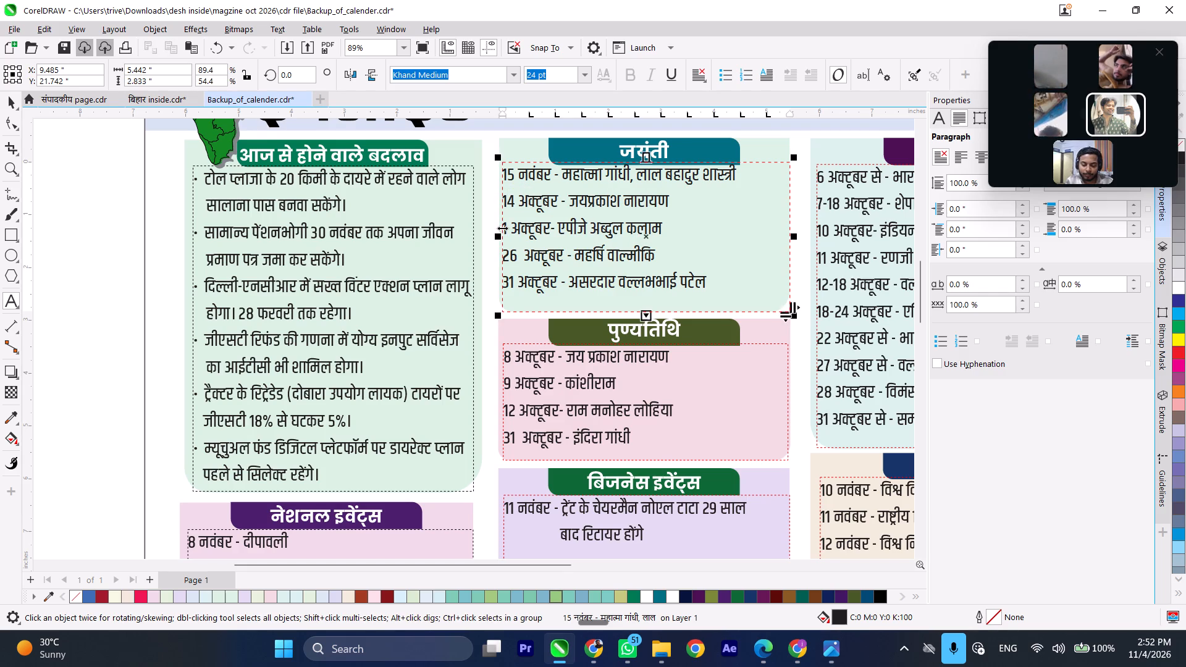
pyautogui.press('9')
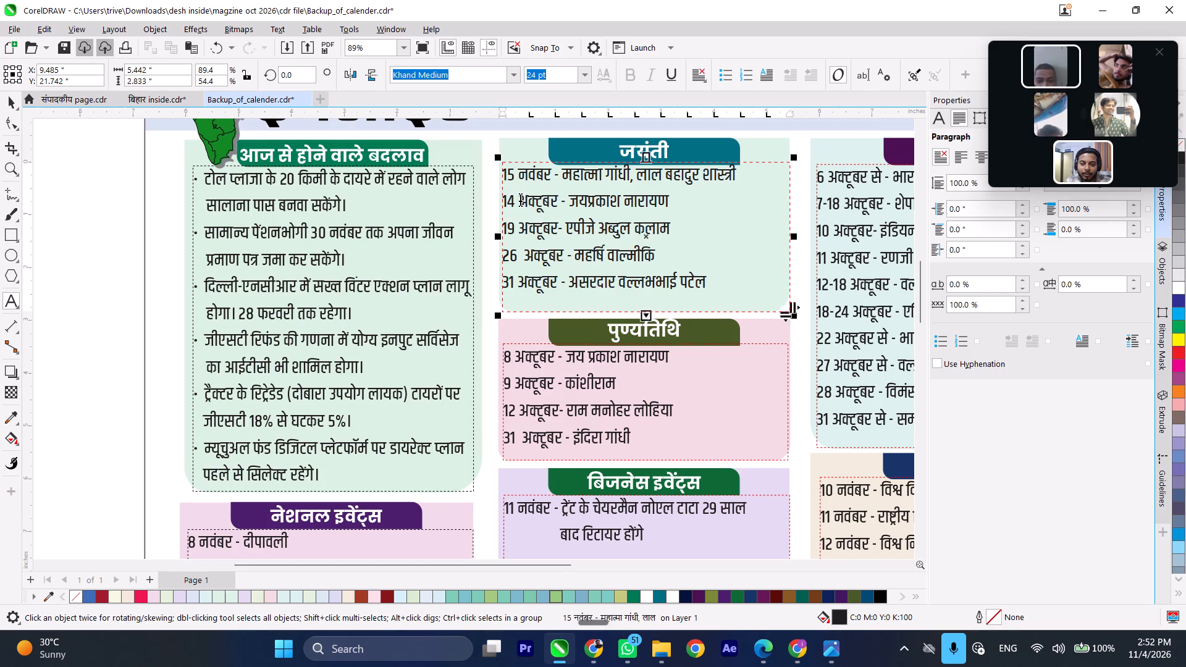
# Replace अक्टूबर with नवंबर in the 14 and 19 जयंती entries, adding a space before the hyphen on the 19 line.
pyautogui.moveTo(519, 198); pyautogui.dragTo(559, 203)
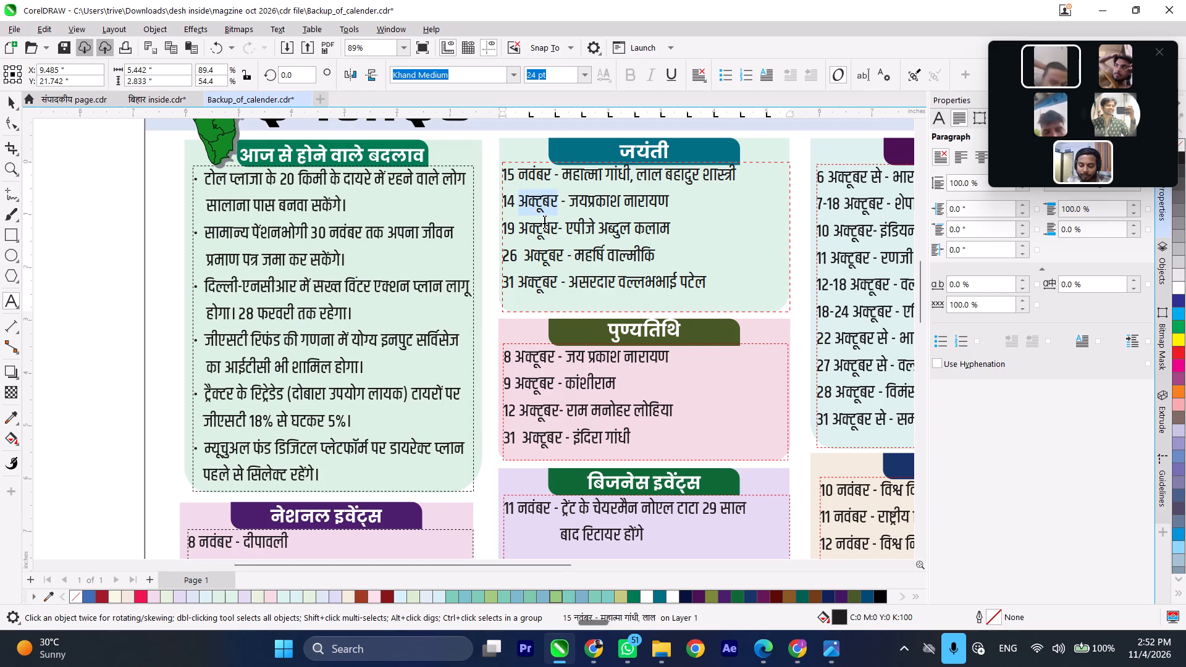
pyautogui.hotkey('ctrl', 'v')
pyautogui.moveTo(518, 225); pyautogui.dragTo(553, 225)
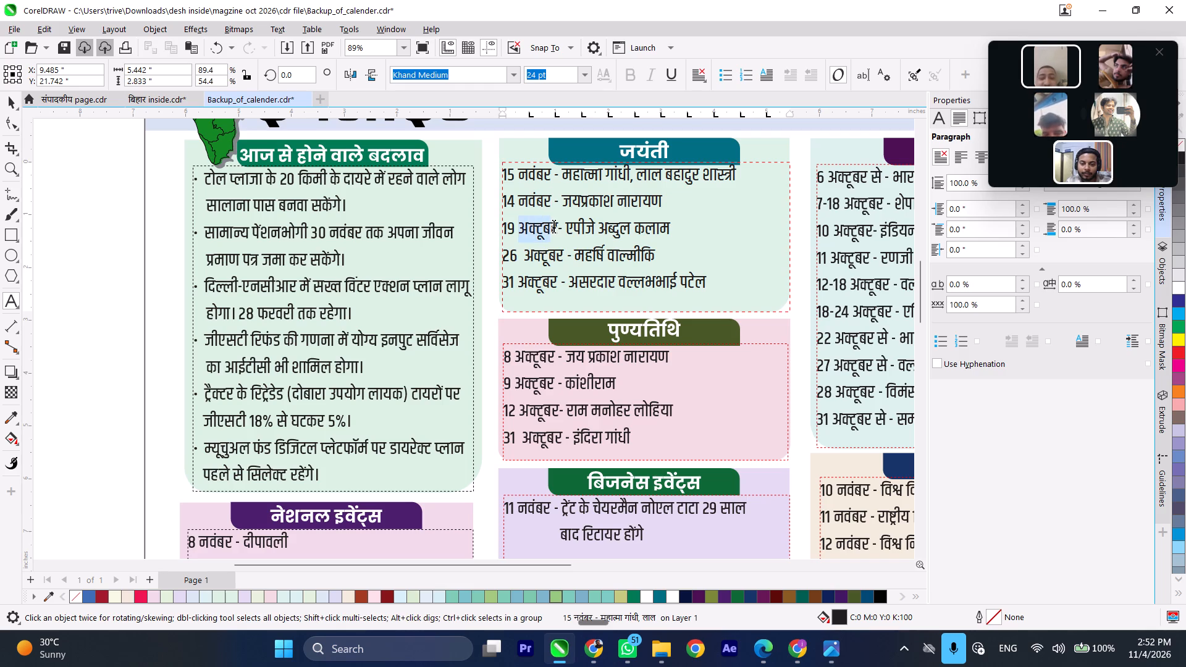
pyautogui.moveTo(553, 225); pyautogui.dragTo(555, 225)
pyautogui.hotkey('ctrl', 'v')
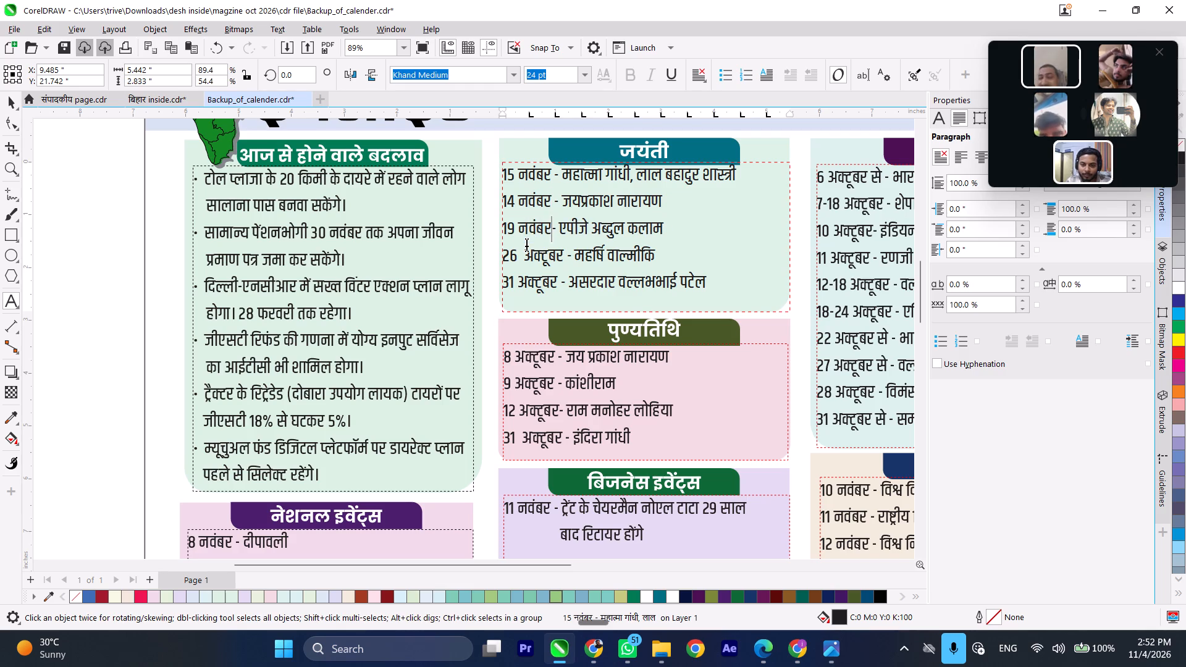
pyautogui.press('space')
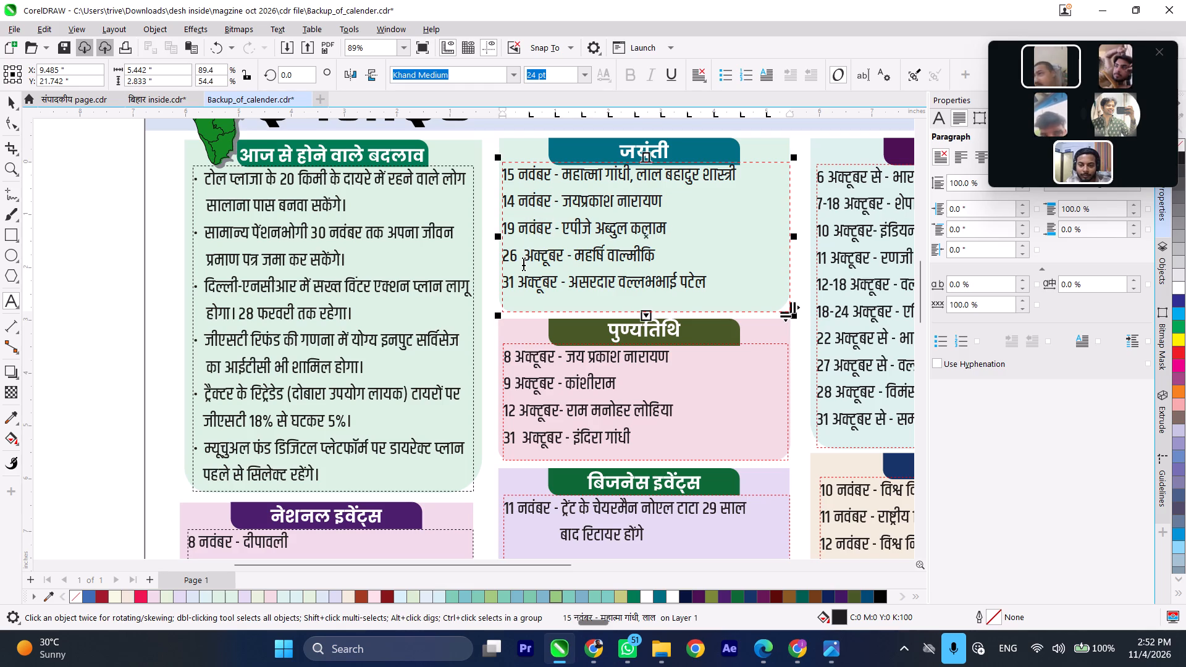
# Delete the last two October entries, dated 26 and 31, from the जयंती list along with the leftover blank line.
pyautogui.moveTo(718, 278); pyautogui.dragTo(497, 260)
pyautogui.press('BackSpace')
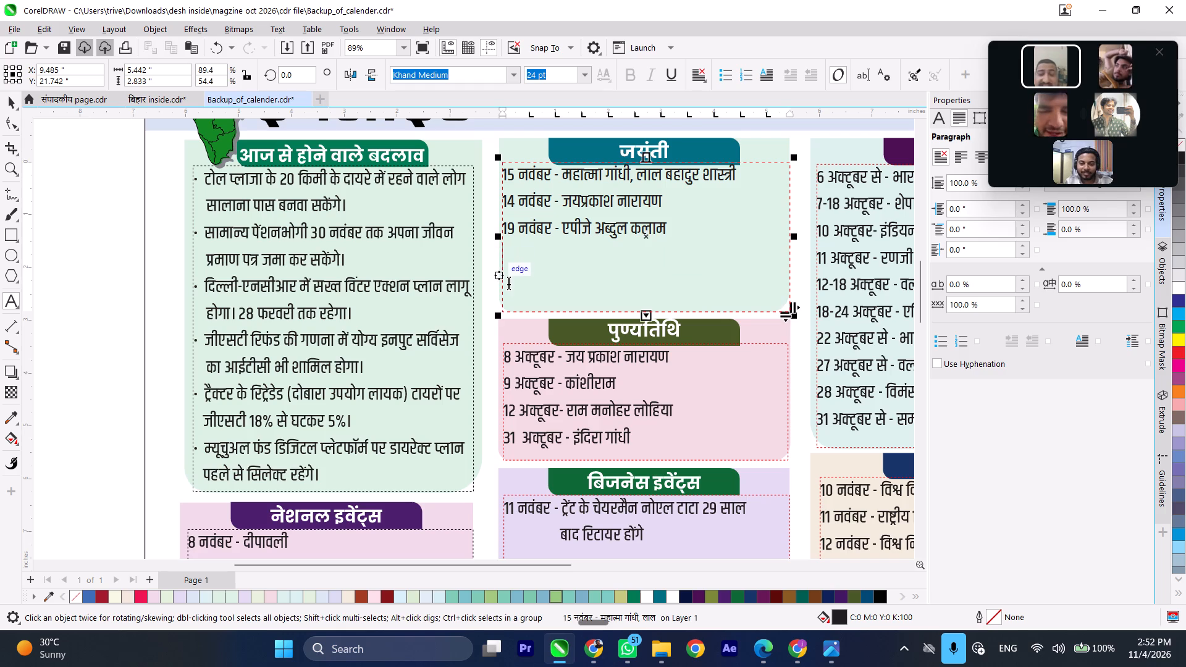
pyautogui.press('BackSpace')
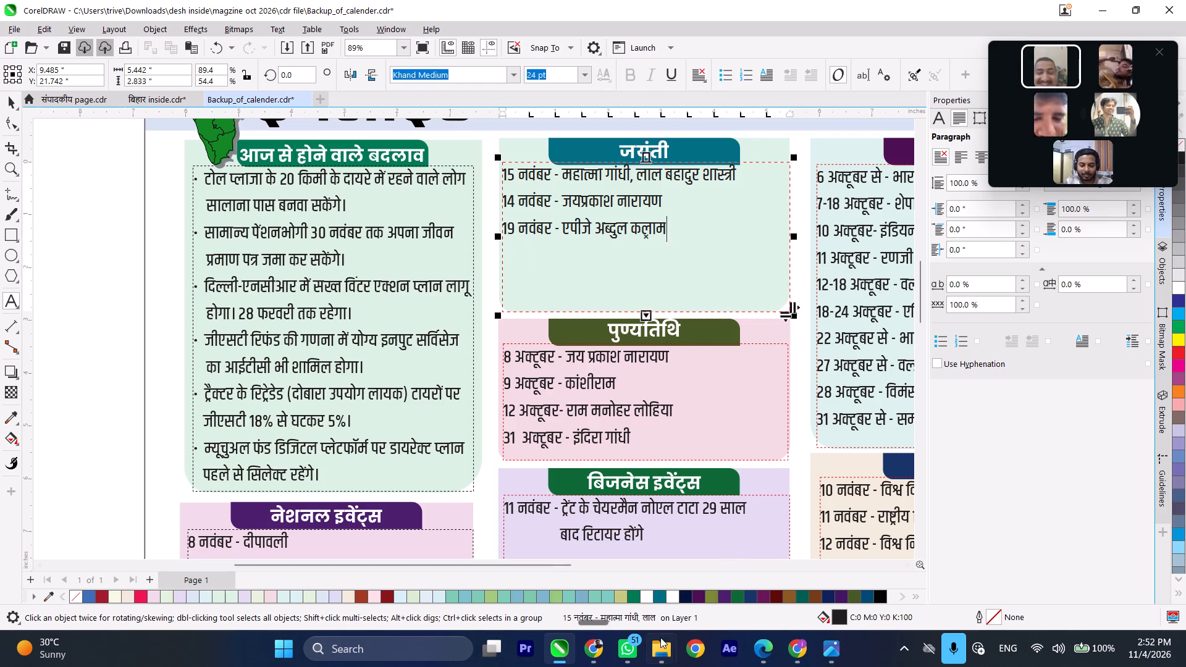
# Check the जयंती entries in the source screenshot, copy बिरसा मुंडा from the extracted text in Chrome and replace the names in CorelDRAW's 15 नवंबर entry.
pyautogui.click(601, 644)
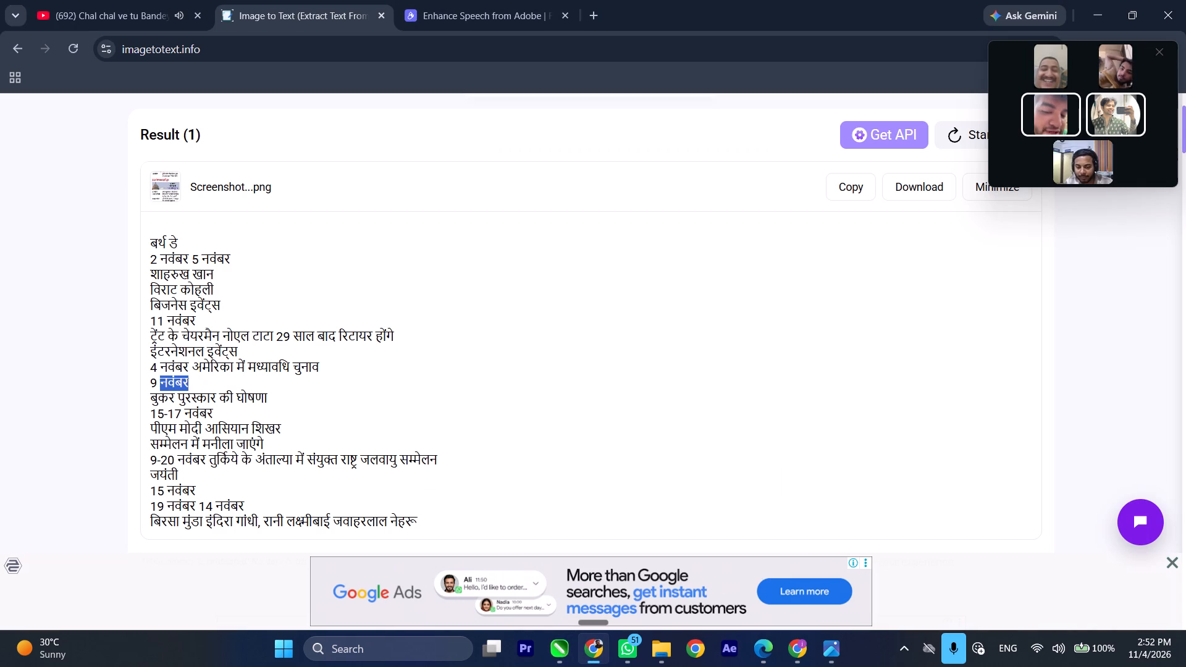
pyautogui.click(830, 639)
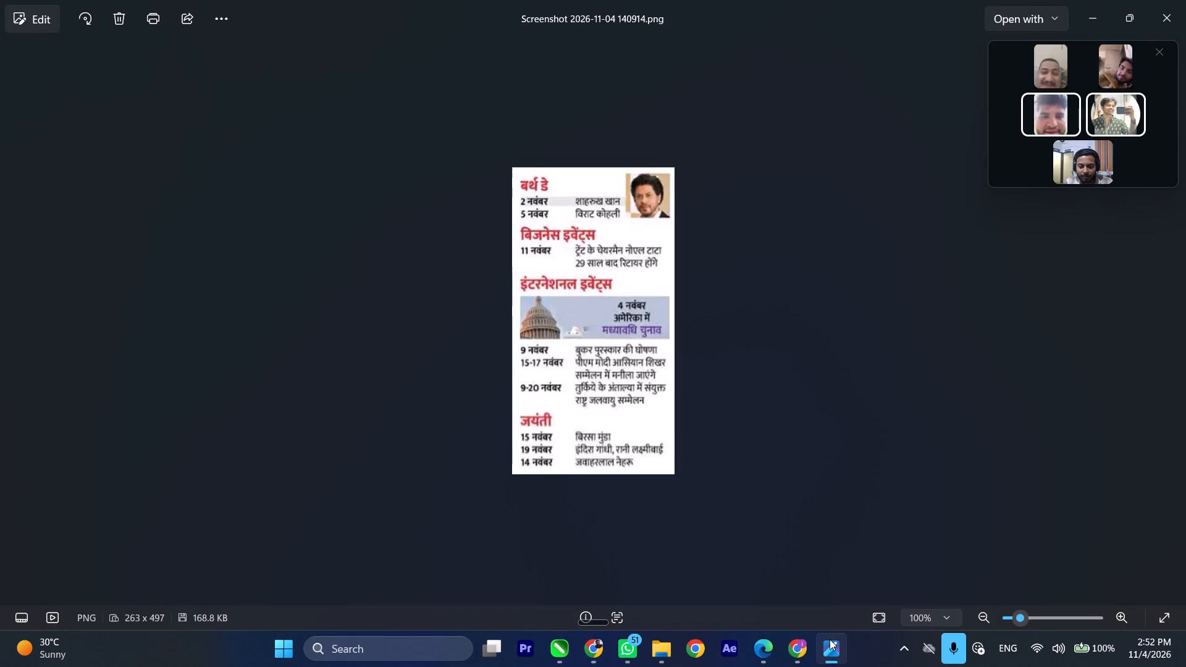
pyautogui.click(830, 639)
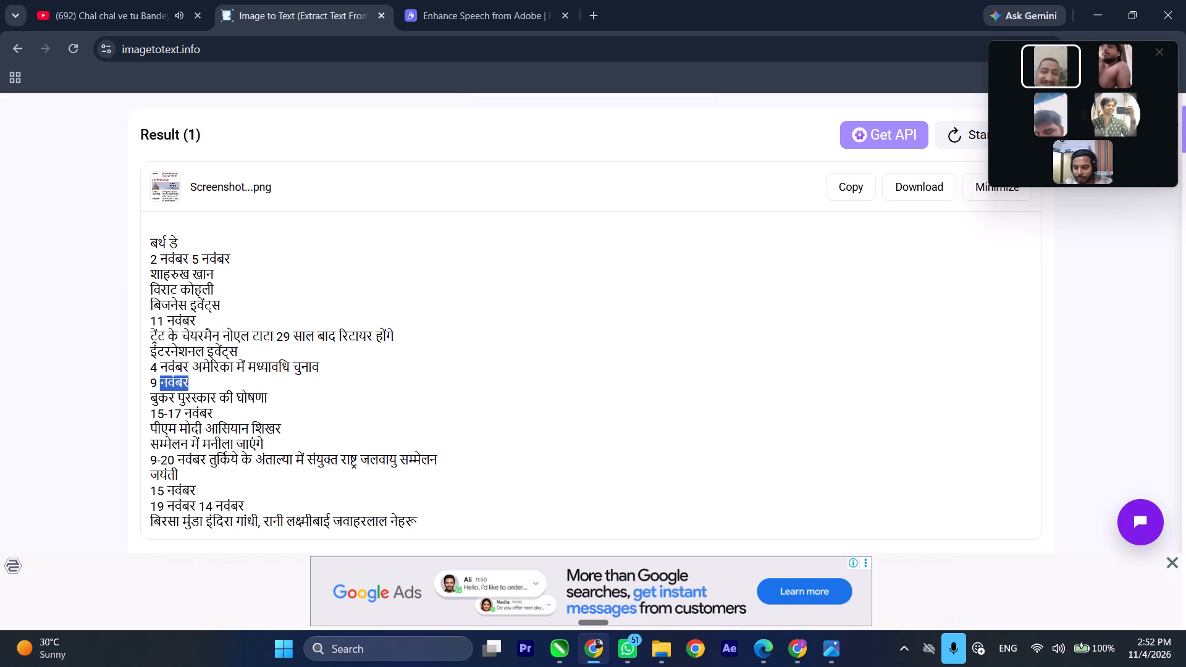
pyautogui.scroll(-1, 226, 484)
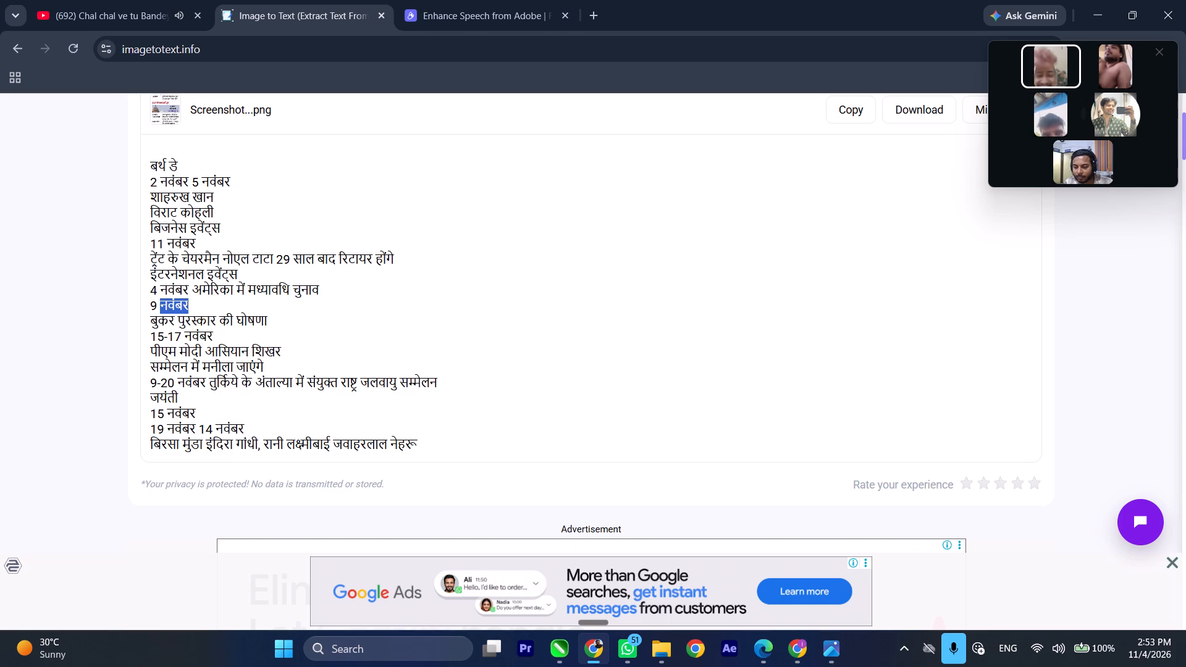
pyautogui.click(833, 648)
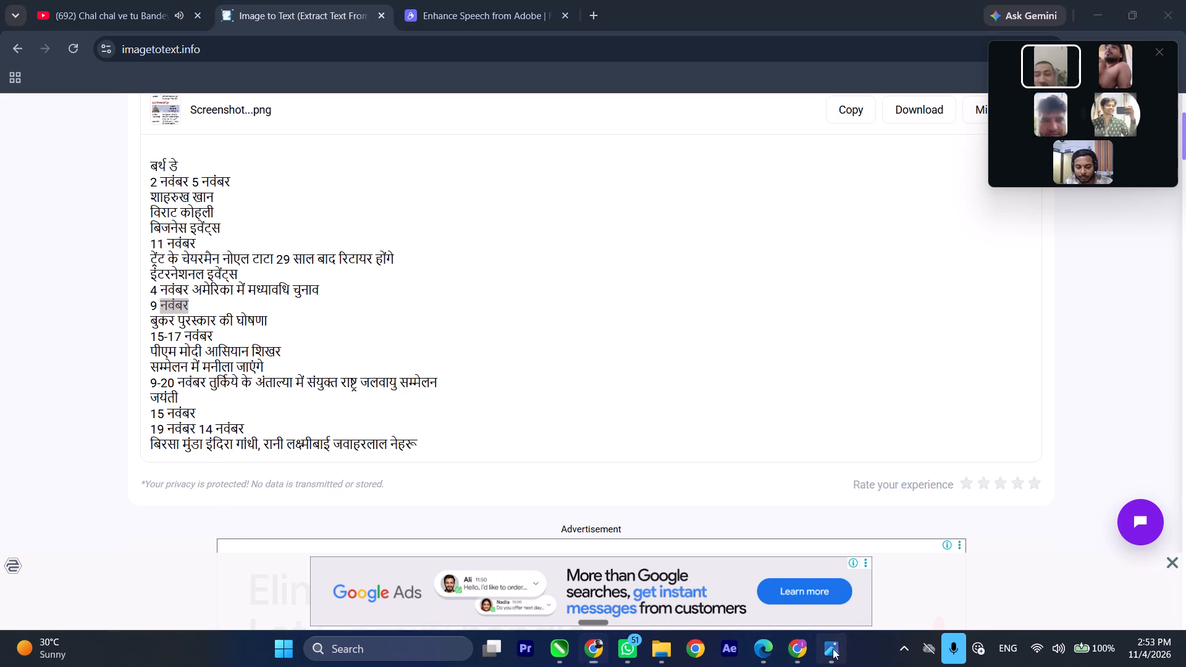
pyautogui.click(833, 647)
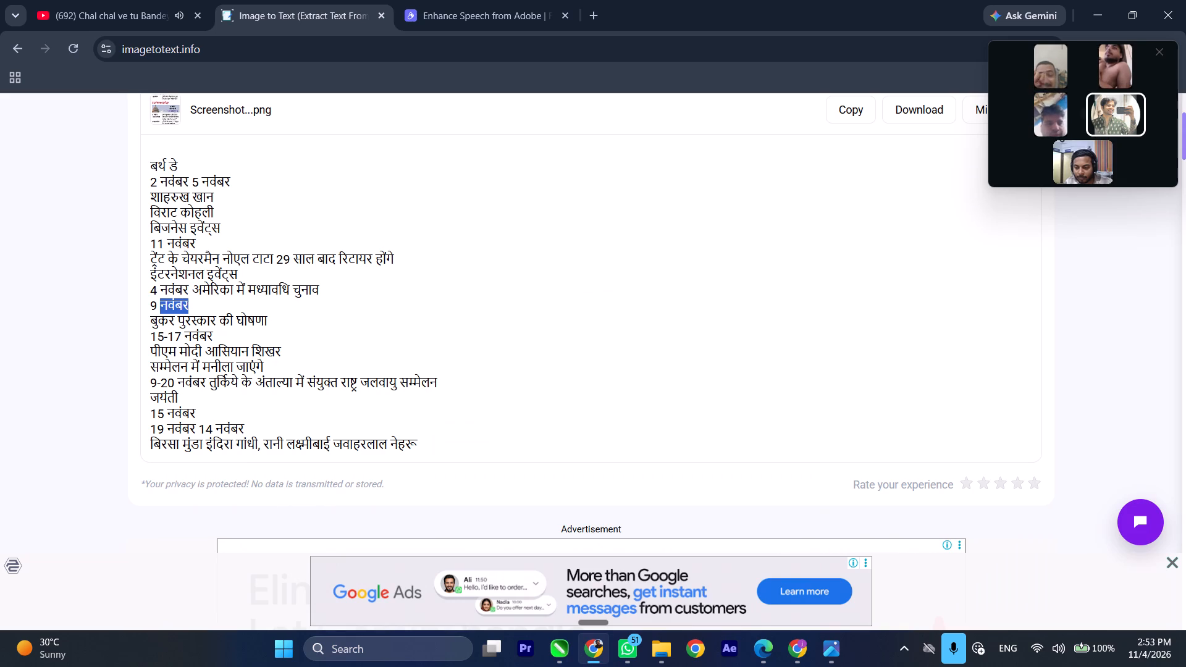
pyautogui.moveTo(201, 443); pyautogui.dragTo(141, 443)
pyautogui.hotkey('ctrl', 'c')
pyautogui.click(561, 650)
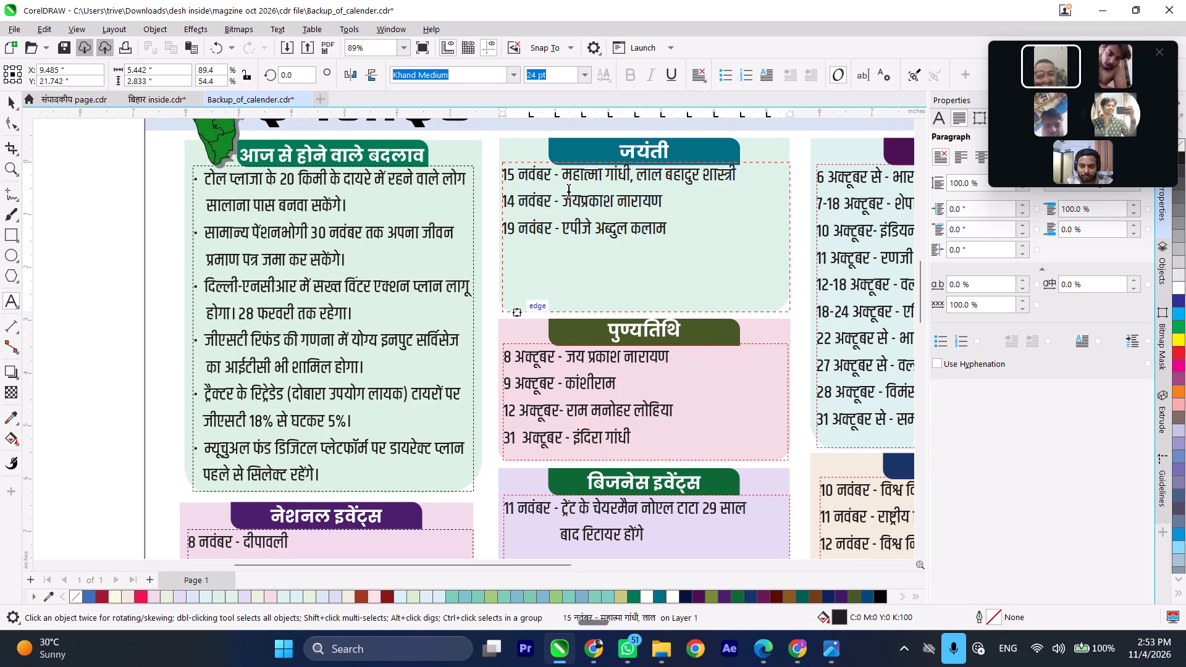
pyautogui.moveTo(563, 174); pyautogui.dragTo(742, 172)
pyautogui.hotkey('ctrl', 'v')
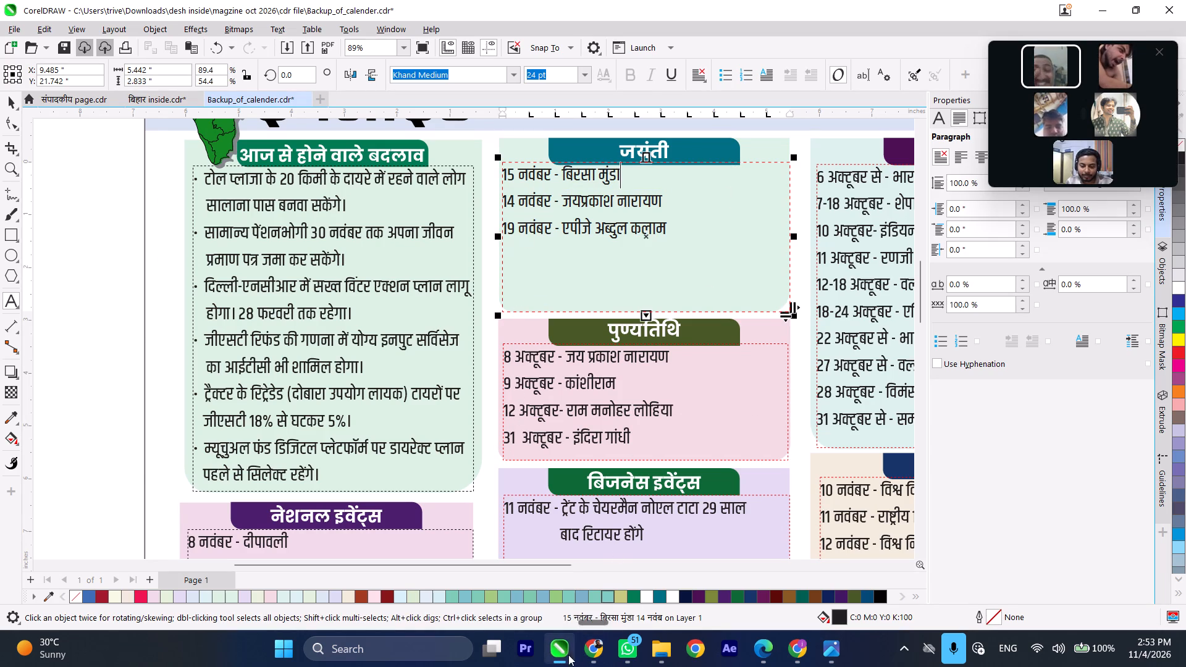
# Copy इंदिरा गांधी, रानी लक्ष्मीबाई from the extracted text in Chrome and replace the name in the 14 नवंबर जयंती entry in CorelDRAW.
pyautogui.click(602, 655)
pyautogui.moveTo(206, 443); pyautogui.dragTo(332, 442)
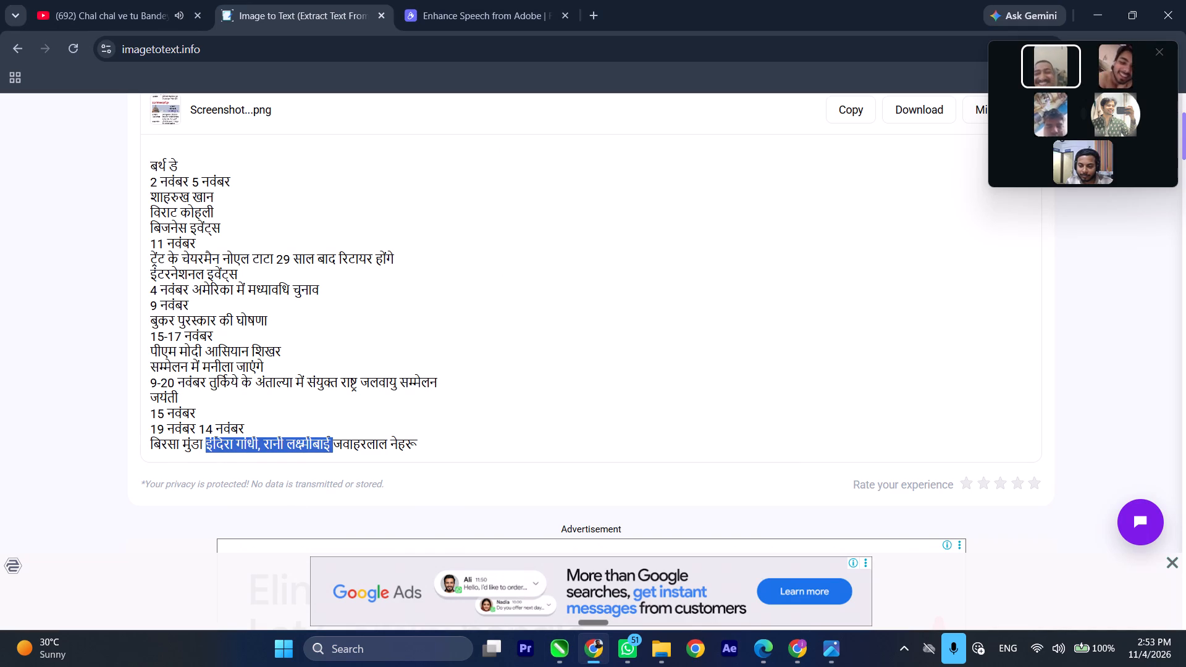
pyautogui.moveTo(332, 442); pyautogui.dragTo(330, 442)
pyautogui.hotkey('ctrl', 'c')
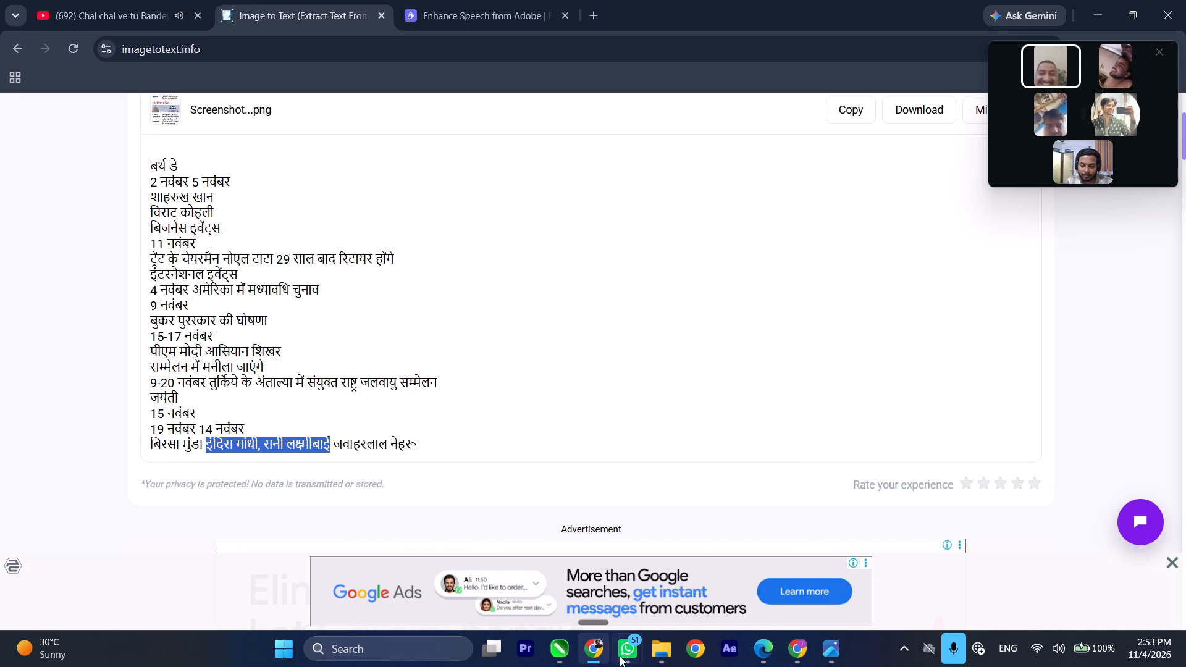
pyautogui.click(557, 652)
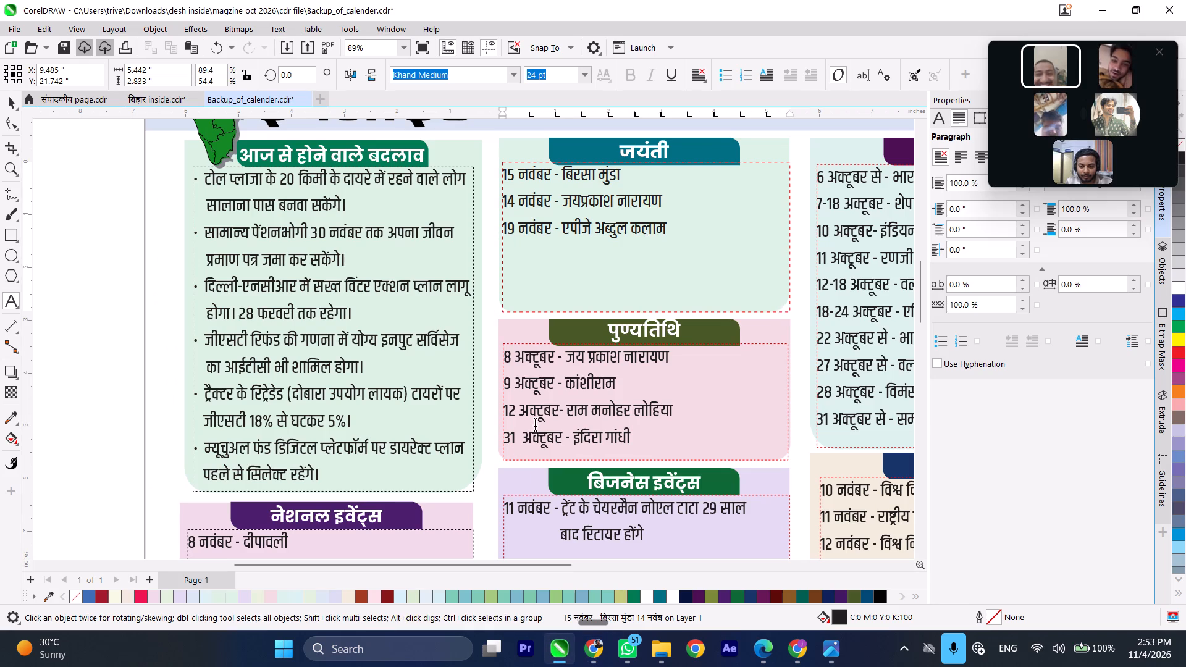
pyautogui.moveTo(563, 193); pyautogui.dragTo(671, 195)
pyautogui.hotkey('ctrl', 'v')
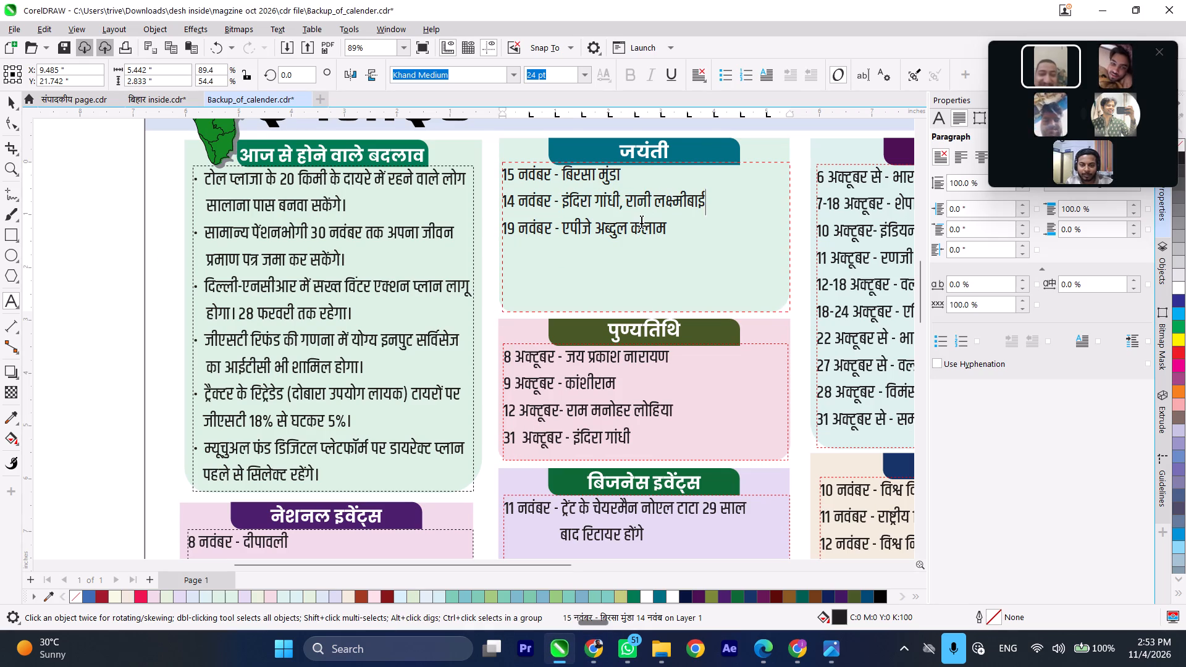
# Replace the name in CorelDRAW's 19 नवंबर जयंती entry with जवाहरलाल नेहरू from the extracted text in Chrome, and check the source screenshot in Photos.
pyautogui.click(600, 651)
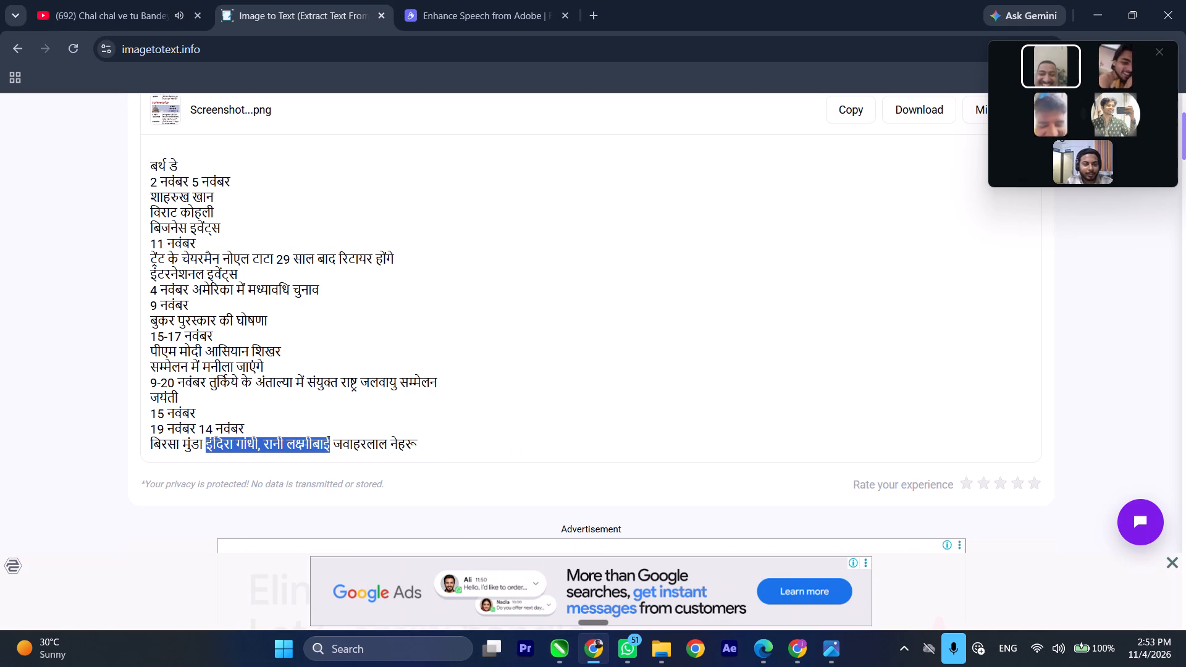
pyautogui.moveTo(432, 440); pyautogui.dragTo(335, 440)
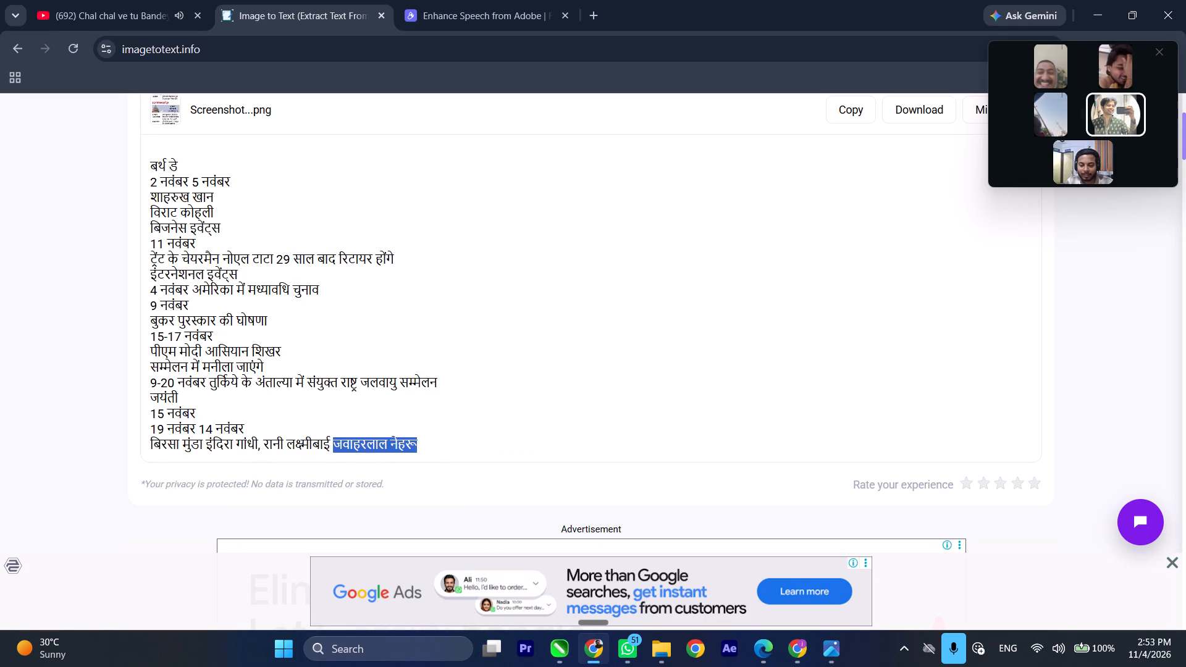
pyautogui.hotkey('ctrl', 'c')
pyautogui.click(561, 653)
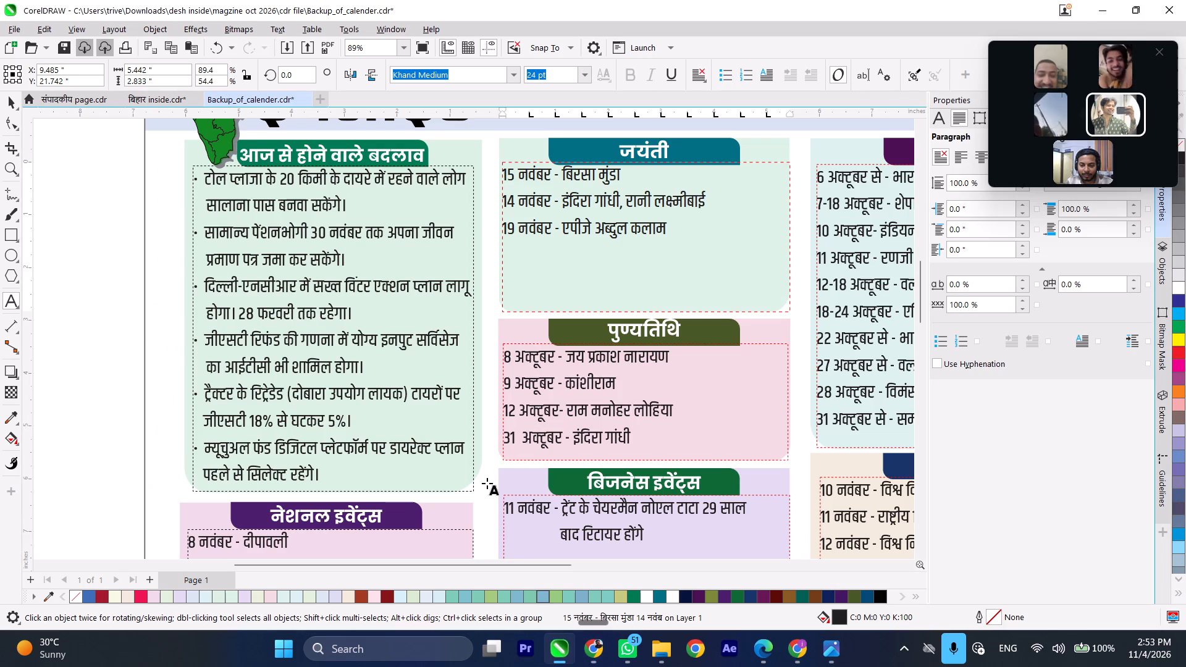
pyautogui.moveTo(694, 227); pyautogui.dragTo(666, 229)
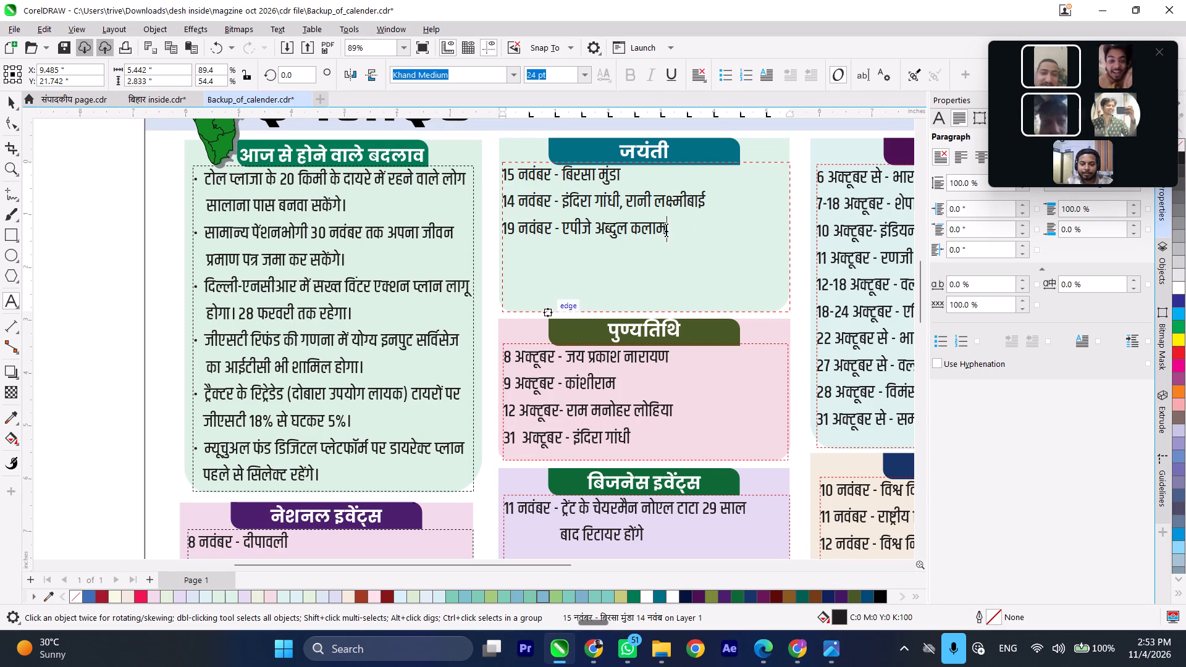
pyautogui.moveTo(666, 229); pyautogui.dragTo(565, 229)
pyautogui.hotkey('ctrl', 'v')
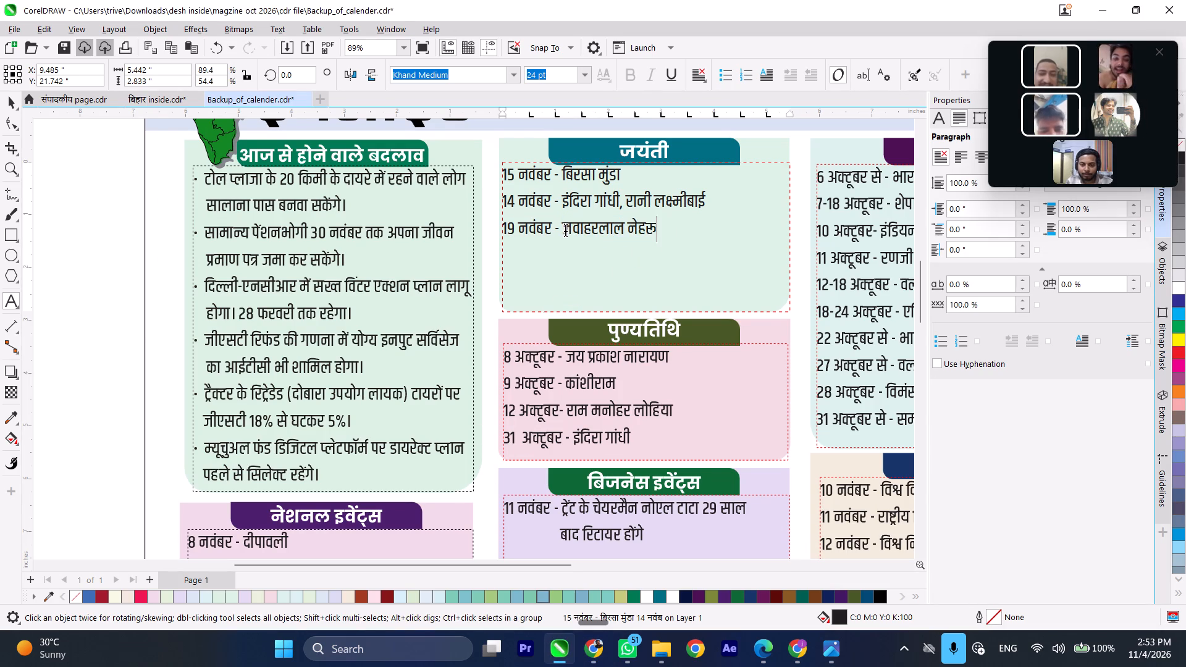
pyautogui.click(832, 658)
pyautogui.click(831, 656)
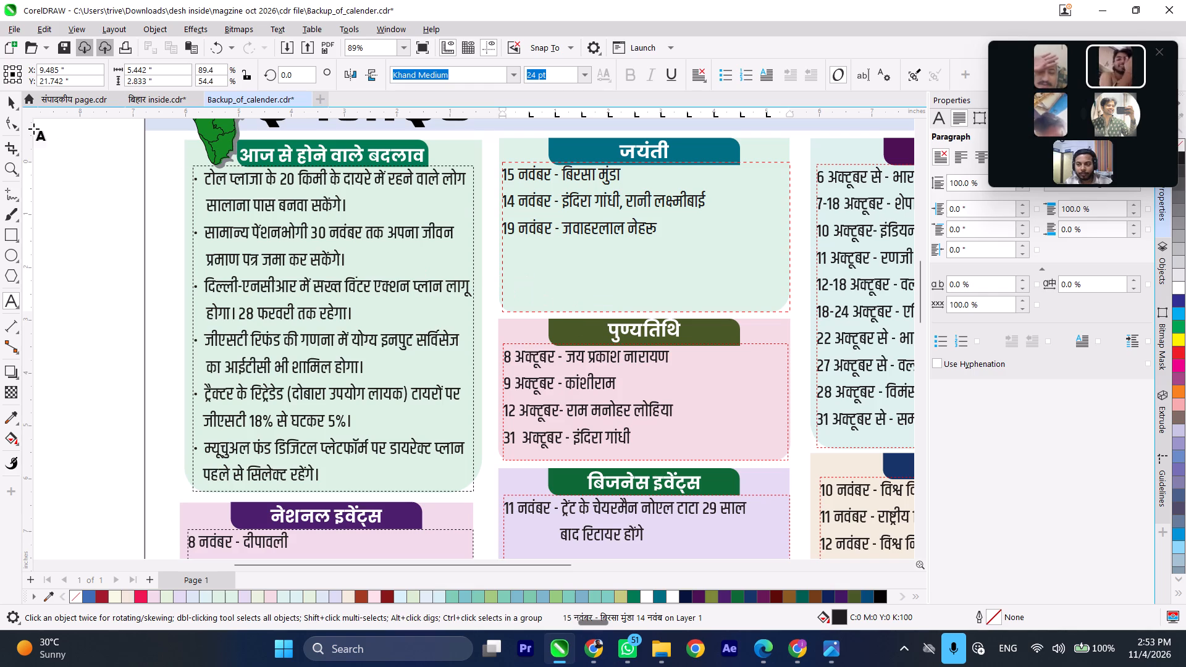
# Leave text editing and select the जयंती text frame as an object.
pyautogui.click(6, 106)
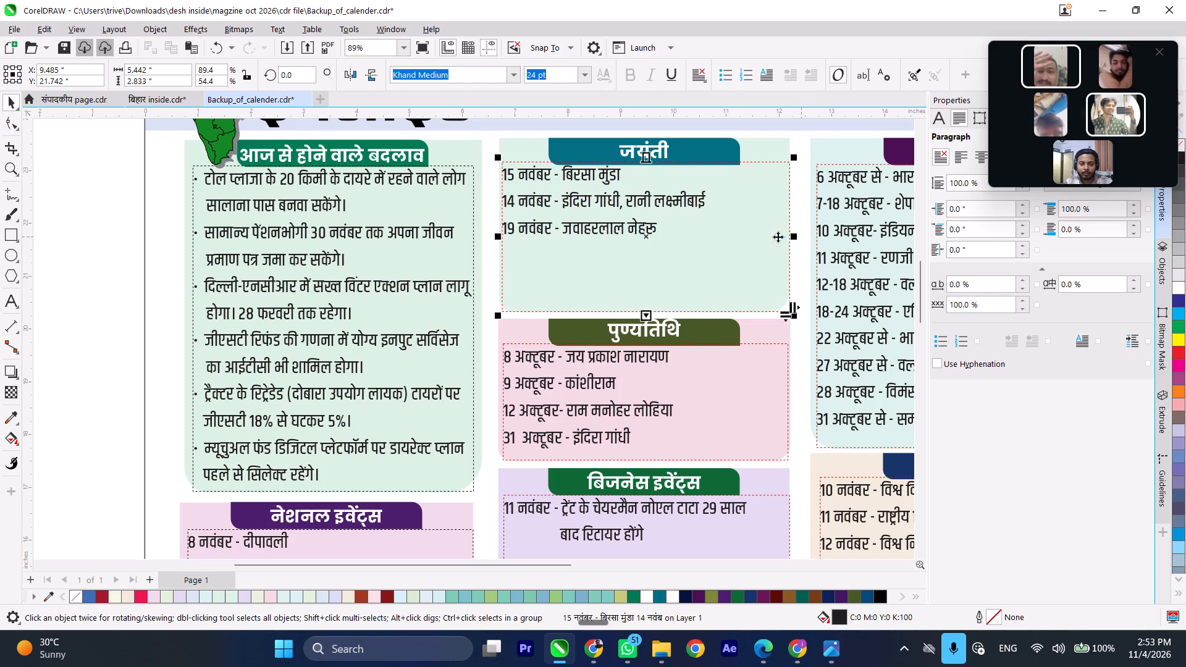
pyautogui.click(95, 225)
pyautogui.click(621, 293)
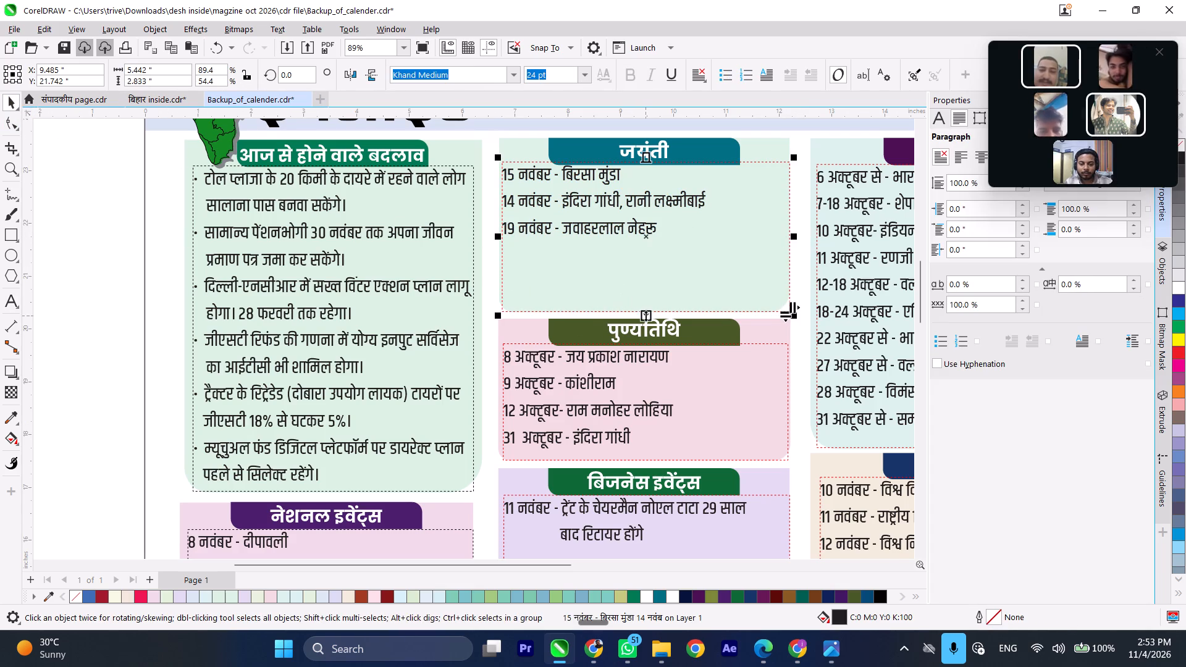
# Shorten the जयंती text frame from its bottom edge to about 1.9 inches high, just below its three entries.
pyautogui.moveTo(646, 316); pyautogui.dragTo(634, 267)
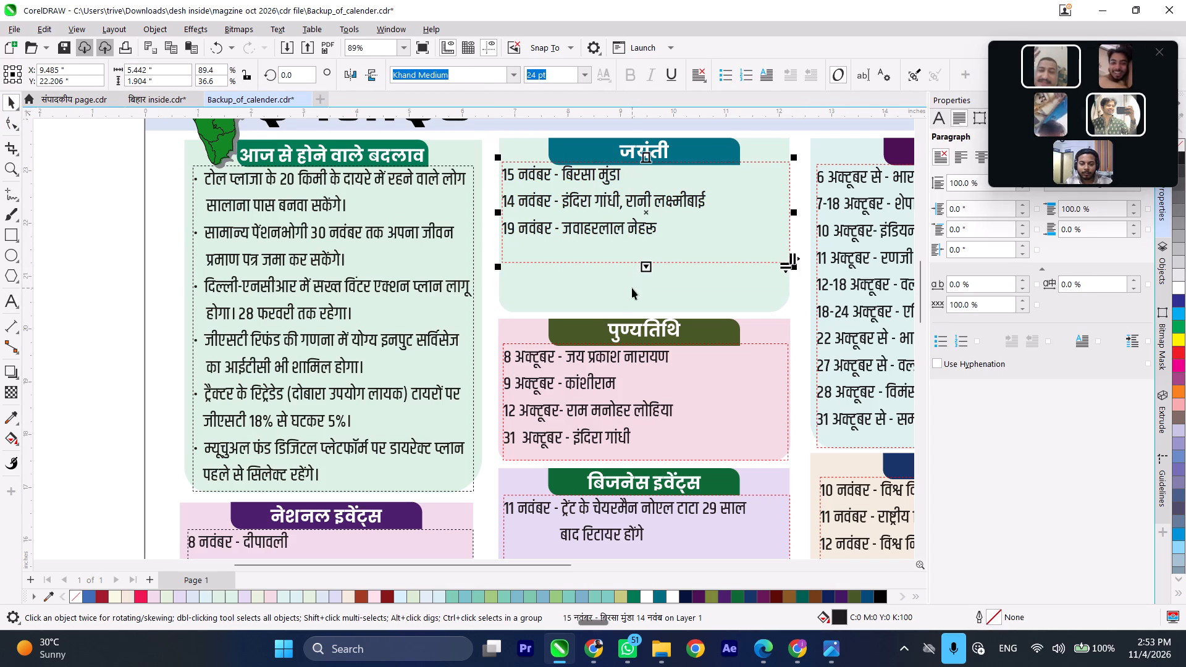
pyautogui.click(646, 267)
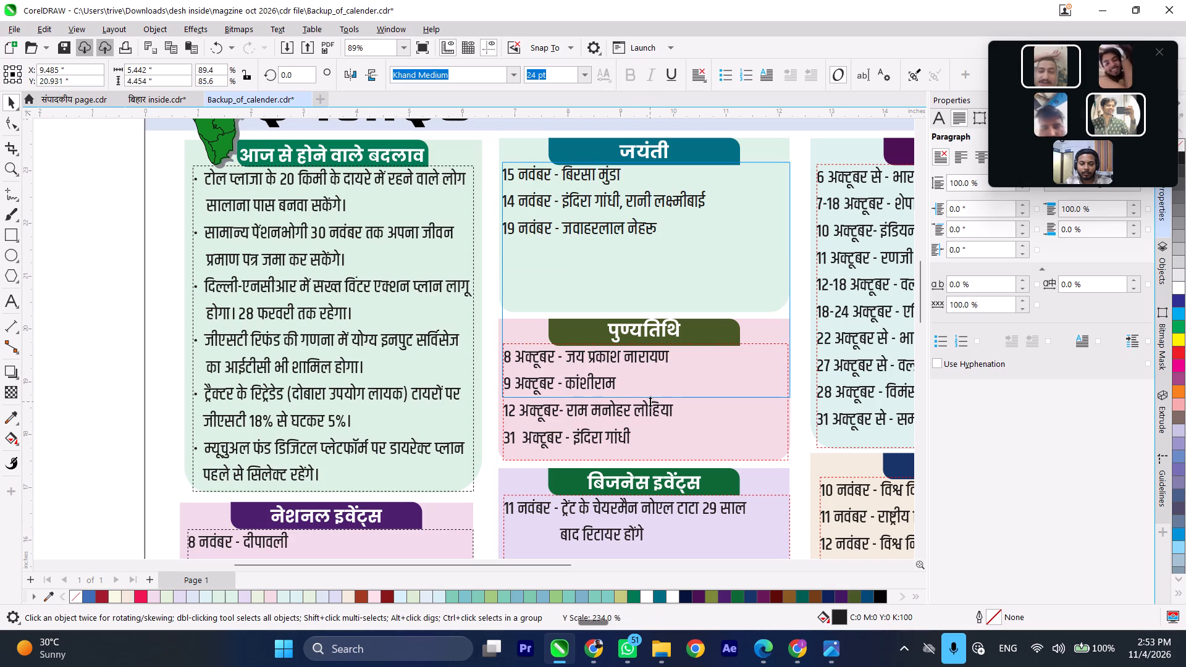
# Shorten the जयंती box's green background rectangle from below to about 2.37 inches high, matching the text frame, and deselect it.
pyautogui.click(626, 296)
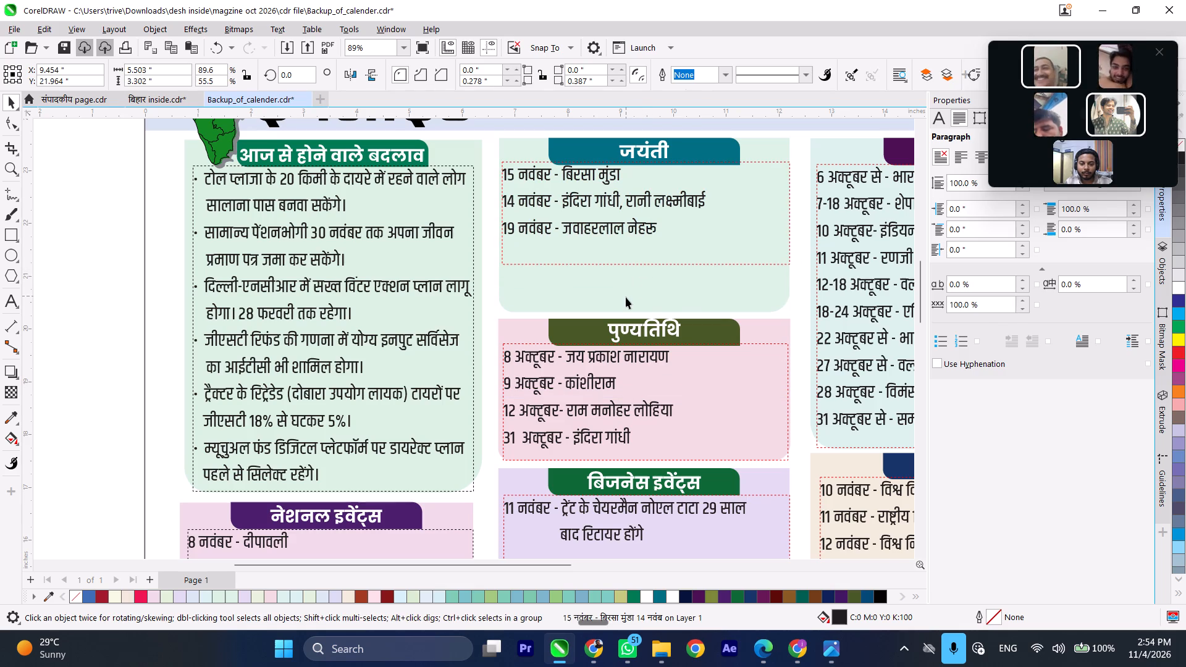
pyautogui.moveTo(645, 317); pyautogui.dragTo(639, 271)
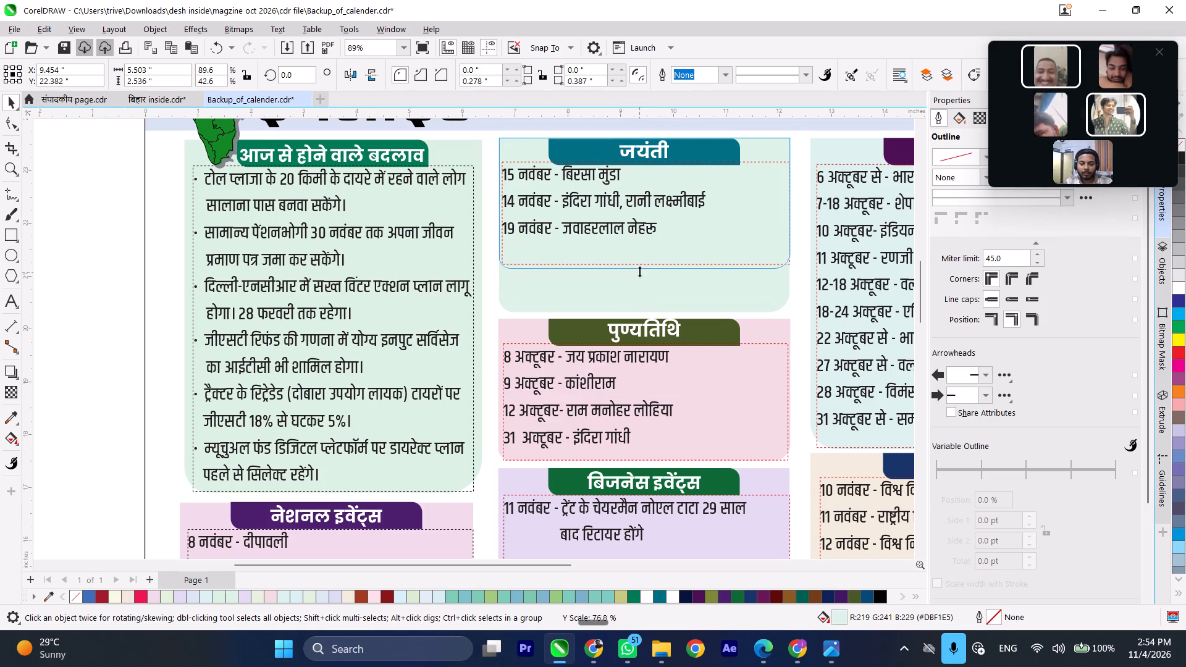
pyautogui.moveTo(639, 271); pyautogui.dragTo(641, 267)
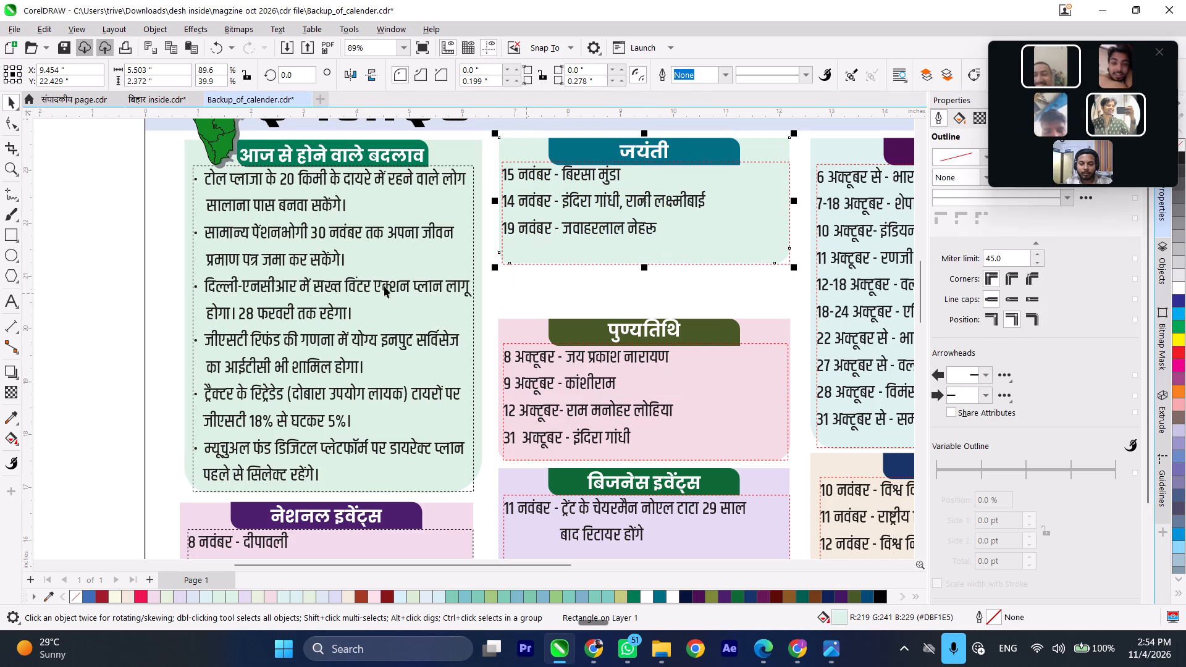
pyautogui.click(117, 271)
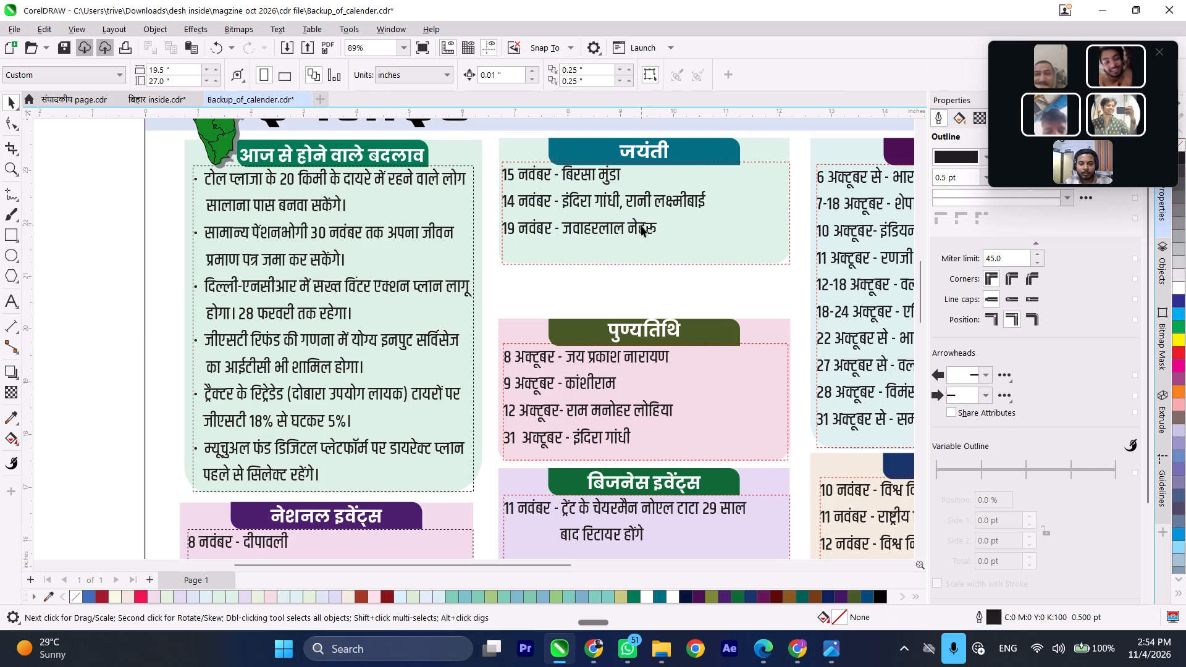
# Switch to Photos and check the source screenshot's November entries against the calendar page.
pyautogui.scroll(-2, 609, 211)
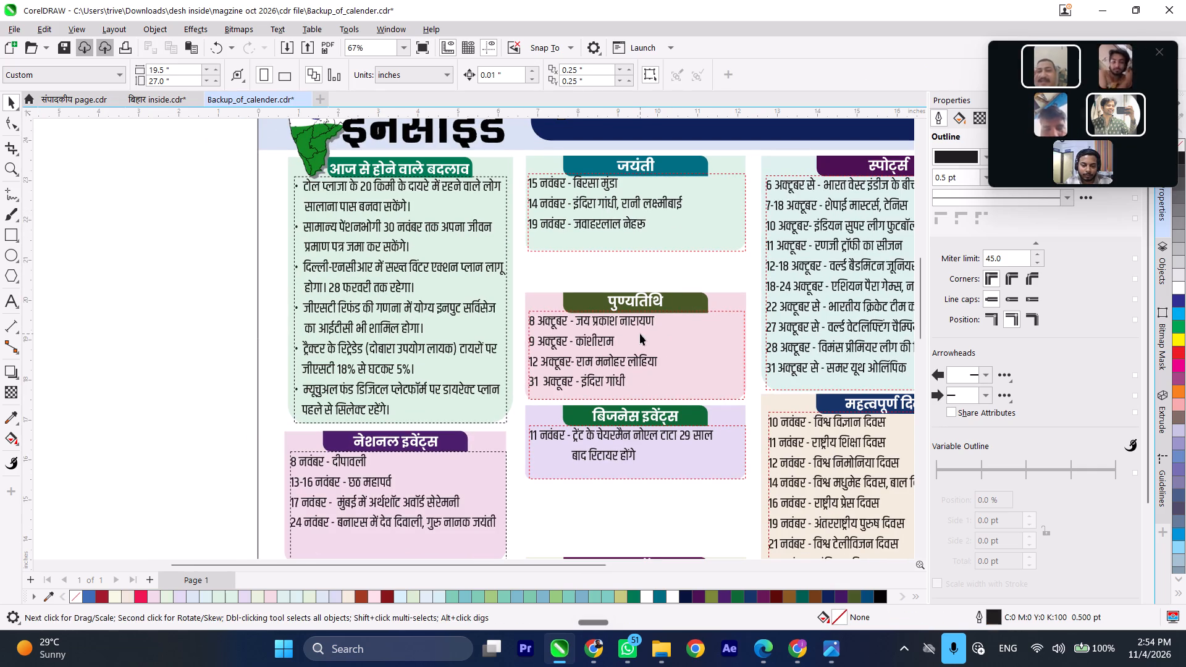
pyautogui.click(836, 648)
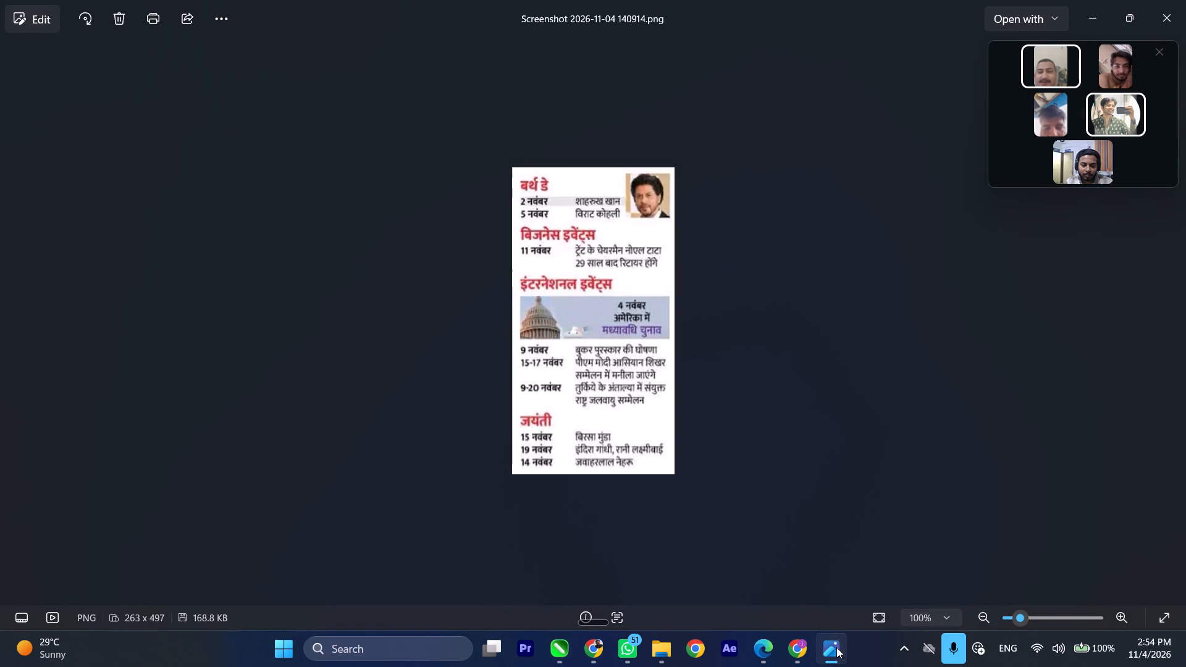
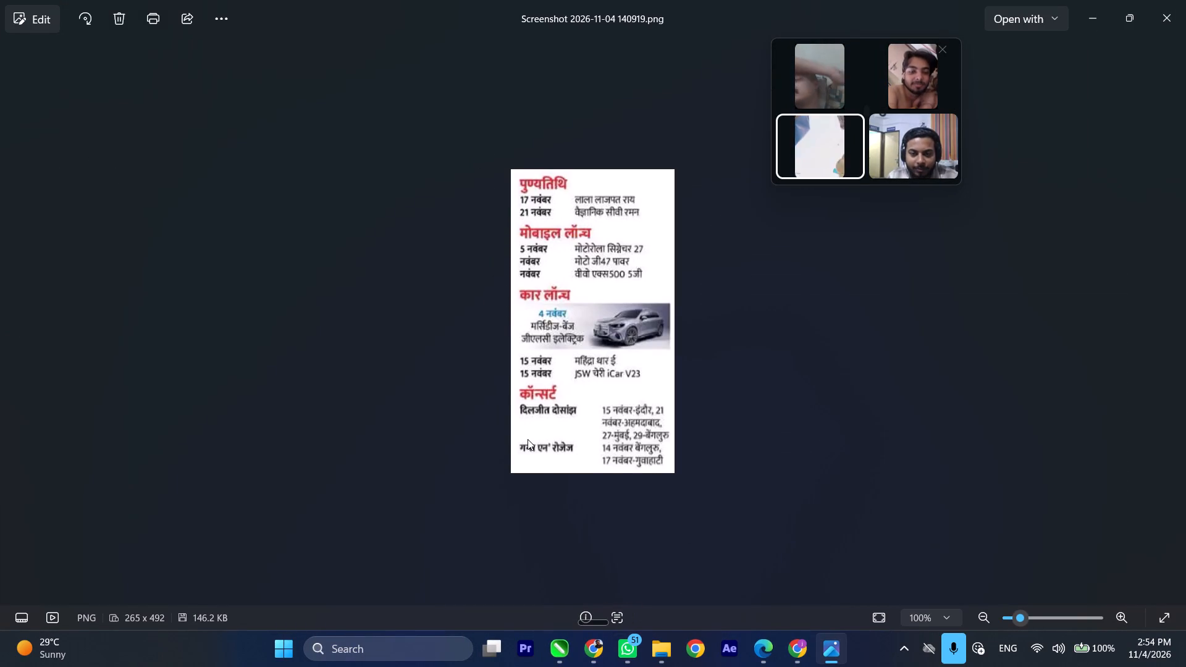
pyautogui.click(594, 652)
pyautogui.click(72, 49)
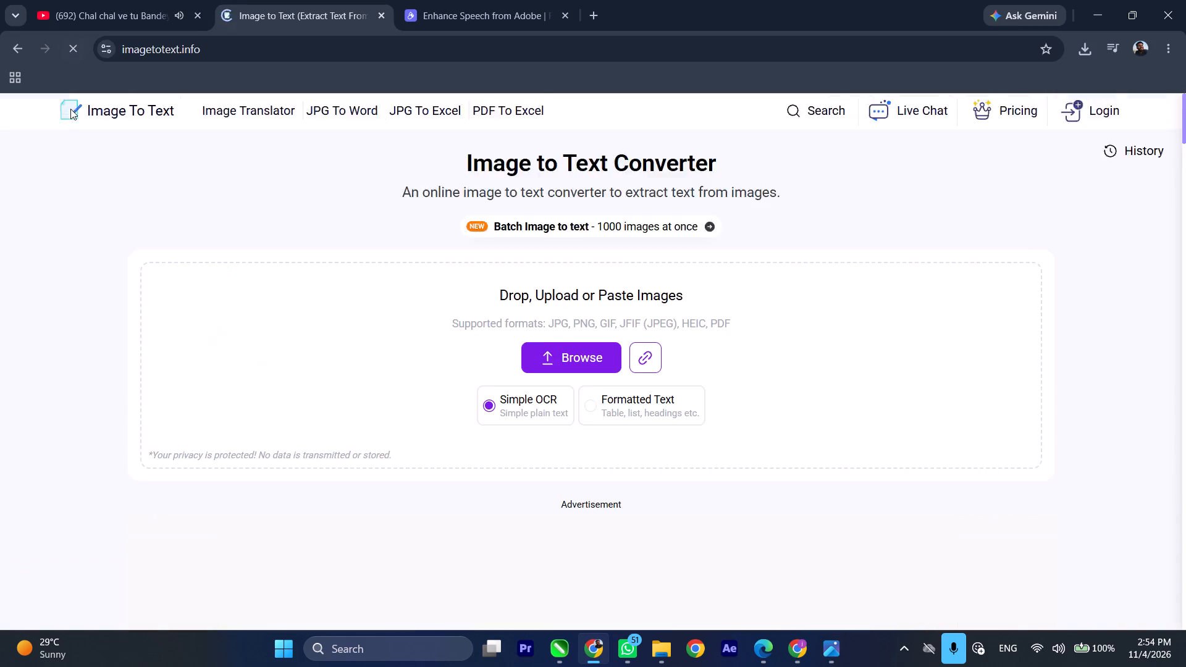
pyautogui.click(595, 143)
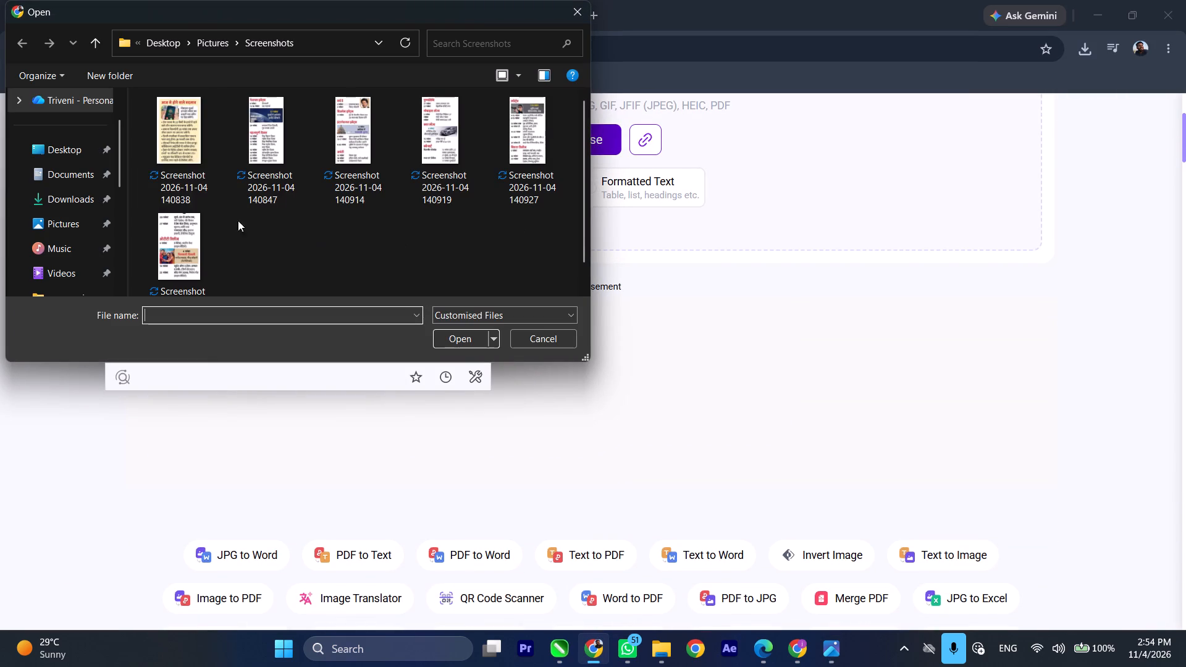
pyautogui.doubleClick(423, 138)
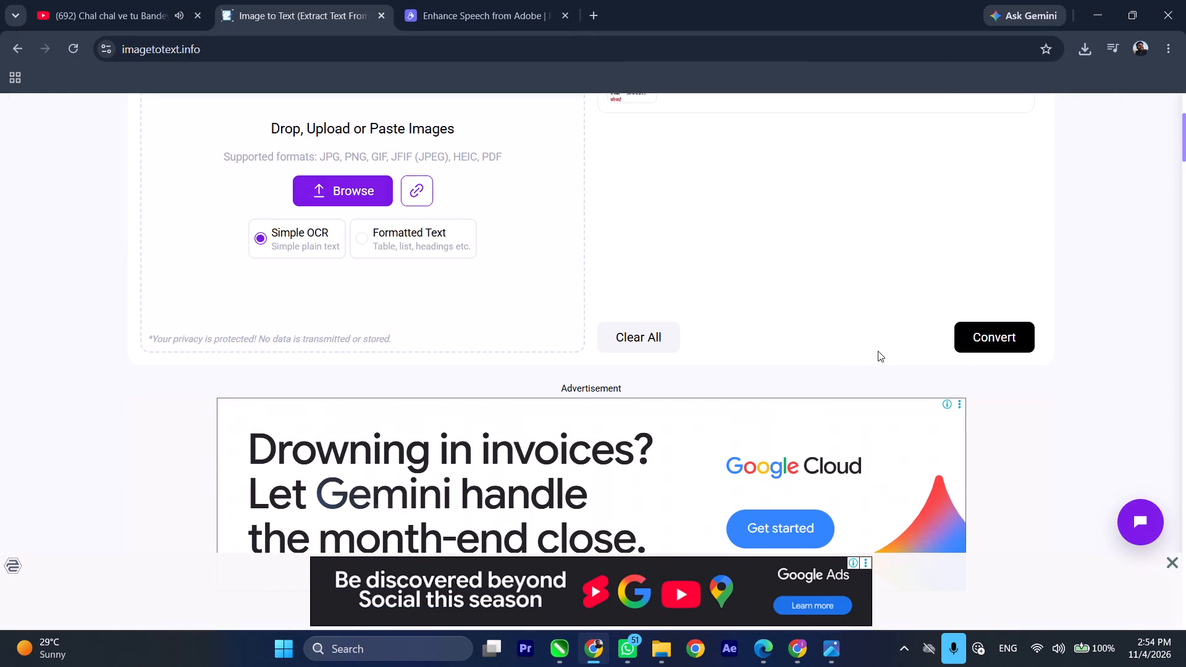
# Convert the uploaded screenshot to text and check the पुण्यतिथि entries against the source image in Photos.
pyautogui.click(978, 337)
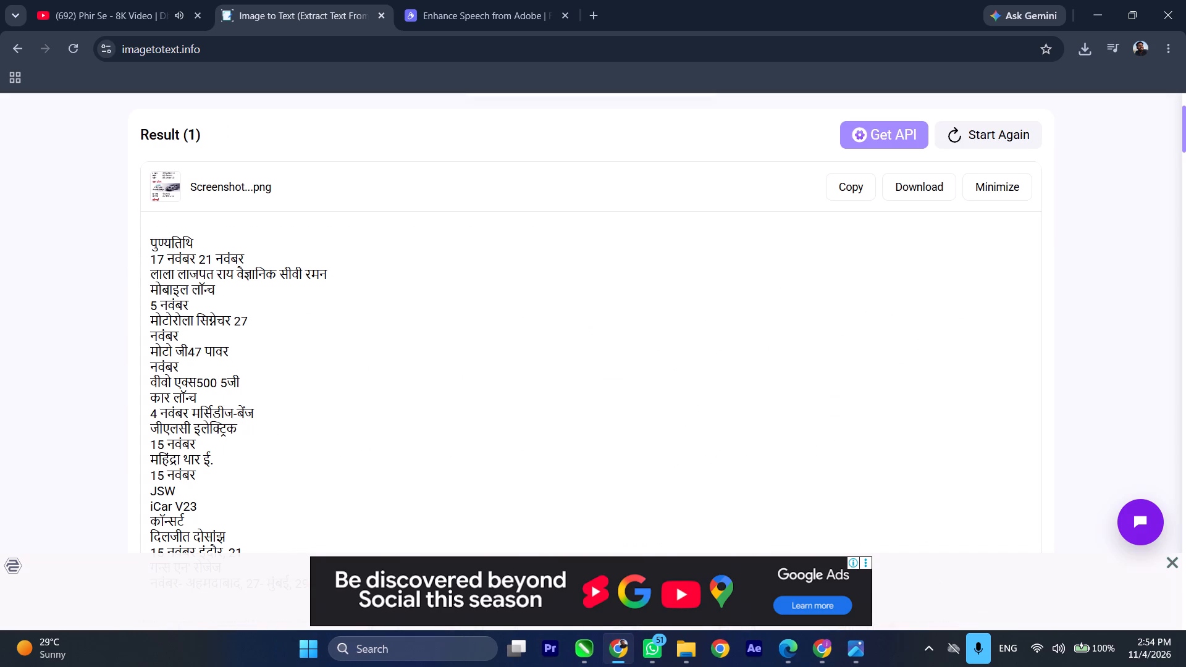
pyautogui.click(846, 644)
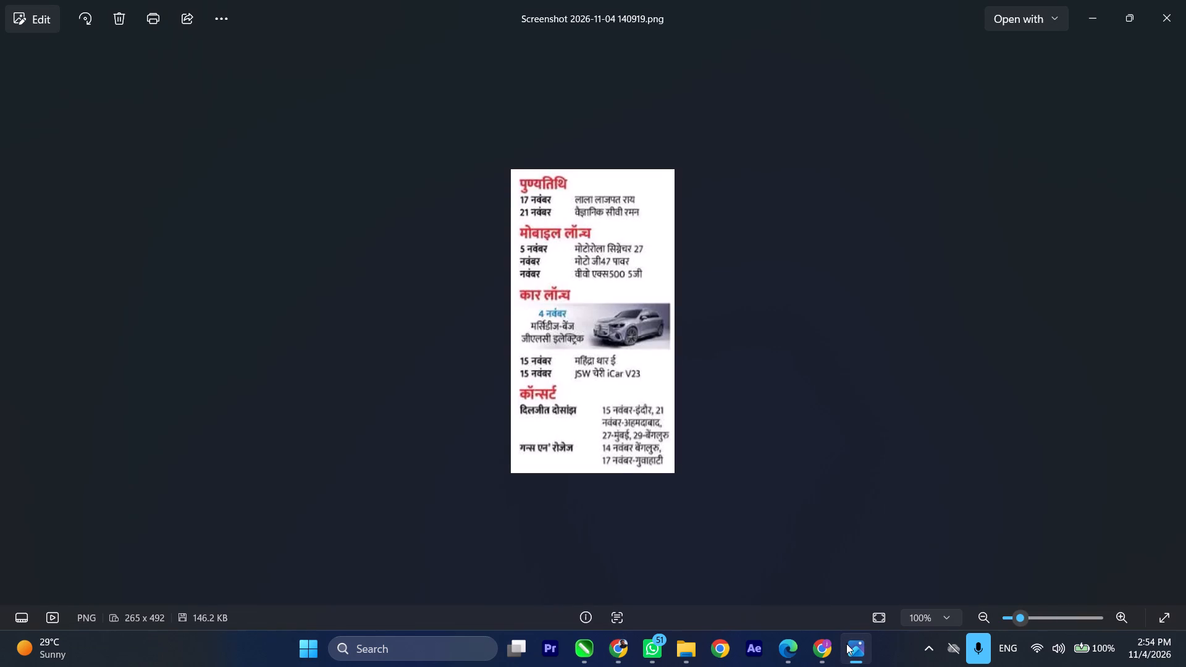
pyautogui.click(846, 644)
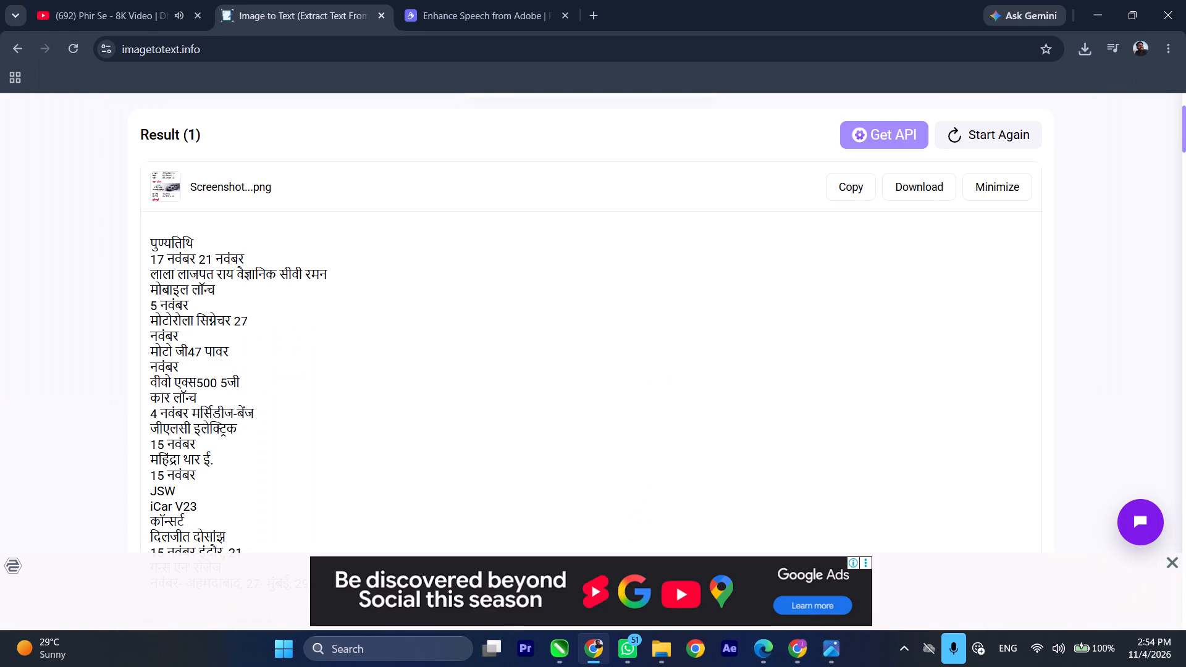
# Copy नवंबर from the extracted text in Chrome and change CorelDRAW's first two पुण्यतिथि dates to 17 नवंबर and 21 नवंबर.
pyautogui.moveTo(166, 259); pyautogui.dragTo(198, 259)
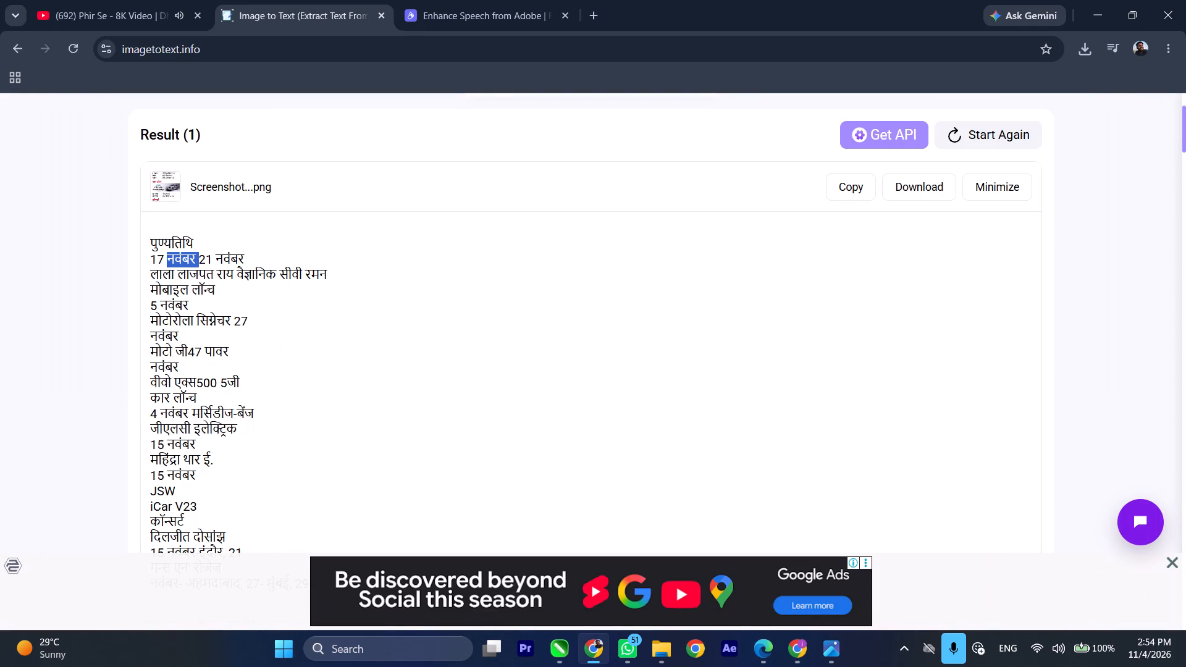
pyautogui.moveTo(198, 259); pyautogui.dragTo(197, 259)
pyautogui.hotkey('ctrl', 'c')
pyautogui.click(556, 638)
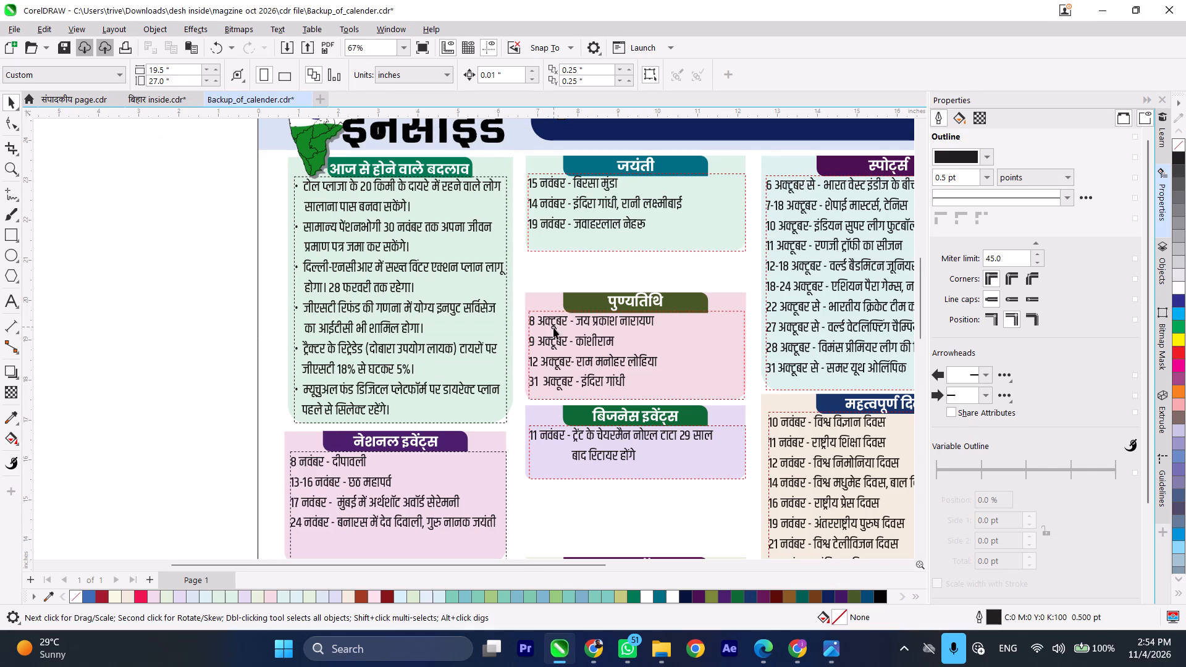
pyautogui.scroll(3, 543, 329)
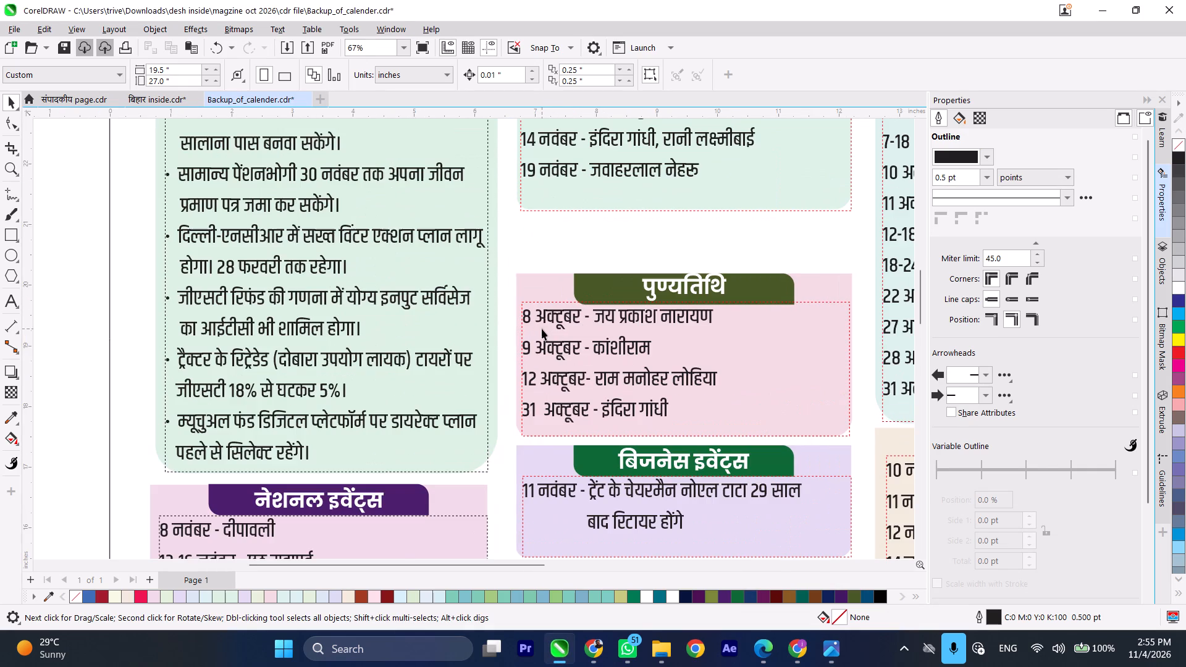
pyautogui.doubleClick(541, 317)
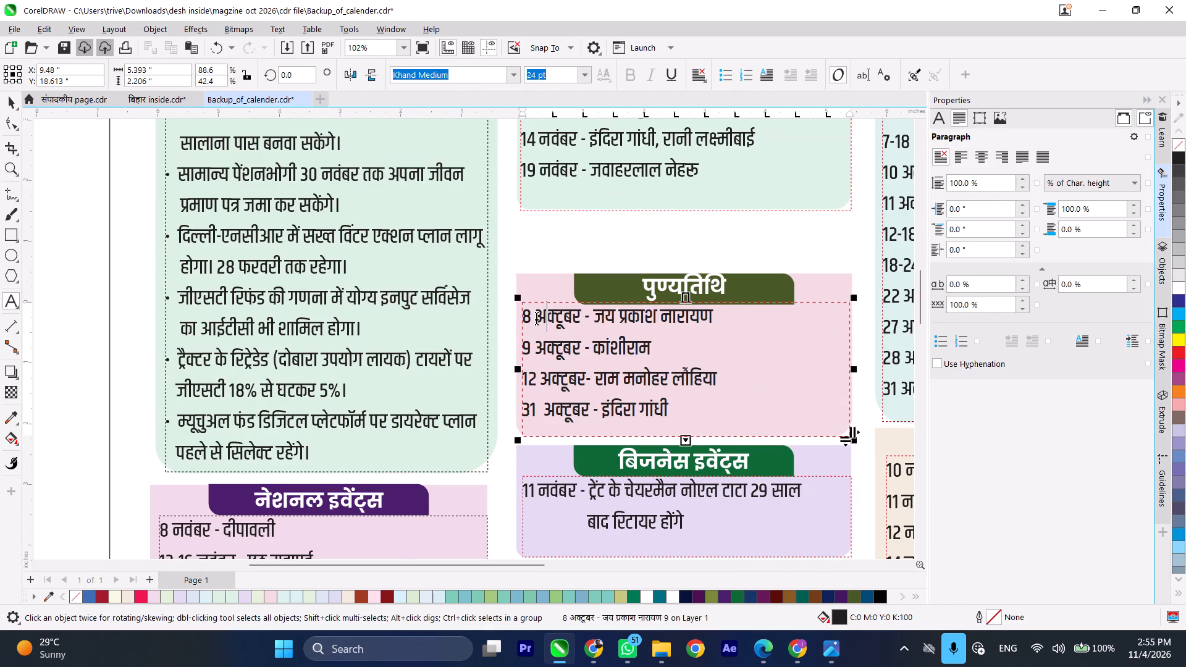
pyautogui.moveTo(536, 317); pyautogui.dragTo(579, 317)
pyautogui.hotkey('ctrl', 'v')
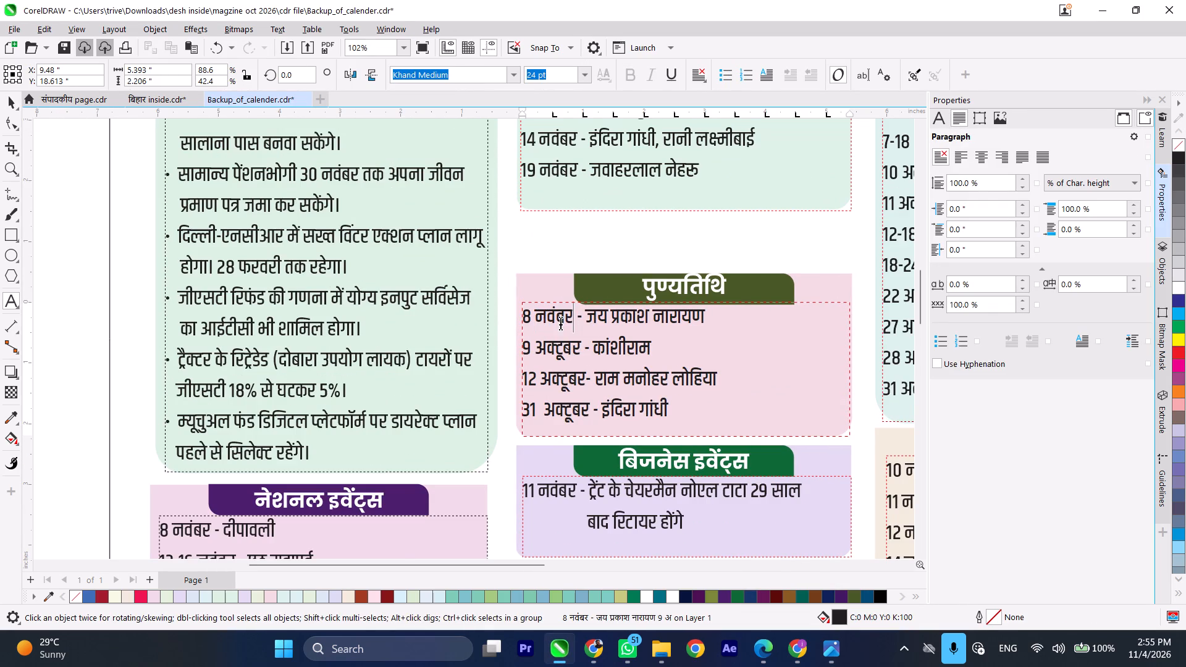
pyautogui.moveTo(532, 318); pyautogui.dragTo(523, 318)
pyautogui.write('17')
pyautogui.moveTo(529, 343); pyautogui.dragTo(521, 346)
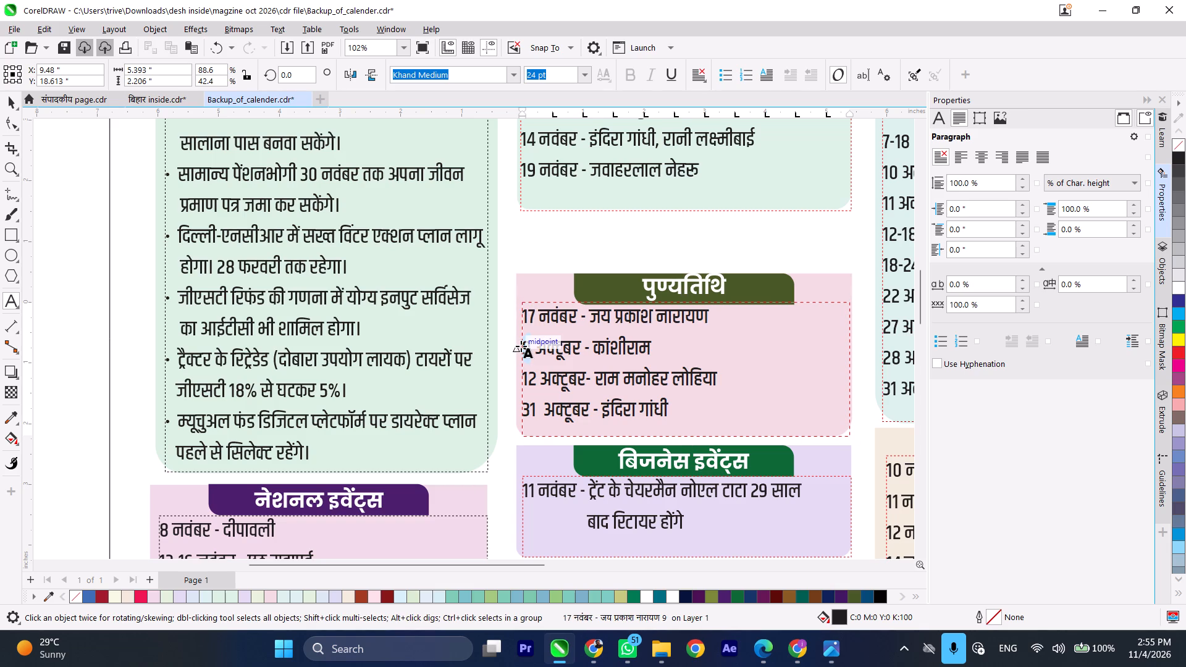
pyautogui.write('21')
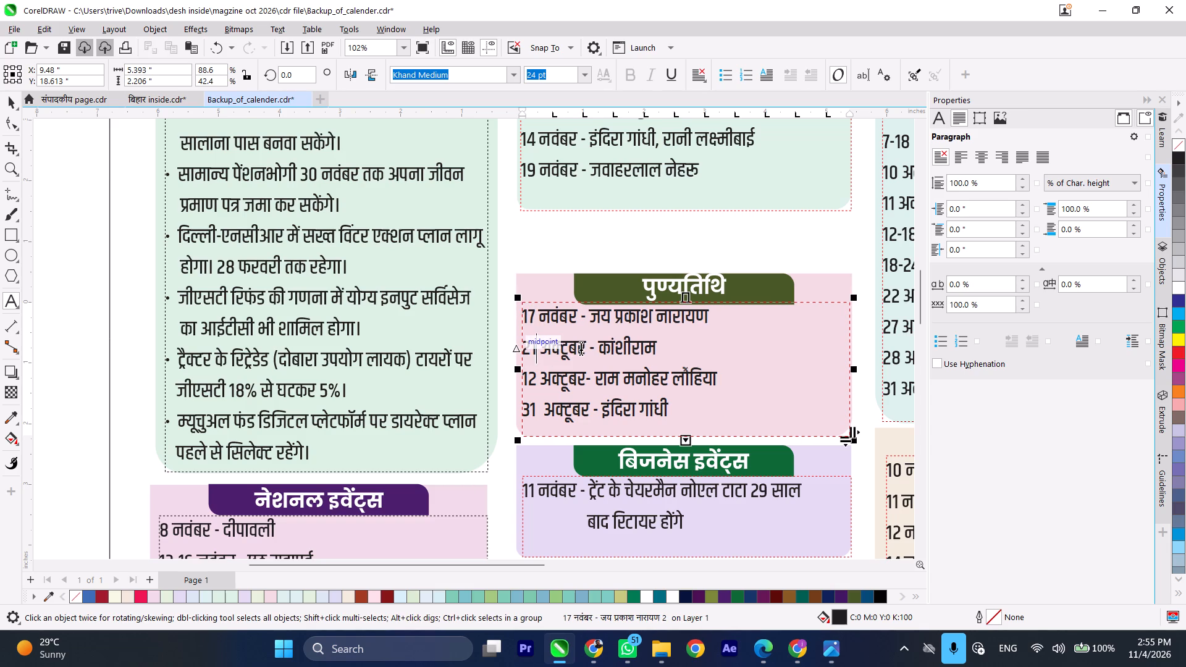
pyautogui.moveTo(584, 347); pyautogui.dragTo(544, 347)
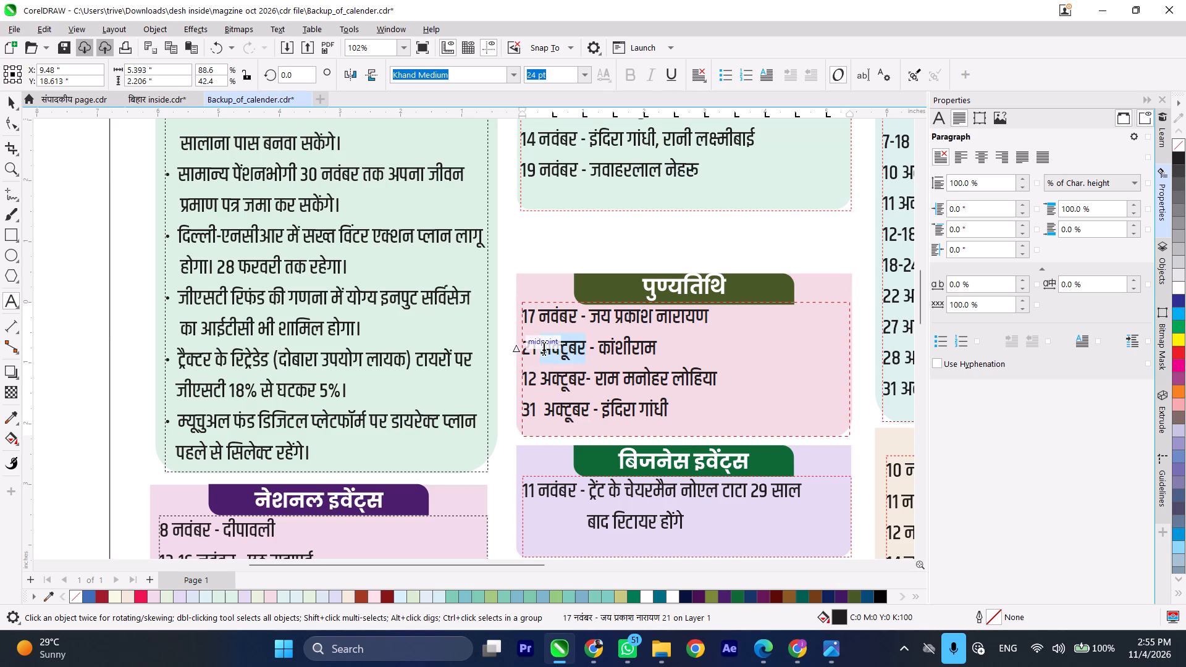
pyautogui.hotkey('ctrl', 'v')
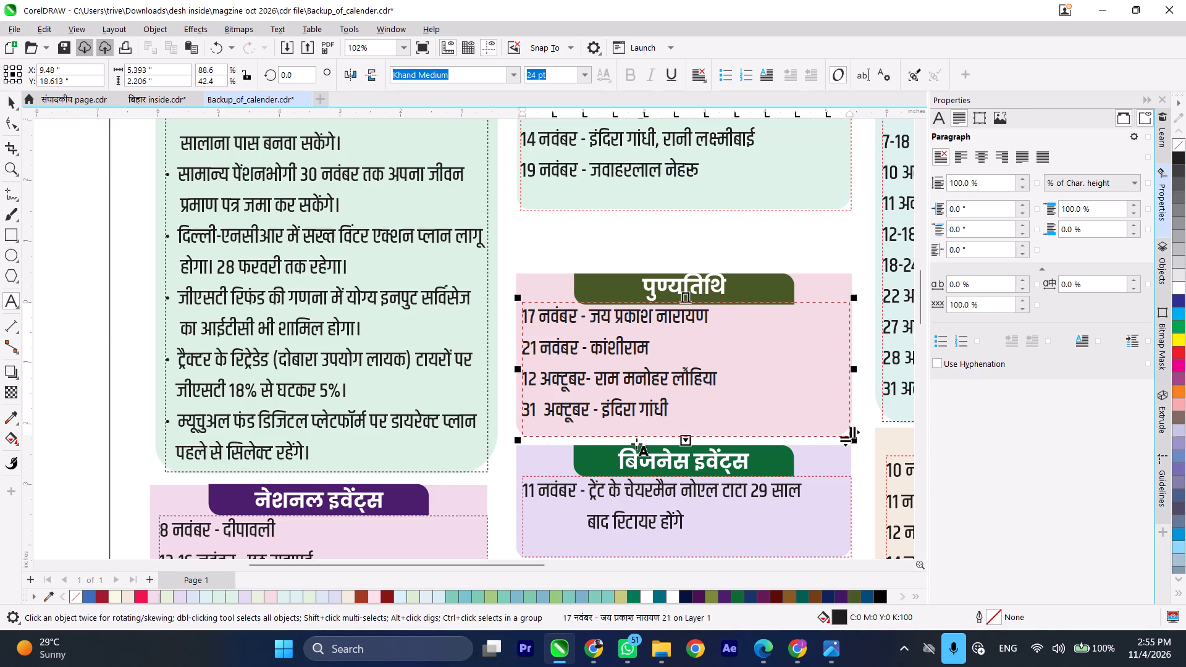
# Check the source screenshot, copy लाला लाजपत राय वैज्ञानिक सीवी रमन from Chrome's extracted text and replace the name in CorelDRAW's 17 नवंबर entry.
pyautogui.click(827, 653)
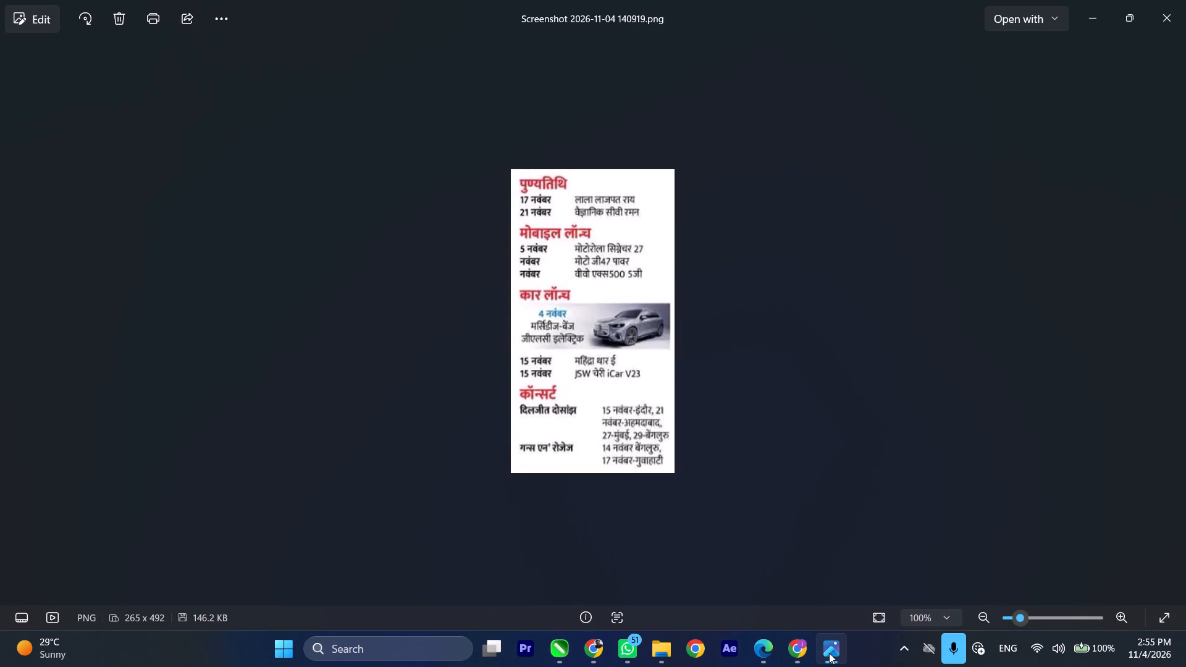
pyautogui.click(828, 653)
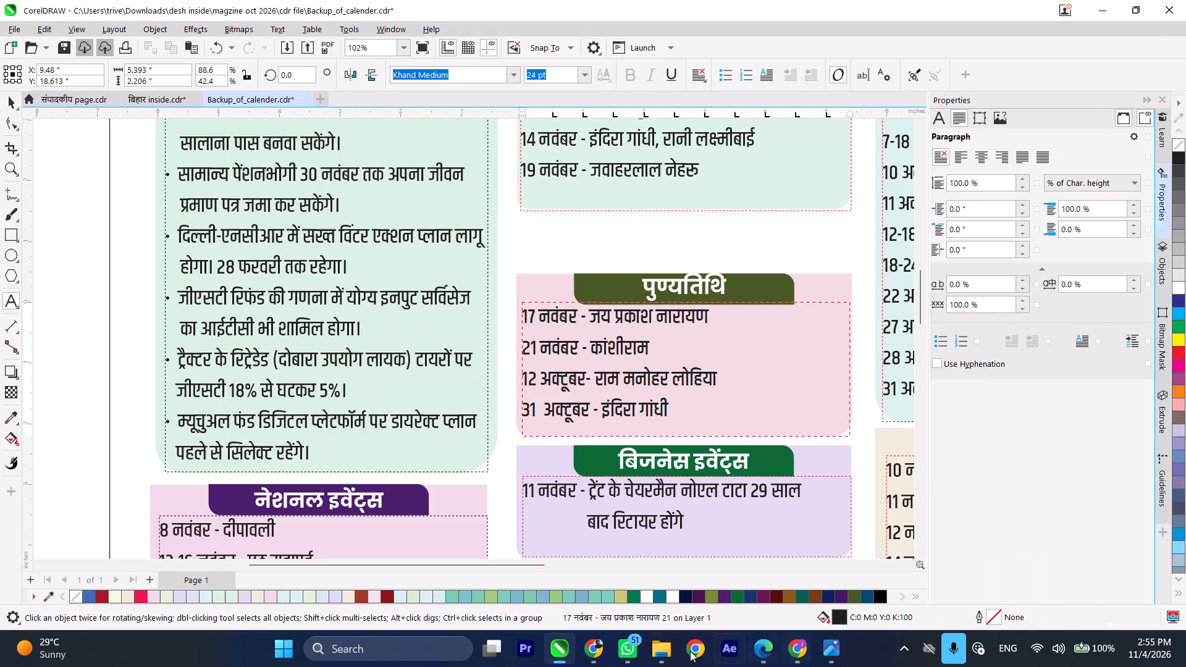
pyautogui.click(594, 650)
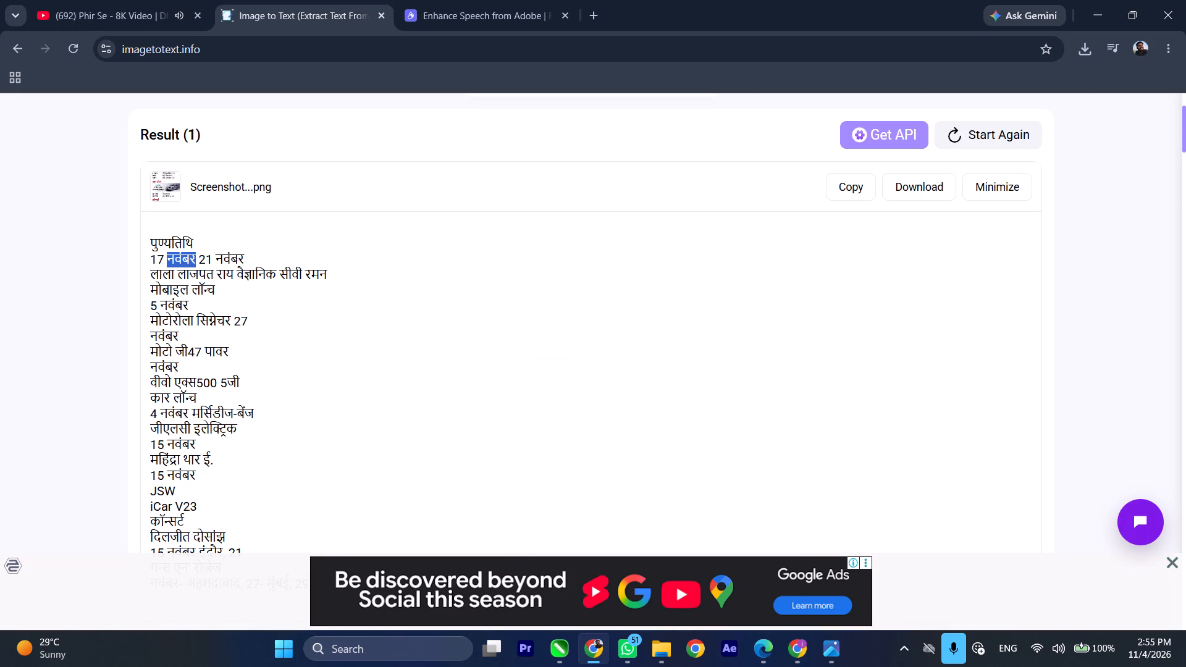
pyautogui.moveTo(149, 274); pyautogui.dragTo(167, 274)
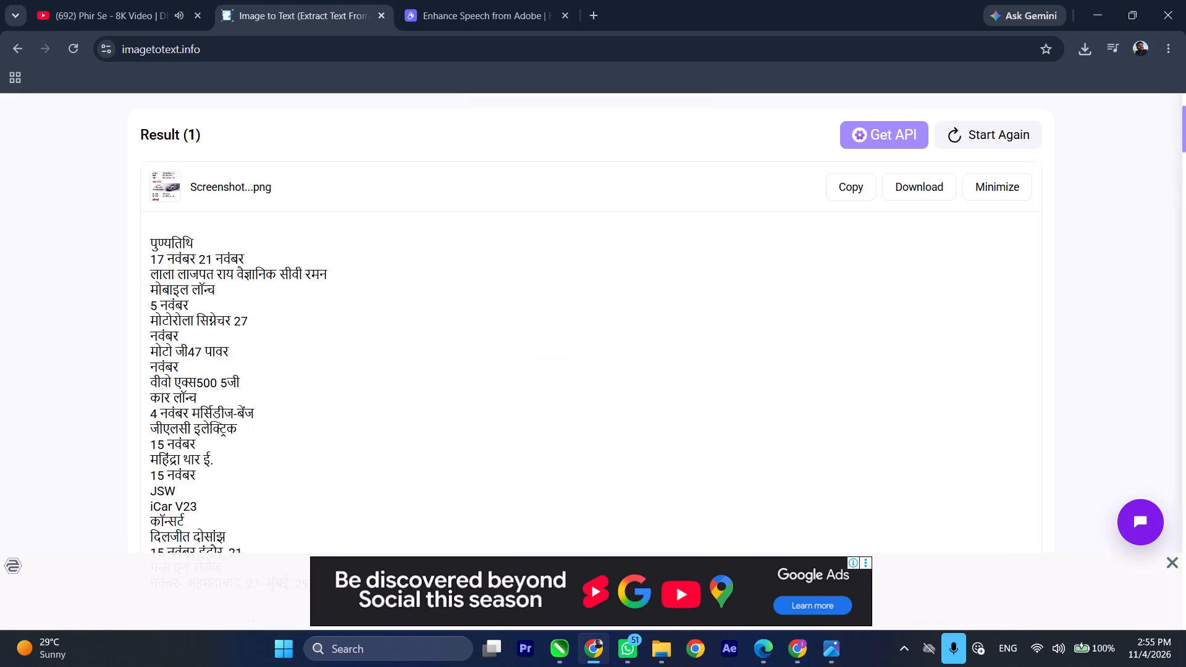
pyautogui.moveTo(167, 274); pyautogui.dragTo(170, 274)
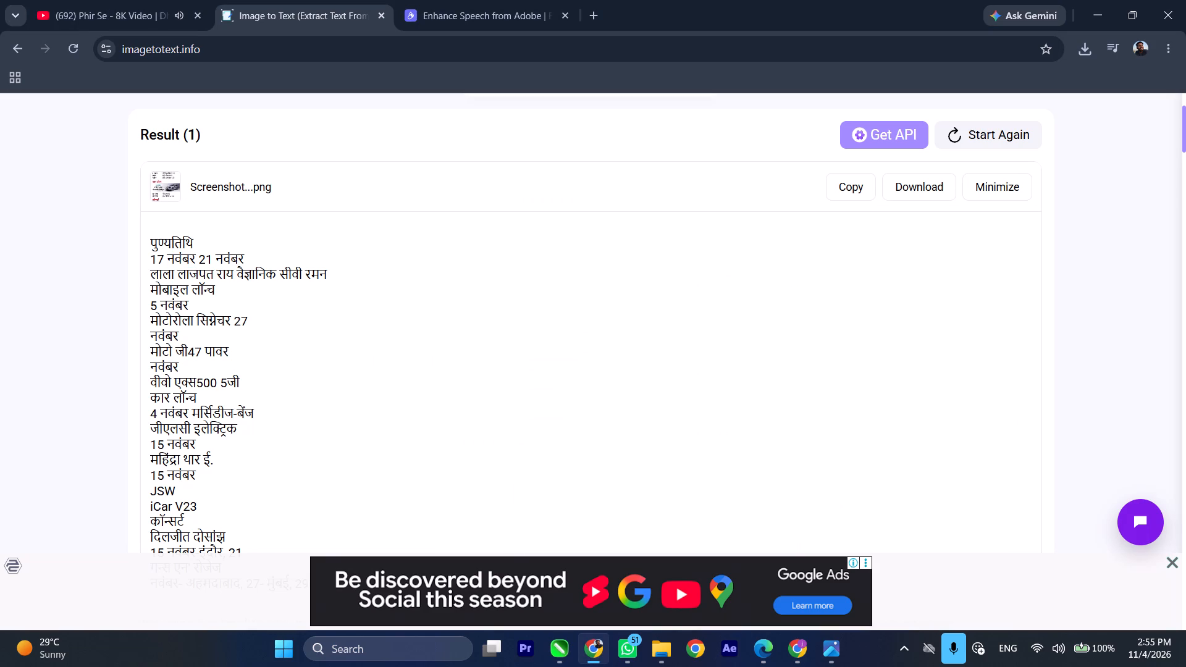
pyautogui.click(148, 273)
pyautogui.moveTo(151, 274); pyautogui.dragTo(341, 274)
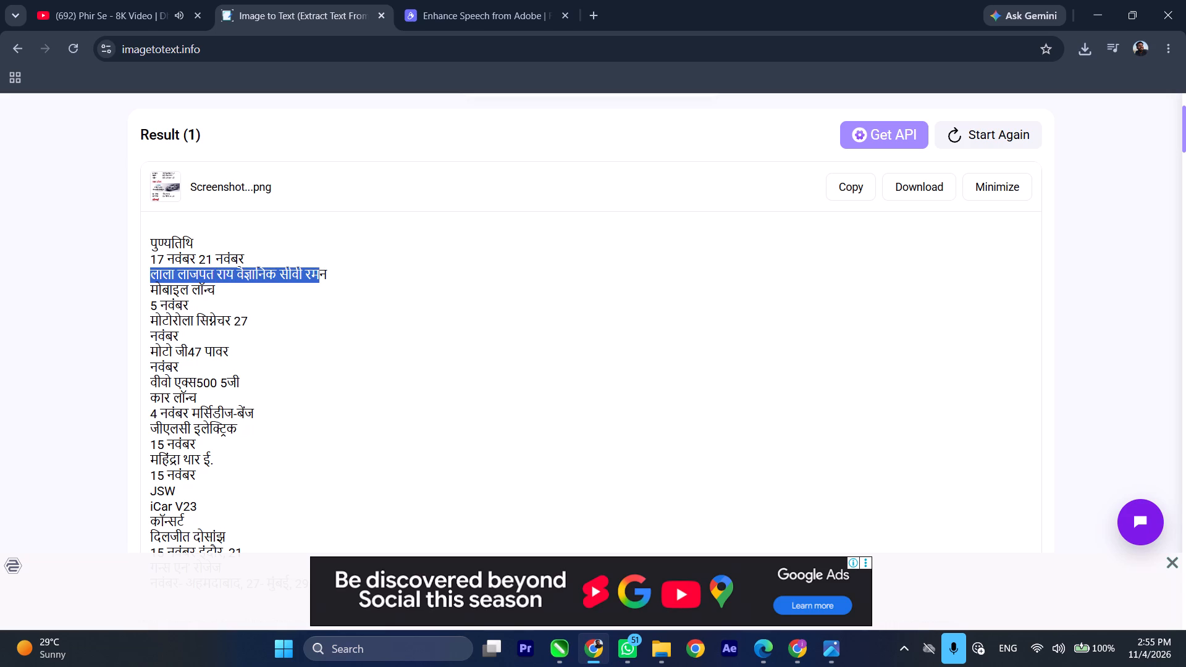
pyautogui.moveTo(341, 274); pyautogui.dragTo(342, 274)
pyautogui.click(828, 655)
pyautogui.click(828, 655)
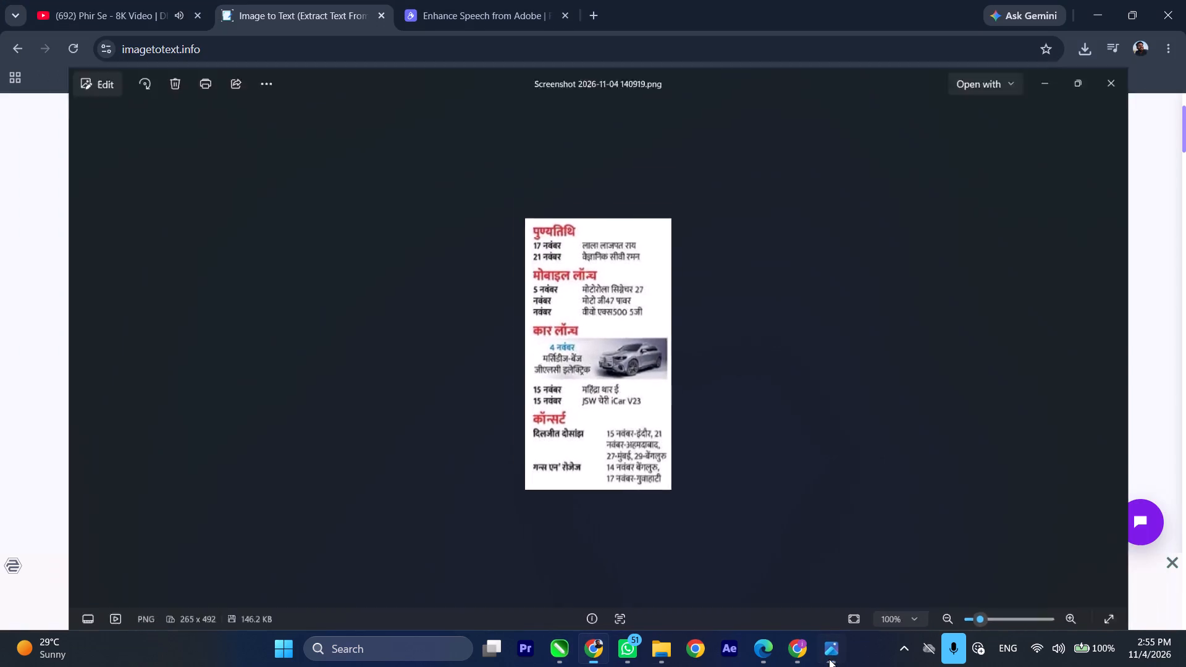
pyautogui.hotkey('ctrl', 'c')
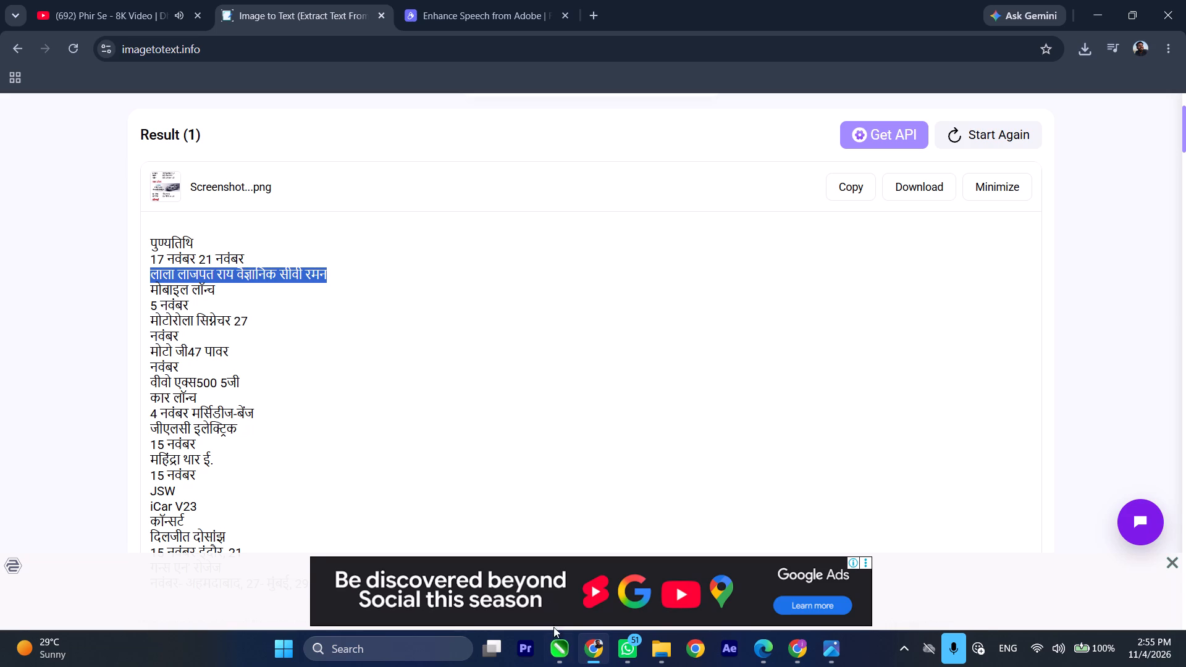
pyautogui.click(557, 648)
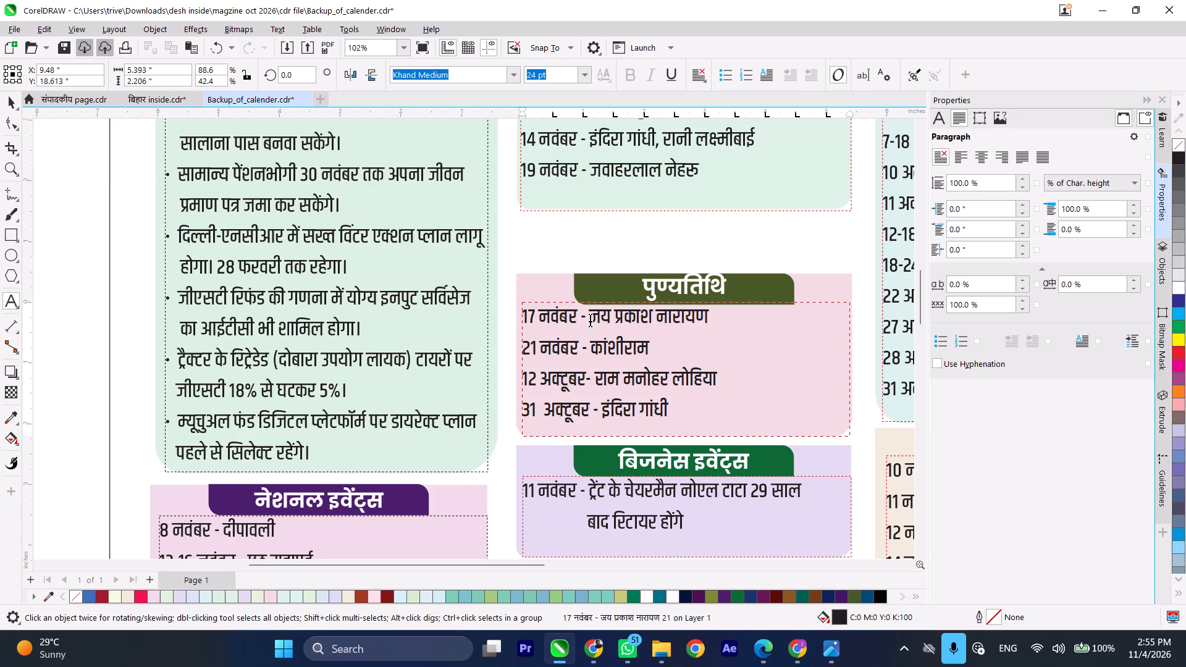
pyautogui.moveTo(592, 317); pyautogui.dragTo(723, 329)
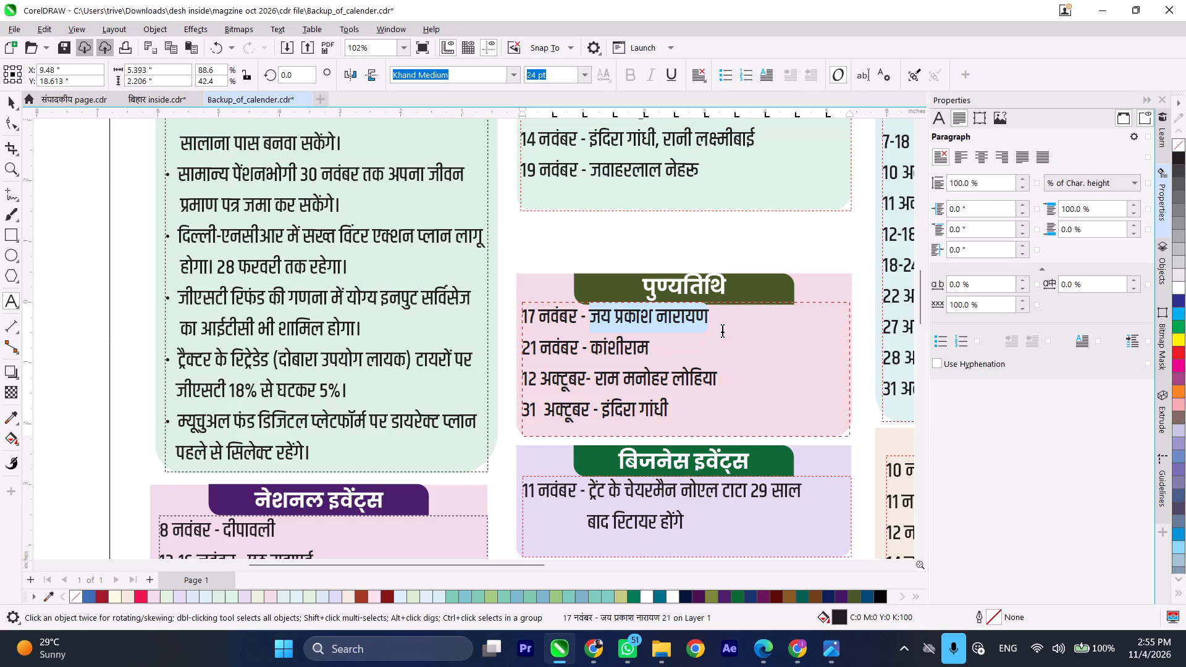
pyautogui.hotkey('ctrl', 'v')
# Check the source screenshot in Photos and move वैज्ञानिक सीवी रमन from CorelDRAW's 17 नवंबर entry to the 21 नवंबर entry, replacing its name.
pyautogui.click(836, 653)
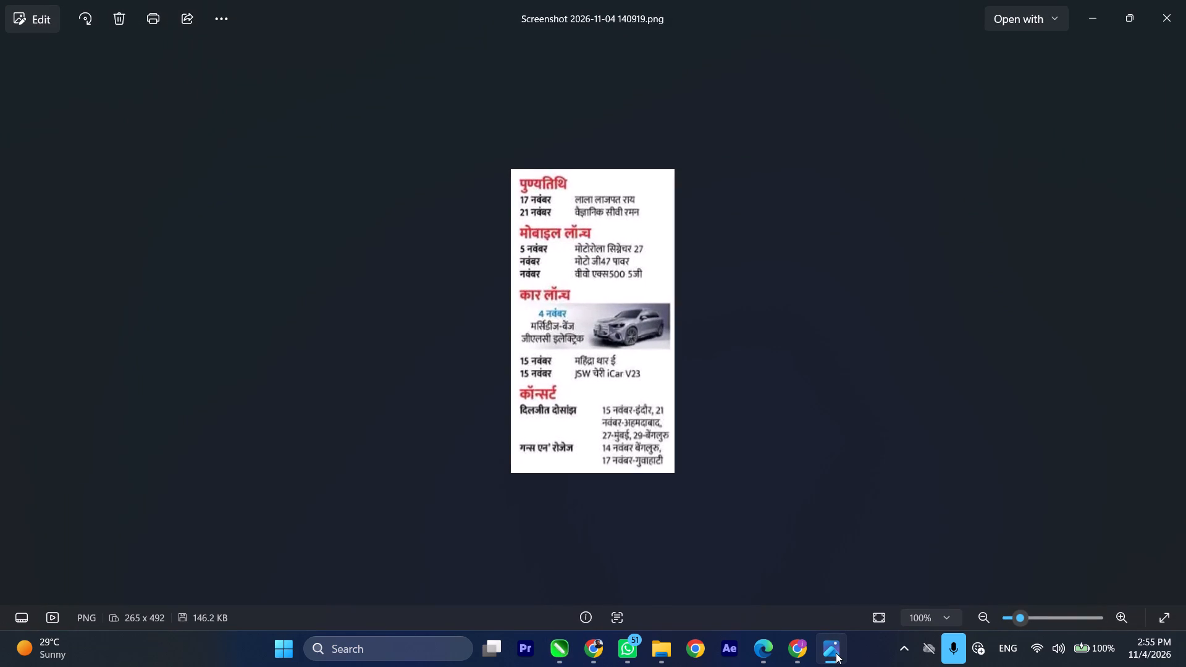
pyautogui.click(836, 653)
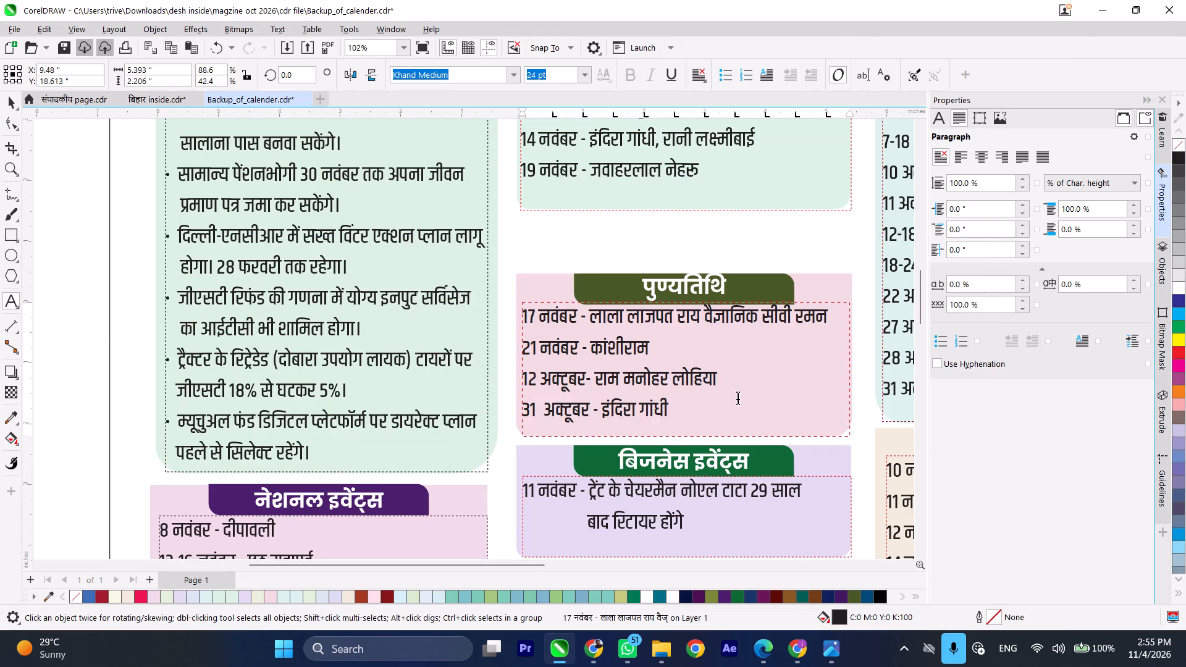
pyautogui.moveTo(705, 317); pyautogui.dragTo(836, 319)
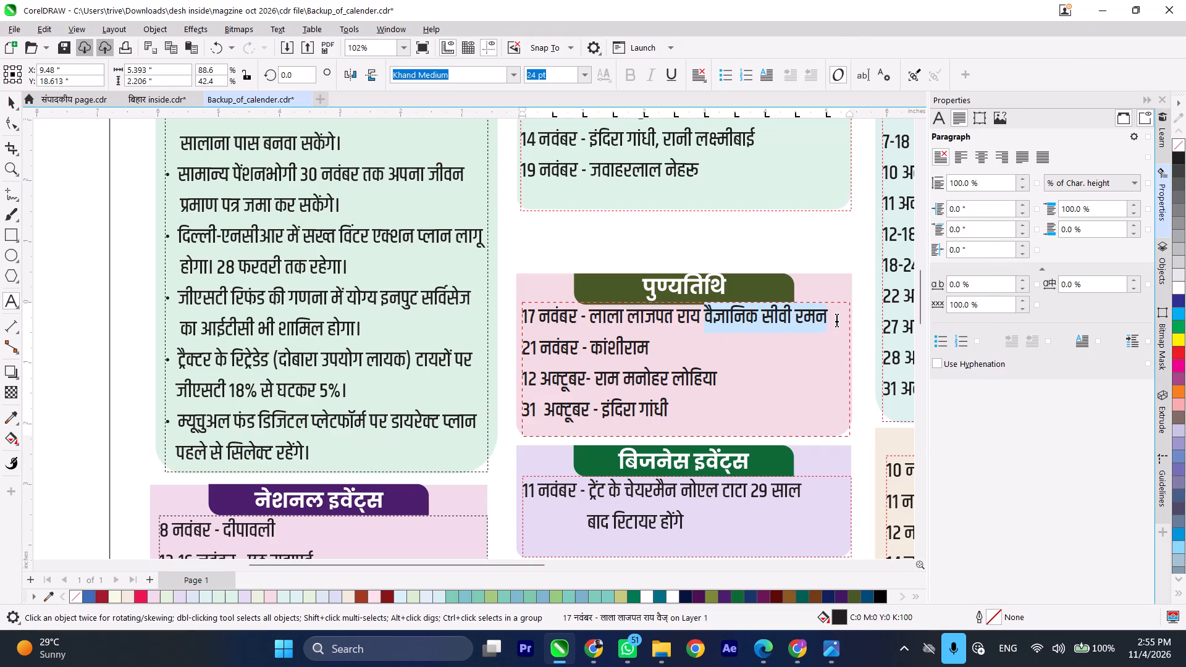
pyautogui.hotkey('ctrl', 'x')
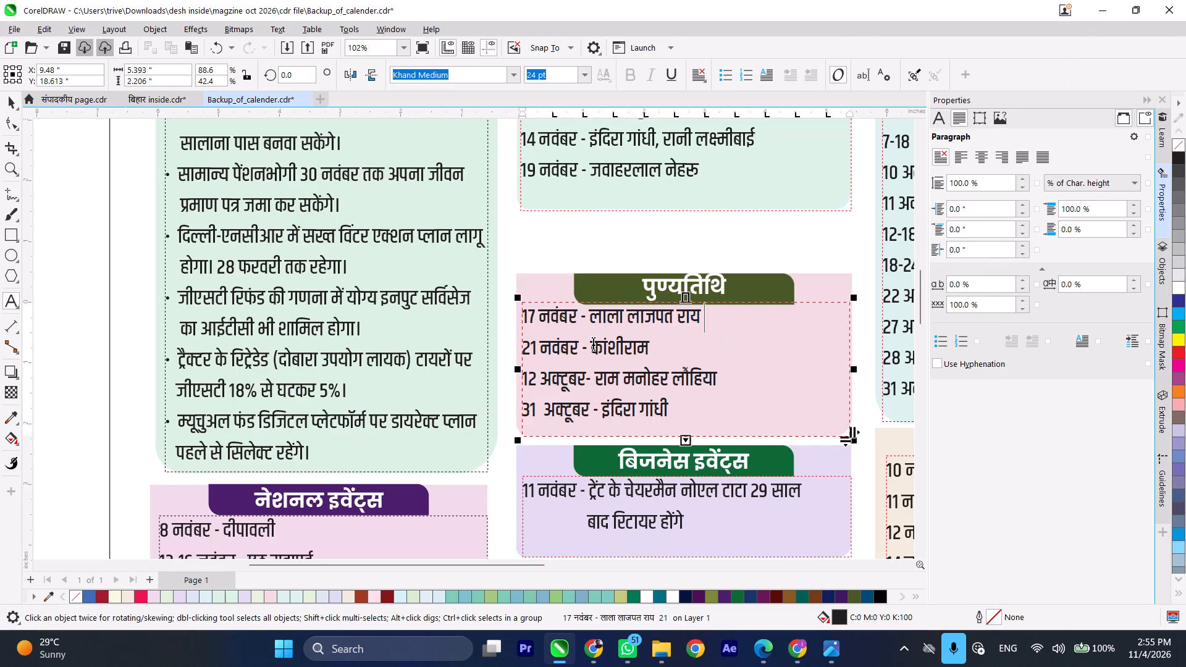
pyautogui.moveTo(593, 342); pyautogui.dragTo(673, 351)
pyautogui.hotkey('ctrl', 'v')
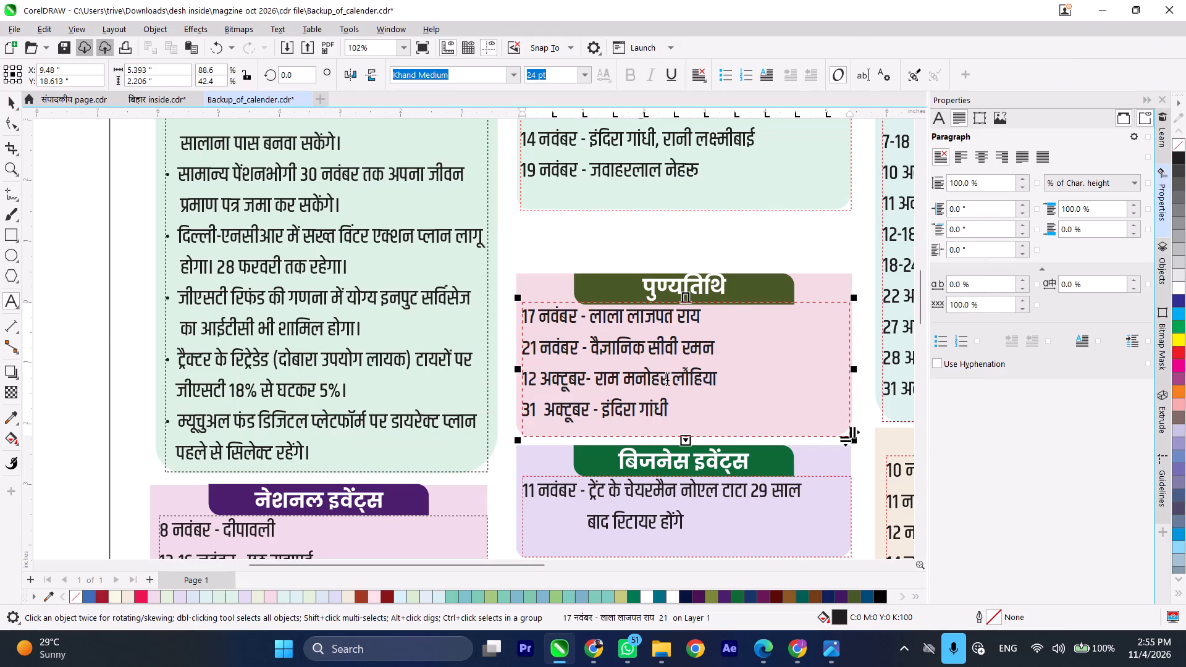
# Delete the 12 अक्टूबर and 31 अक्टूबर entries and the leftover empty line from the पुण्यतिथि text.
pyautogui.moveTo(694, 409); pyautogui.dragTo(650, 411)
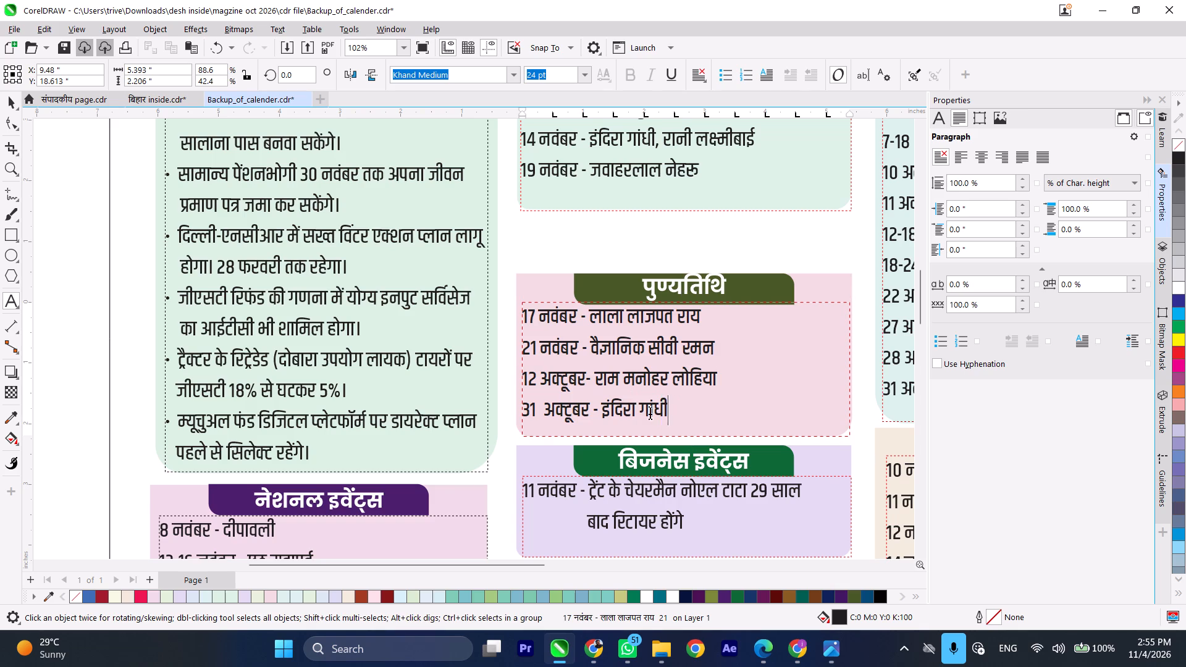
pyautogui.moveTo(650, 411); pyautogui.dragTo(524, 380)
pyautogui.press('BackSpace')
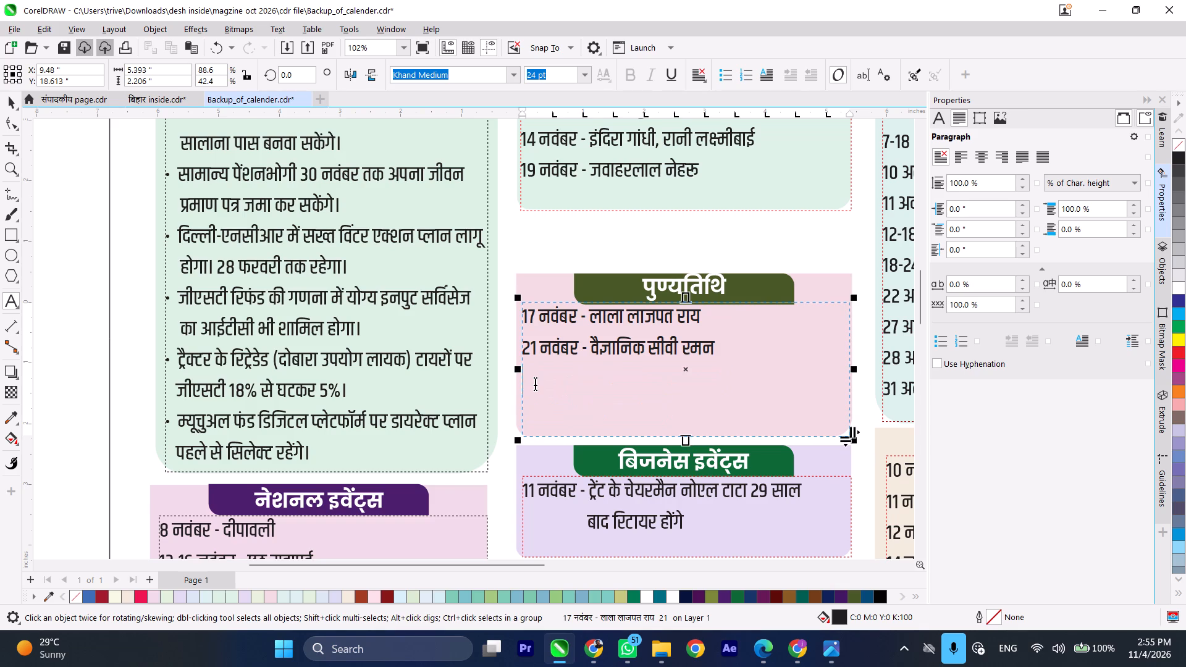
pyautogui.press('BackSpace')
# Leave text editing and shorten the पुण्यतिथि text frame from its bottom edge to about 1.3 inches high.
pyautogui.click(9, 103)
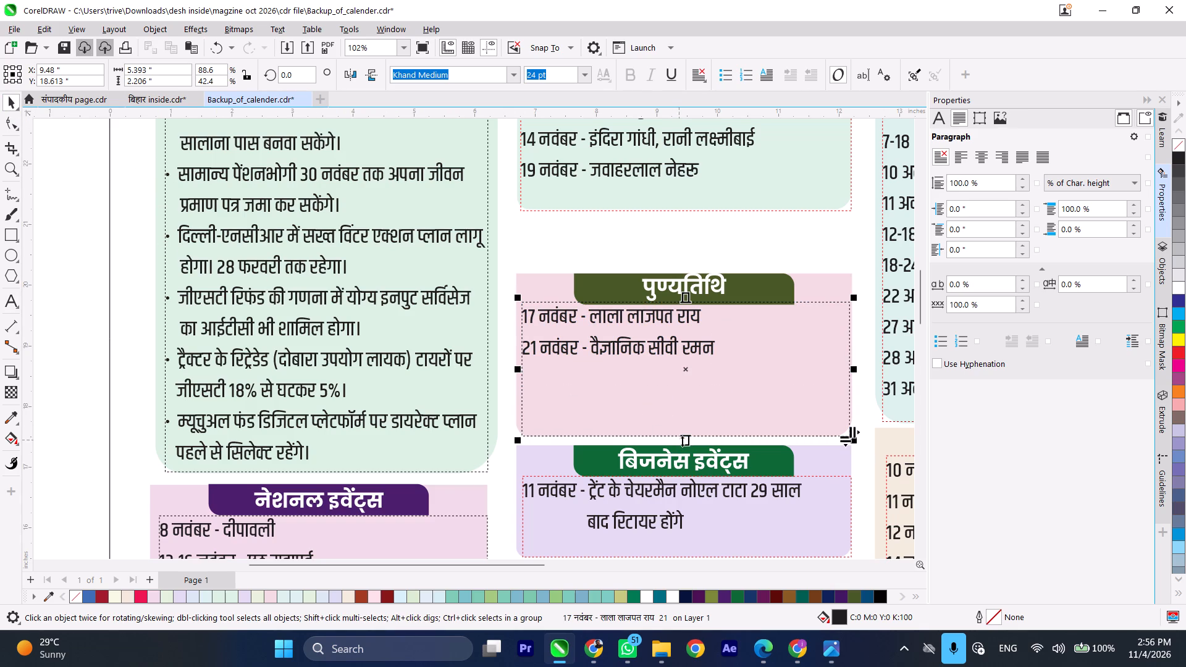
pyautogui.moveTo(688, 443); pyautogui.dragTo(687, 388)
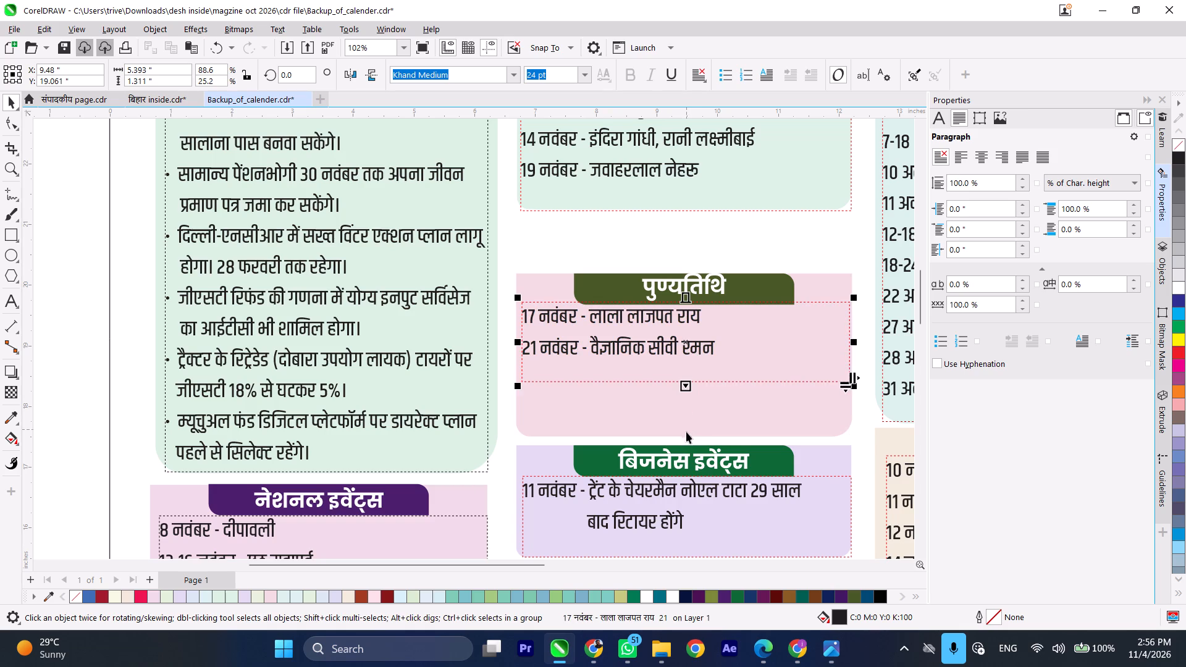
# Shorten the pink background rectangle of the पुण्यतिथि section from its bottom edge to about 1.76 inches high.
pyautogui.click(685, 426)
pyautogui.moveTo(684, 442); pyautogui.dragTo(688, 384)
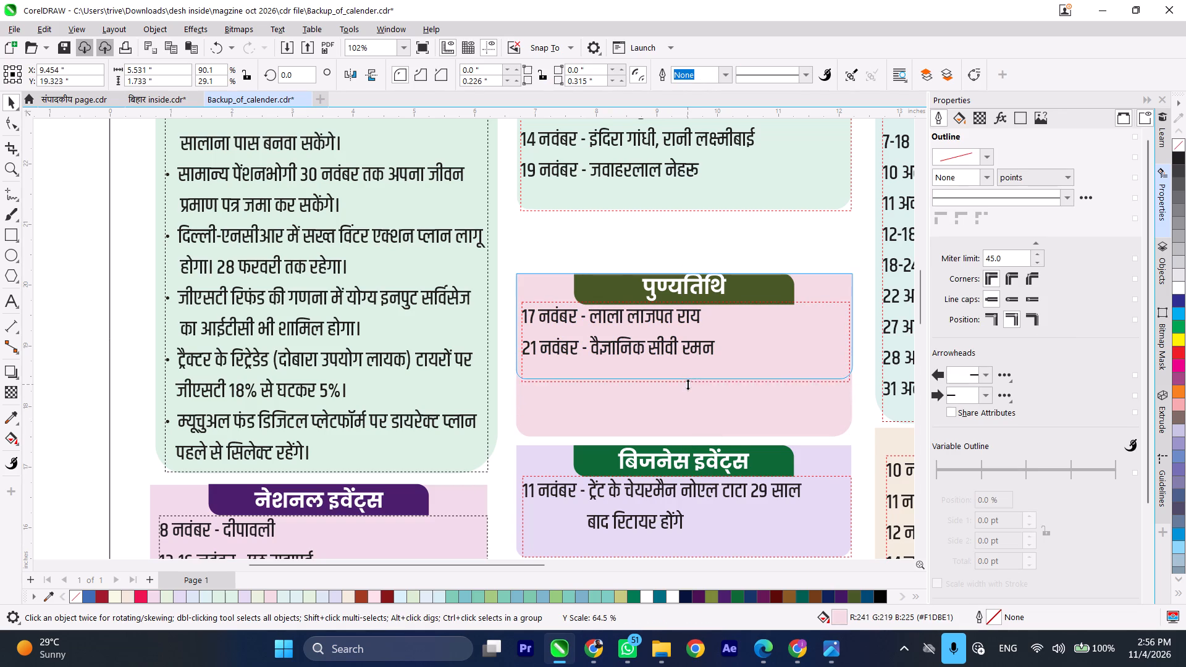
pyautogui.moveTo(688, 384); pyautogui.dragTo(689, 386)
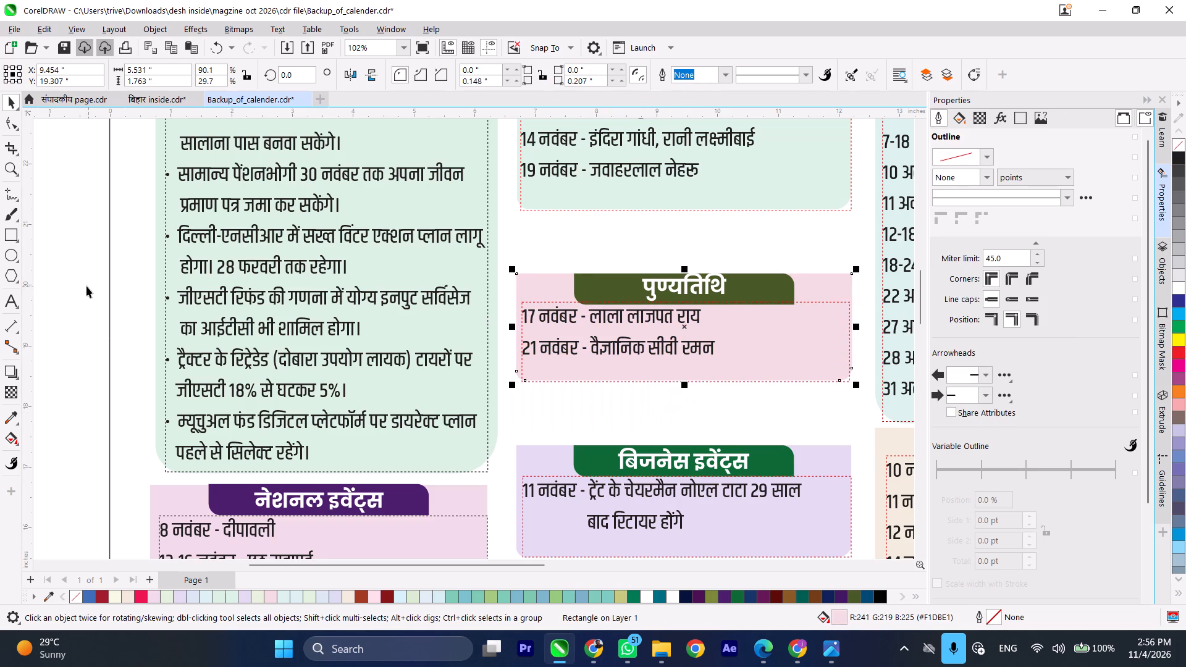
pyautogui.click(86, 286)
# Examine the source screenshot in Photos, the calendar's remaining sections in CorelDRAW and Chrome's extracted text to find the section to update.
pyautogui.click(841, 653)
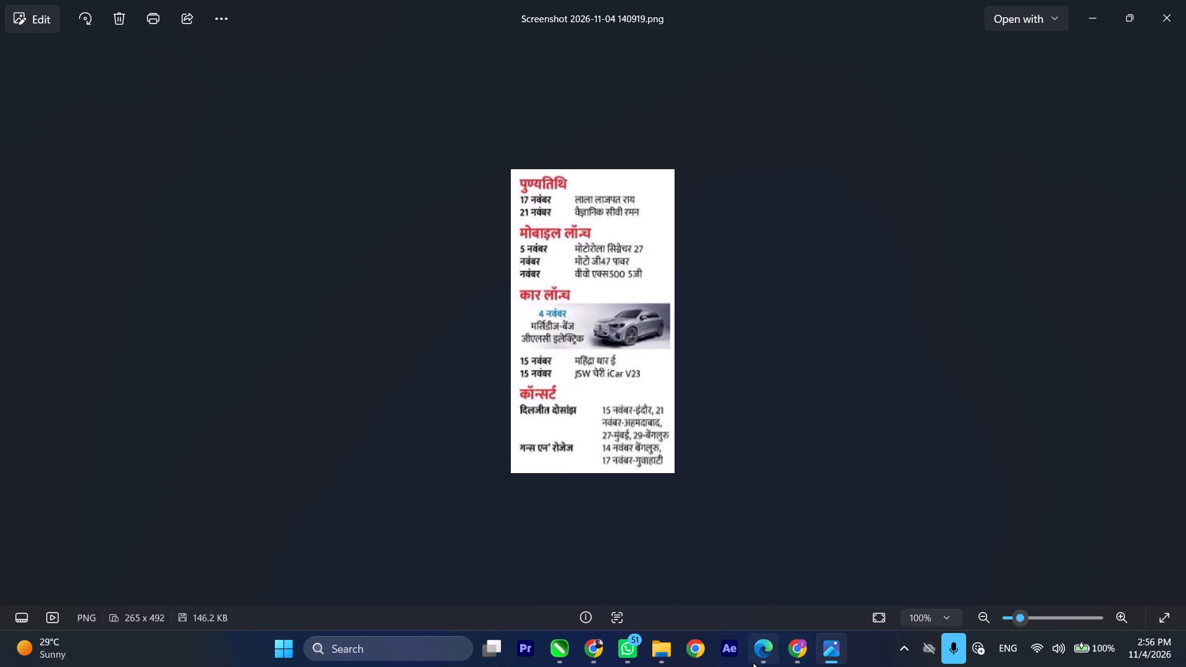
pyautogui.click(566, 649)
pyautogui.scroll(-2, 531, 359)
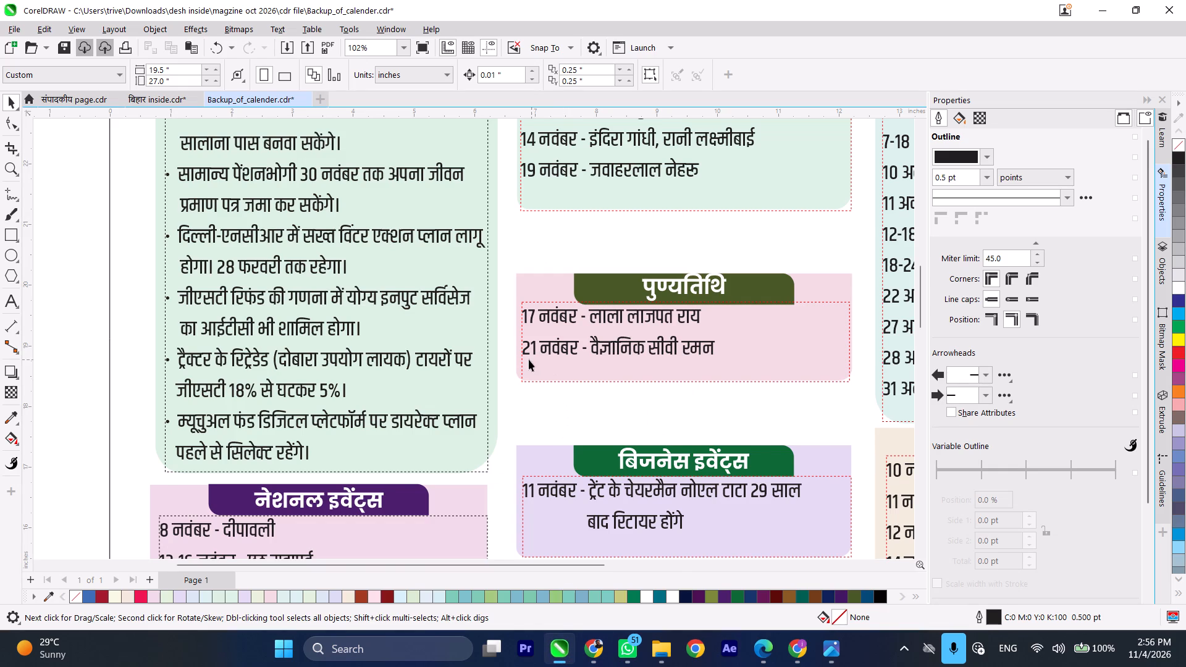
pyautogui.scroll(-2, 529, 359)
pyautogui.scroll(-3, 442, 378)
pyautogui.scroll(-2, 765, 214)
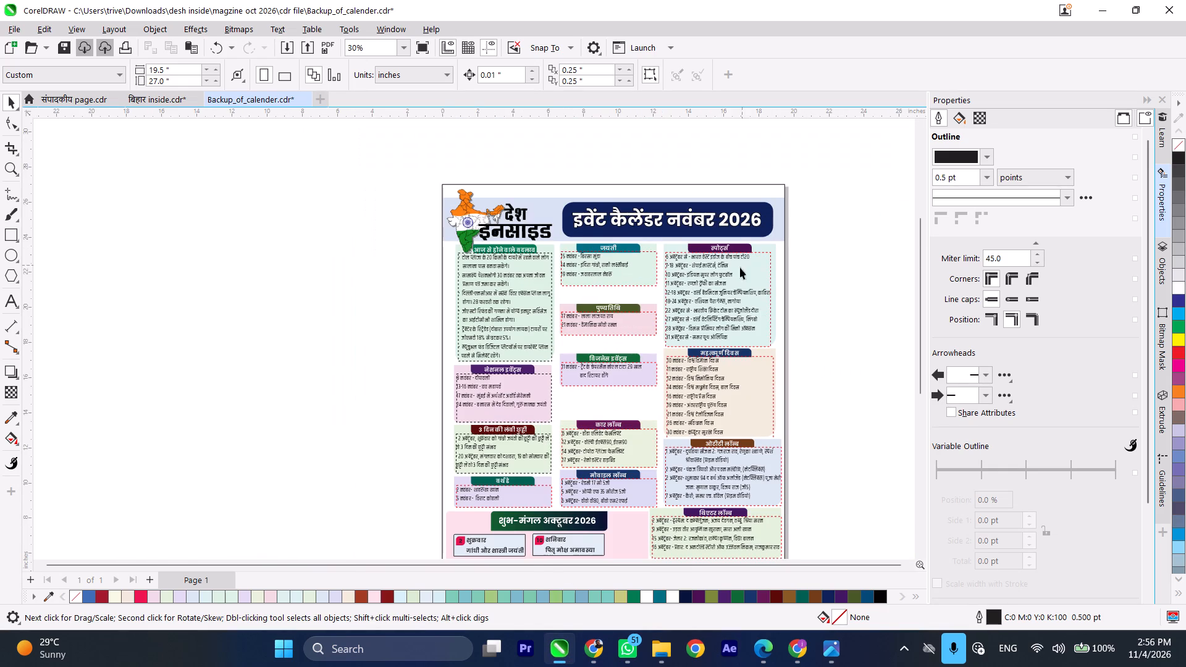
pyautogui.scroll(-1, 721, 294)
pyautogui.scroll(8, 621, 466)
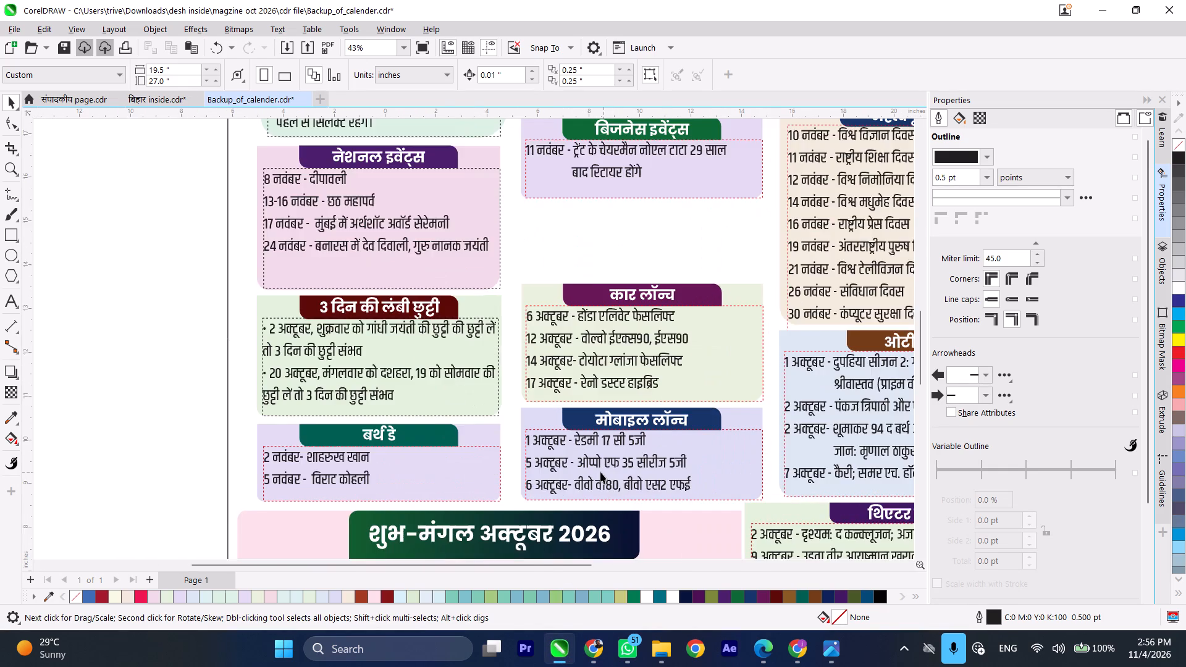
pyautogui.scroll(1, 600, 472)
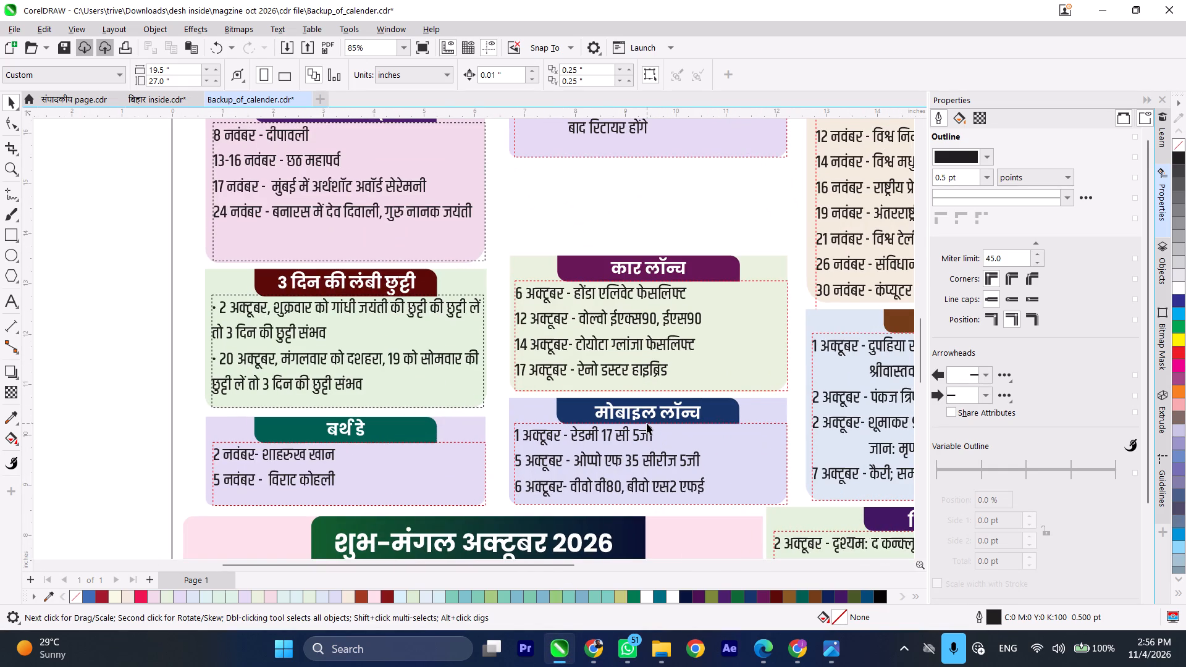
pyautogui.scroll(-1, 438, 480)
pyautogui.scroll(2, 702, 408)
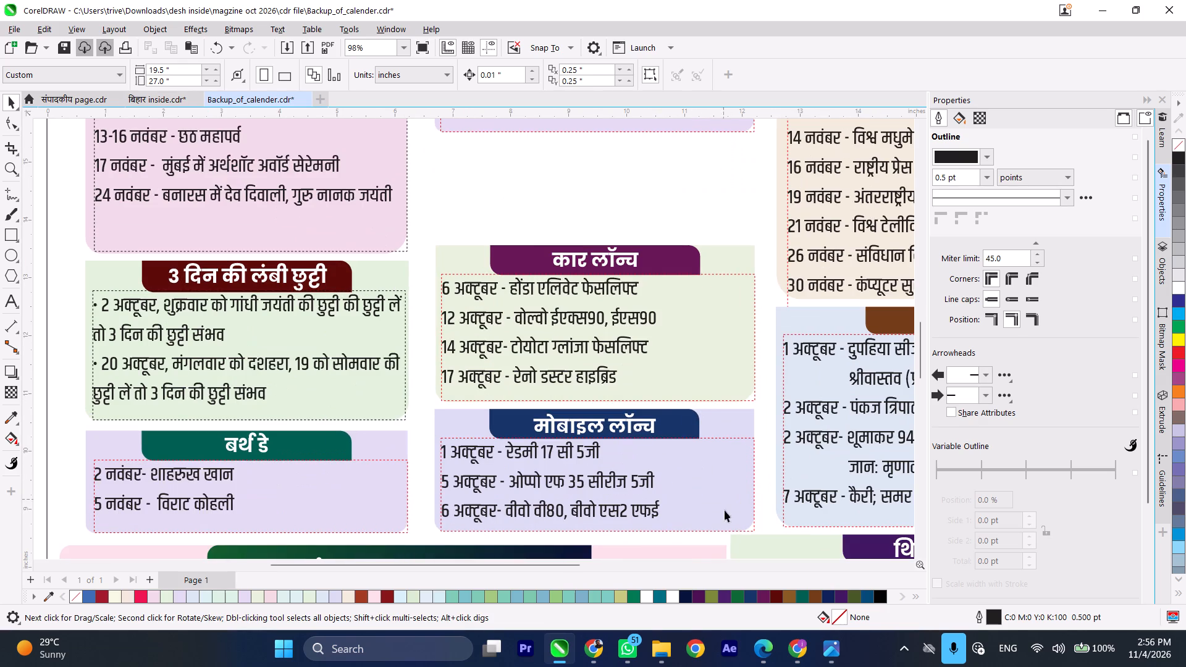
pyautogui.scroll(-1, 702, 357)
pyautogui.scroll(1, 638, 433)
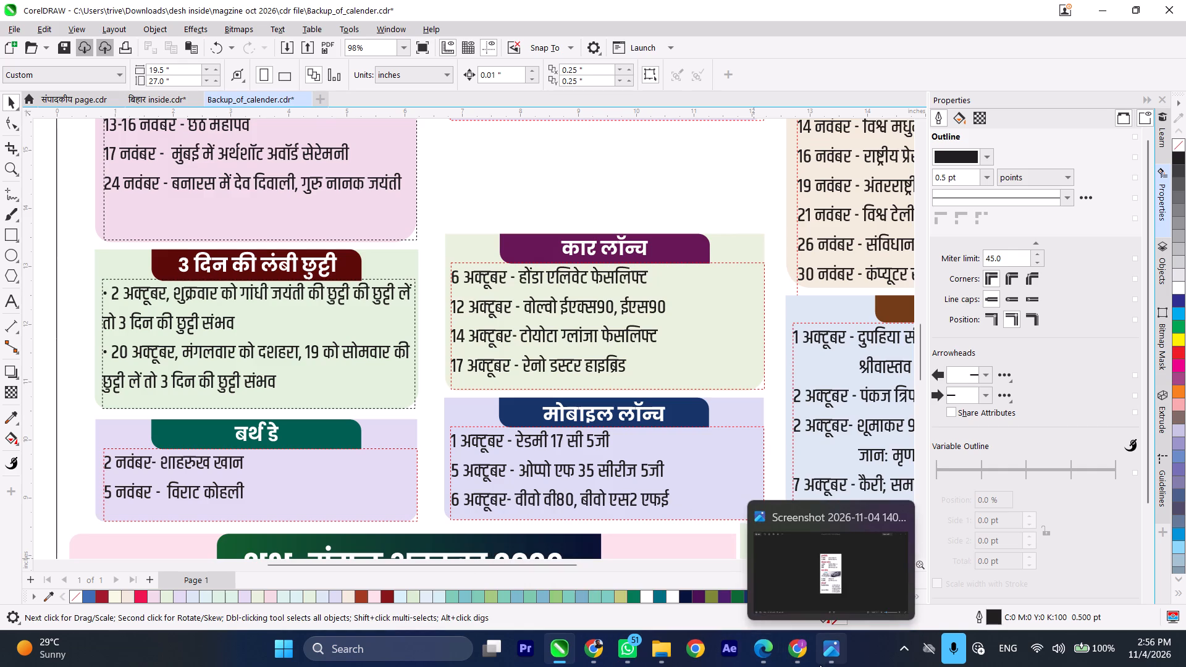
pyautogui.click(597, 660)
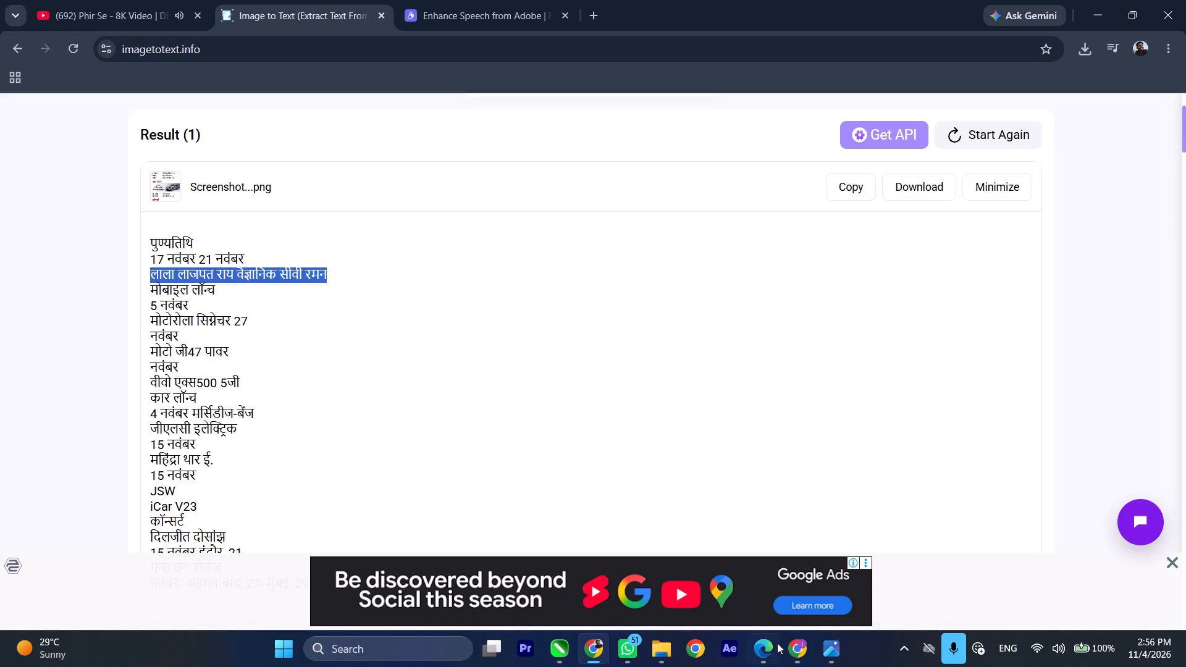
pyautogui.click(830, 652)
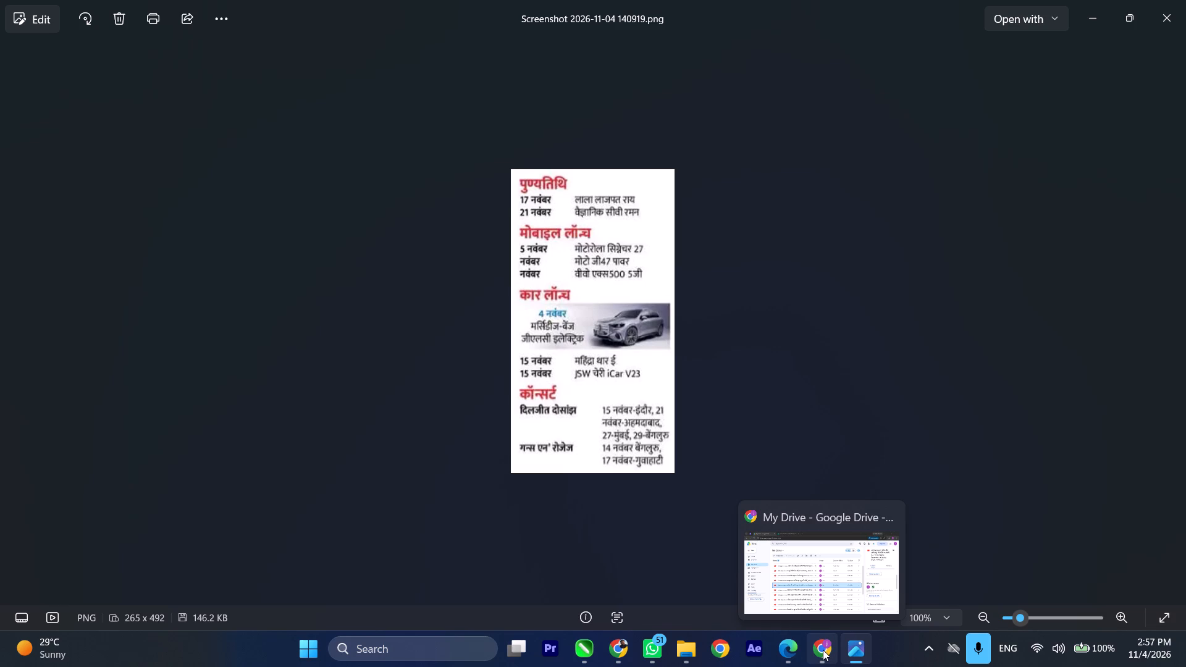
pyautogui.click(625, 648)
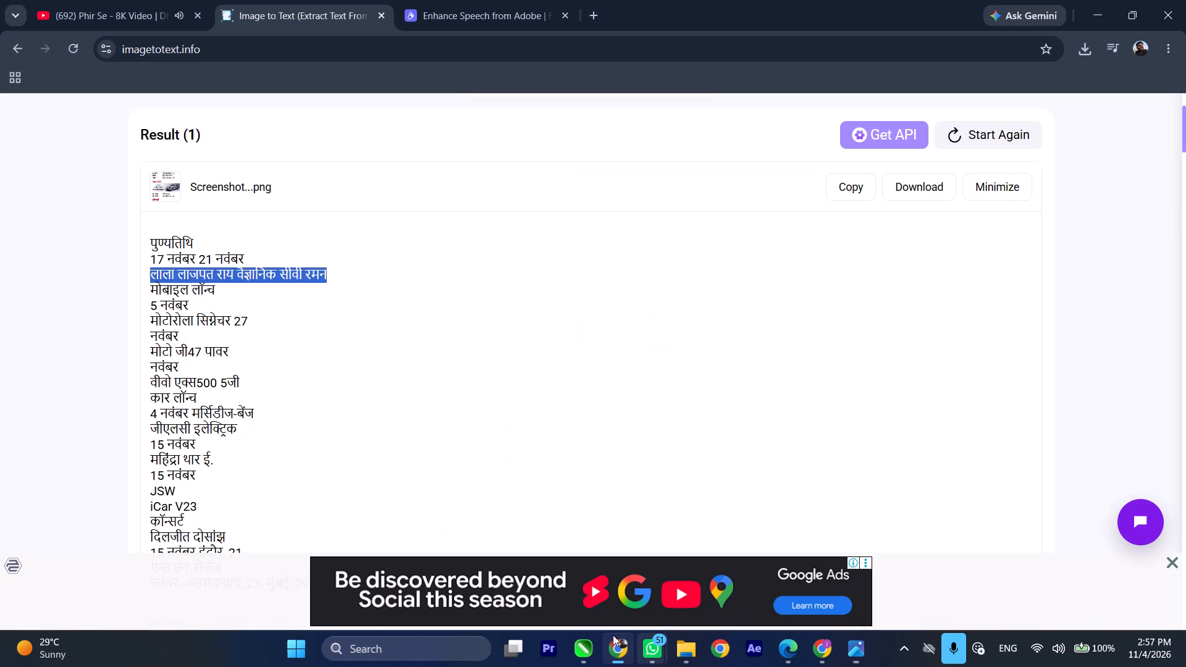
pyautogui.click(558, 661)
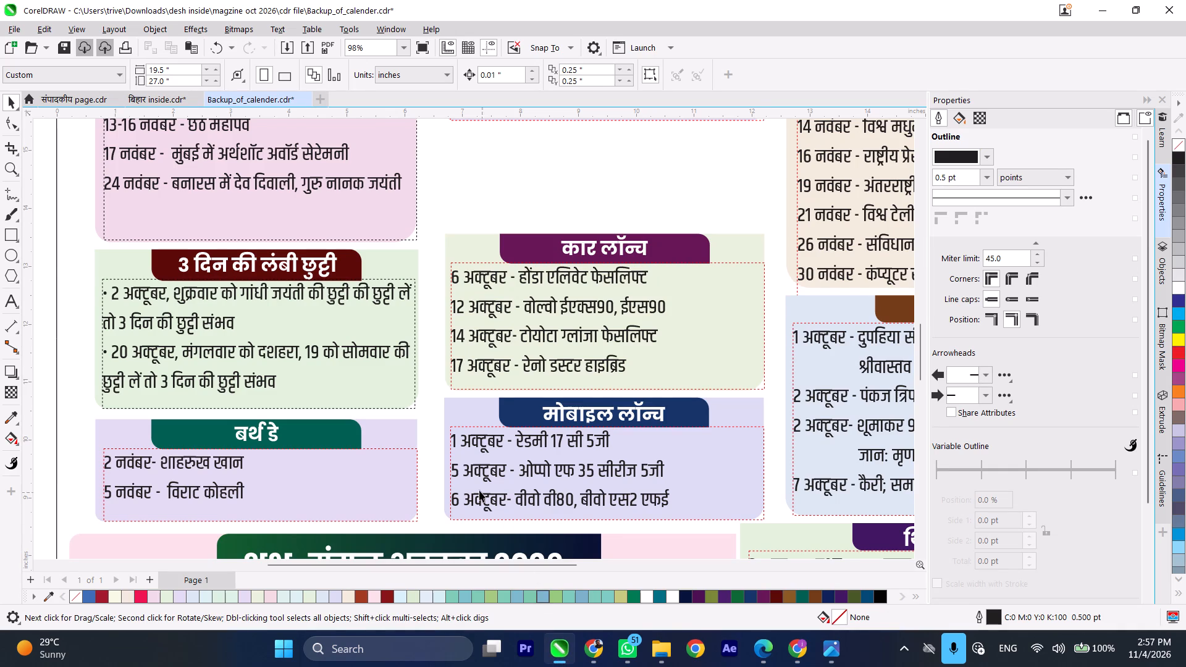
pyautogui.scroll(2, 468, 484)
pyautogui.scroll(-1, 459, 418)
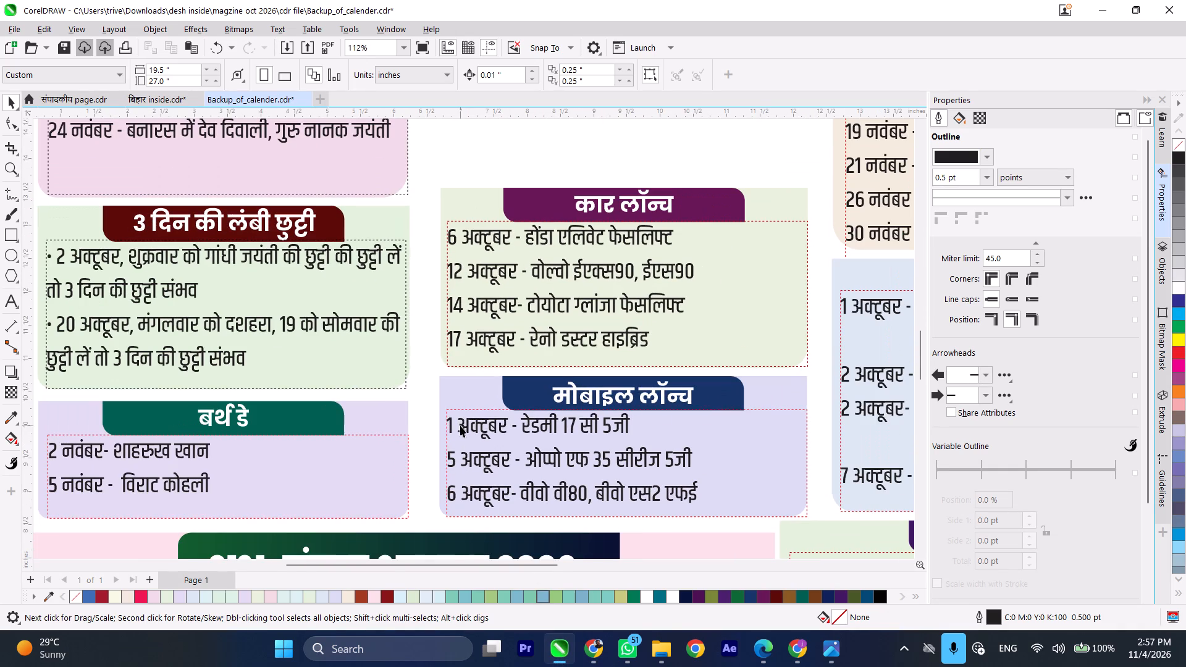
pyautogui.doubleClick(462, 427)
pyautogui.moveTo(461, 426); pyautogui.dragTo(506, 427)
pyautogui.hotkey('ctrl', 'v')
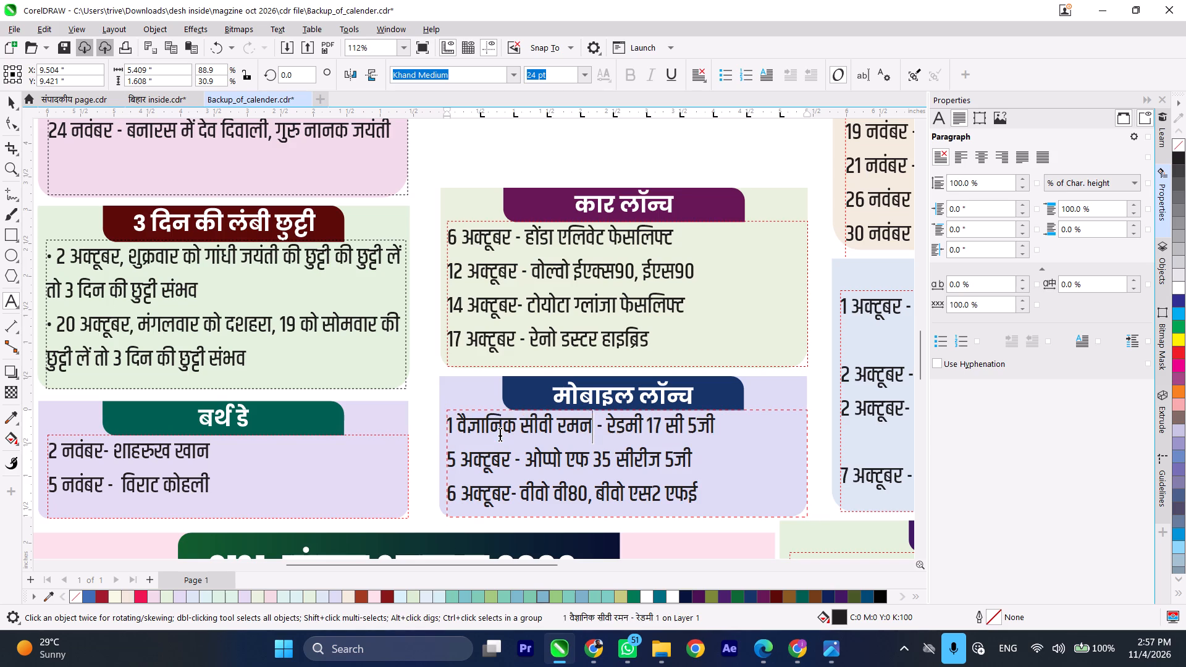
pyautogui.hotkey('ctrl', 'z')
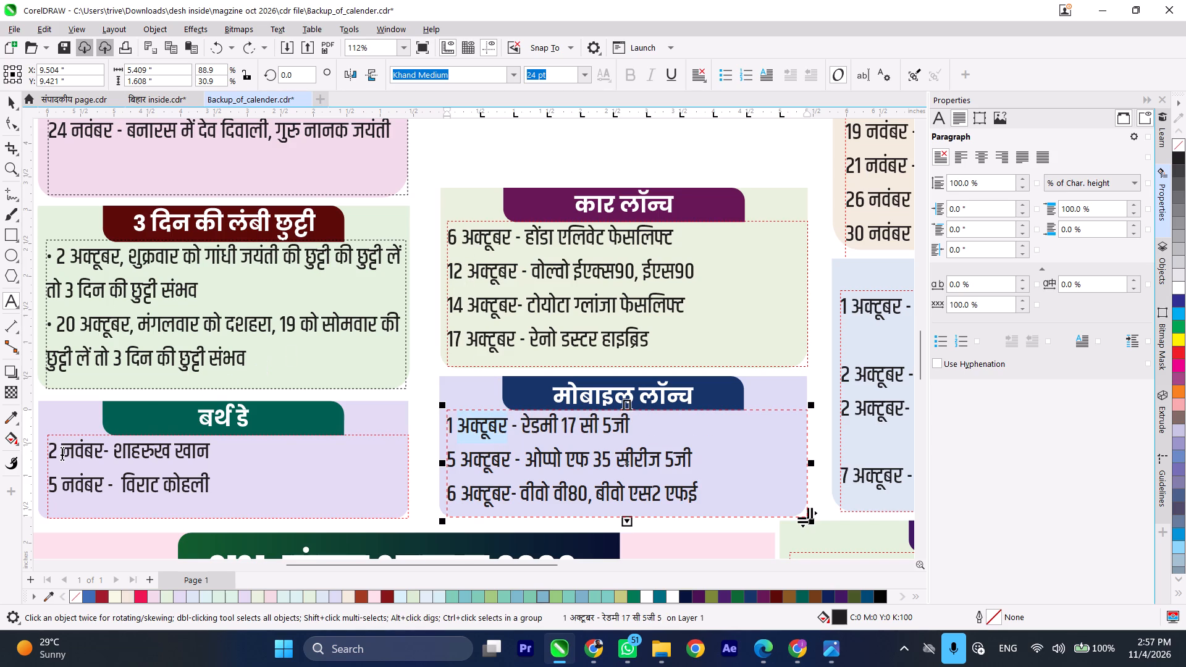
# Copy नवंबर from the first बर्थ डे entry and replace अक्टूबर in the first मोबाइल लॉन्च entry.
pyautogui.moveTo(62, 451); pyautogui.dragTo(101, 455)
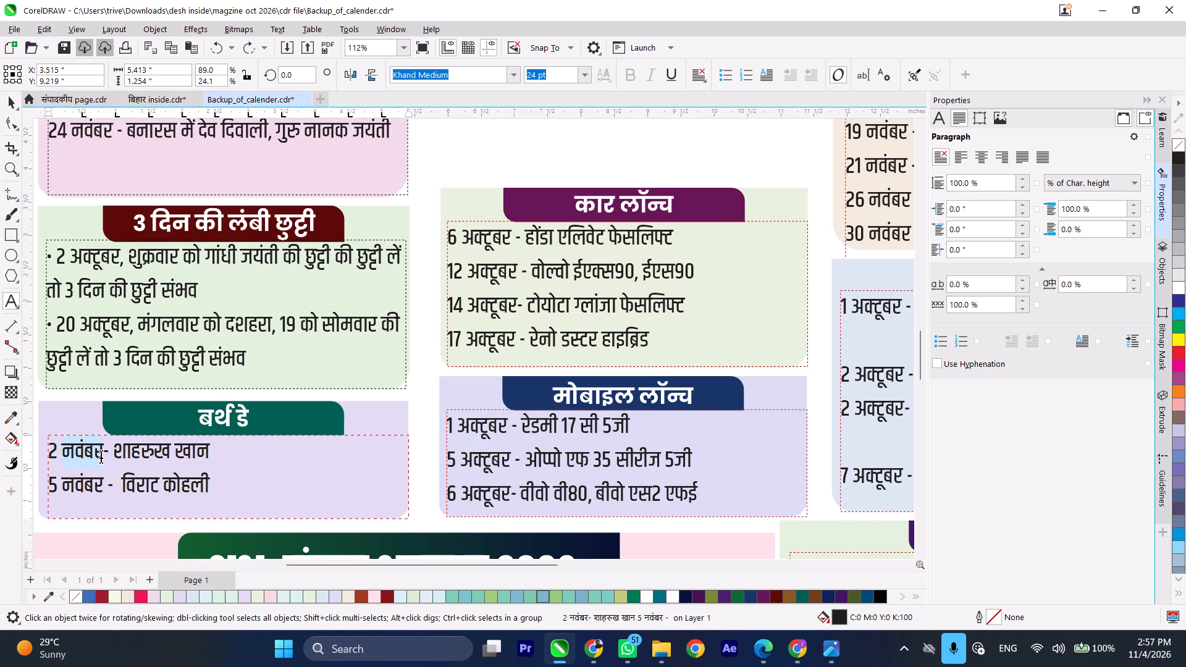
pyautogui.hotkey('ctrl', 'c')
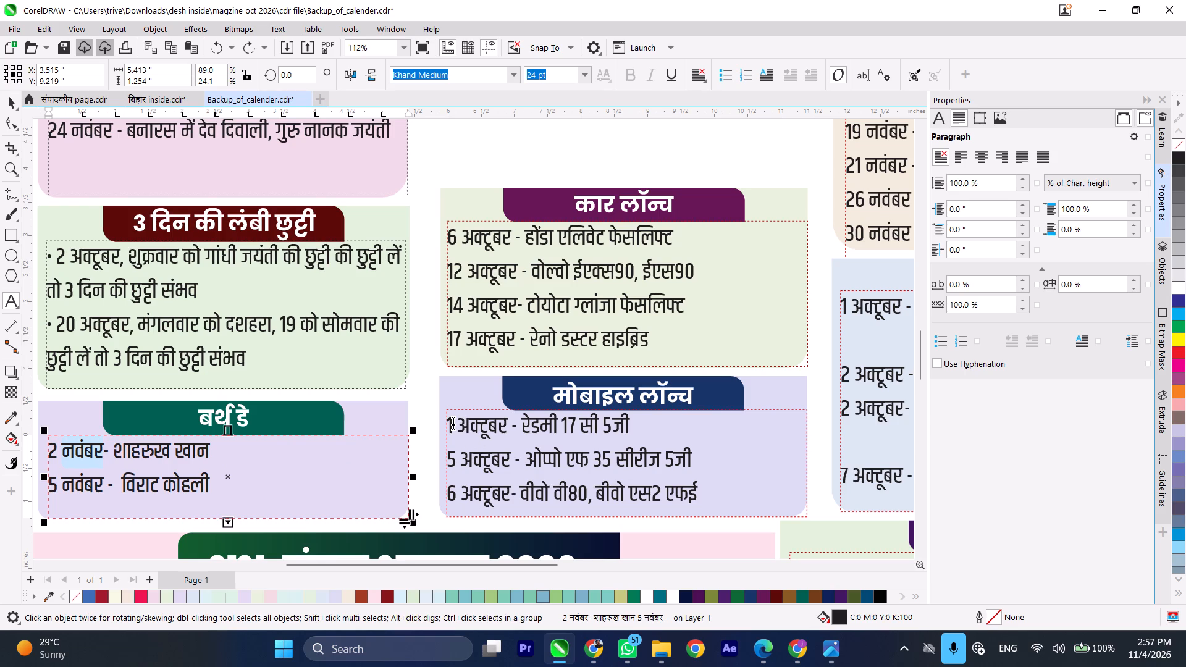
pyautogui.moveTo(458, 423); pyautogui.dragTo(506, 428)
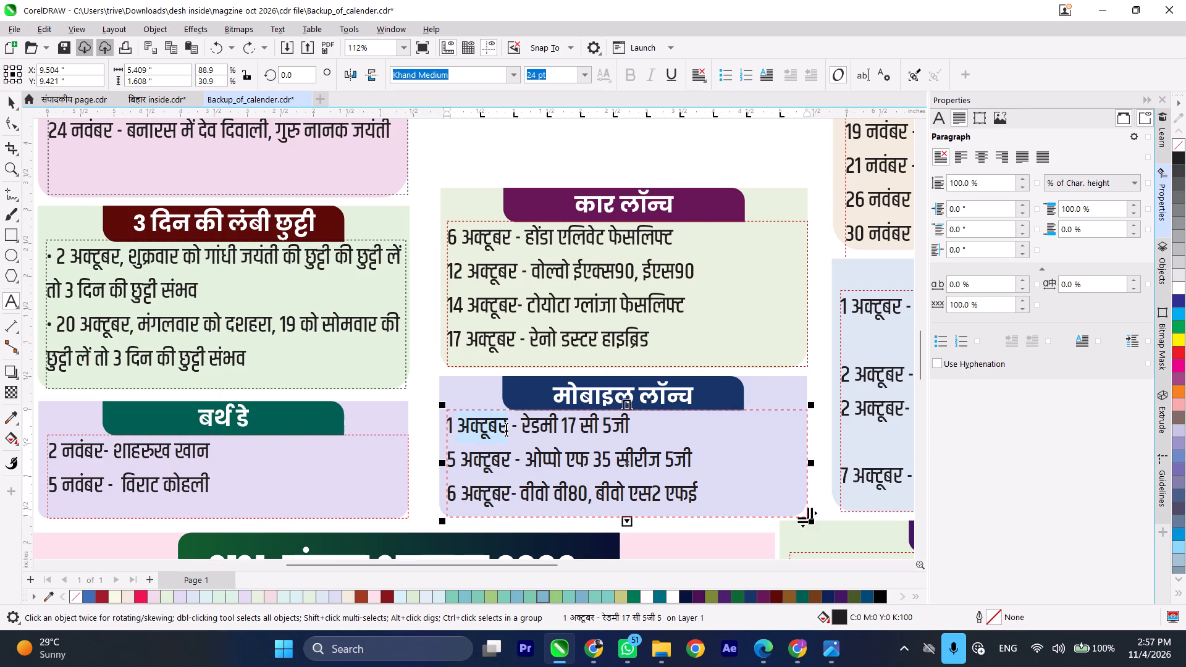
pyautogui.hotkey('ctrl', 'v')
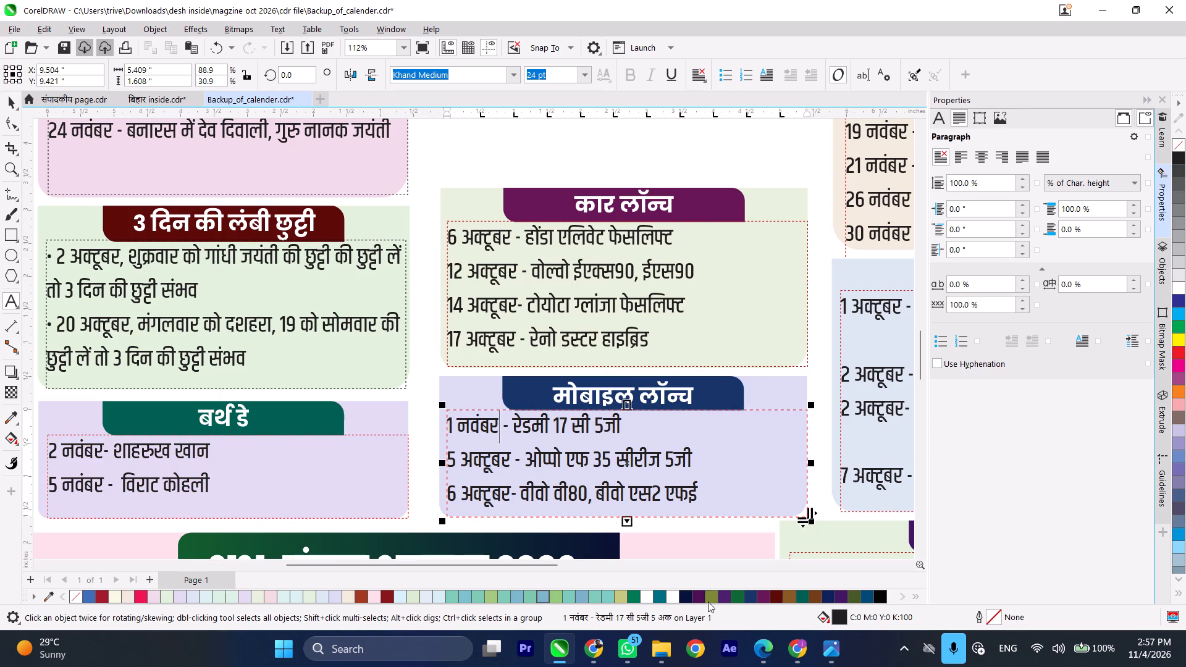
# Check the source screenshot in Photos, copy Chrome's extracted mobile-launch entries from 5 नवंबर onward, and replace all मोबाइल लॉन्च entries in CorelDRAW with them.
pyautogui.click(604, 647)
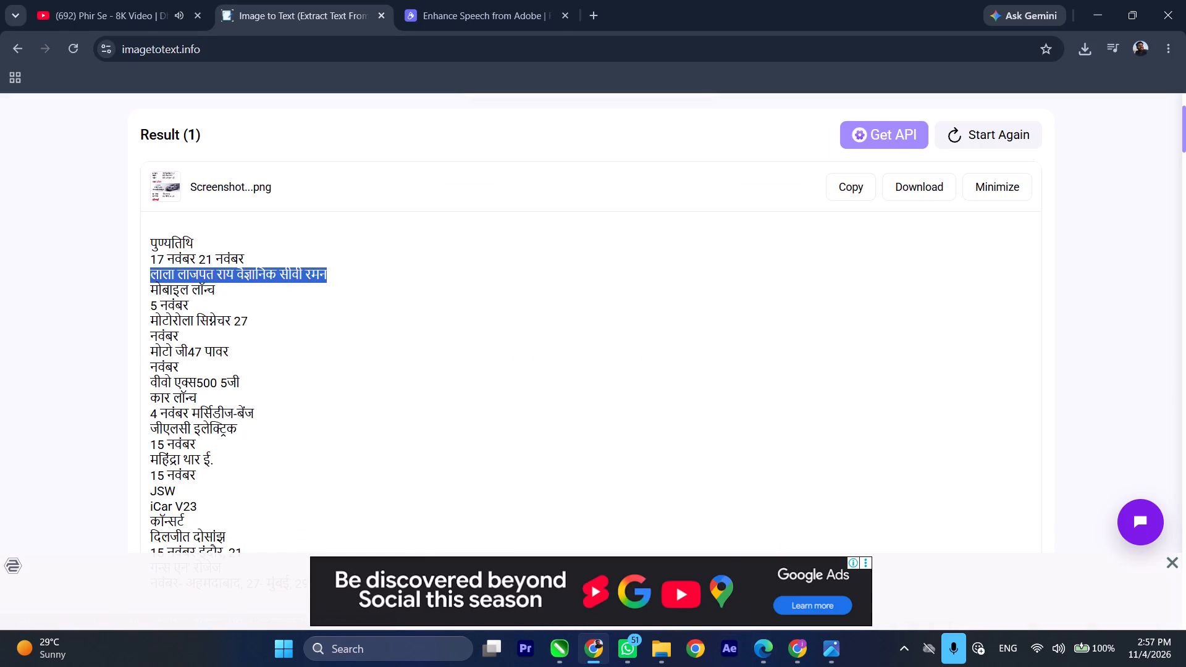
pyautogui.click(617, 657)
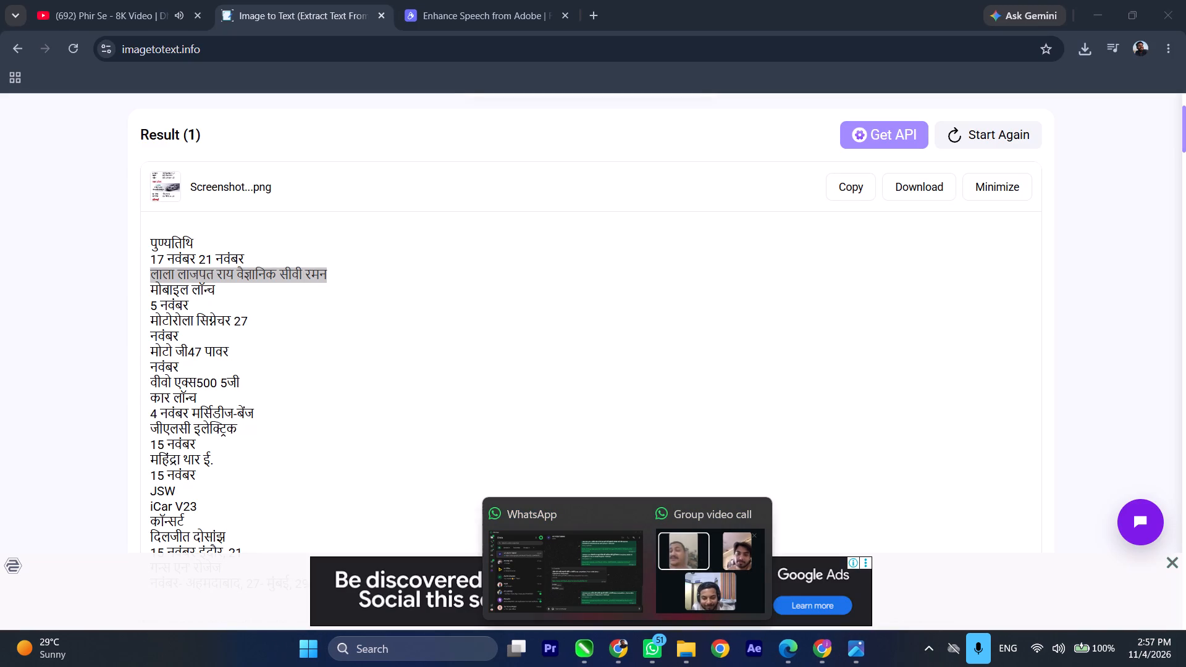
pyautogui.click(862, 652)
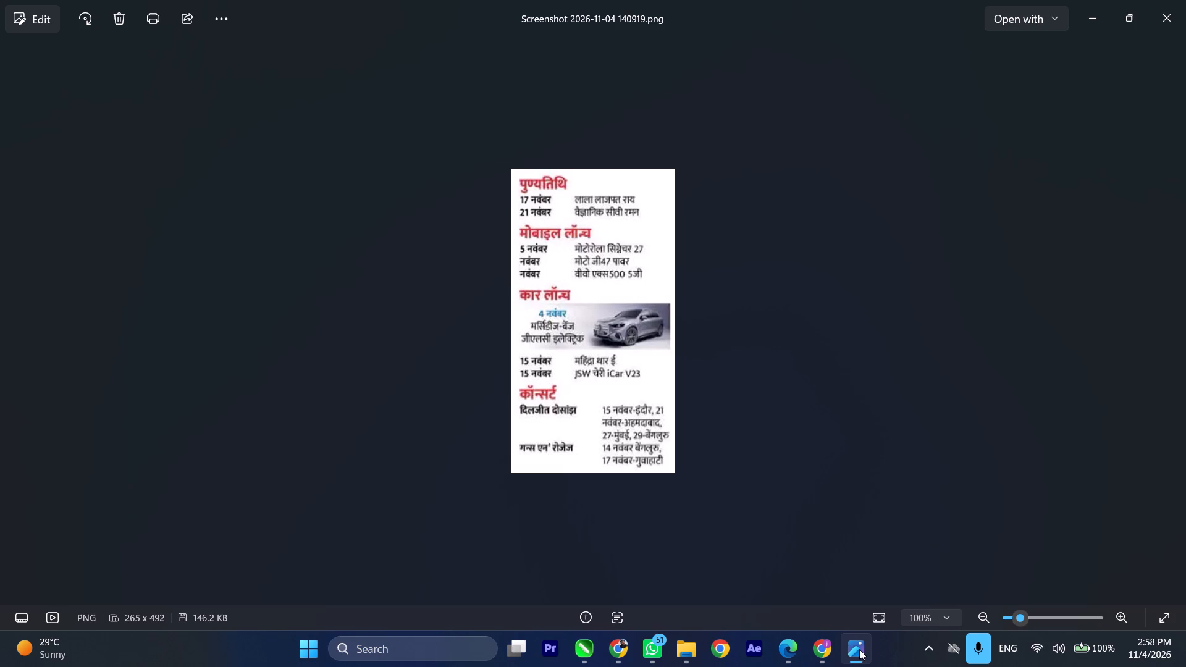
pyautogui.click(859, 649)
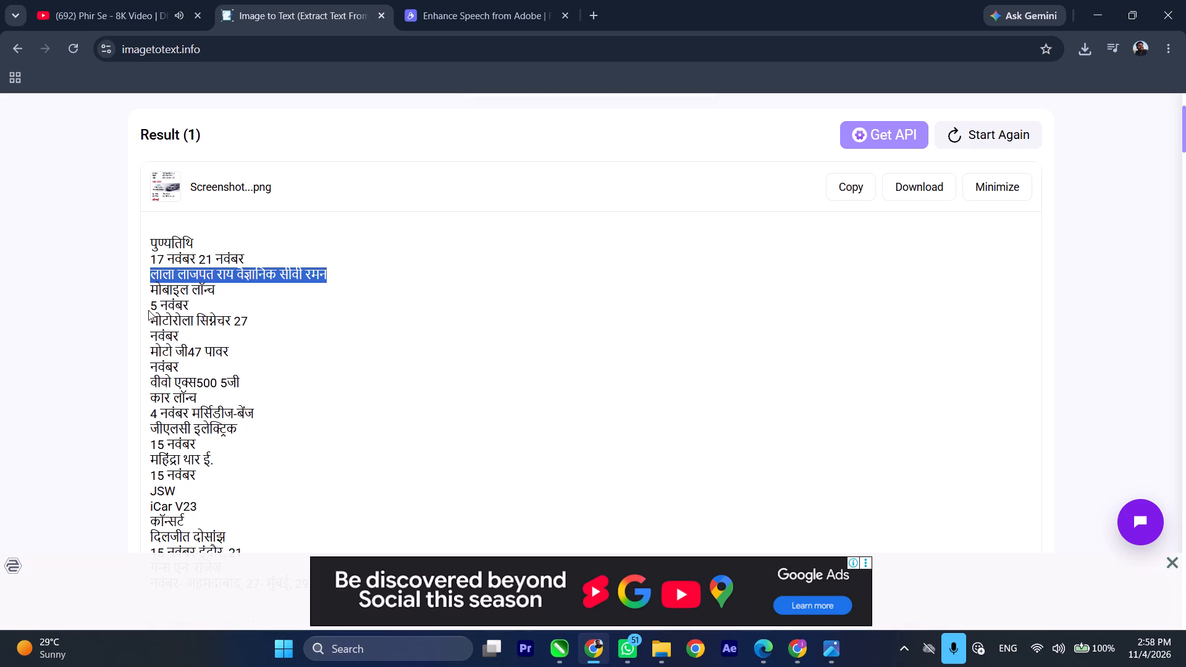
pyautogui.moveTo(151, 306); pyautogui.dragTo(209, 397)
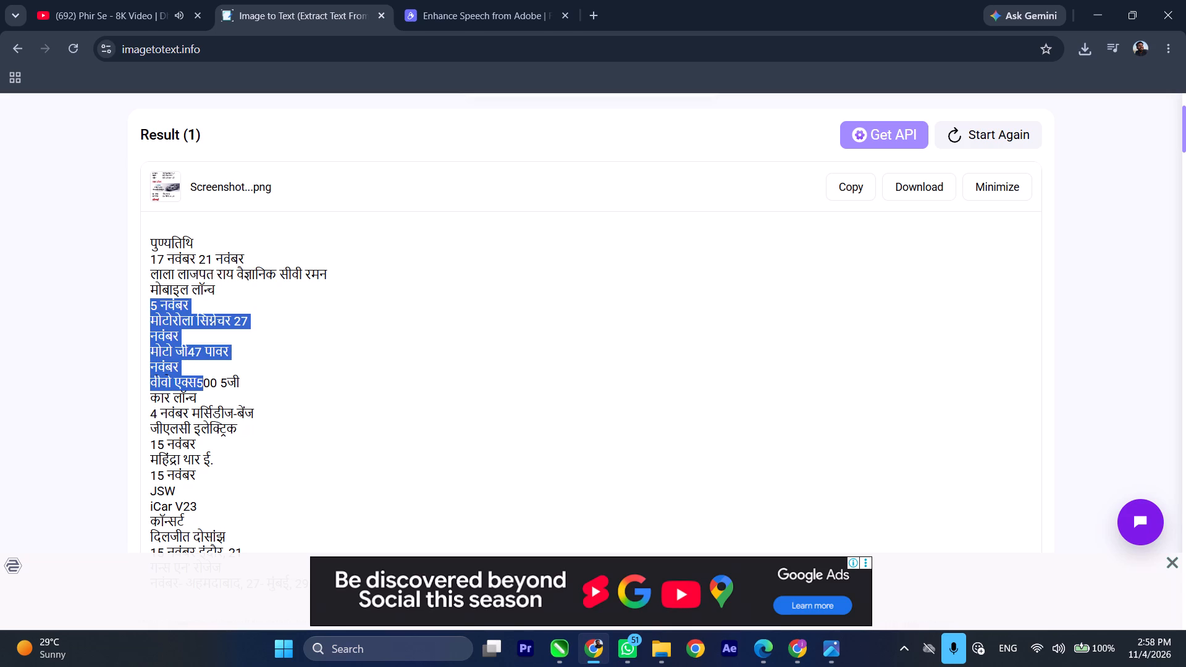
pyautogui.hotkey('ctrl', 'c')
pyautogui.click(558, 658)
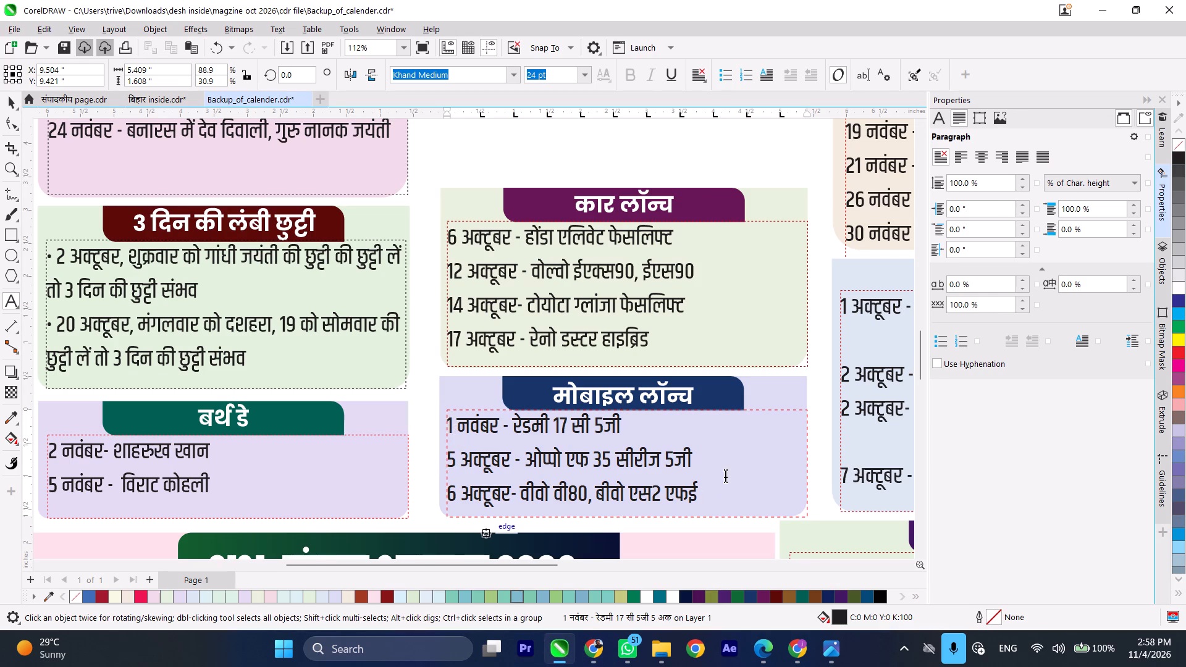
pyautogui.moveTo(719, 490); pyautogui.dragTo(435, 434)
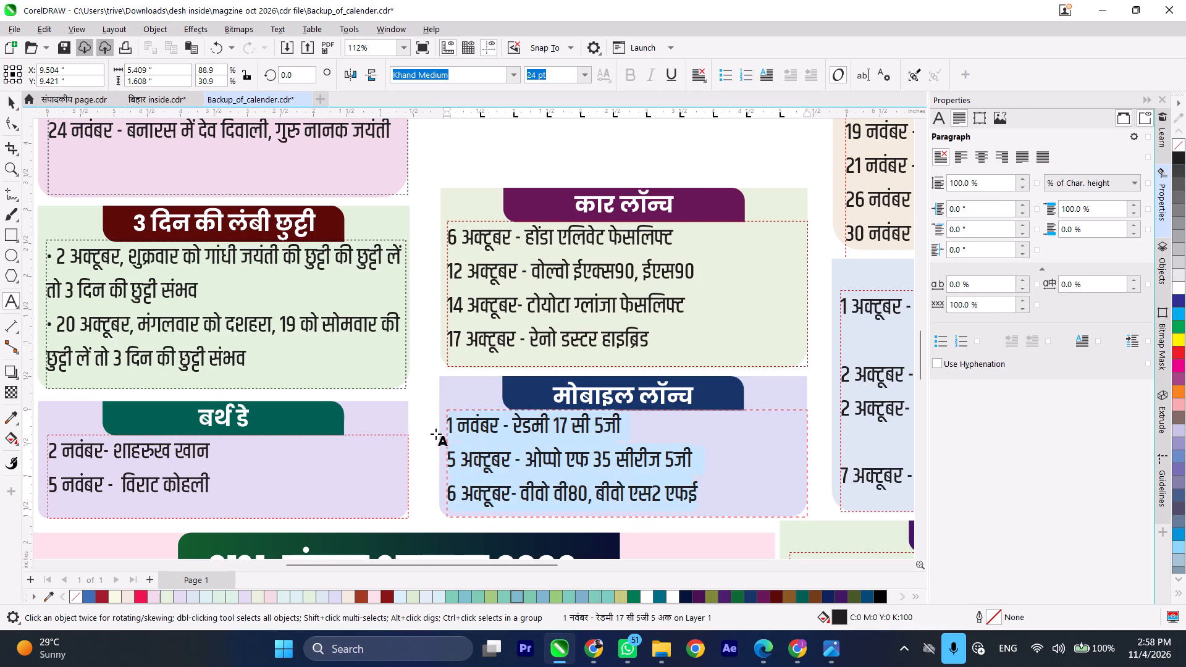
pyautogui.hotkey('ctrl', 'v')
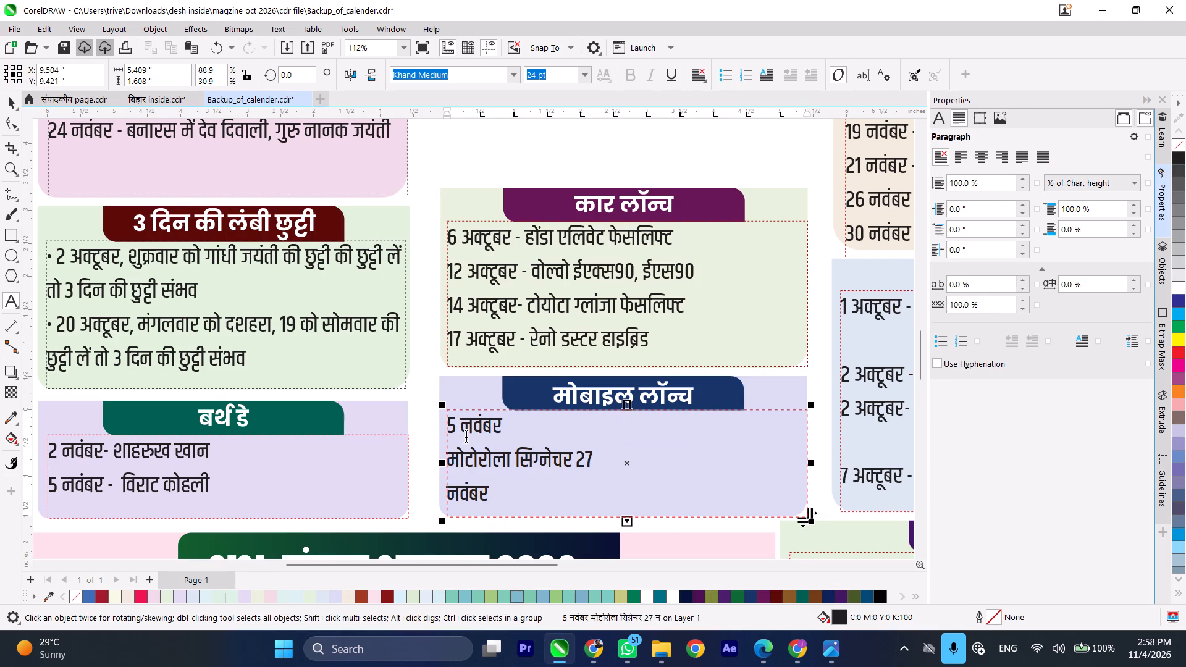
# Join the first two मोबाइल लॉन्च entries onto single lines as 5 नवंबर - मोटोरोला सिग्नेचर 27 and नवंबर - मोटो जी47 पावर.
pyautogui.click(450, 459)
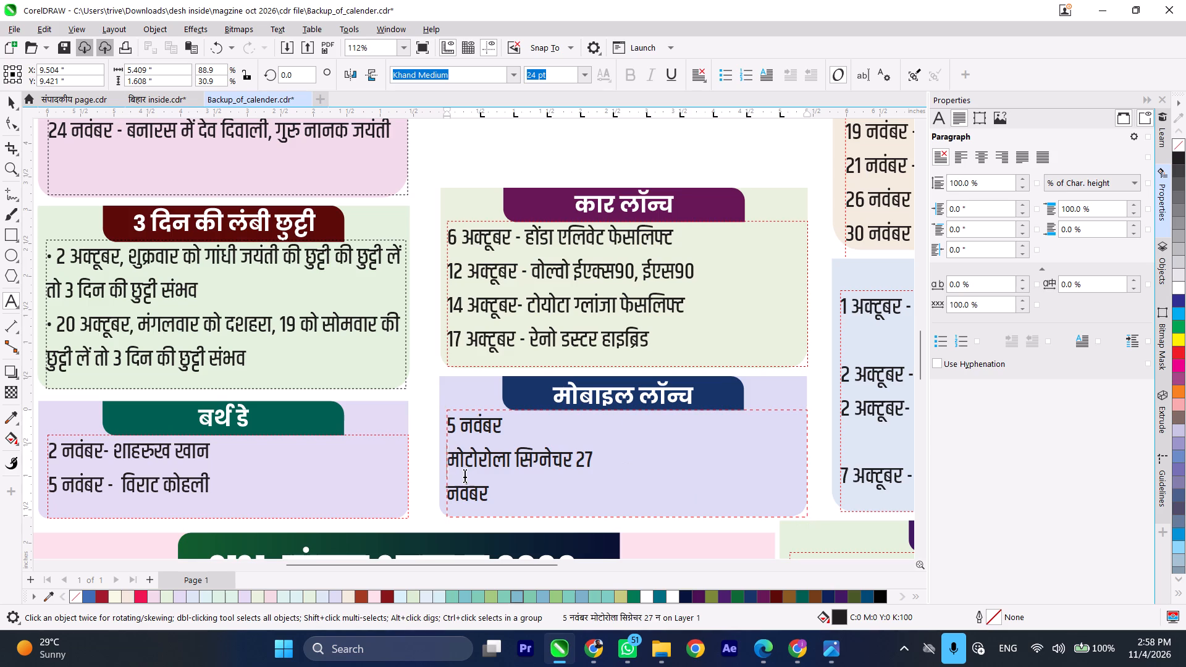
pyautogui.press('BackSpace')
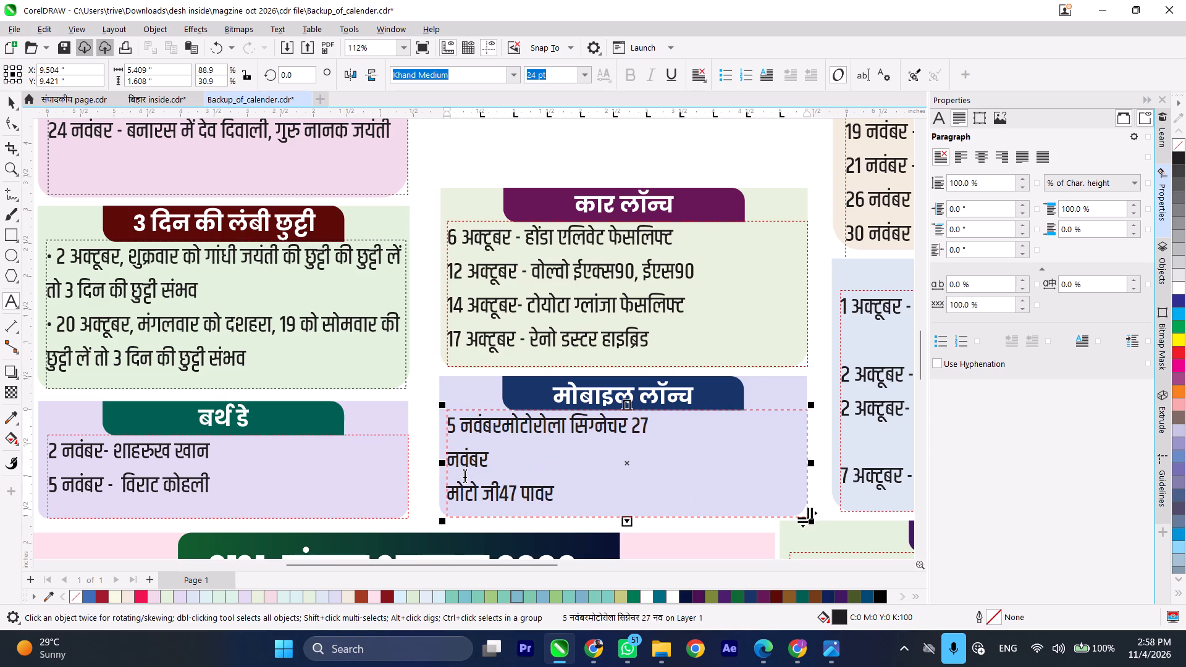
pyautogui.press('space')
pyautogui.write('-')
pyautogui.press('space')
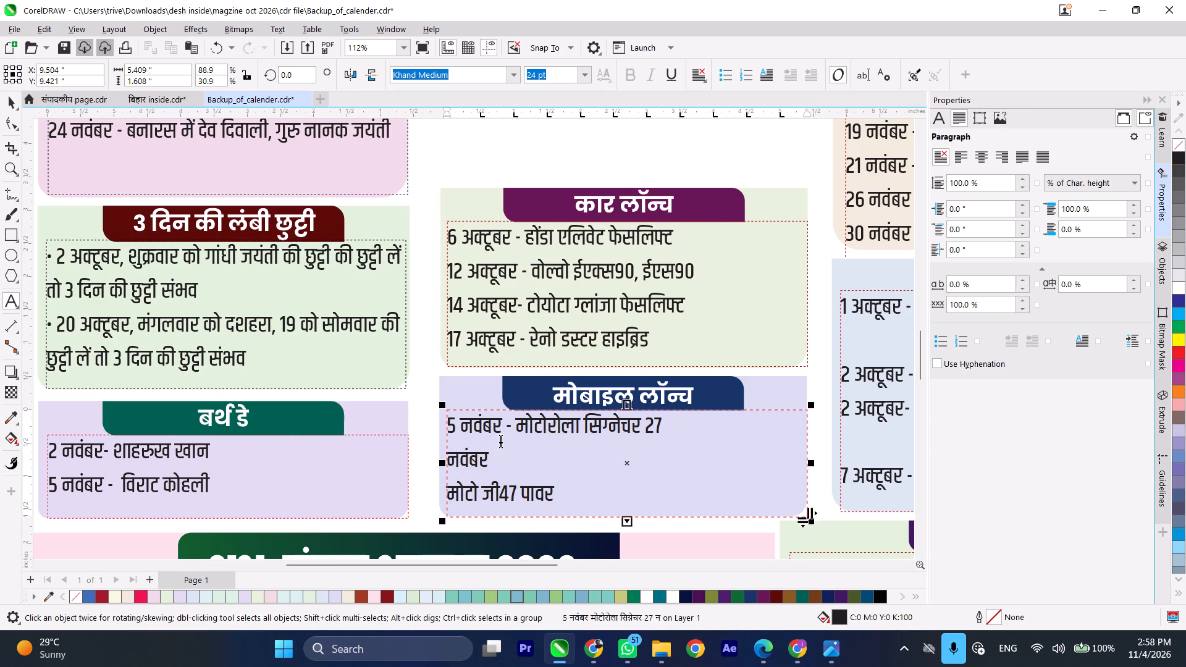
pyautogui.click(448, 492)
pyautogui.press('BackSpace')
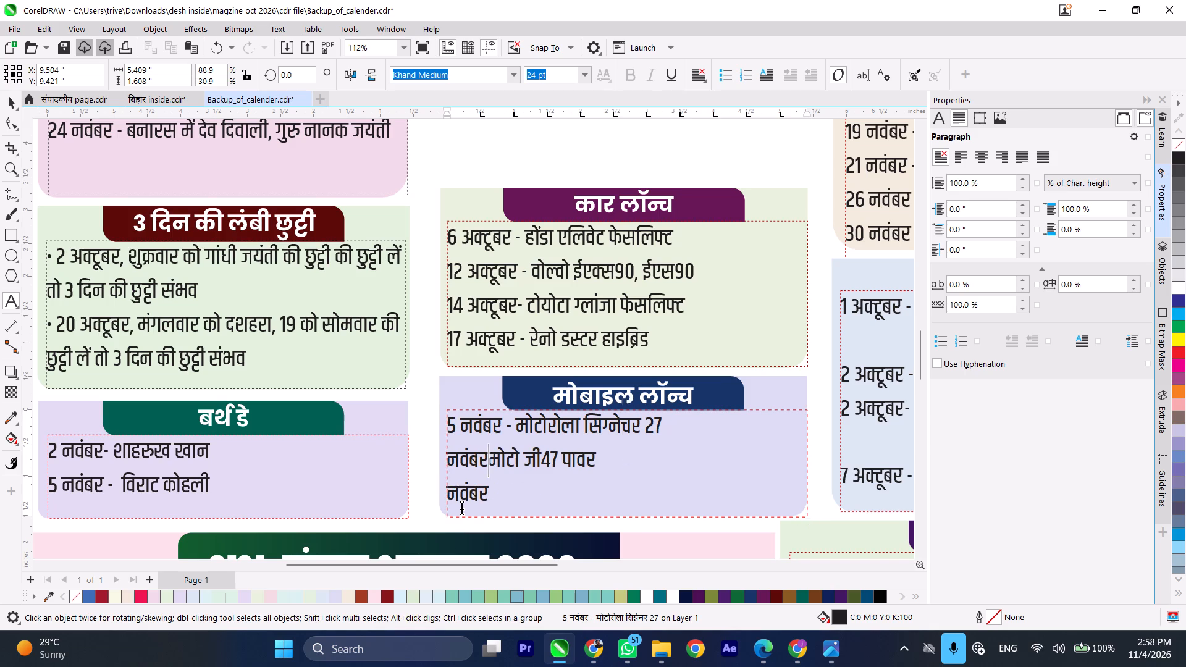
pyautogui.press('space')
pyautogui.write('-')
pyautogui.press('space')
# Extend the मोबाइल लॉन्च text frame to about 2.2 inches high and join नवंबर - वीवो एक्स500 5जी on one line, checking the source screenshot in Photos.
pyautogui.scroll(-2, 524, 400)
pyautogui.scroll(2, 486, 486)
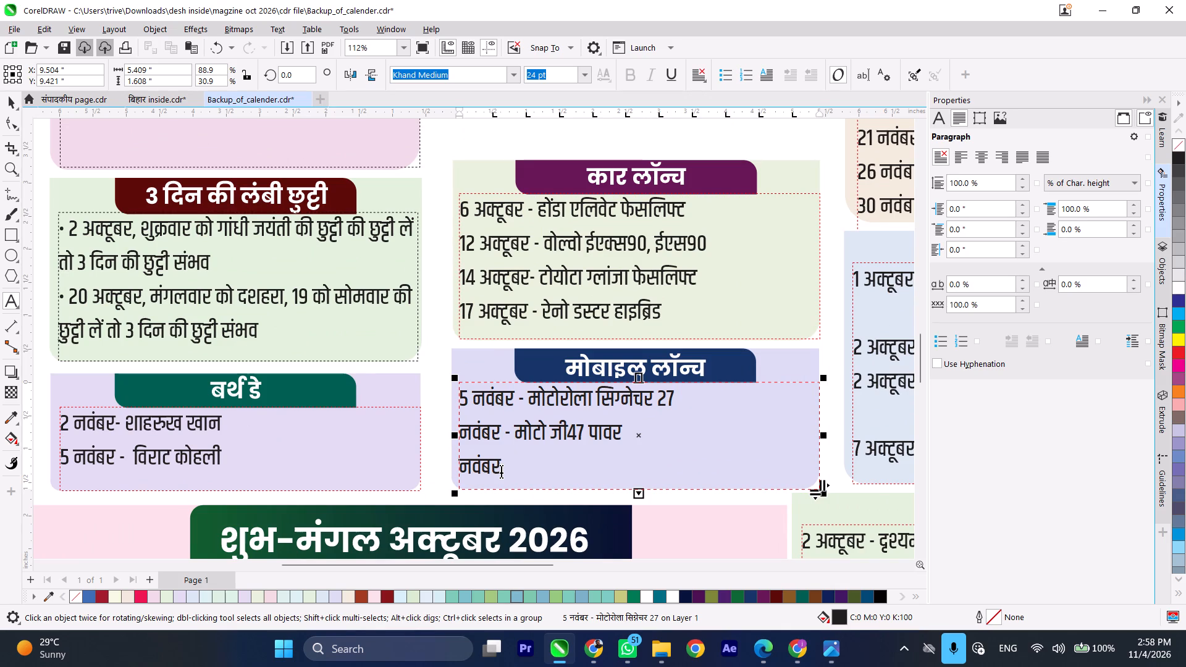
pyautogui.moveTo(636, 496); pyautogui.dragTo(630, 537)
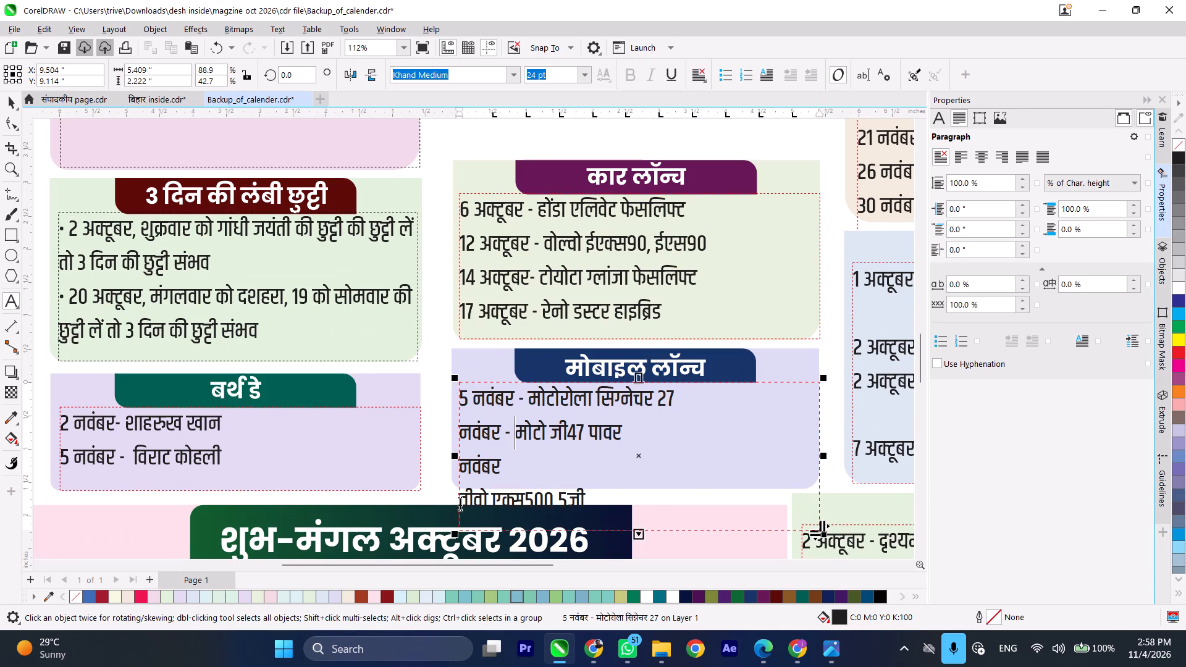
pyautogui.click(460, 501)
pyautogui.press('BackSpace')
pyautogui.press('space')
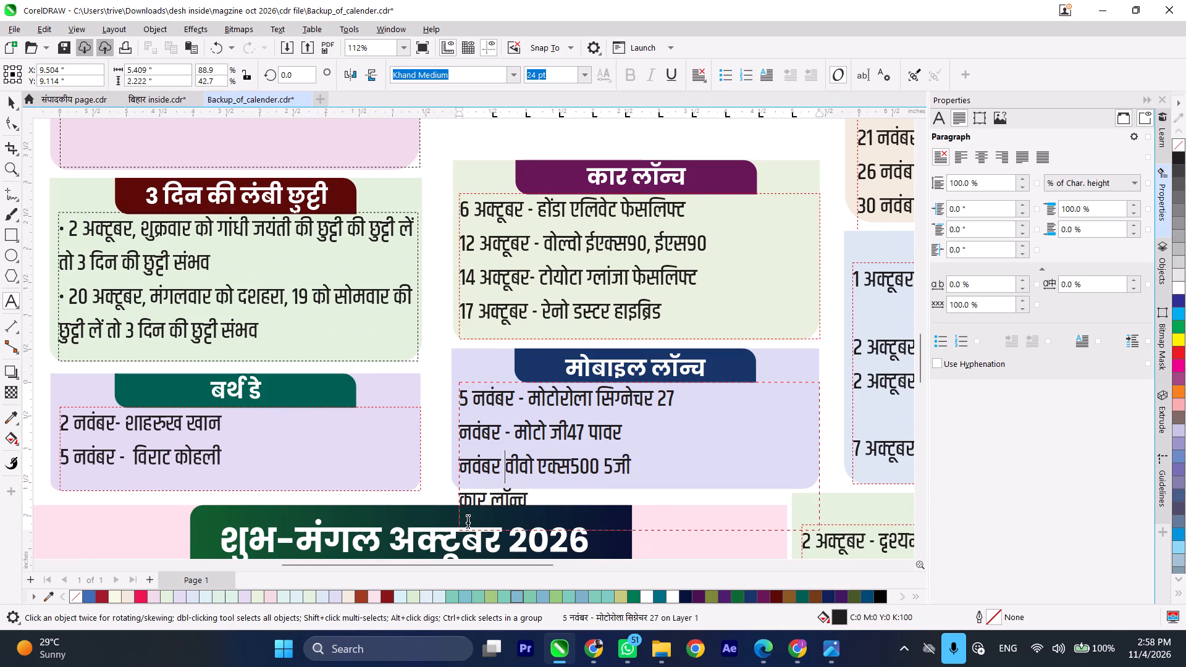
pyautogui.write('-')
pyautogui.press('space')
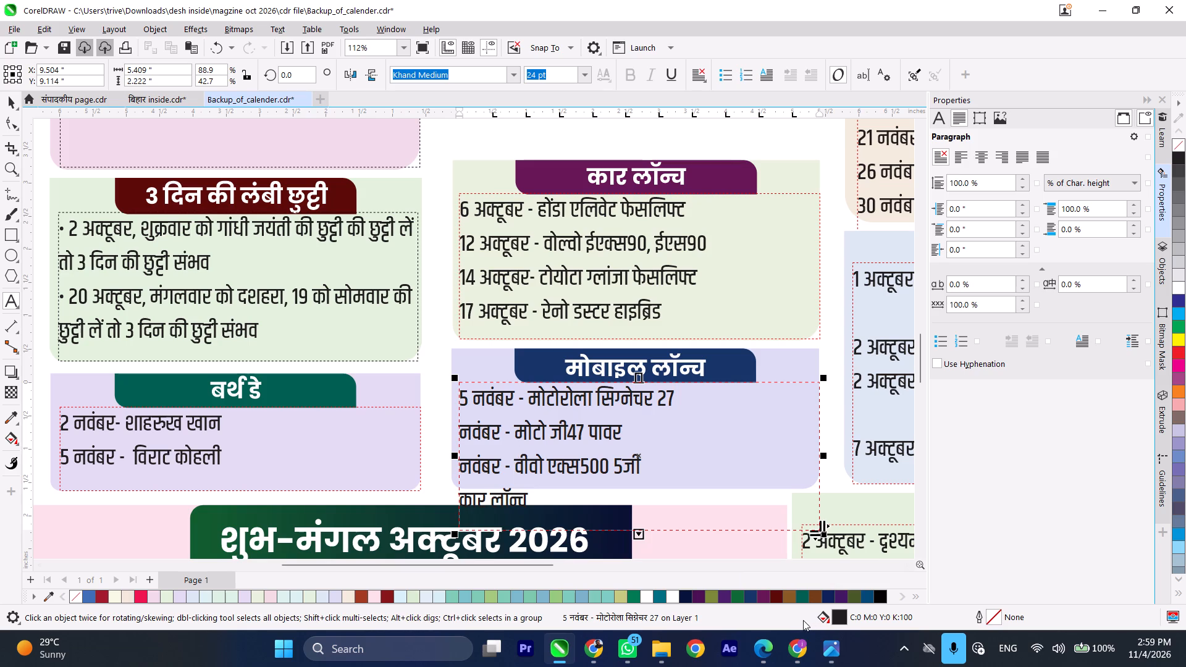
pyautogui.click(825, 647)
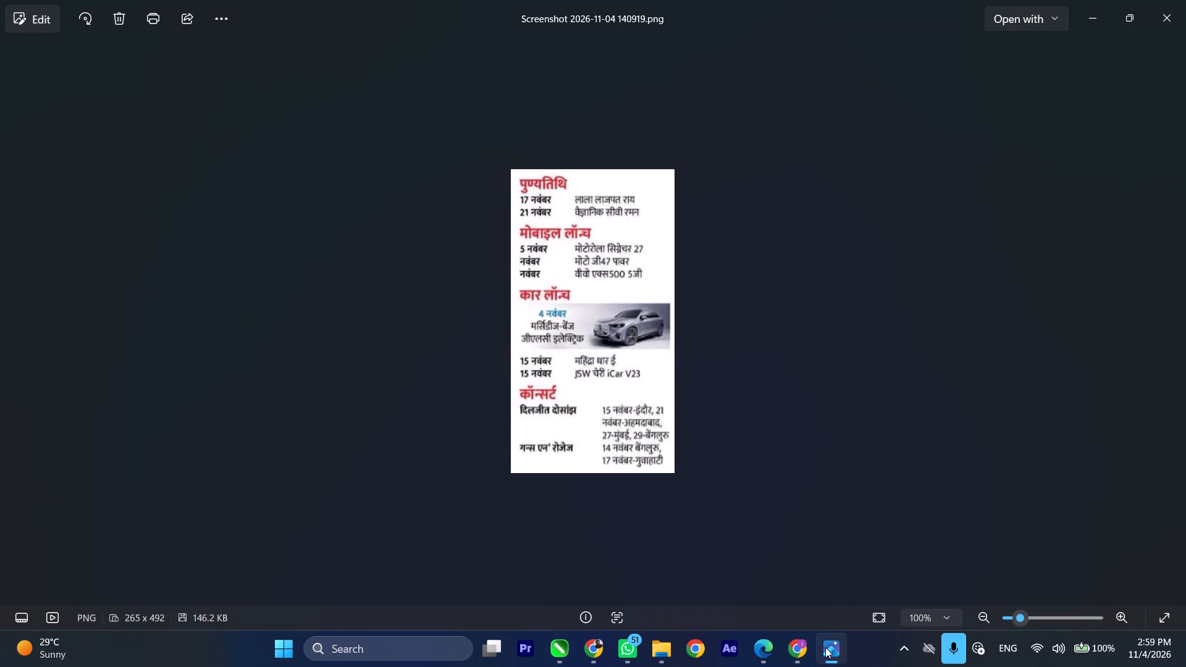
pyautogui.click(825, 647)
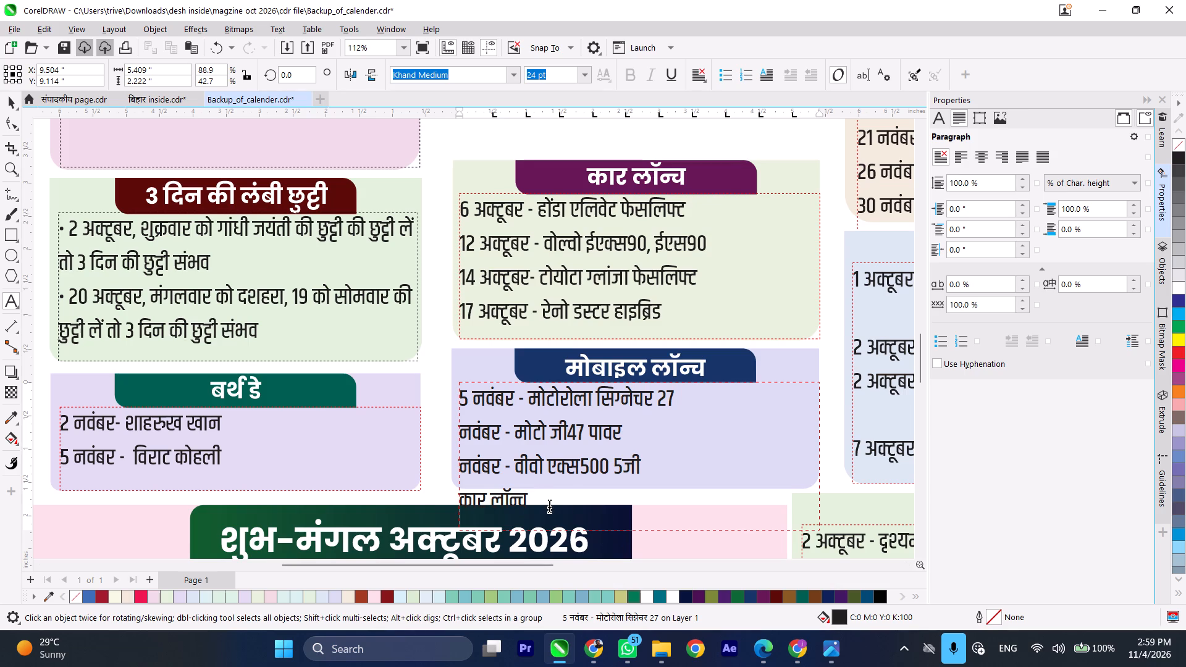
# Delete the stray कार लॉन्च line from the मोबाइल लॉन्च text and shorten its frame to about 1.6 inches high.
pyautogui.moveTo(549, 505); pyautogui.dragTo(443, 505)
pyautogui.press('BackSpace')
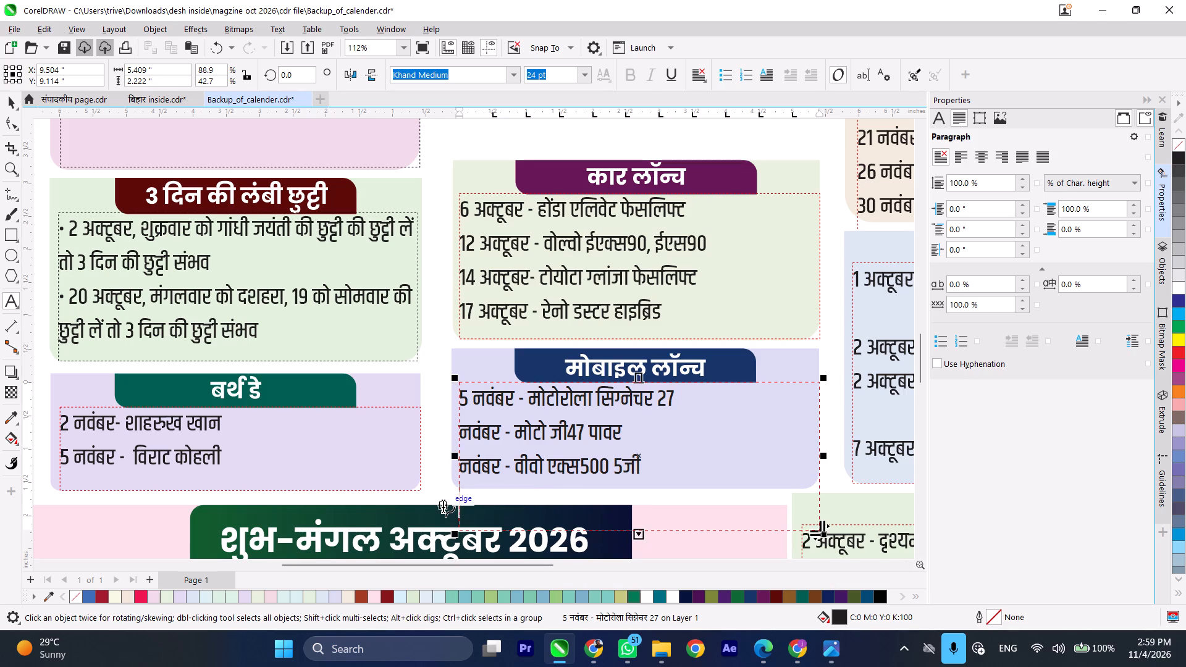
pyautogui.press('BackSpace')
pyautogui.moveTo(640, 537); pyautogui.dragTo(635, 513)
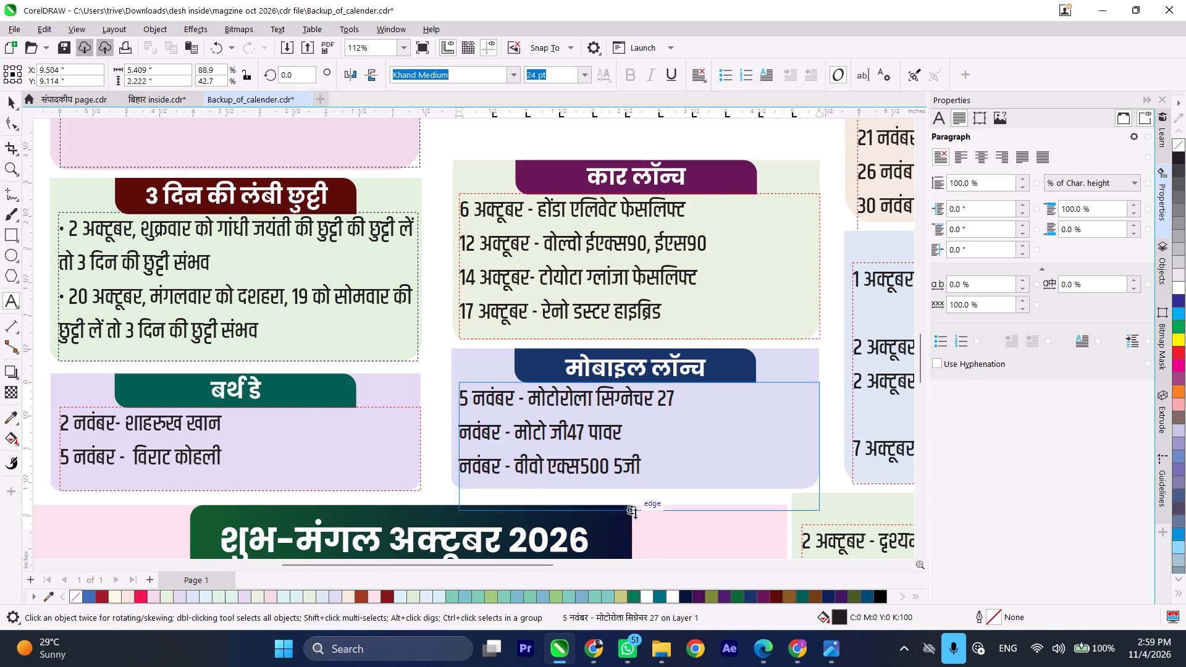
pyautogui.moveTo(635, 513); pyautogui.dragTo(634, 491)
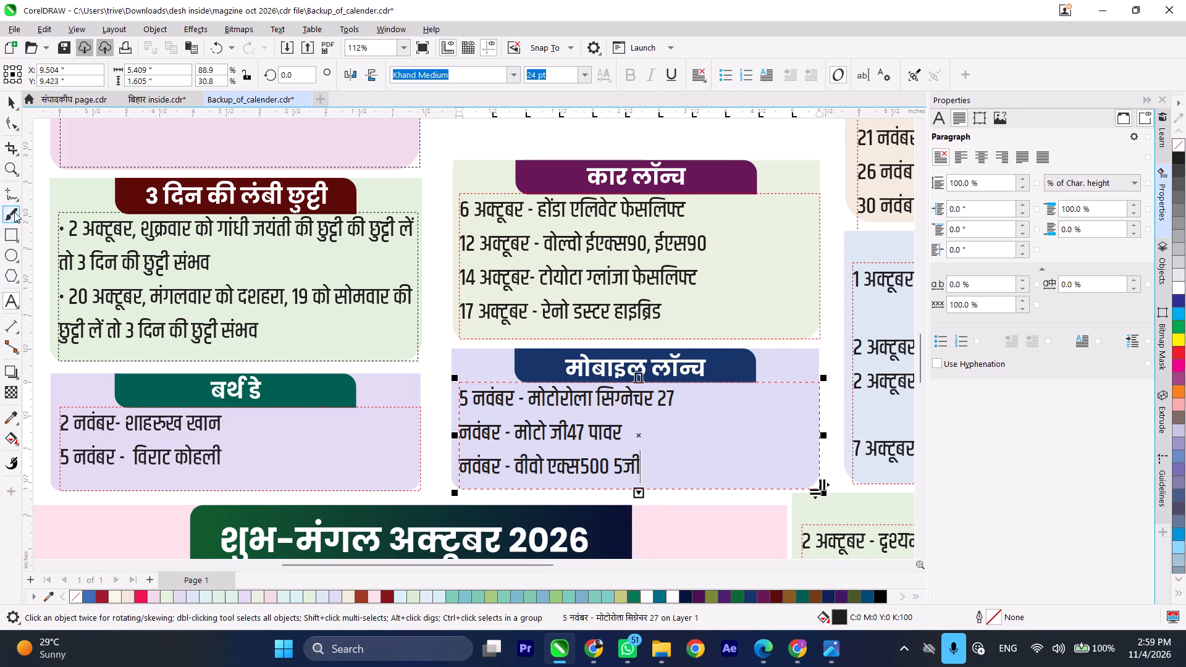
pyautogui.click(7, 98)
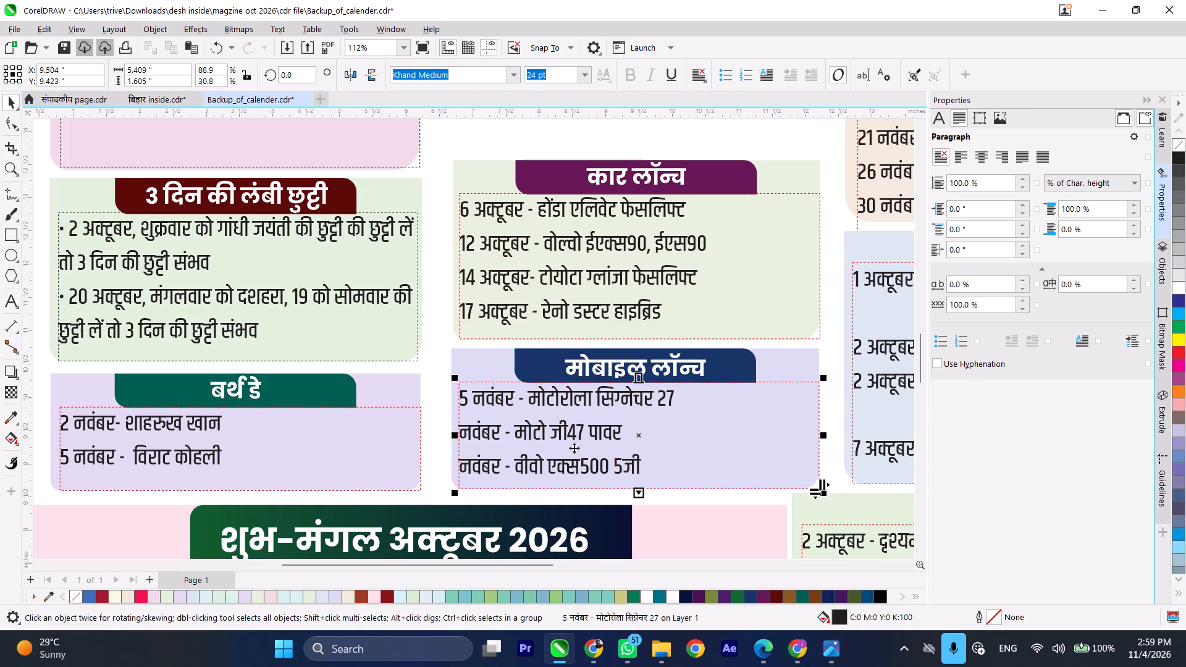
# Copy the extracted car launch lines from 4 नवंबर मर्सिडीज-बेंज through iCar V23 in Chrome, checking the source screenshot in Photos.
pyautogui.scroll(-2, 514, 468)
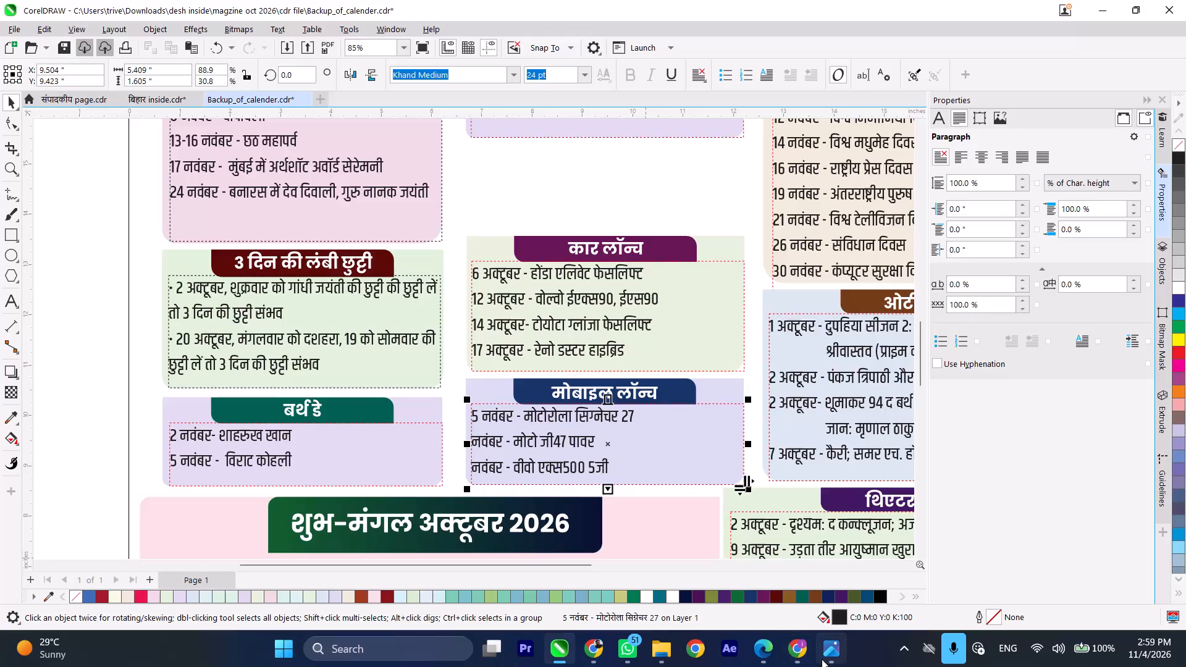
pyautogui.click(822, 659)
pyautogui.click(822, 659)
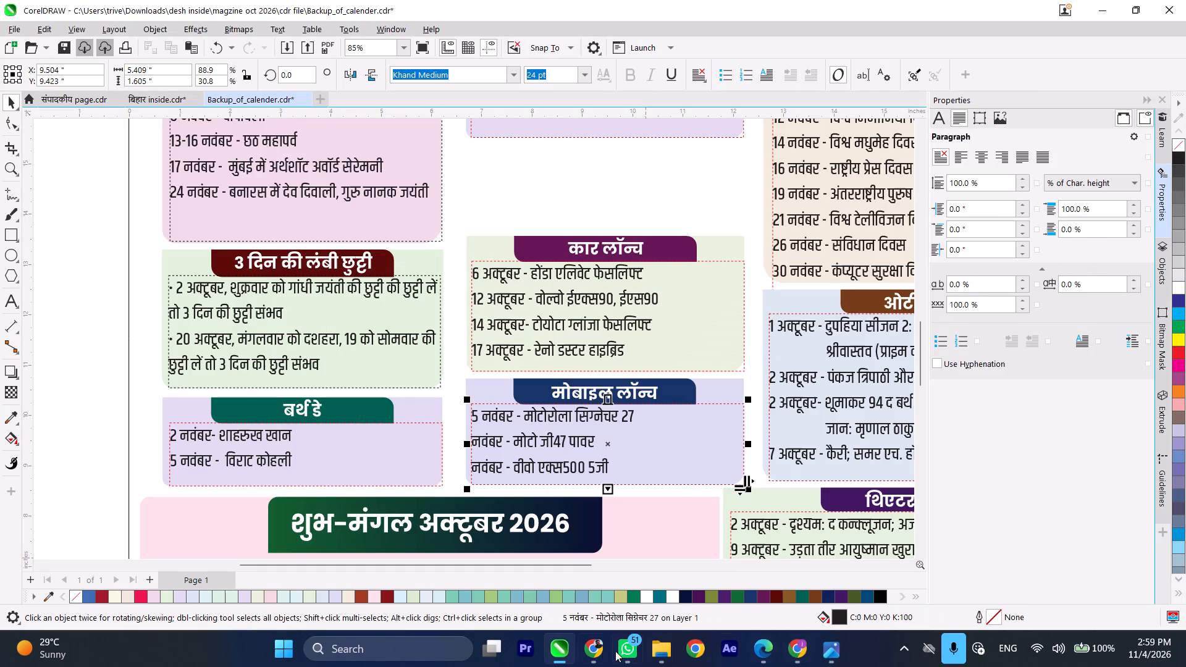
pyautogui.click(599, 648)
pyautogui.scroll(-2, 320, 324)
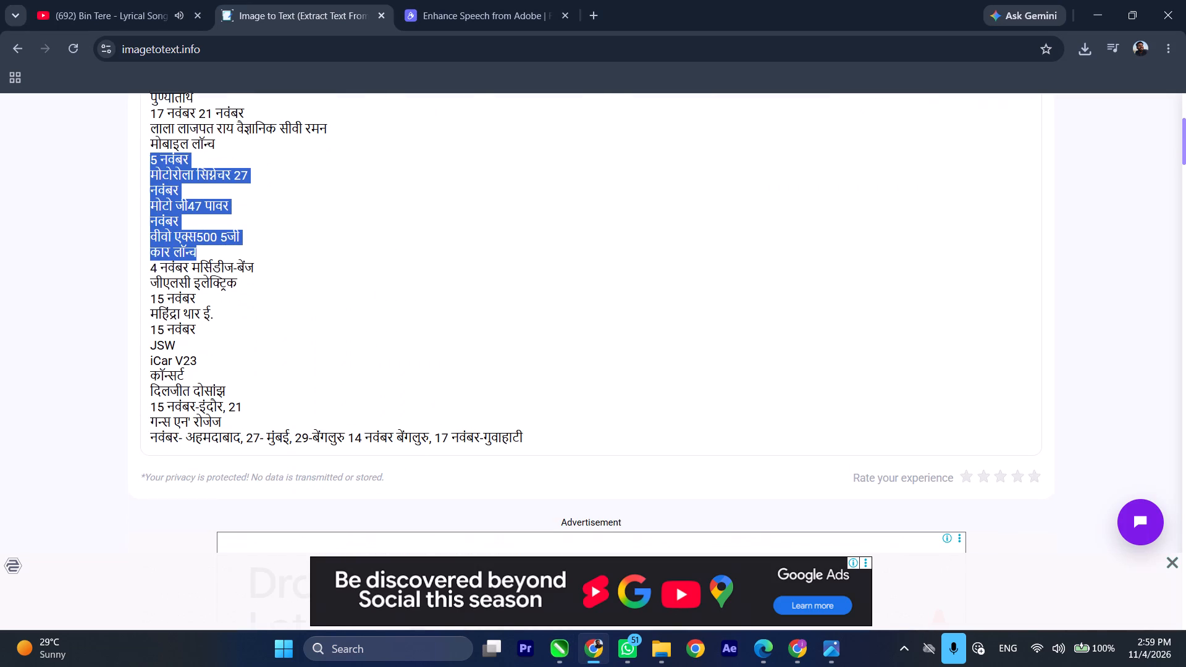
pyautogui.click(208, 266)
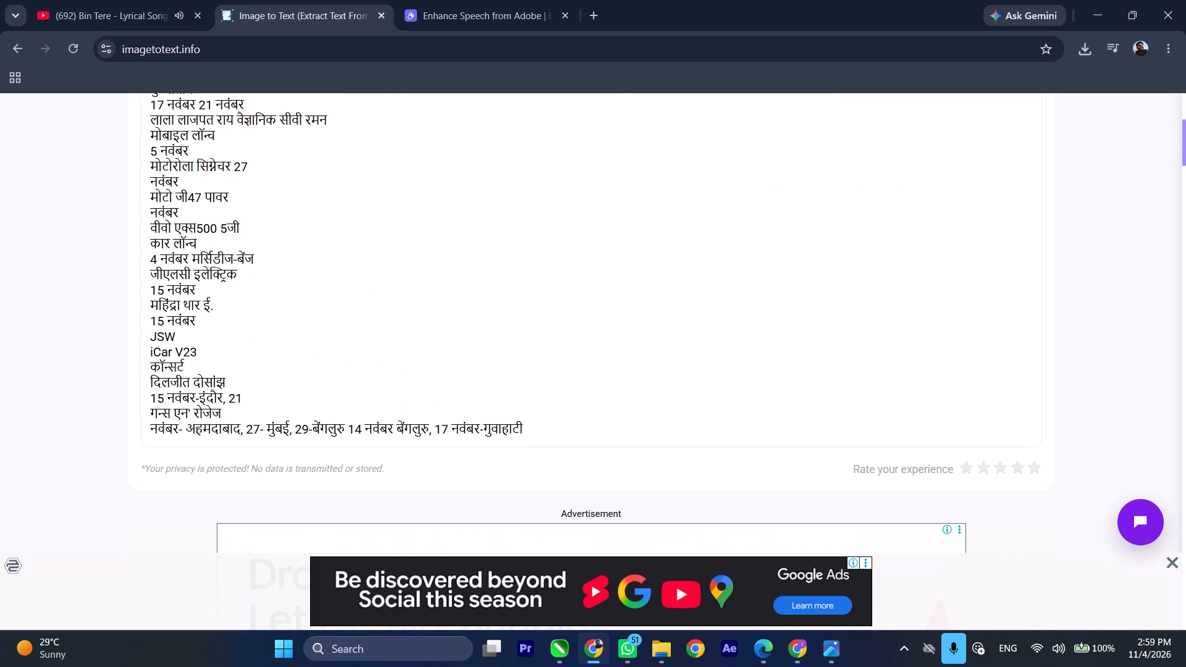
pyautogui.moveTo(149, 260); pyautogui.dragTo(177, 278)
pyautogui.moveTo(177, 278); pyautogui.dragTo(180, 282)
pyautogui.click(841, 647)
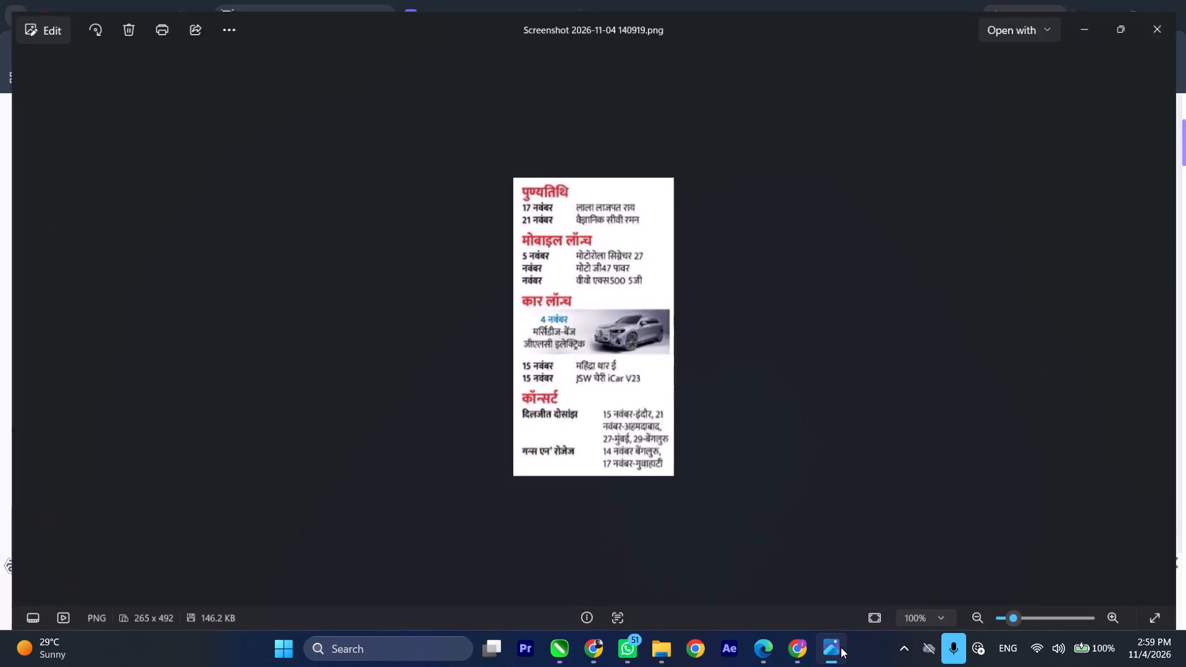
pyautogui.click(841, 647)
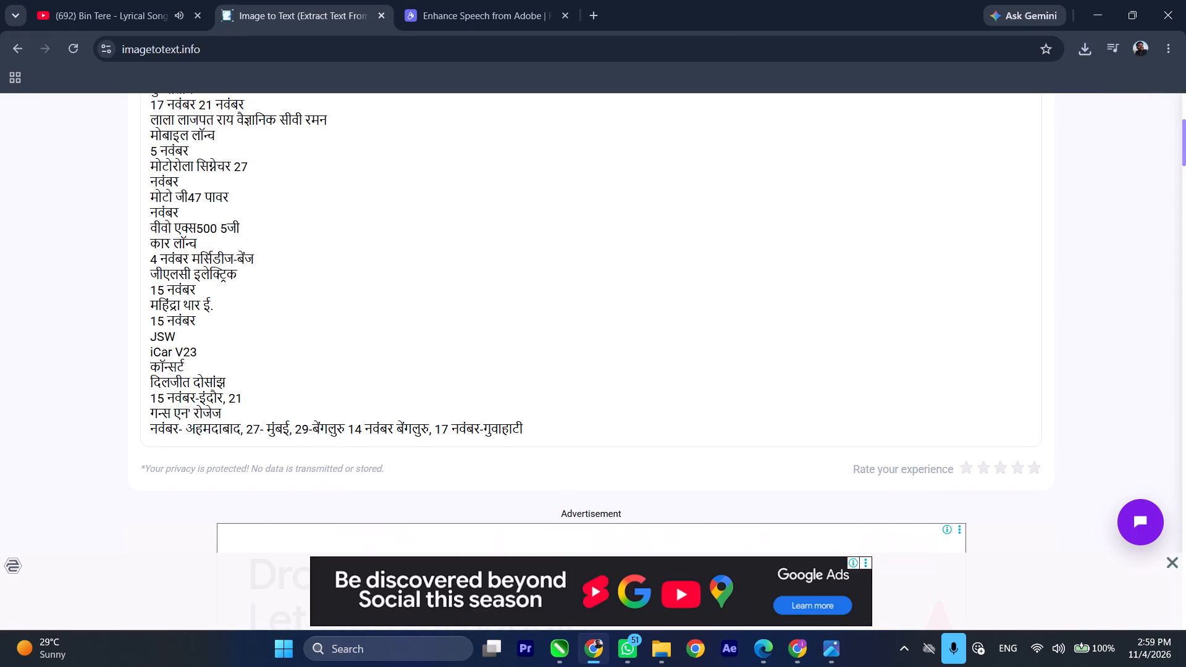
pyautogui.moveTo(199, 351); pyautogui.dragTo(136, 317)
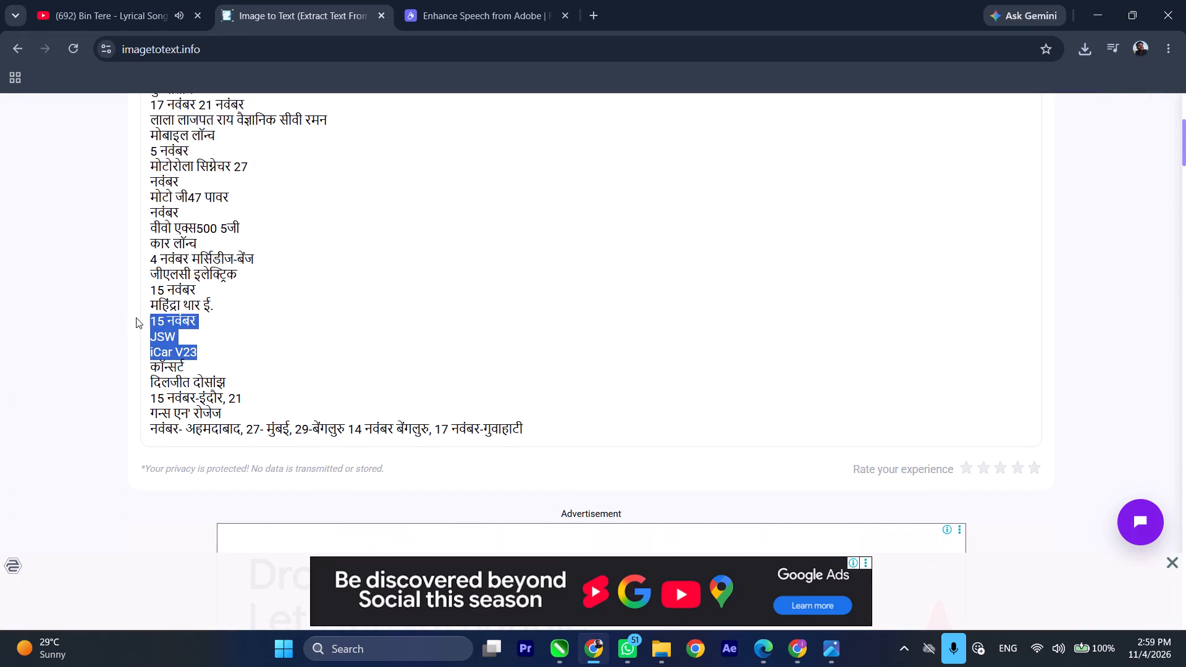
pyautogui.moveTo(136, 317); pyautogui.dragTo(132, 263)
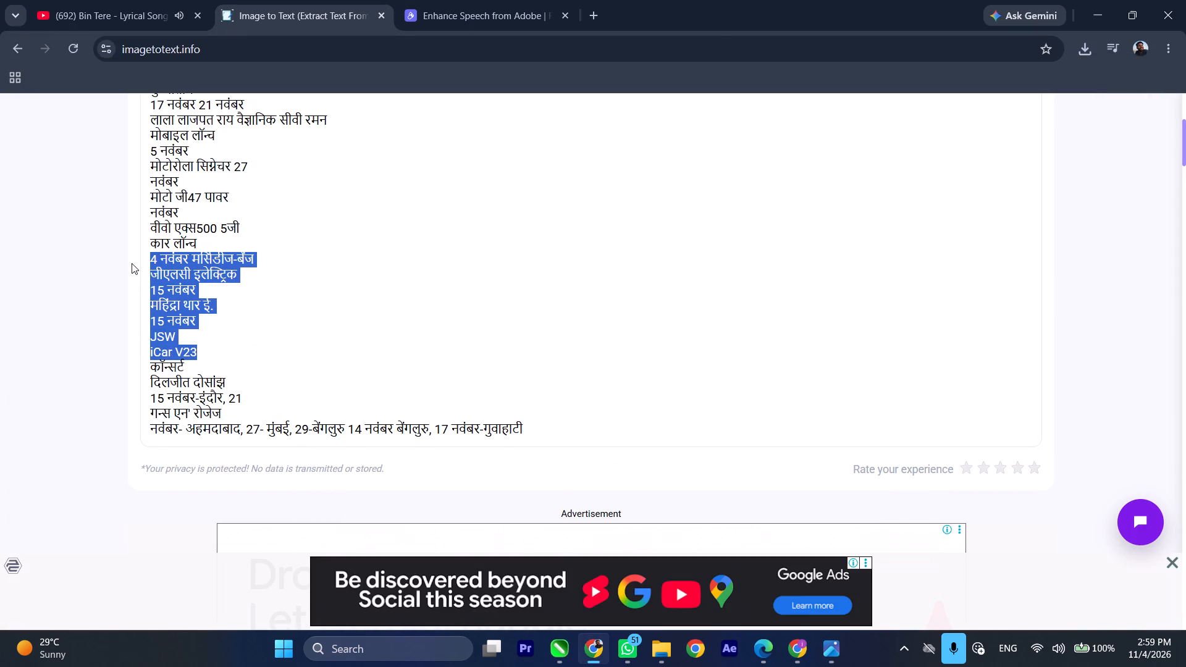
pyautogui.hotkey('ctrl', 'c')
# Replace all the कार लॉन्च entries in CorelDRAW with the copied lines.
pyautogui.click(565, 648)
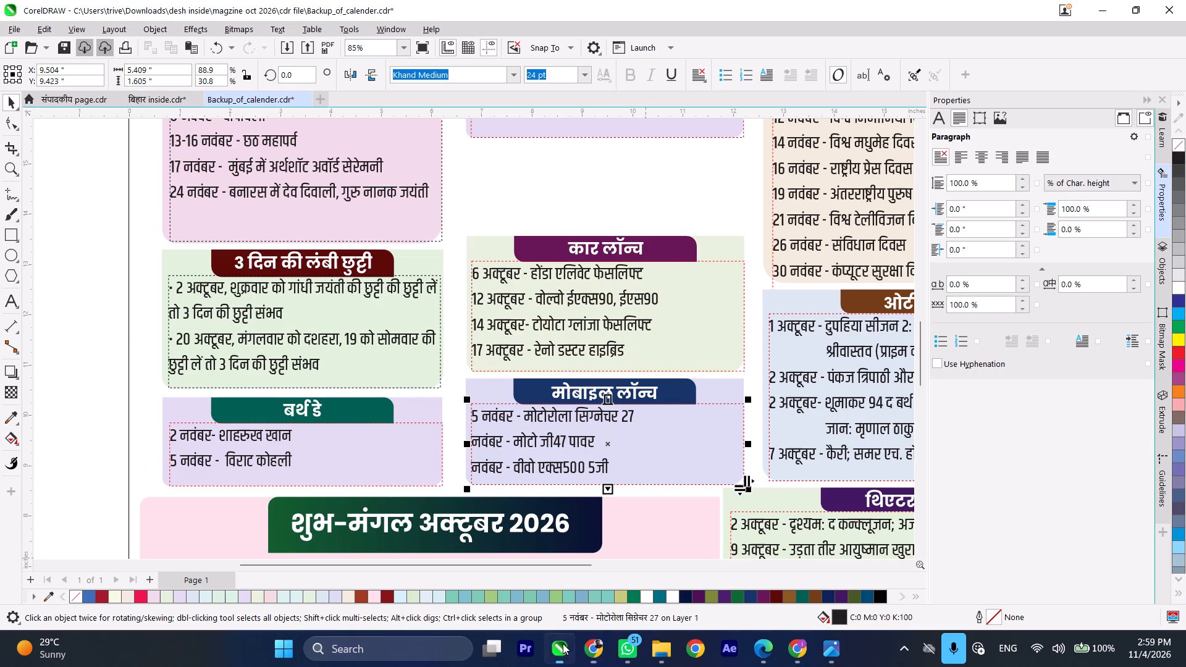
pyautogui.doubleClick(486, 274)
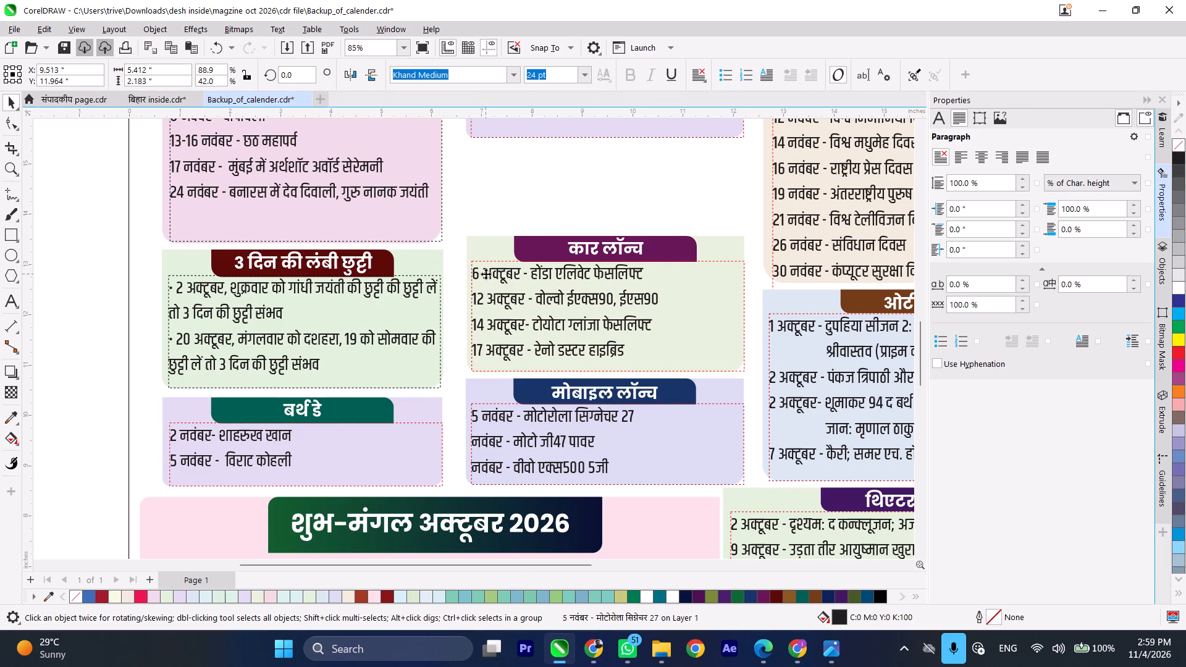
pyautogui.moveTo(637, 349); pyautogui.dragTo(457, 276)
pyautogui.hotkey('ctrl', 'v')
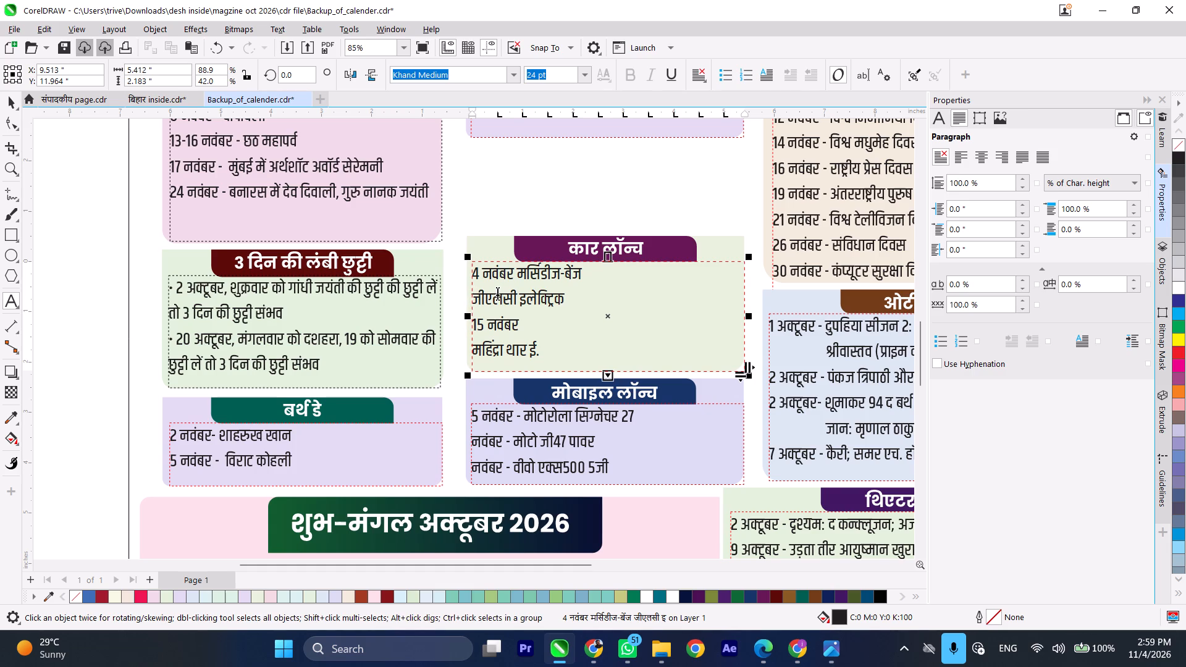
# Format the first कार लॉन्च entry on one line as 4 नवंबर - मर्सिडीज-बेंज जीएलसी इलेक्ट्रिक.
pyautogui.click(518, 273)
pyautogui.press('BackSpace')
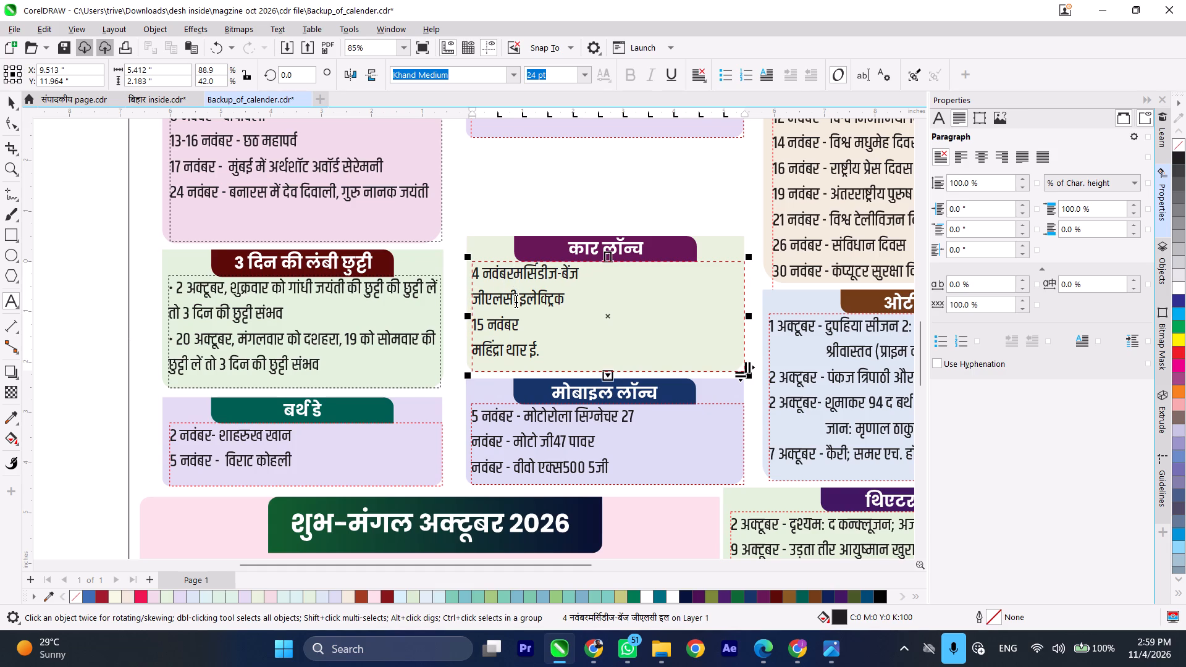
pyautogui.press('space')
pyautogui.write('-')
pyautogui.press('space')
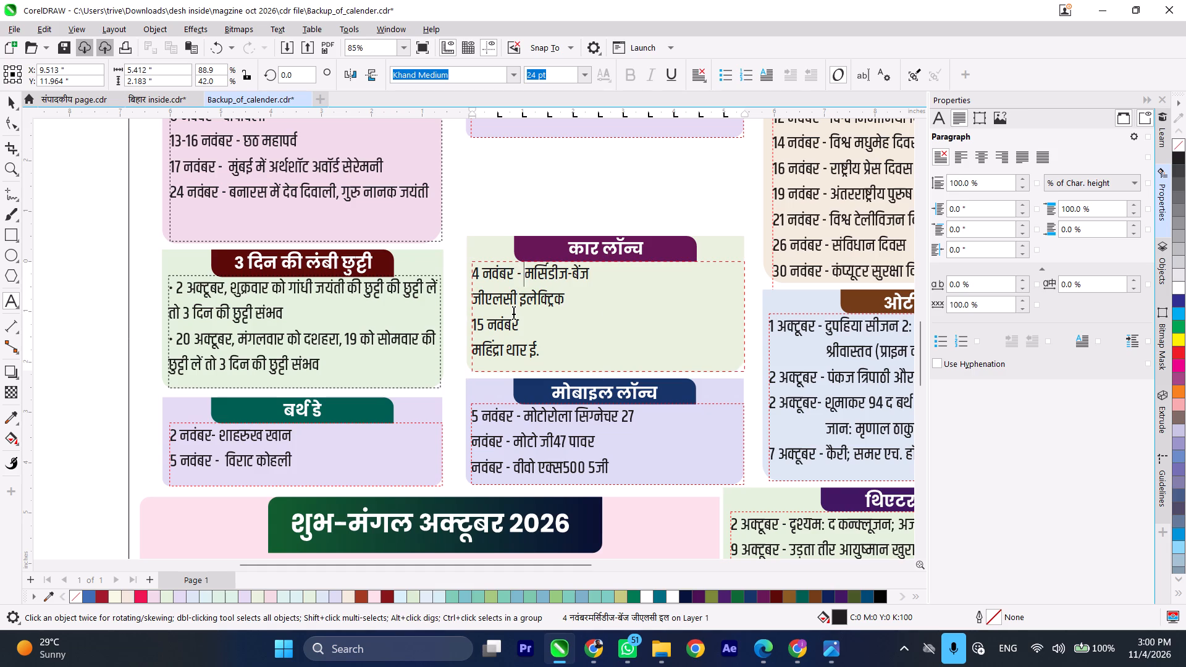
pyautogui.click(474, 299)
pyautogui.press('BackSpace')
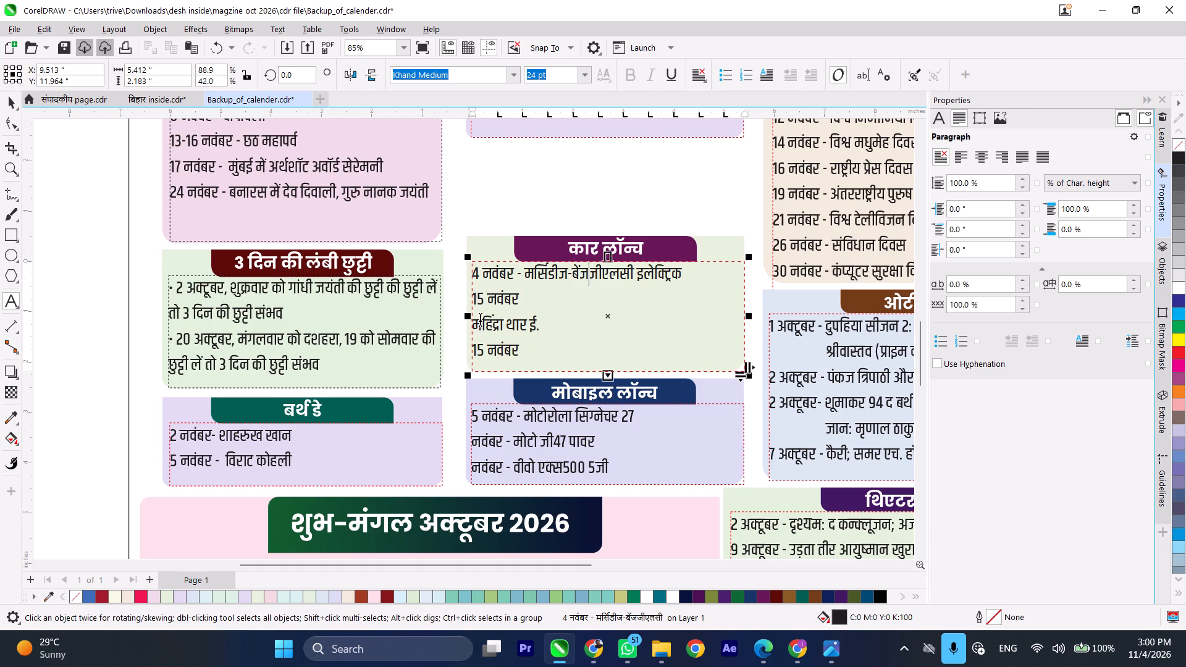
pyautogui.press('space')
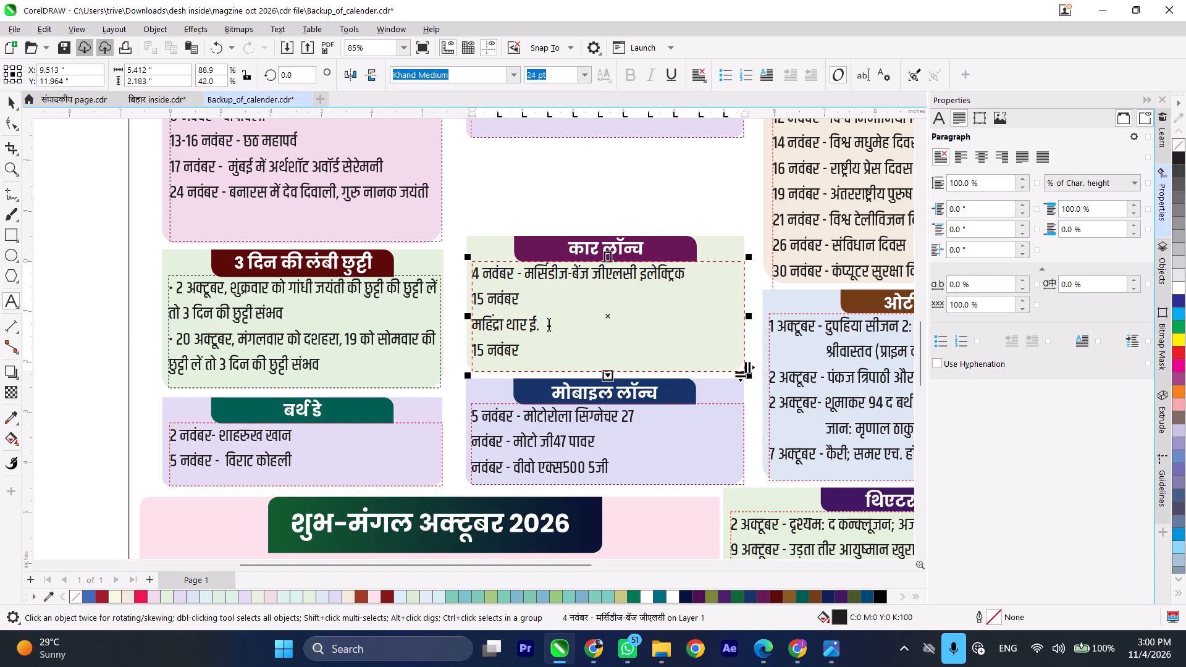
# Check the source screenshot in Photos and join the second कार लॉन्च entry as 15 नवंबर - महिंद्रा थार ई.
pyautogui.click(835, 653)
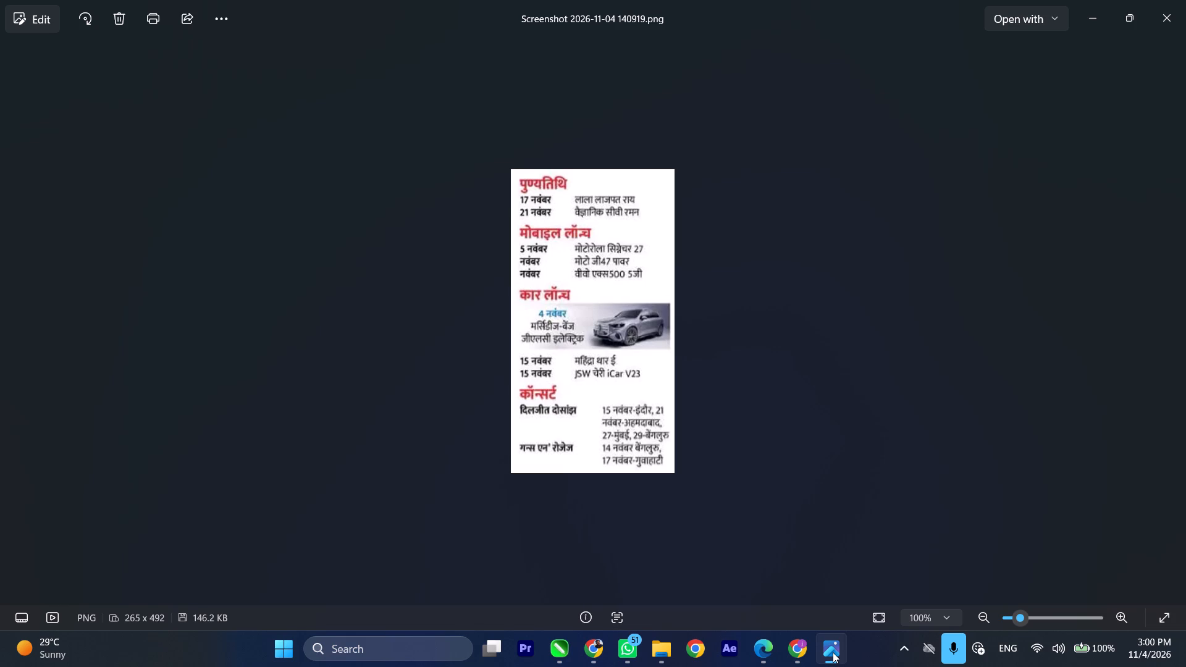
pyautogui.click(833, 652)
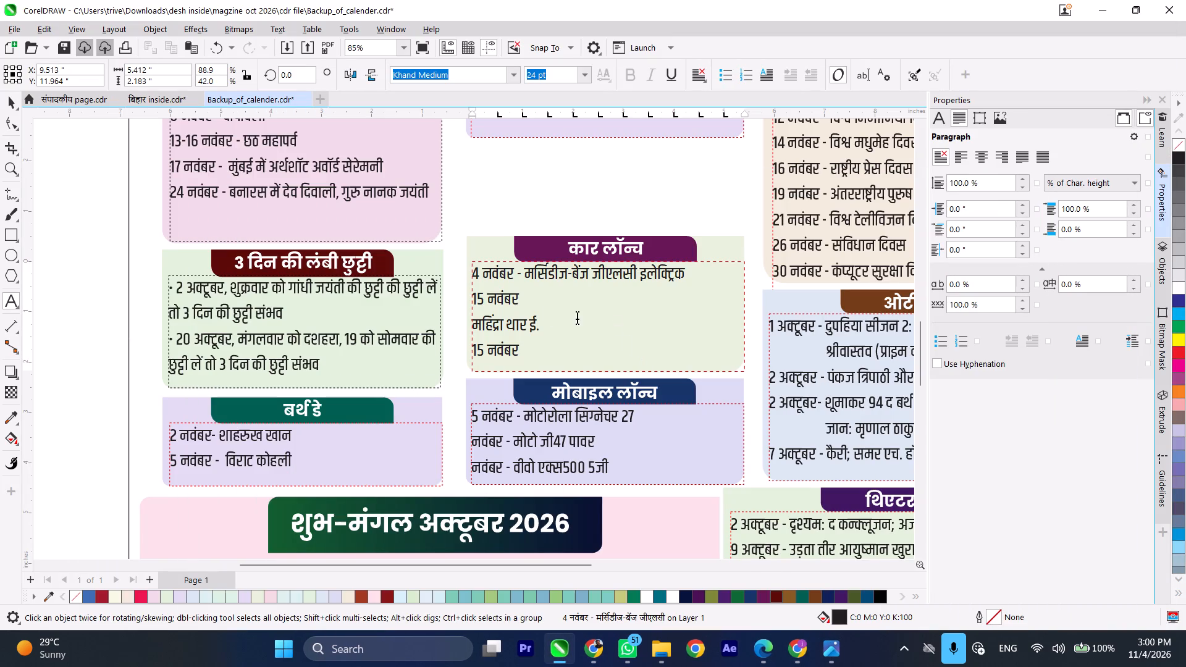
pyautogui.click(473, 322)
pyautogui.press('BackSpace')
pyautogui.press('-')
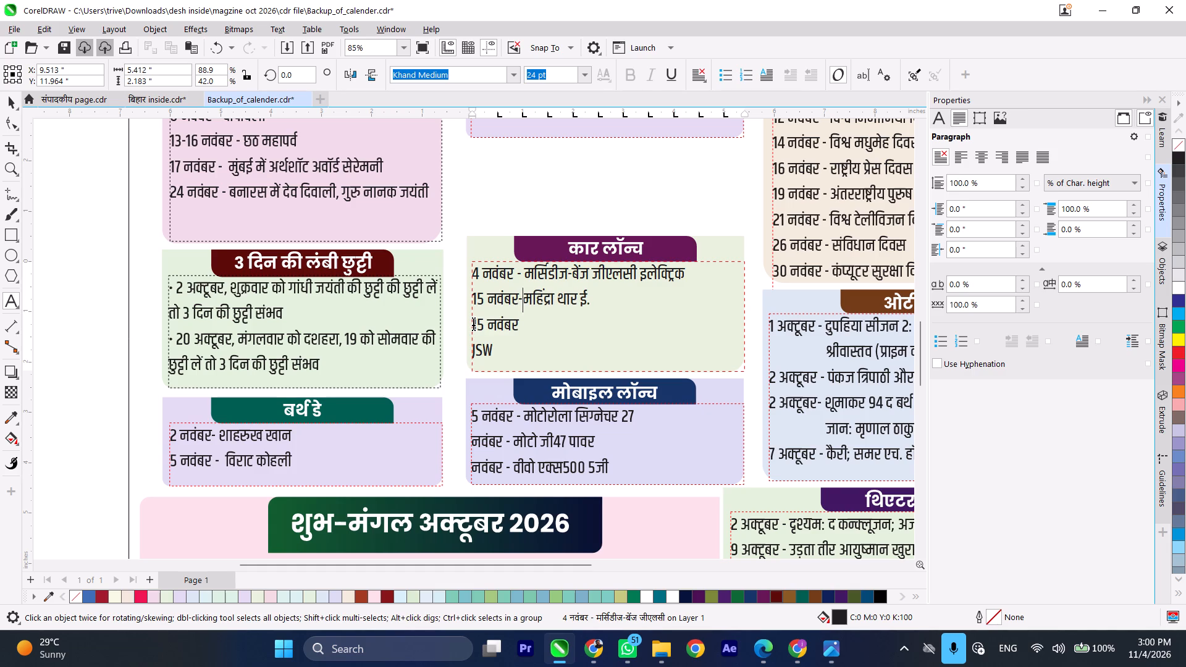
pyautogui.press('space')
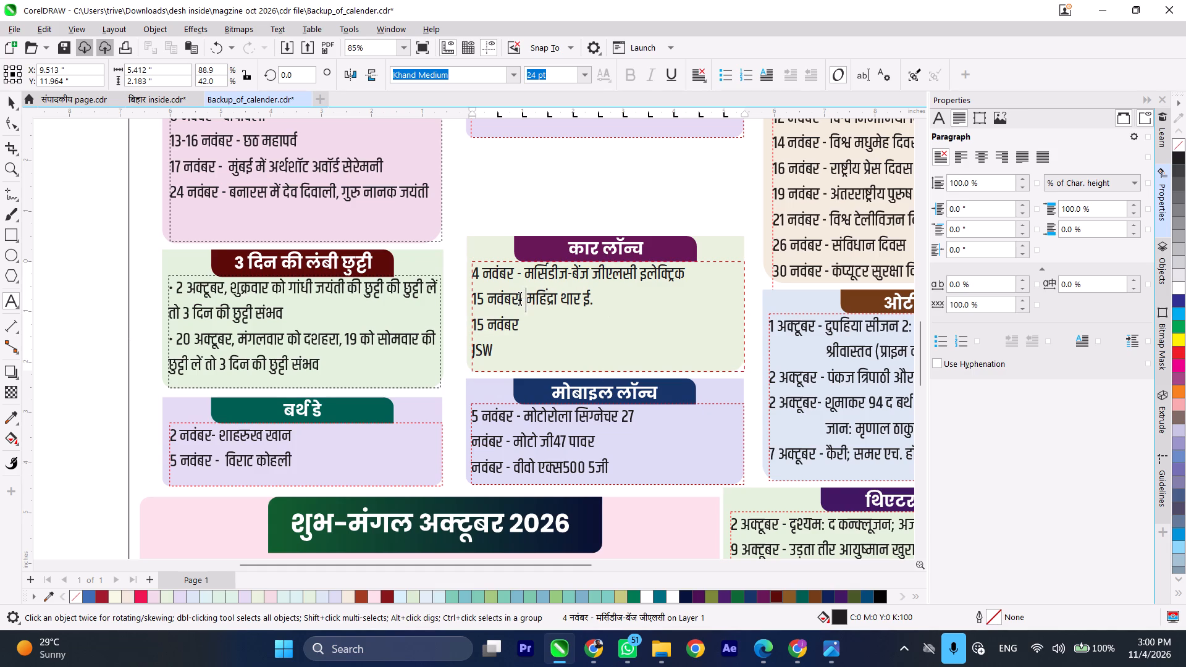
pyautogui.click(519, 297)
pyautogui.press('space')
# Join the third कार लॉन्च entry on one line as 15 नवंबर - JSW iCar V23.
pyautogui.click(473, 348)
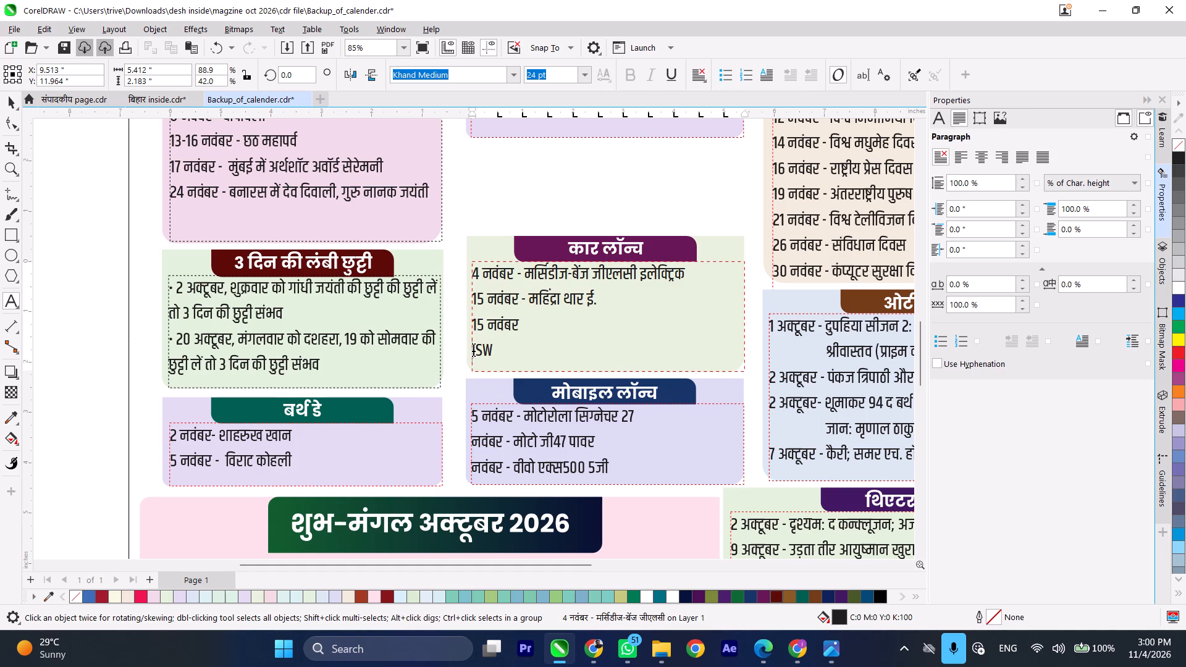
pyautogui.press('BackSpace')
pyautogui.press('space')
pyautogui.write('-')
pyautogui.press('space')
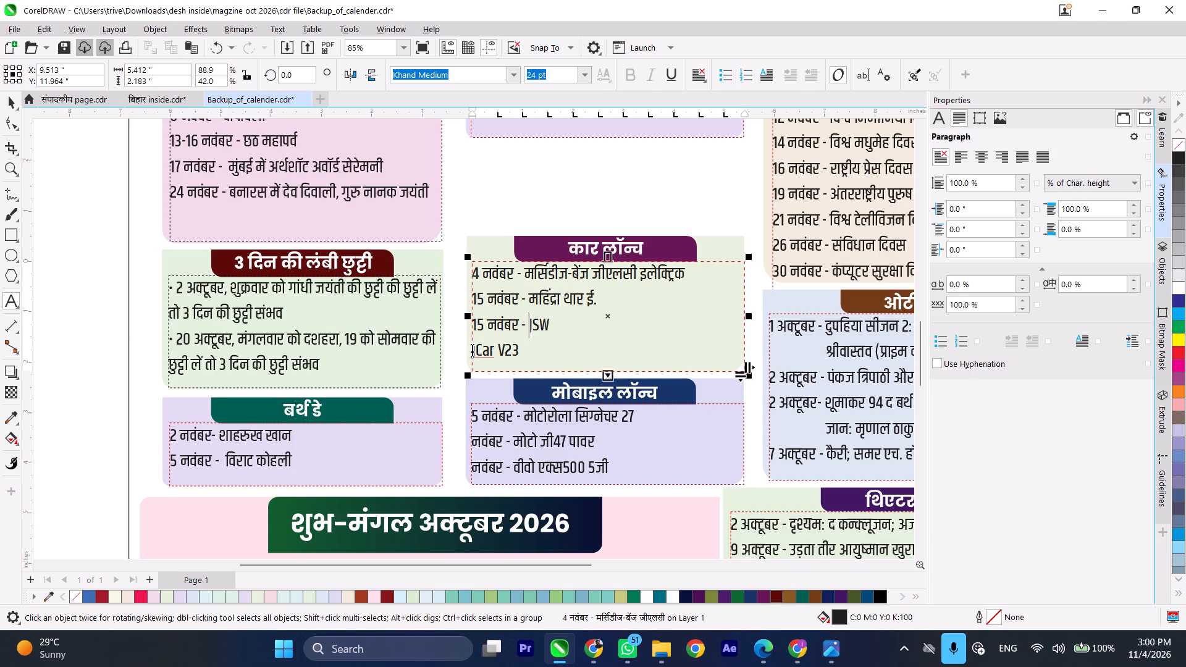
pyautogui.click(472, 349)
pyautogui.press('BackSpace')
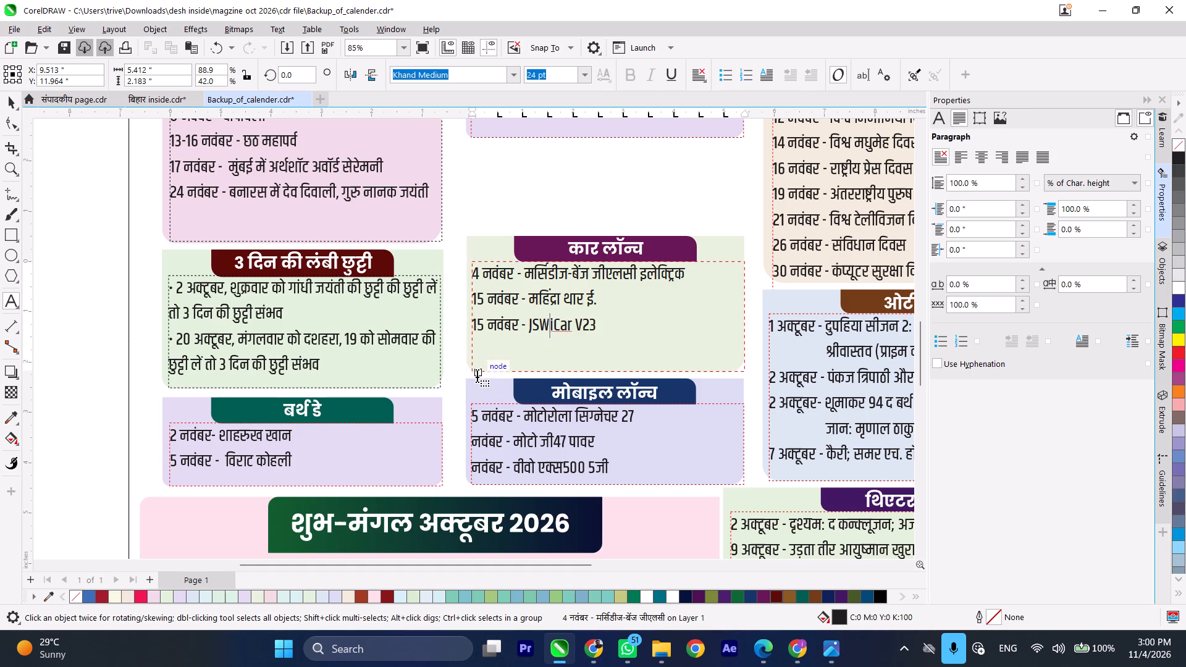
pyautogui.press('space')
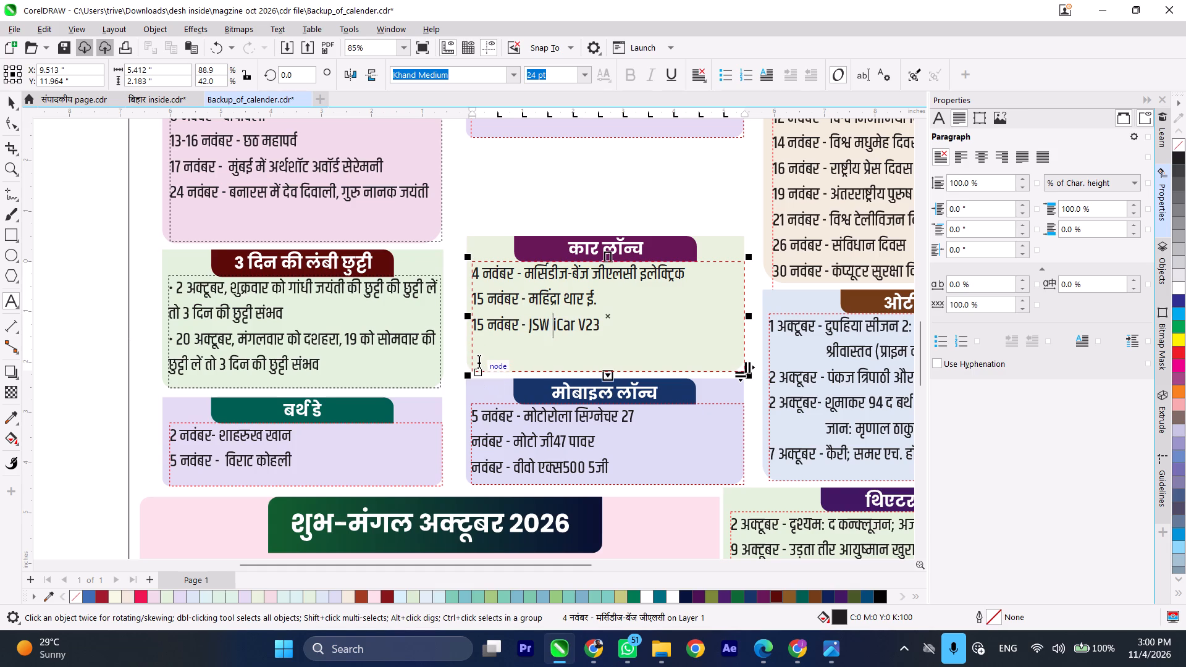
# Resize the कार लॉन्च text frame to about 2.02 inches high and deselect it.
pyautogui.moveTo(608, 379); pyautogui.dragTo(612, 409)
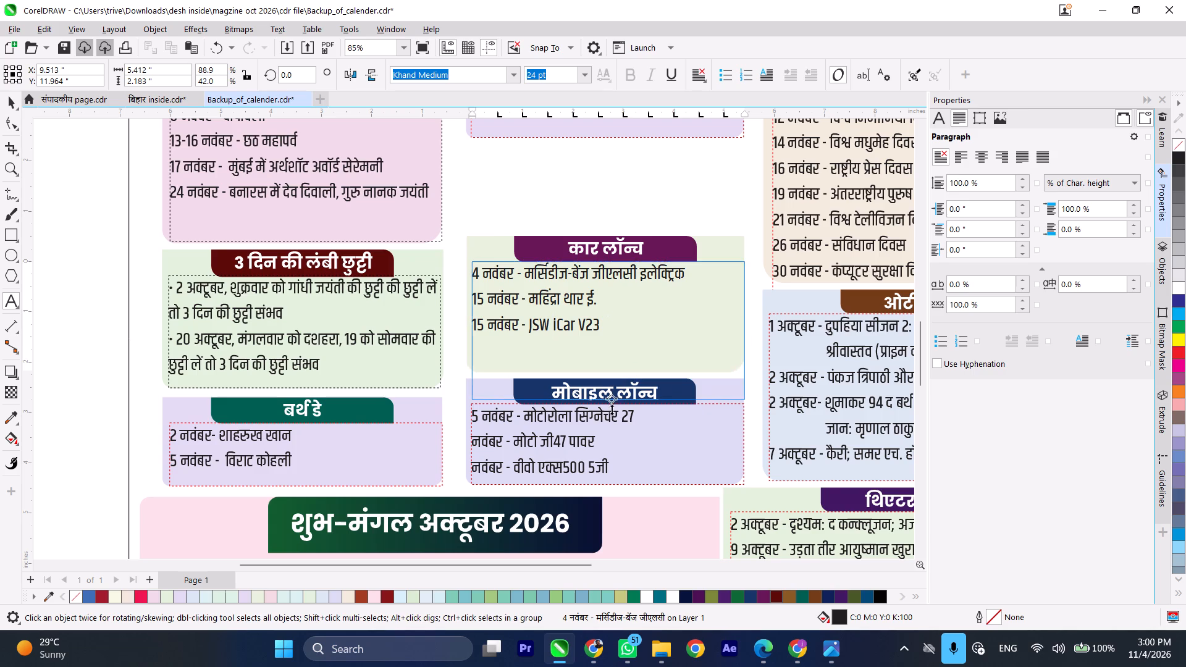
pyautogui.moveTo(612, 409); pyautogui.dragTo(611, 371)
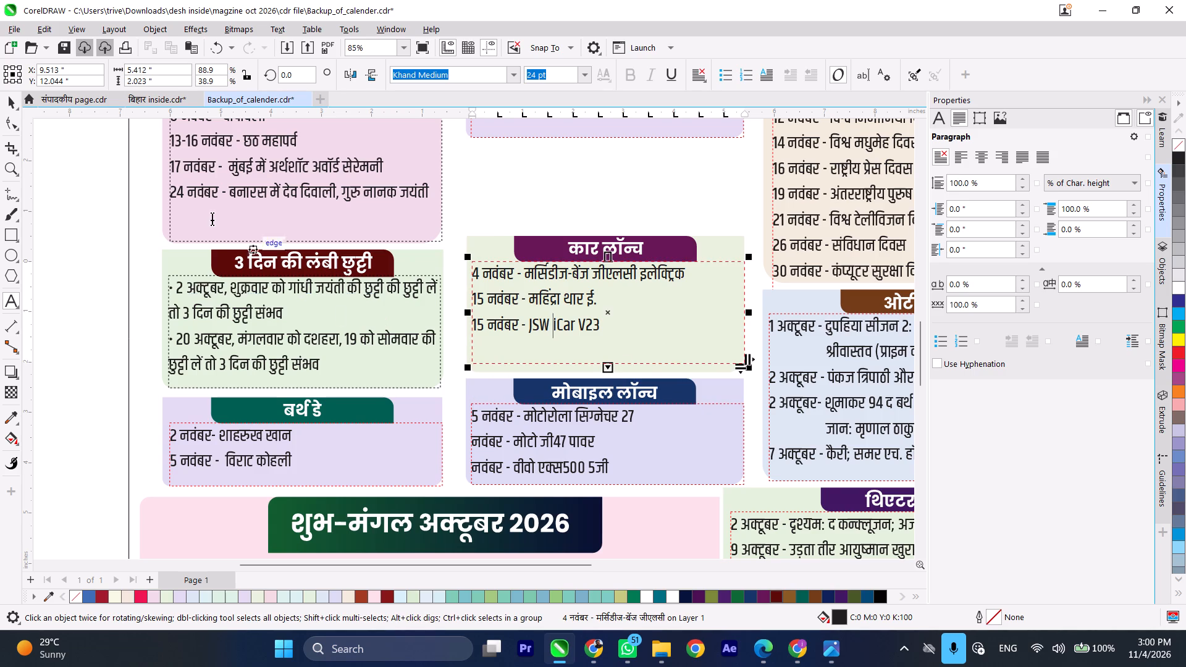
pyautogui.click(10, 98)
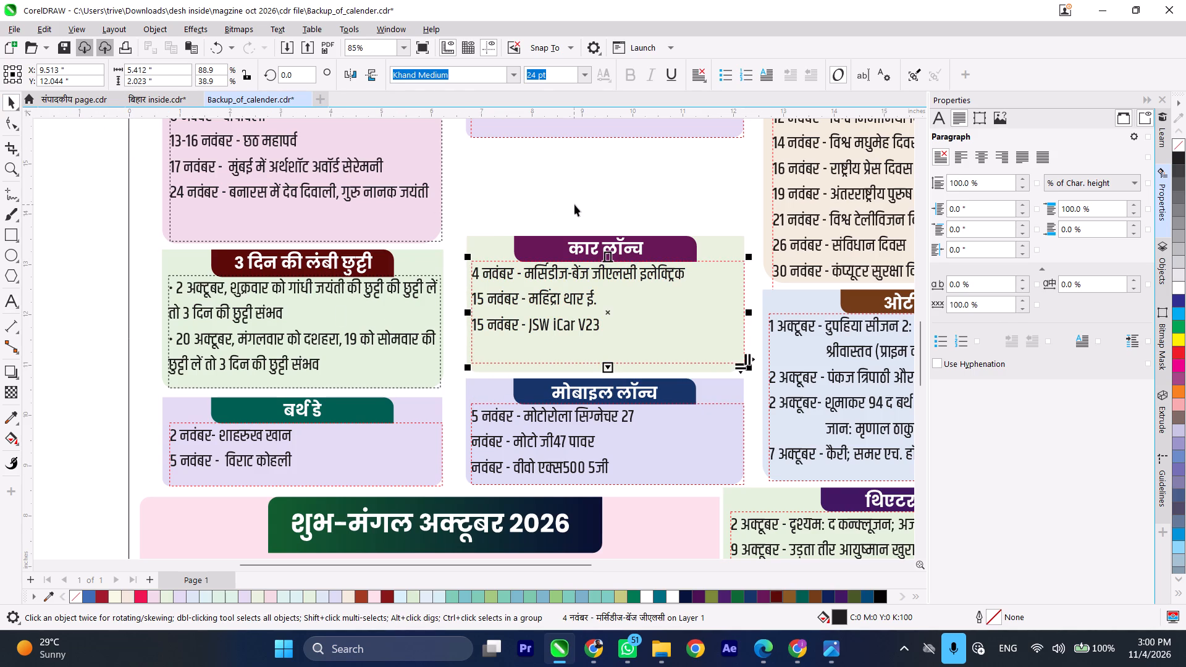
pyautogui.click(594, 195)
pyautogui.click(833, 651)
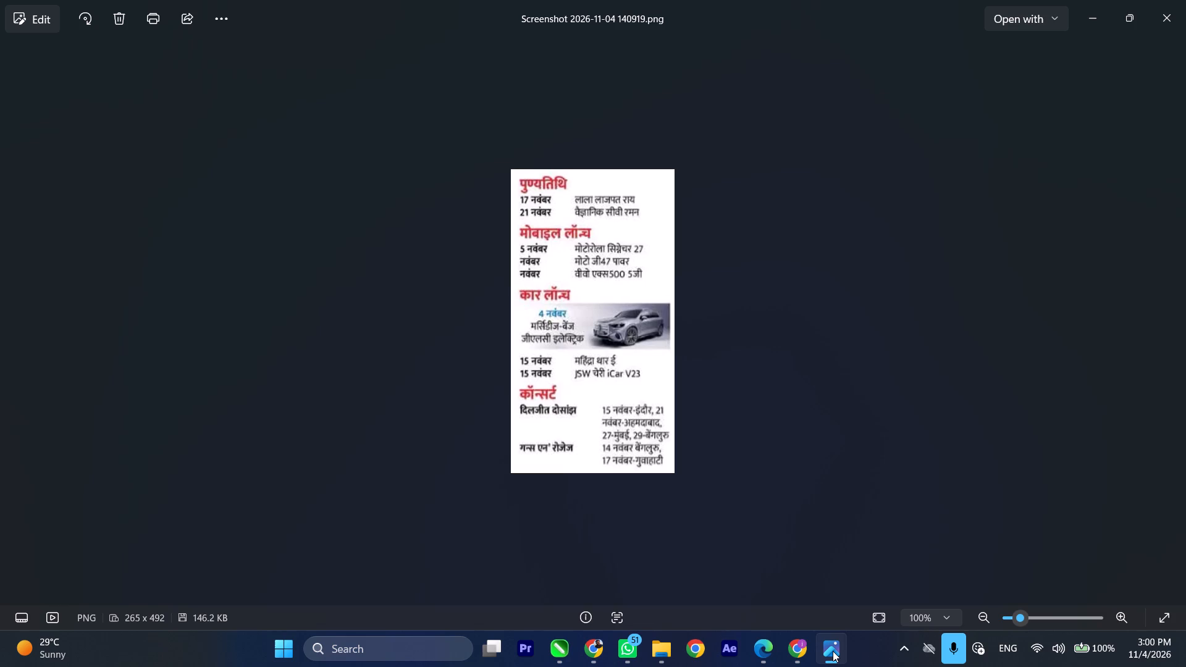
pyautogui.click(833, 651)
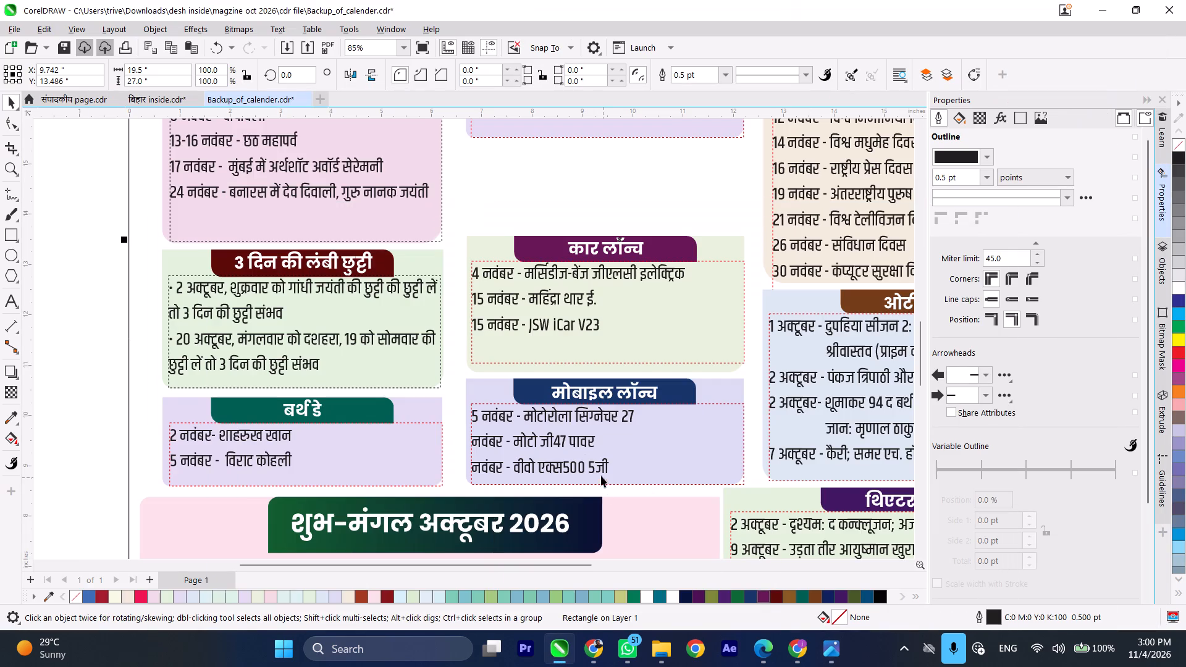
pyautogui.scroll(-3, 476, 387)
pyautogui.scroll(-2, 400, 384)
pyautogui.scroll(-1, 679, 395)
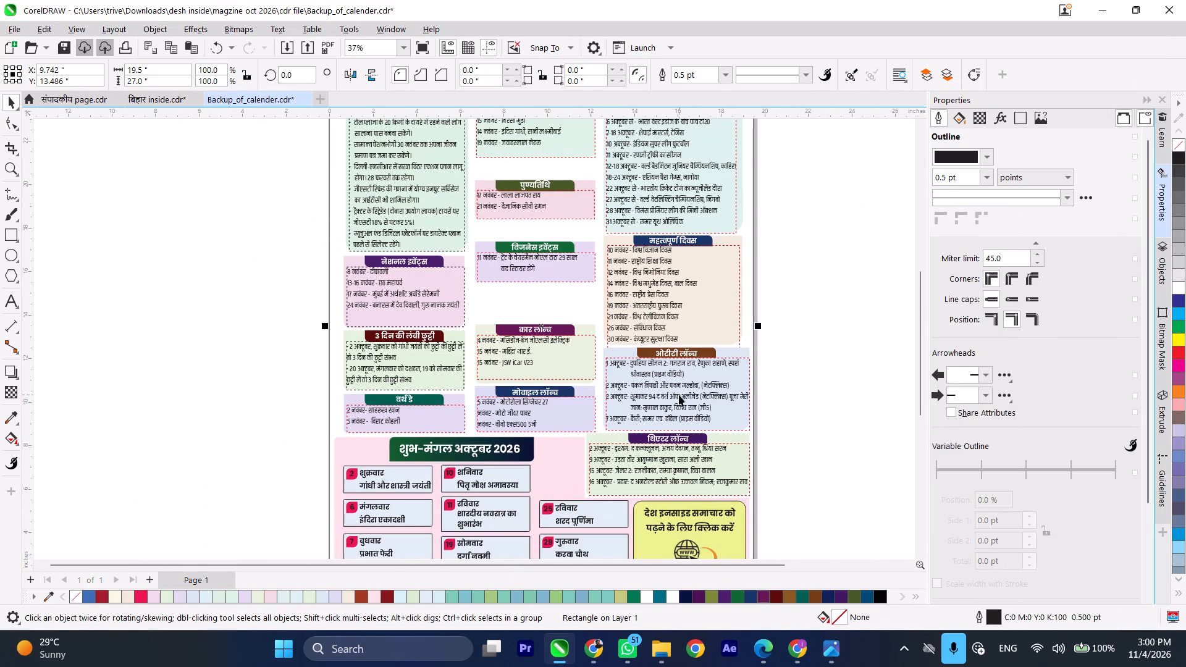
pyautogui.scroll(-1, 710, 417)
pyautogui.click(837, 647)
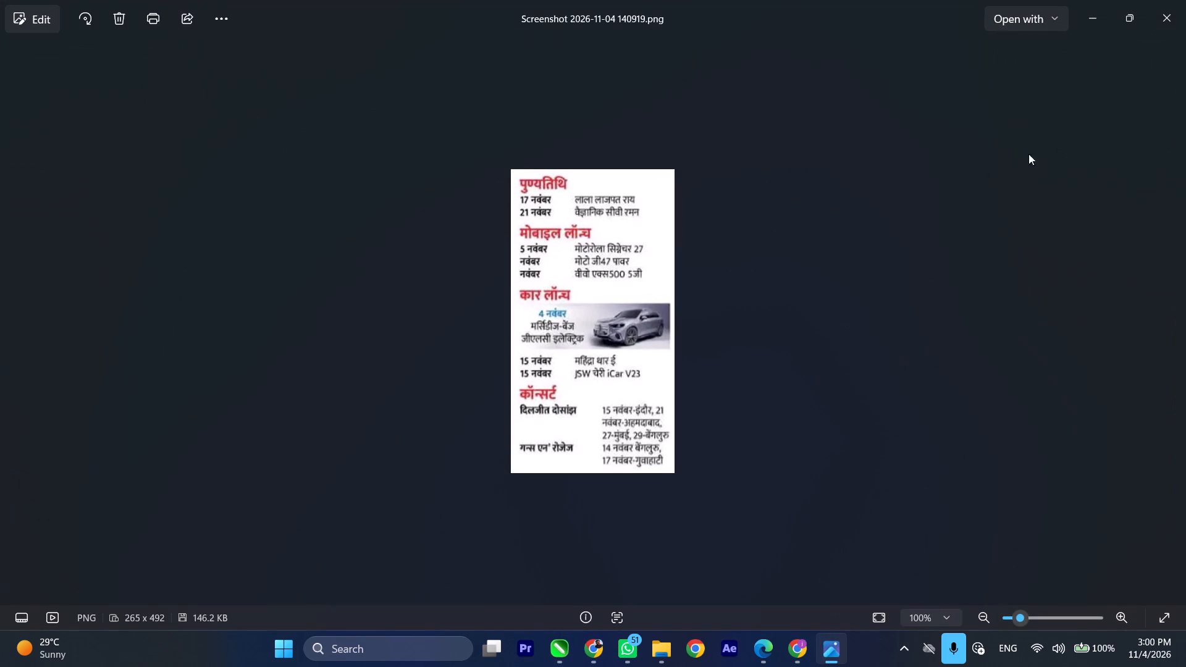
pyautogui.click(1172, 27)
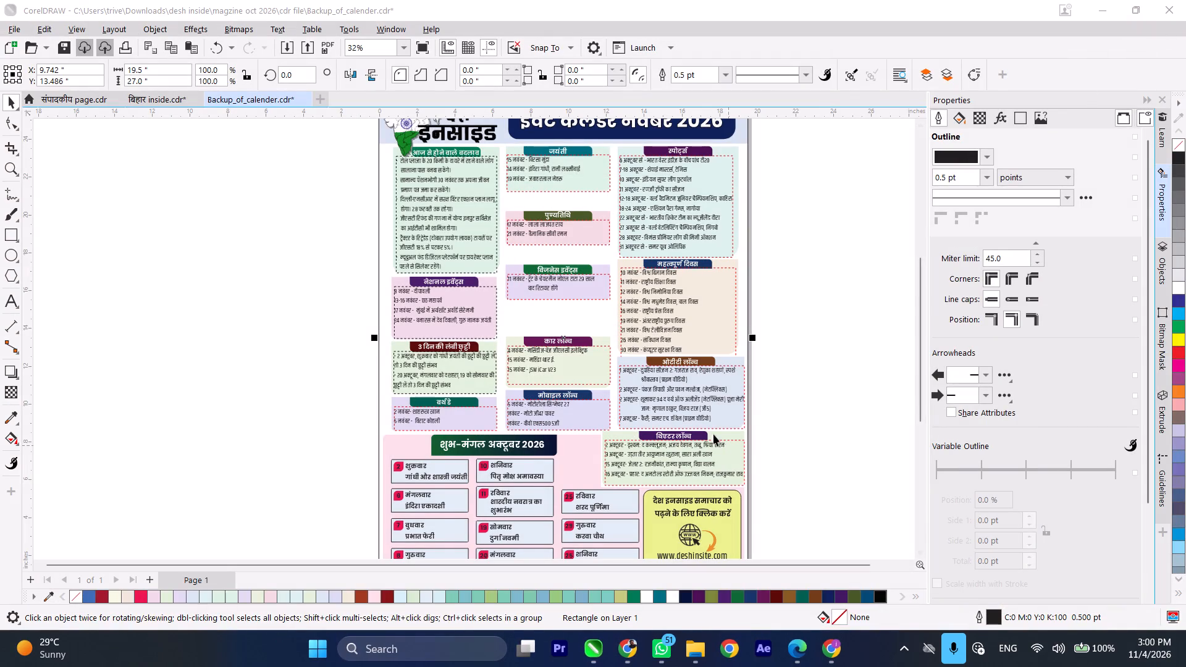
pyautogui.scroll(-2, 707, 421)
pyautogui.scroll(1, 707, 421)
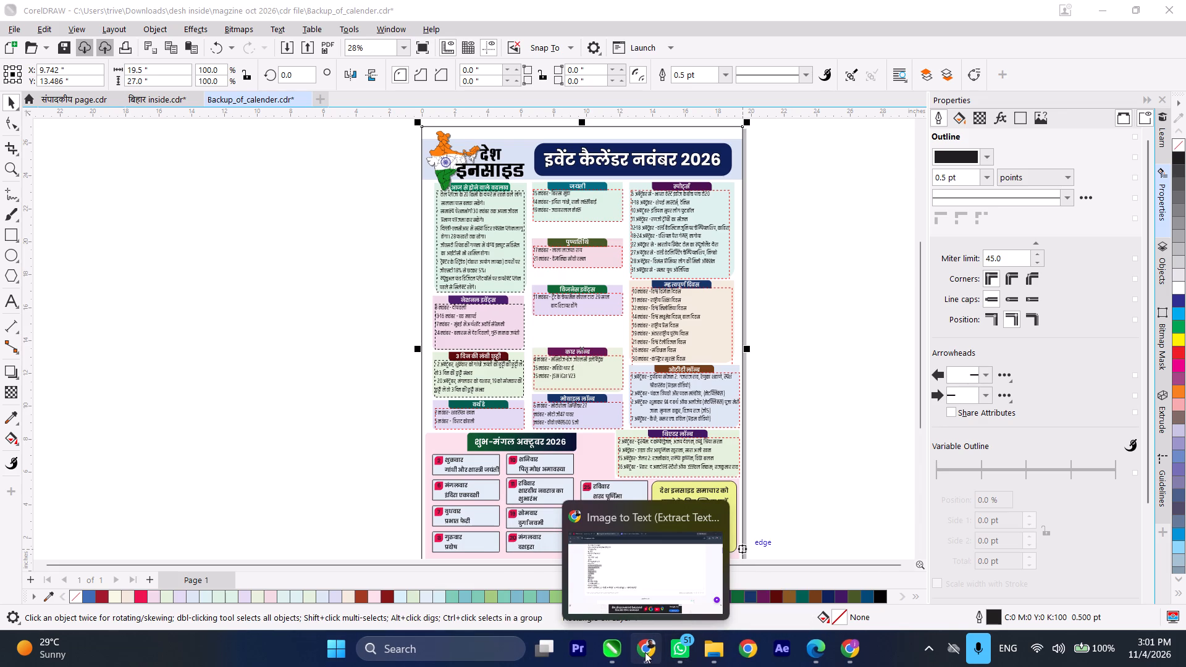
# Switch to Chrome and reload the Image to Text converter to clear the previous extraction.
pyautogui.click(645, 652)
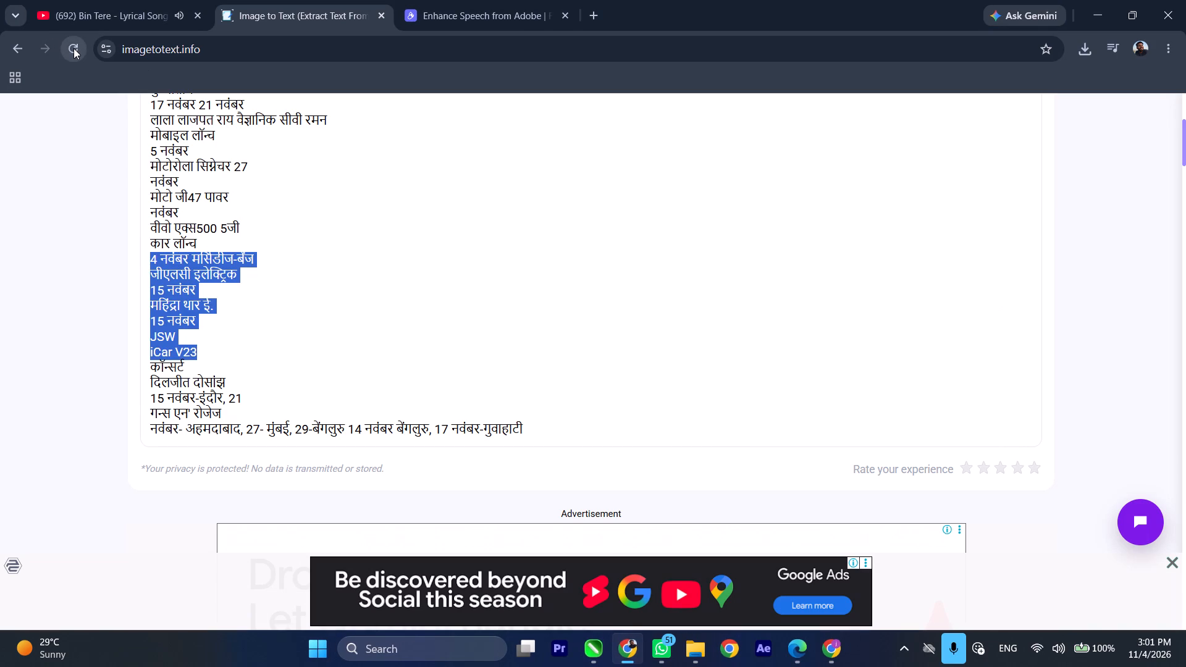
pyautogui.click(74, 48)
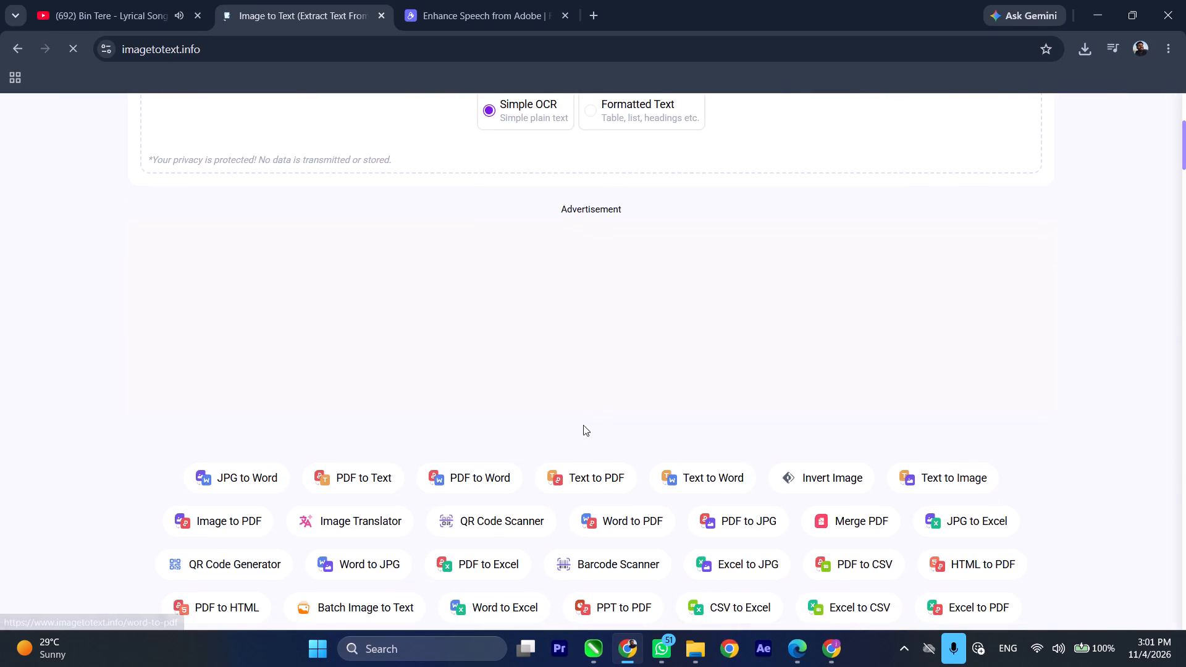
pyautogui.scroll(3, 579, 422)
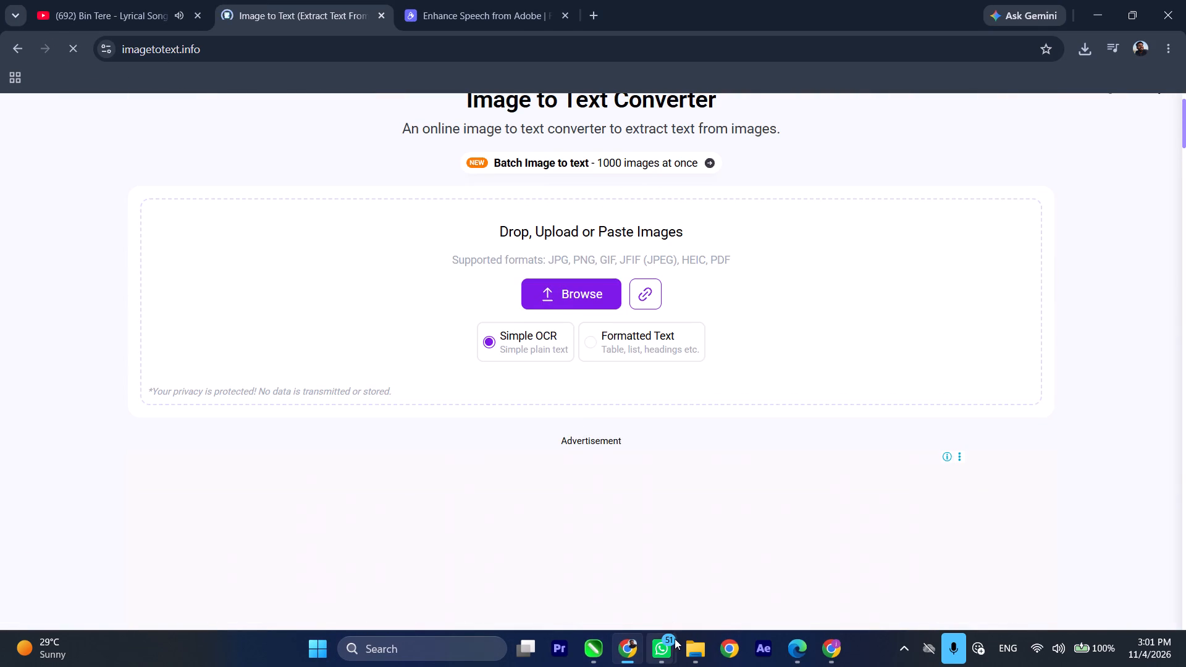
pyautogui.click(736, 576)
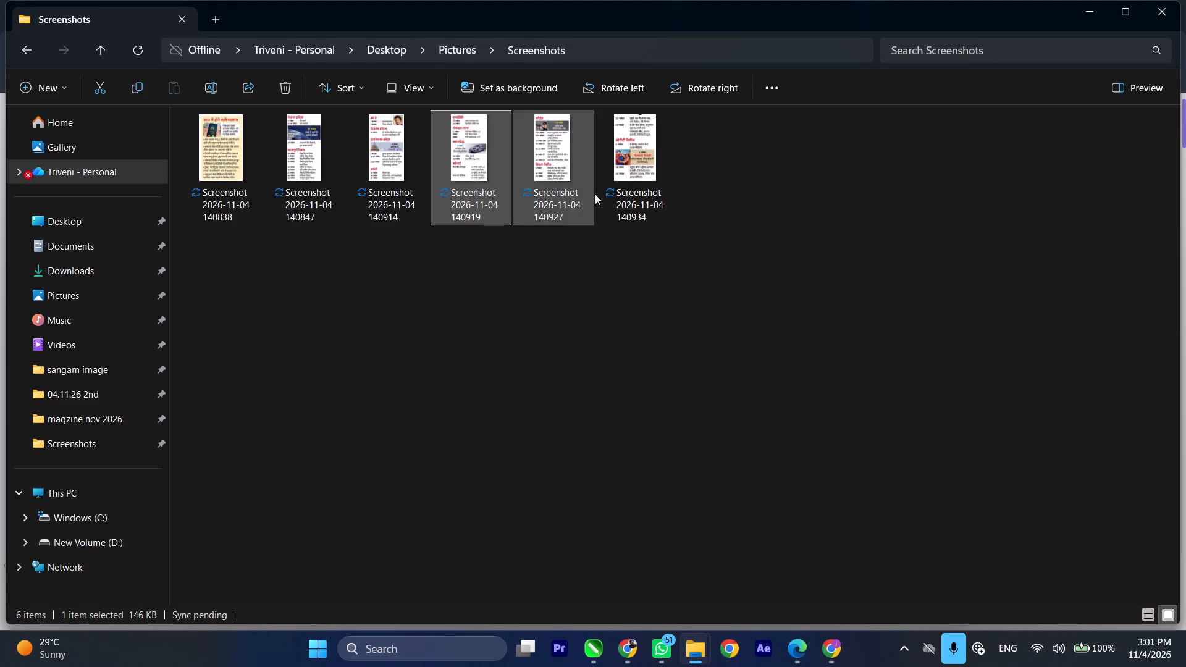
pyautogui.doubleClick(545, 161)
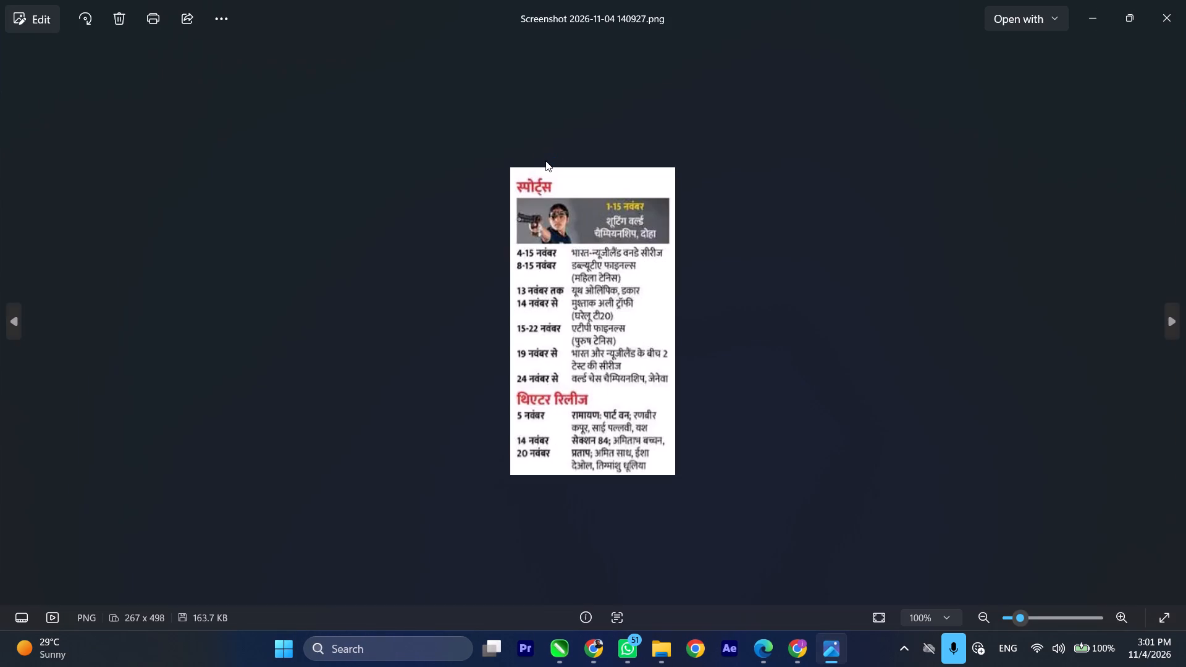
# Return to the Image to Text converter in Chrome and start browsing for an image to upload.
pyautogui.click(592, 645)
pyautogui.click(565, 282)
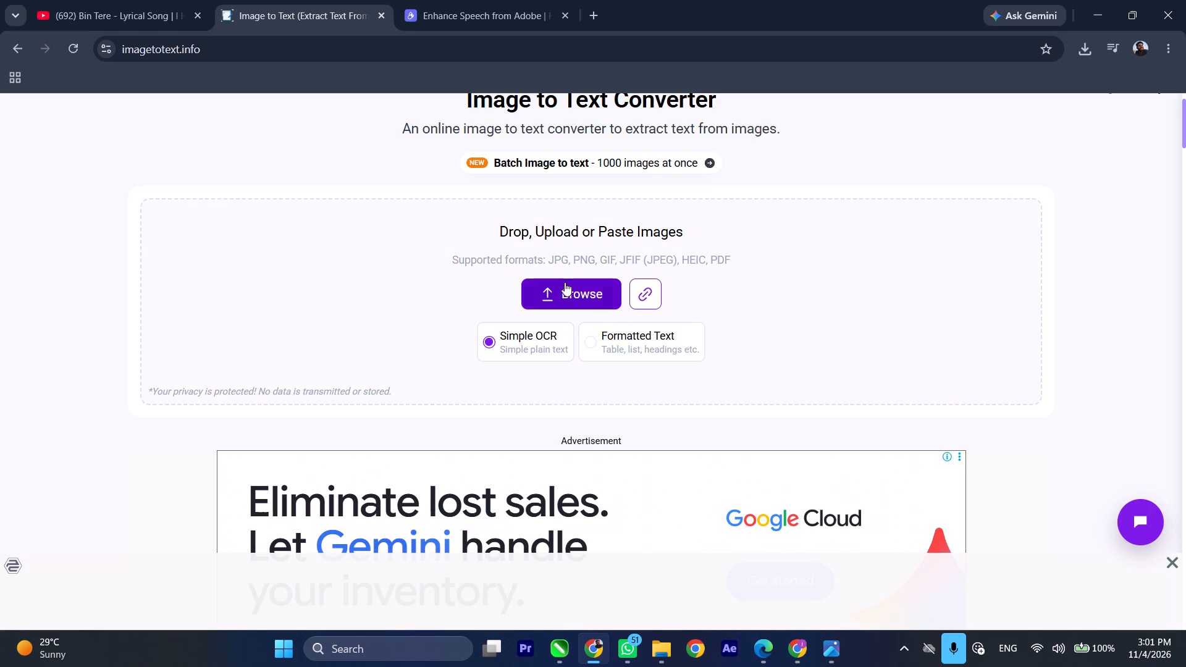
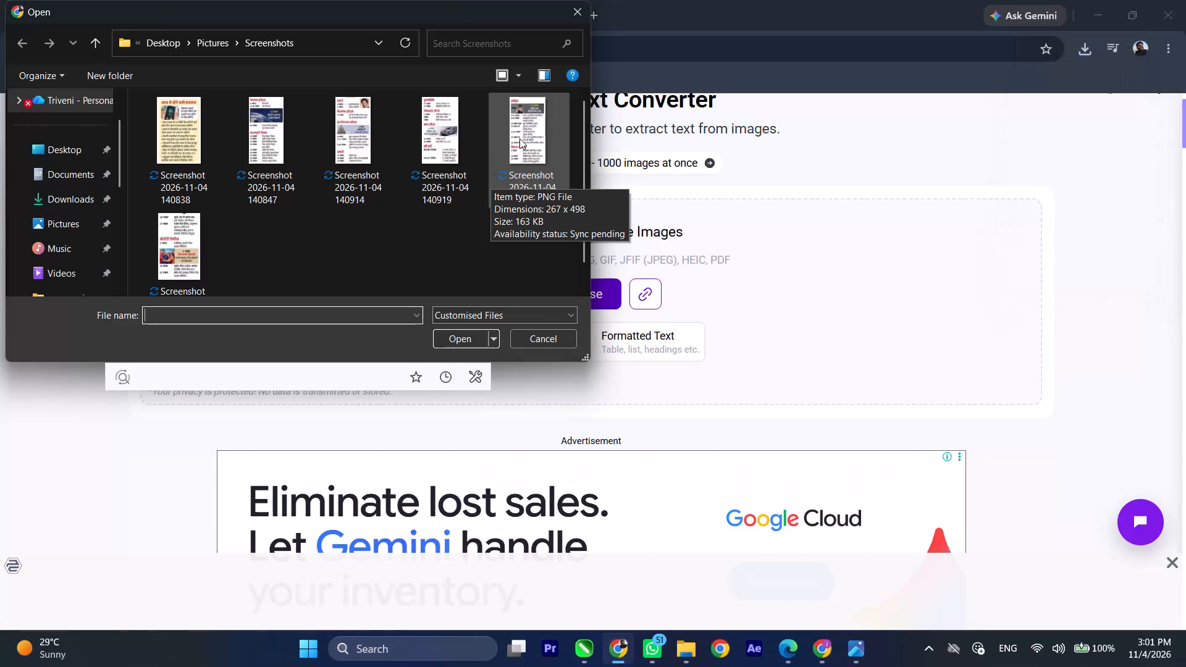
pyautogui.doubleClick(519, 138)
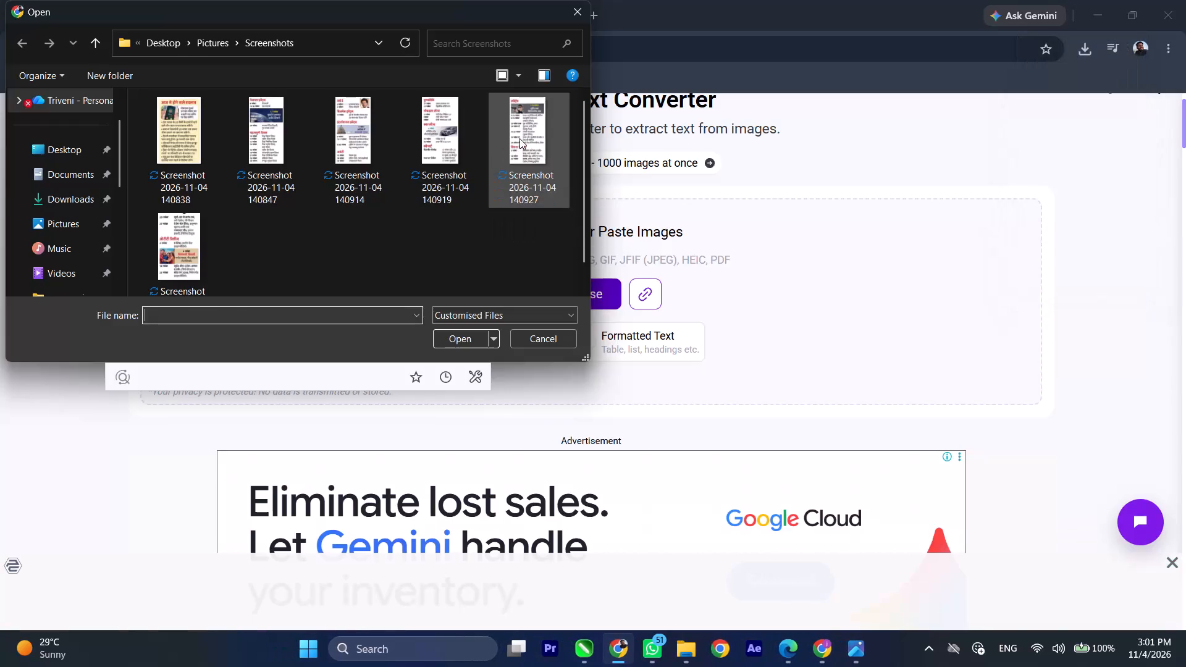
pyautogui.click(978, 487)
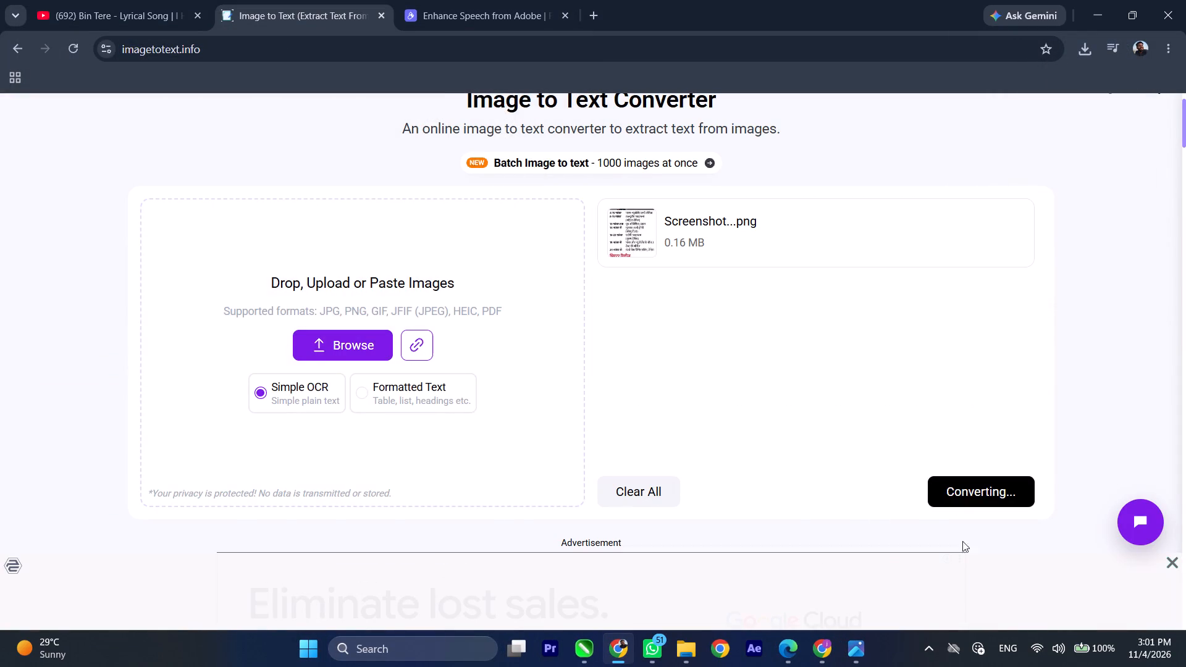
pyautogui.scroll(2, 600, 479)
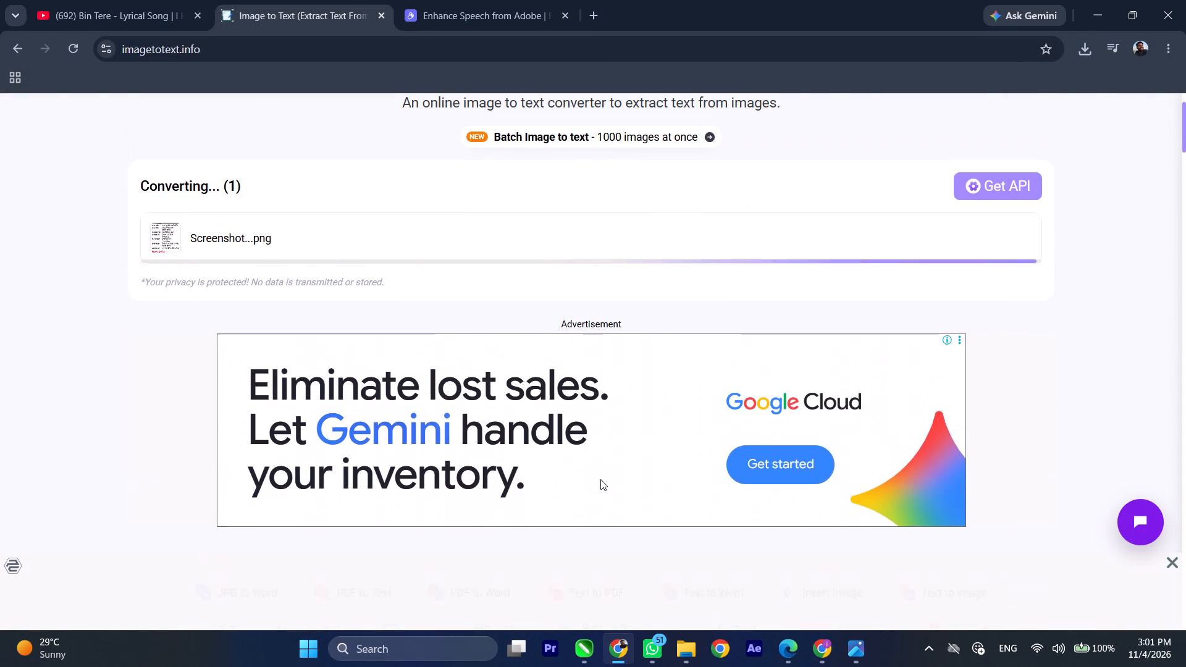
pyautogui.scroll(1, 600, 479)
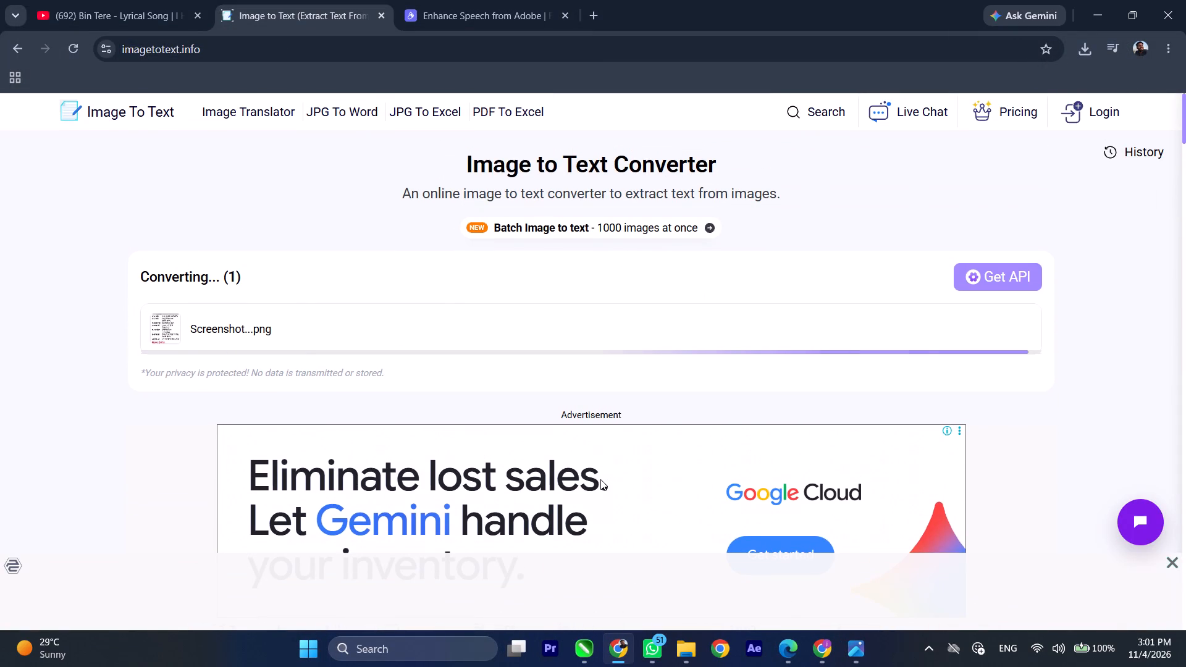
pyautogui.scroll(-2, 571, 454)
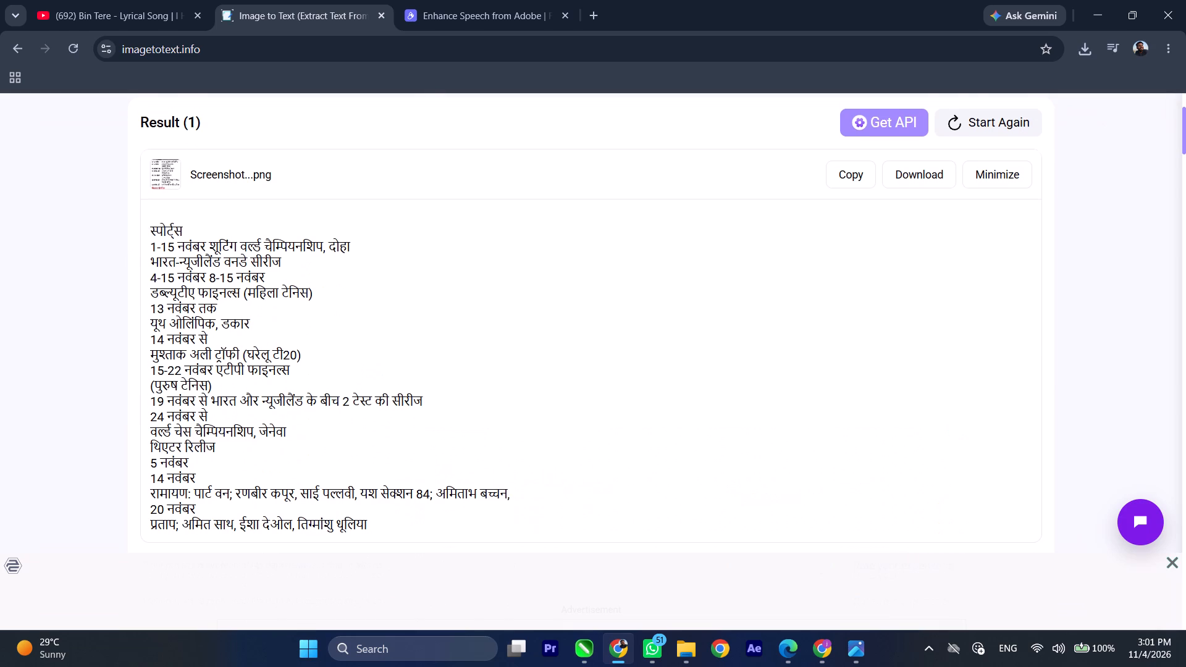
pyautogui.scroll(-1, 571, 454)
pyautogui.scroll(1, 571, 454)
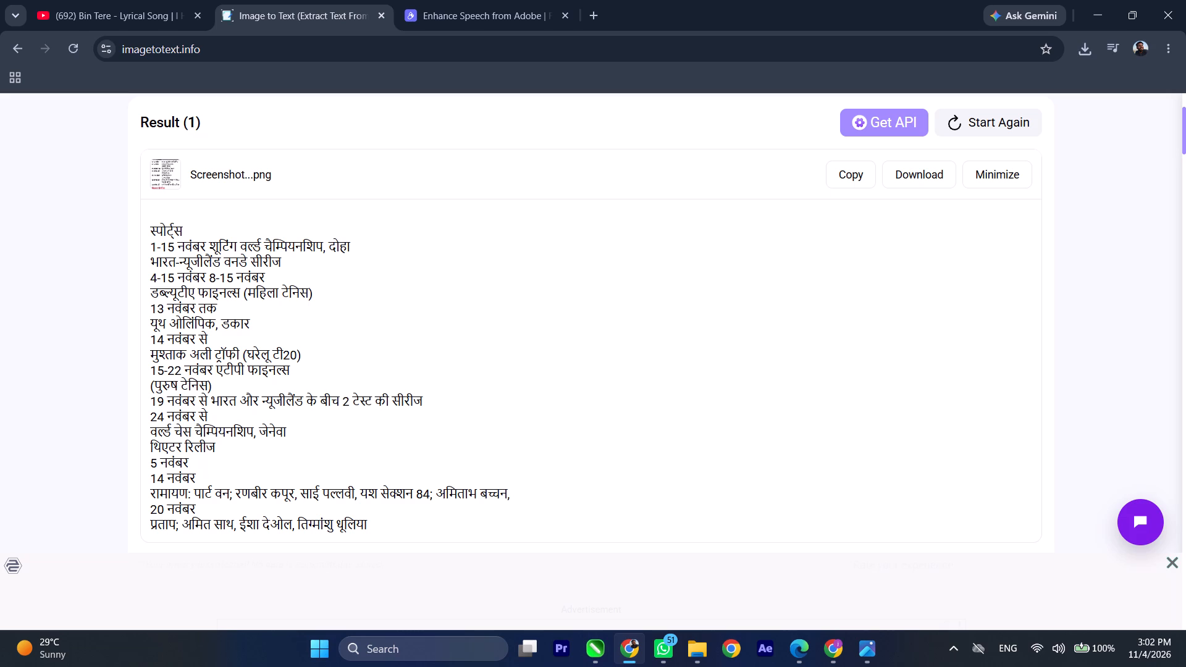
pyautogui.click(596, 648)
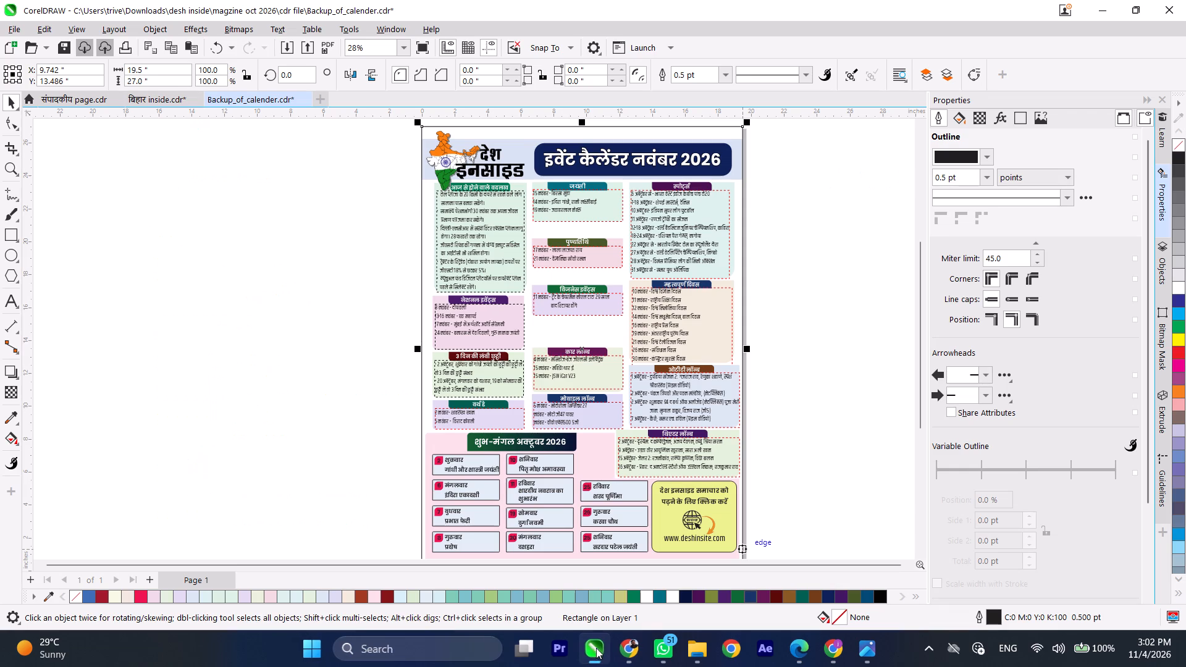
pyautogui.scroll(1, 607, 494)
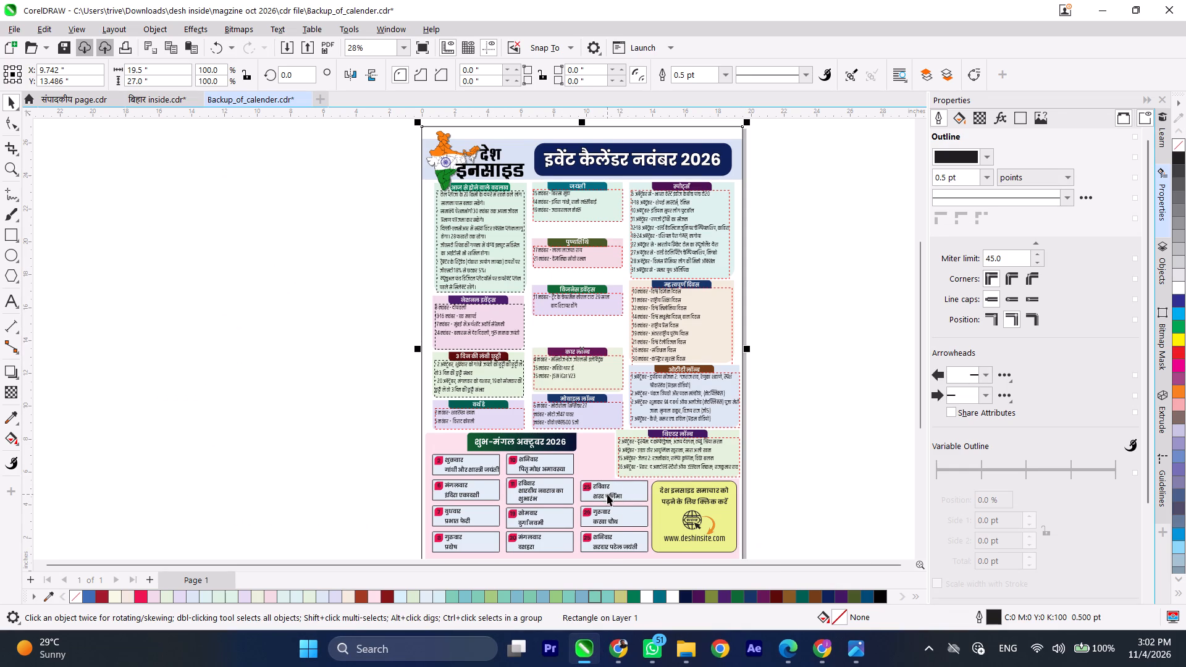
pyautogui.scroll(2, 607, 494)
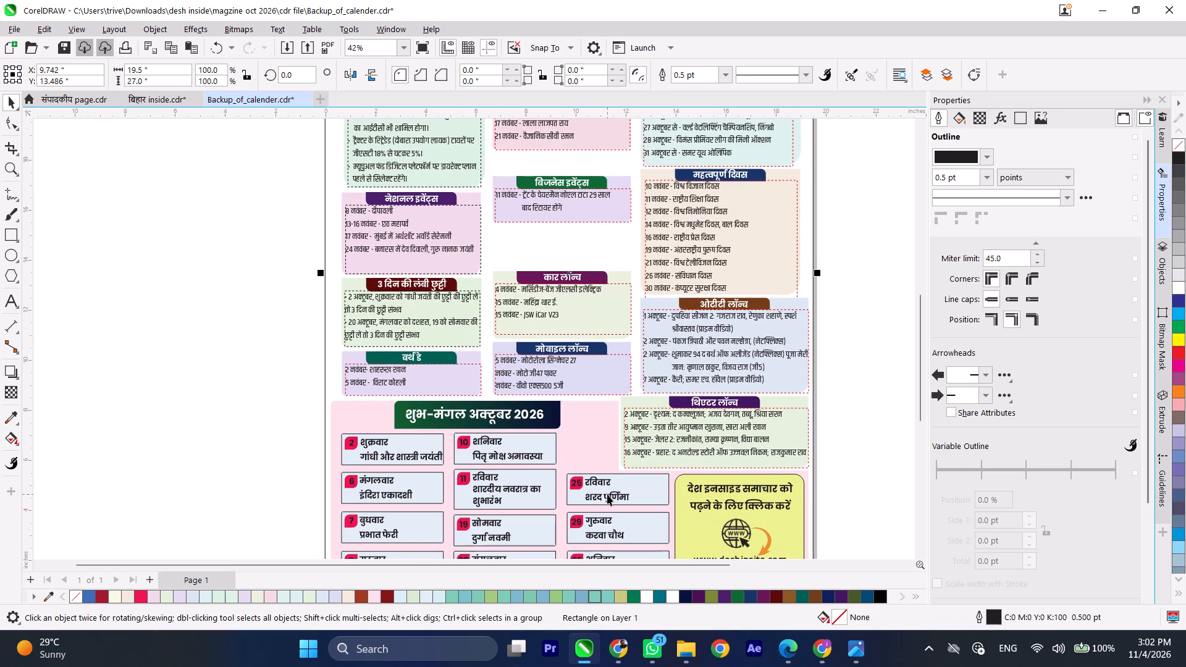
pyautogui.click(622, 650)
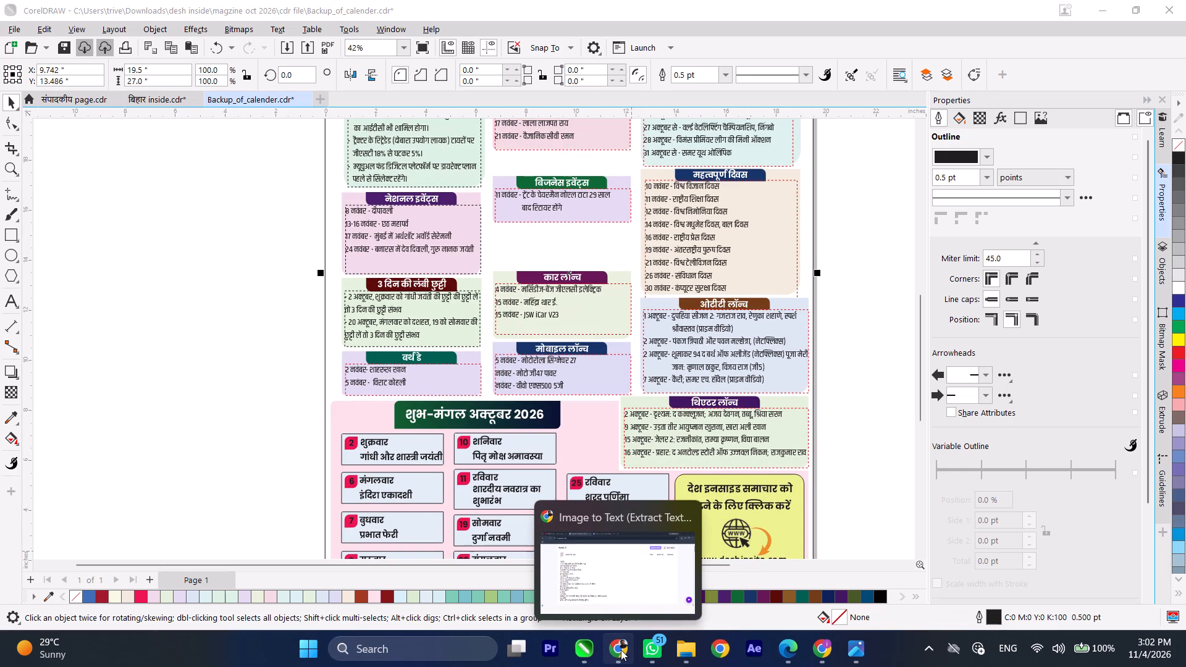
pyautogui.click(616, 650)
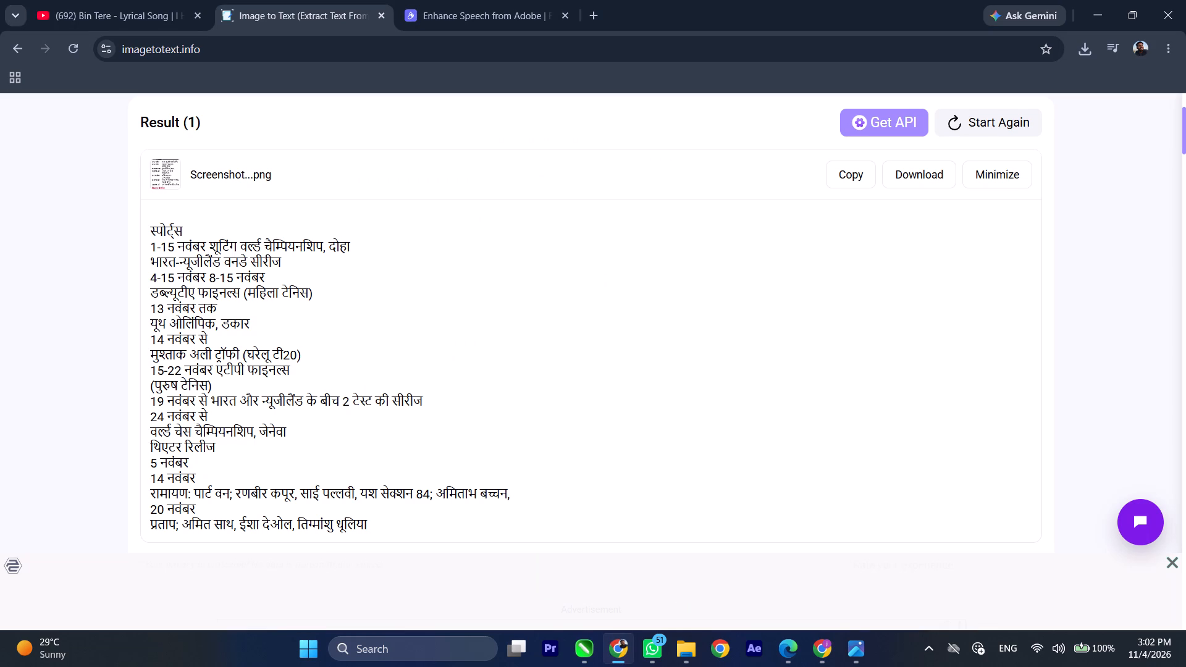
pyautogui.click(579, 656)
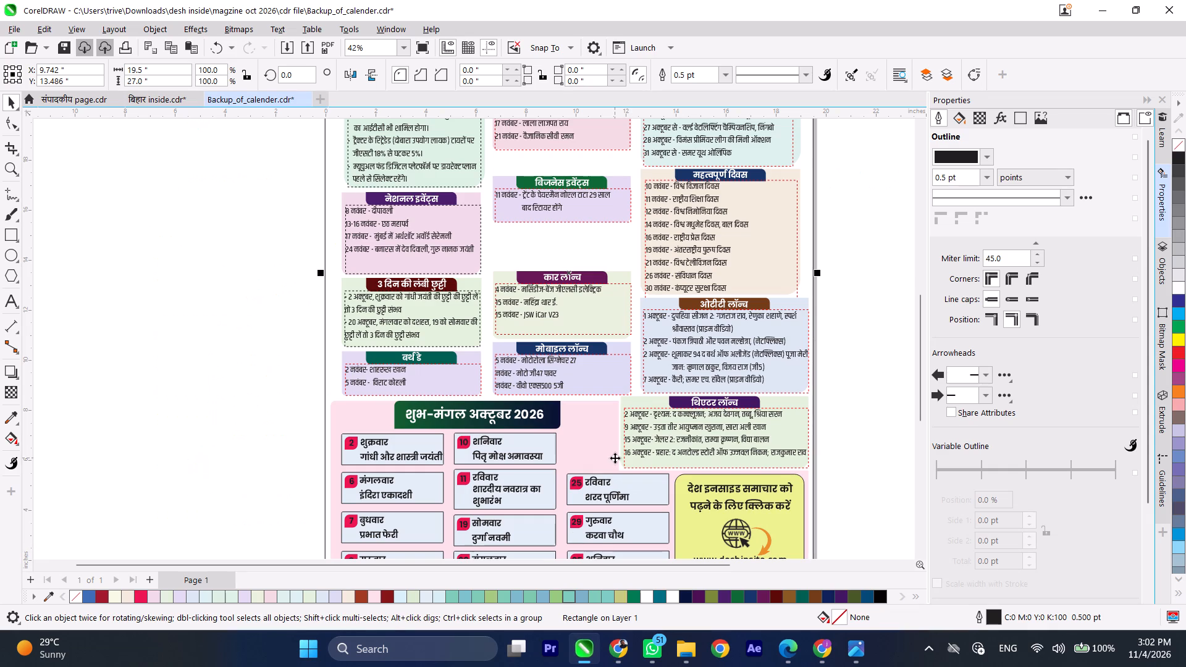
pyautogui.scroll(-2, 565, 479)
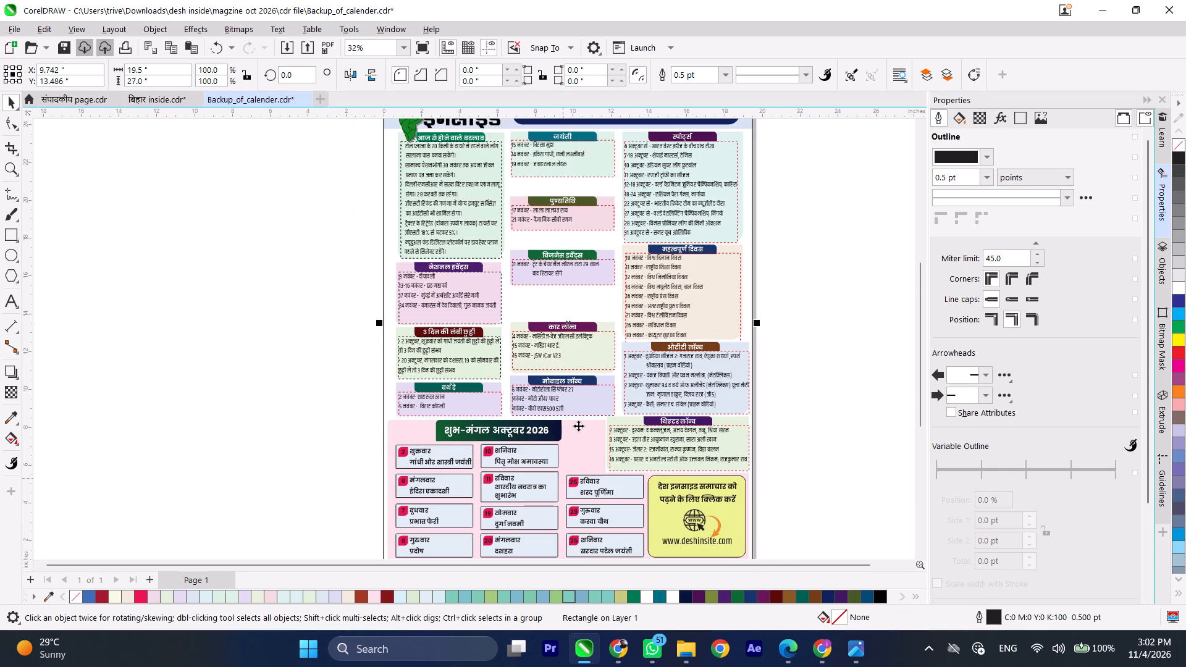
pyautogui.scroll(8, 663, 146)
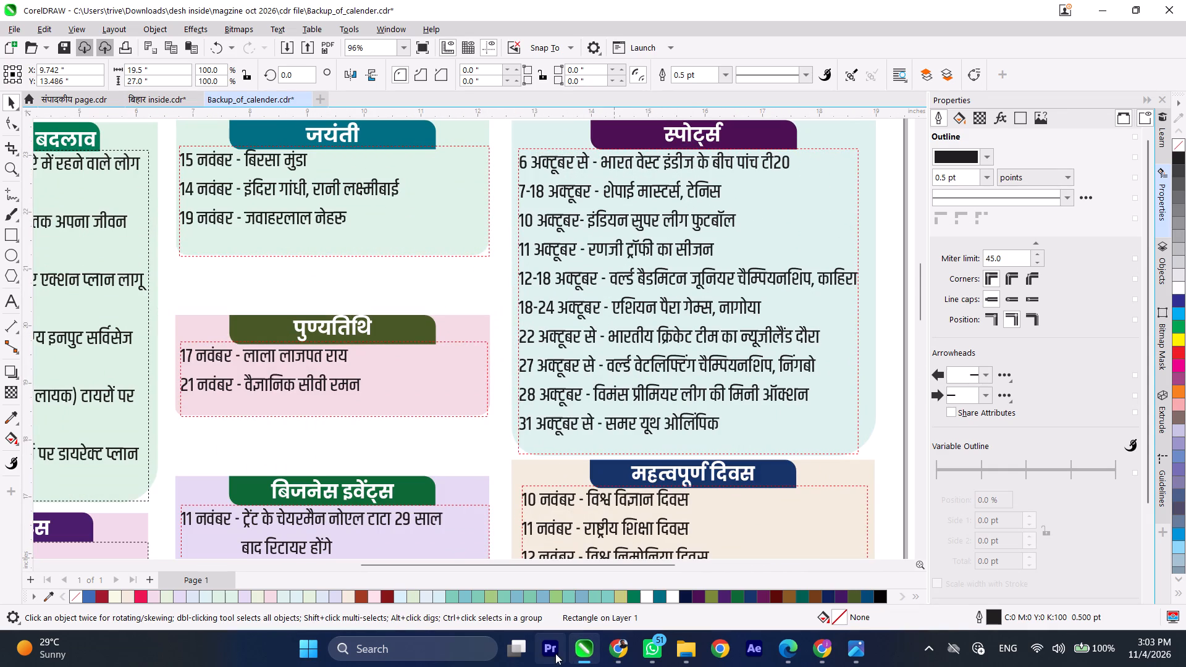
pyautogui.click(584, 656)
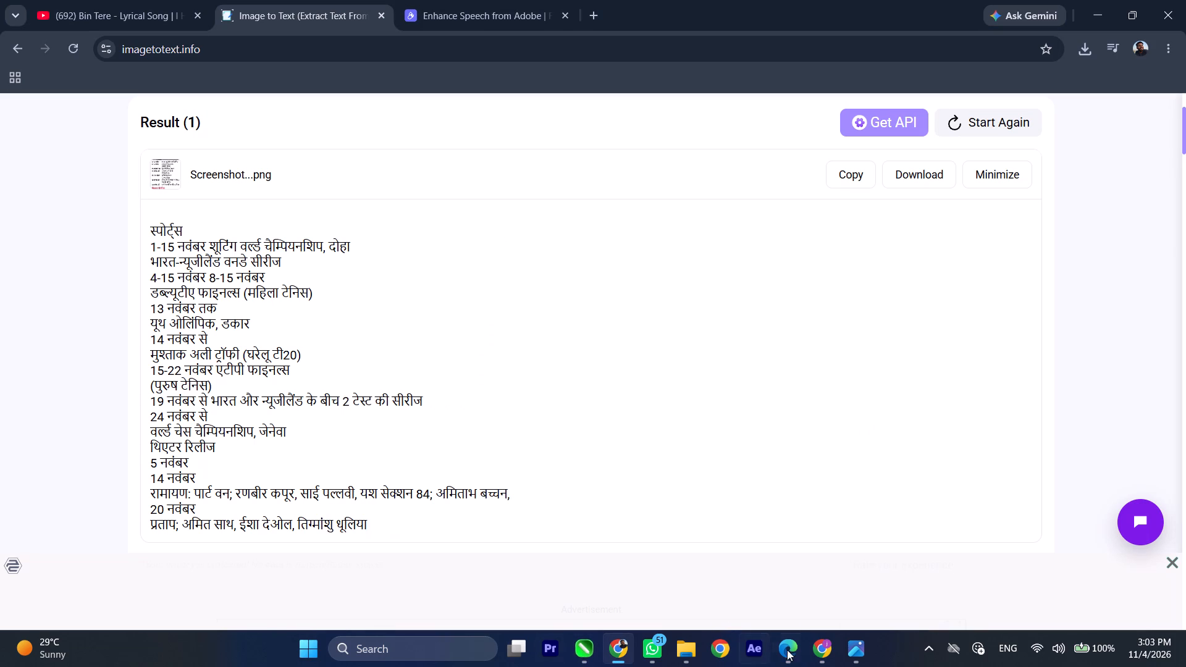
pyautogui.click(854, 658)
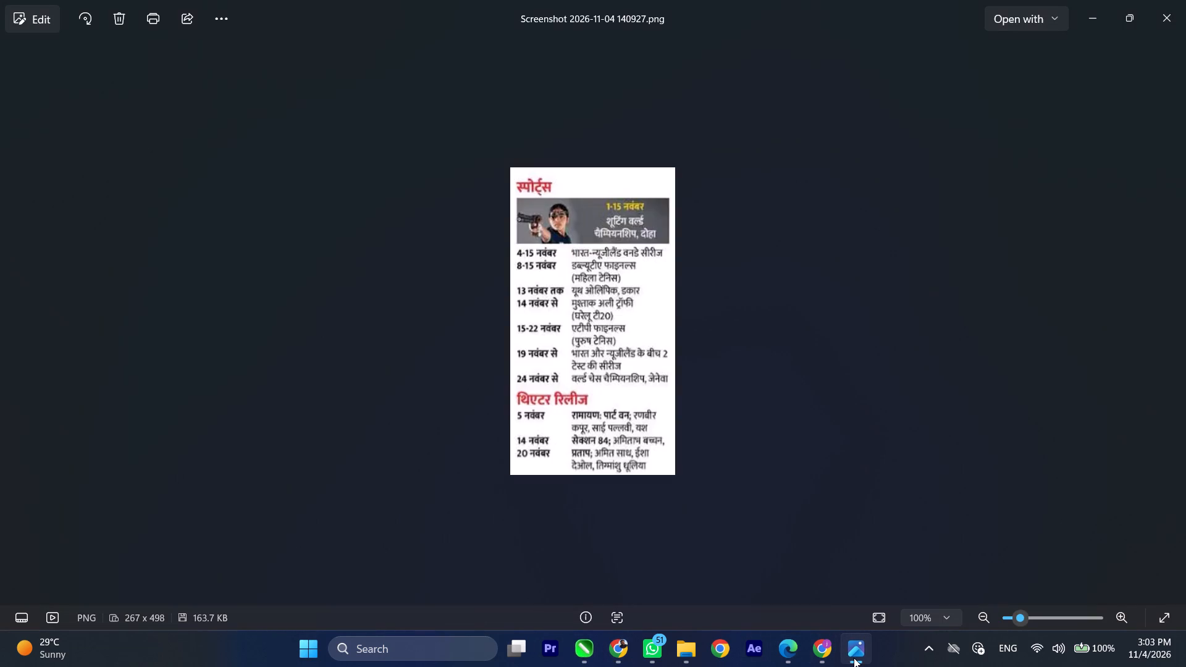
pyautogui.click(854, 658)
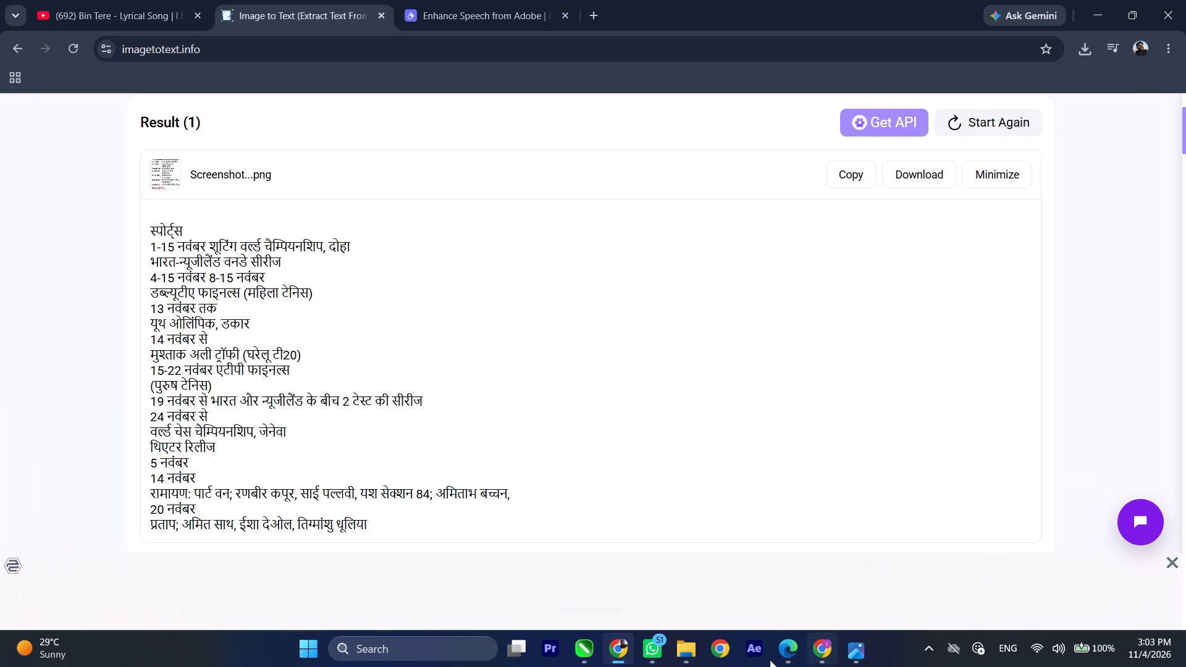
# Return to CorelDRAW and look over the calendar page, examining the स्पोर्ट्स section's old October entries up close.
pyautogui.click(589, 651)
pyautogui.scroll(-4, 591, 494)
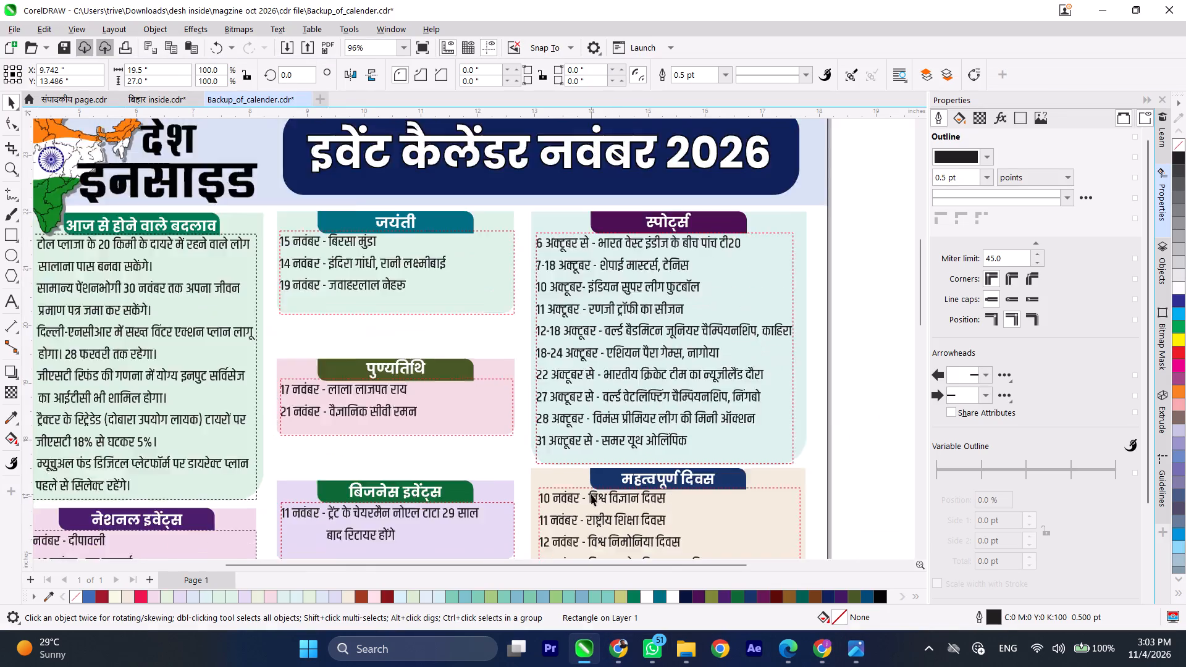
pyautogui.scroll(-4, 656, 358)
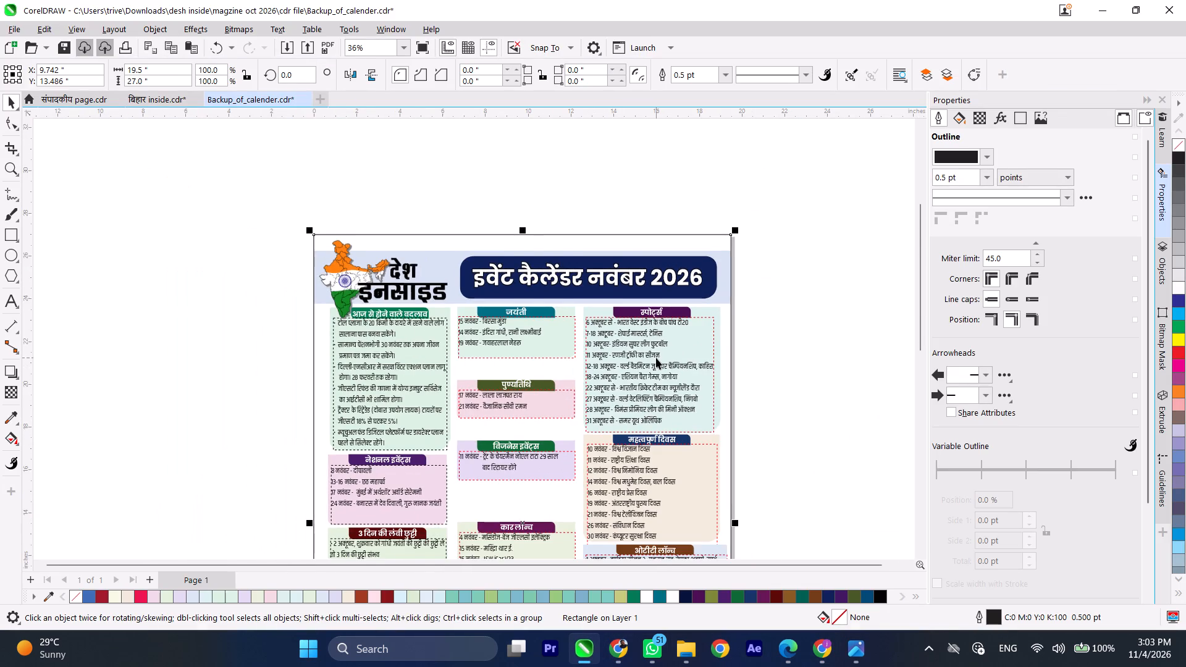
pyautogui.scroll(-1, 656, 358)
pyautogui.scroll(-1, 565, 309)
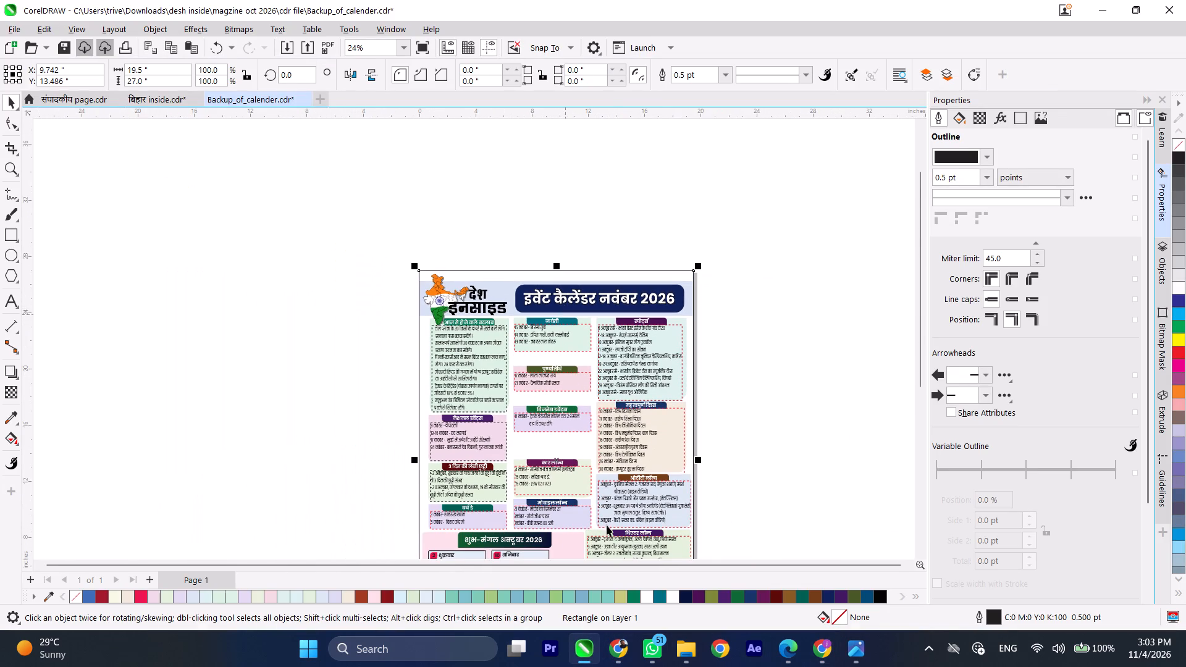
pyautogui.scroll(1, 665, 538)
pyautogui.scroll(4, 637, 336)
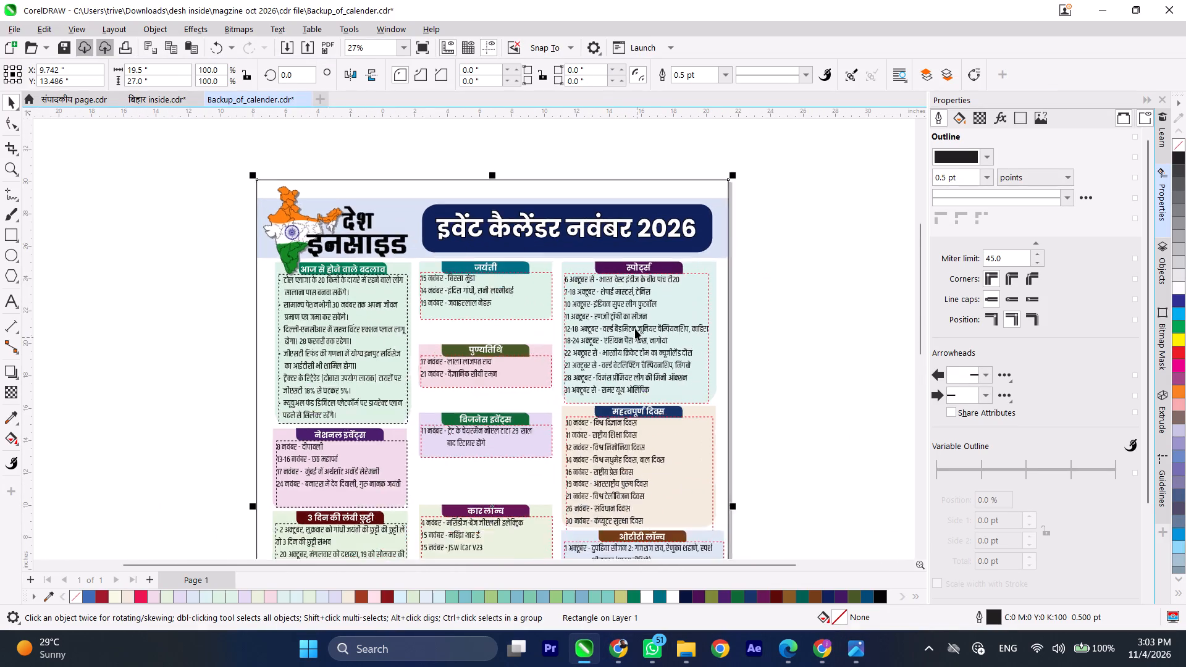
pyautogui.scroll(3, 649, 304)
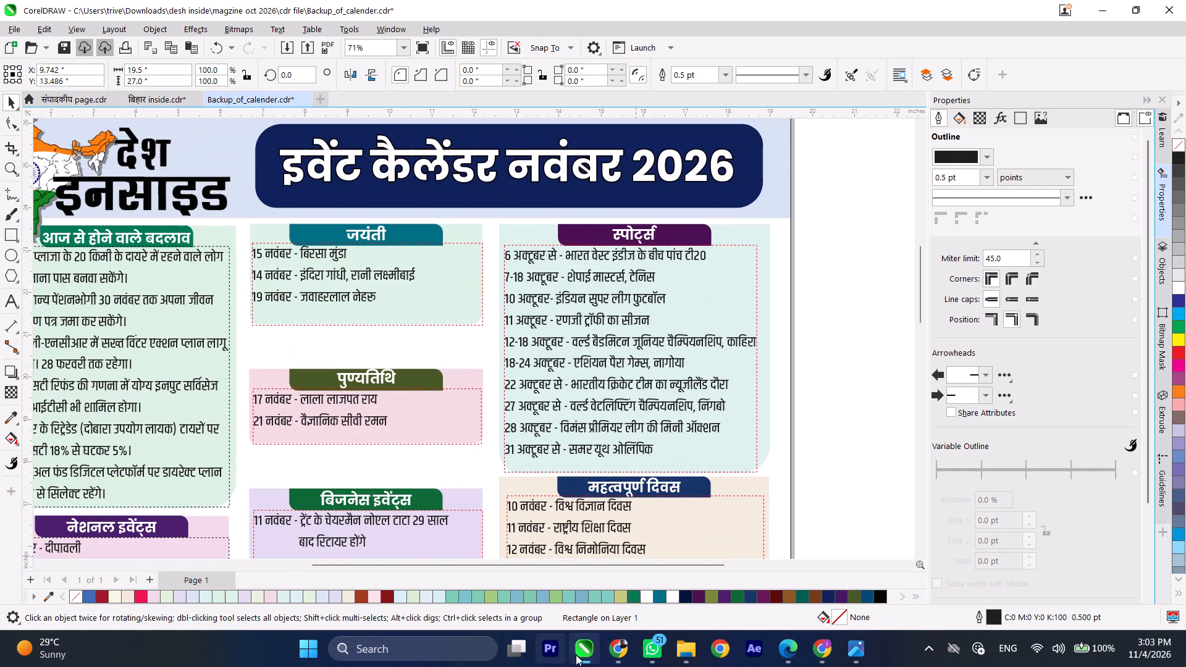
# Copy the extracted स्पोर्ट्स entries from Chrome and replace all the October entries in the calendar's स्पोर्ट्स box with them.
pyautogui.click(615, 653)
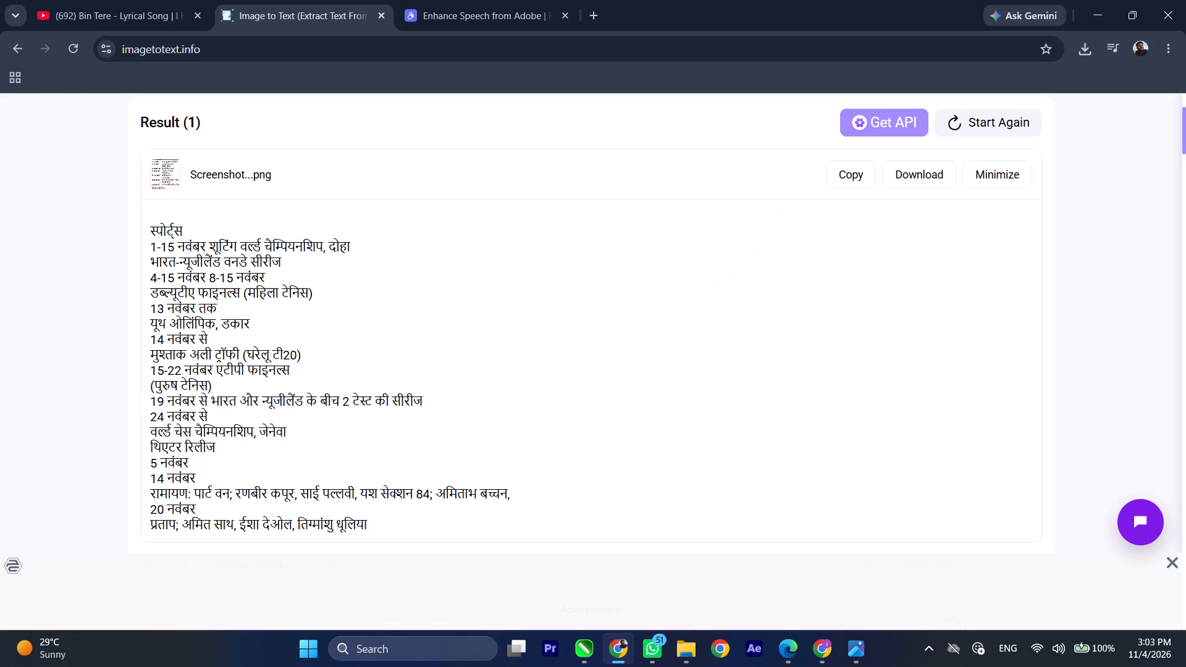
pyautogui.moveTo(297, 435); pyautogui.dragTo(183, 405)
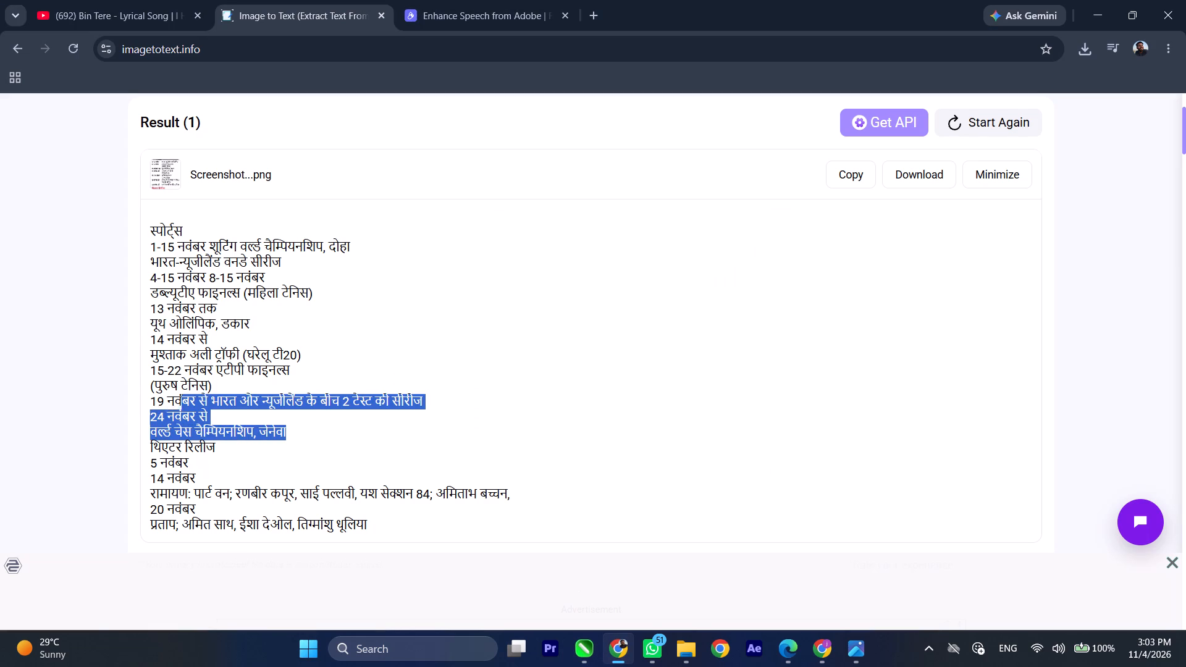
pyautogui.moveTo(183, 405); pyautogui.dragTo(113, 248)
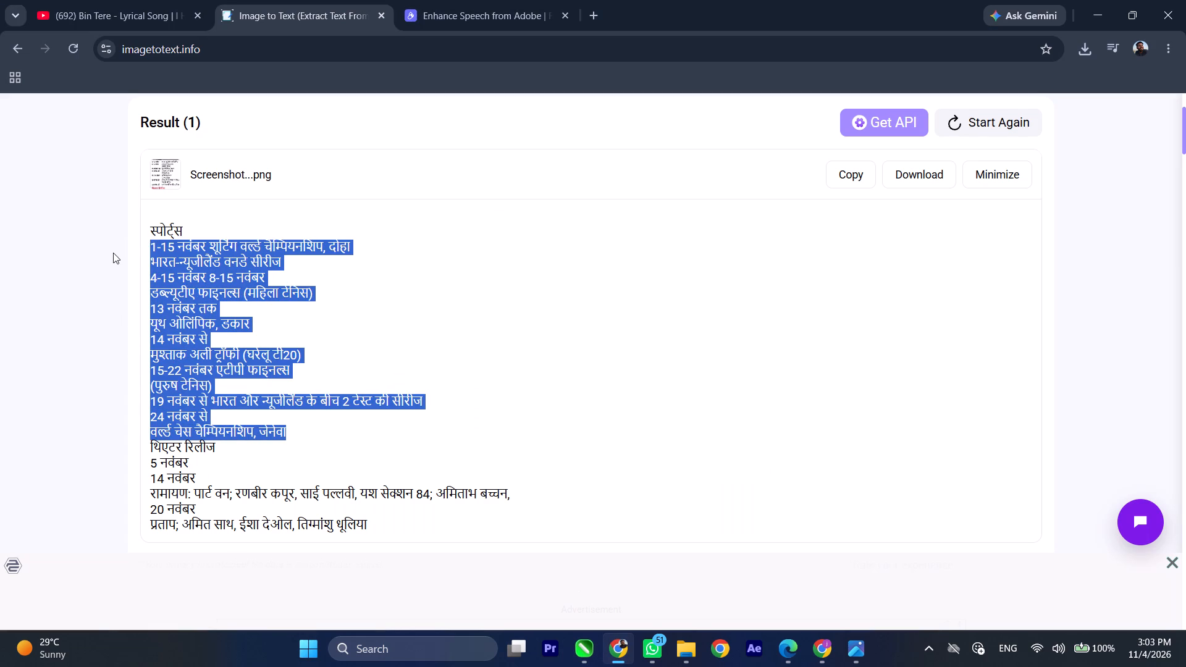
pyautogui.hotkey('ctrl', 'c')
pyautogui.hotkey('ctrl', 'c')
pyautogui.click(579, 648)
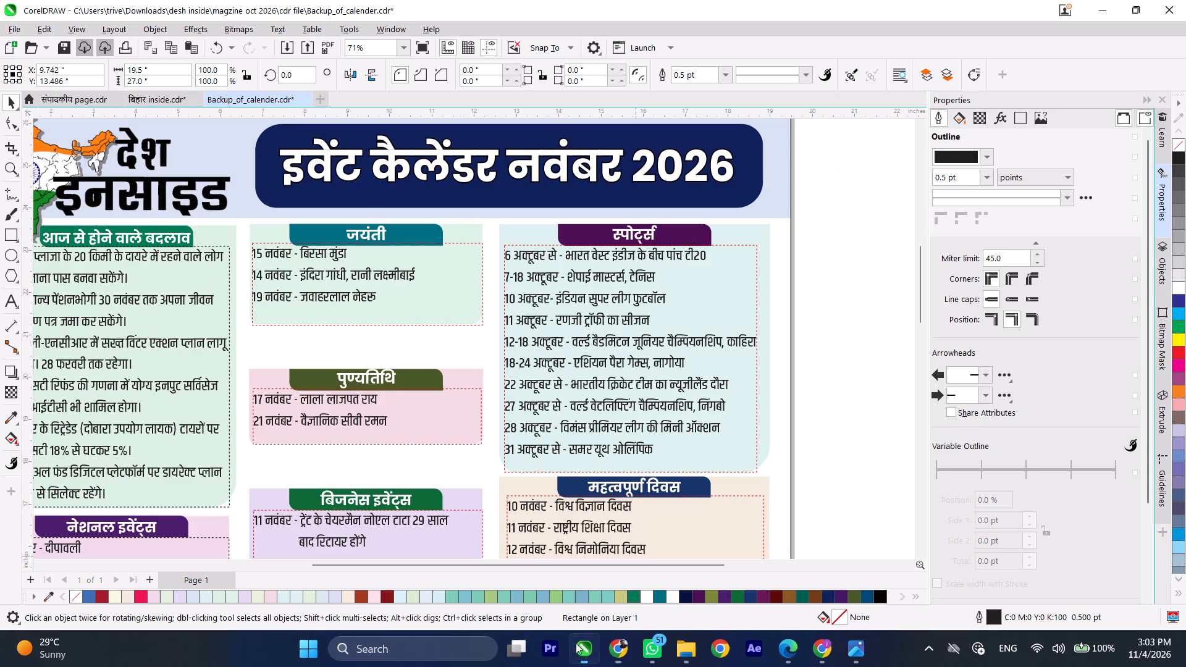
pyautogui.doubleClick(644, 451)
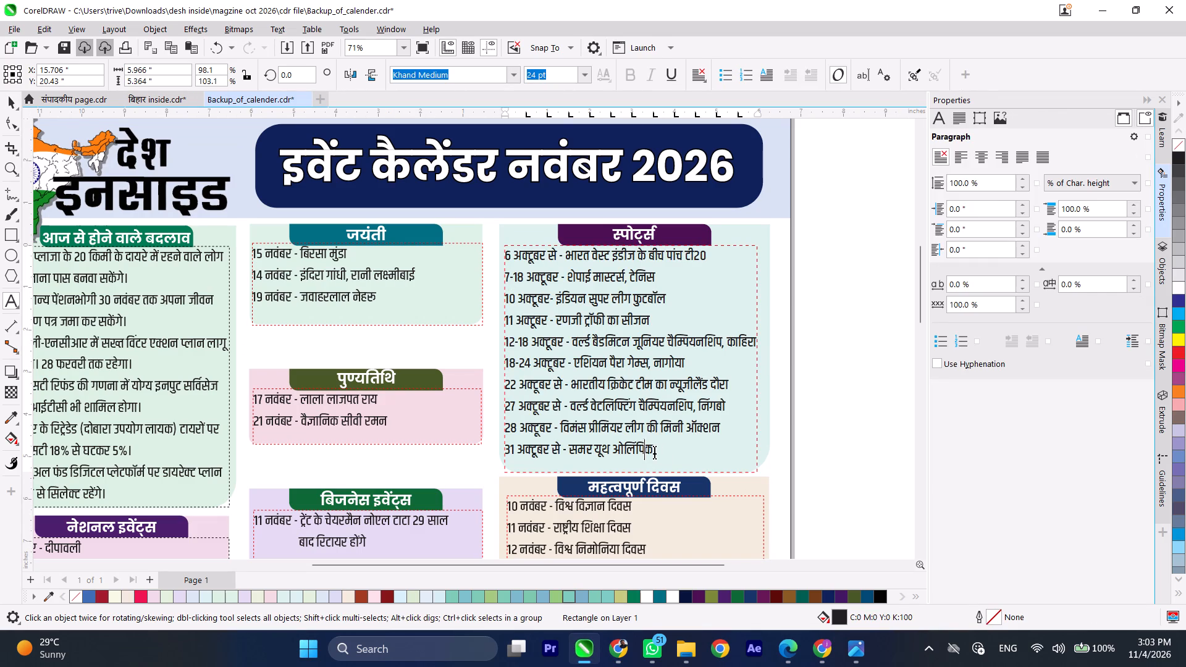
pyautogui.moveTo(665, 451); pyautogui.dragTo(492, 254)
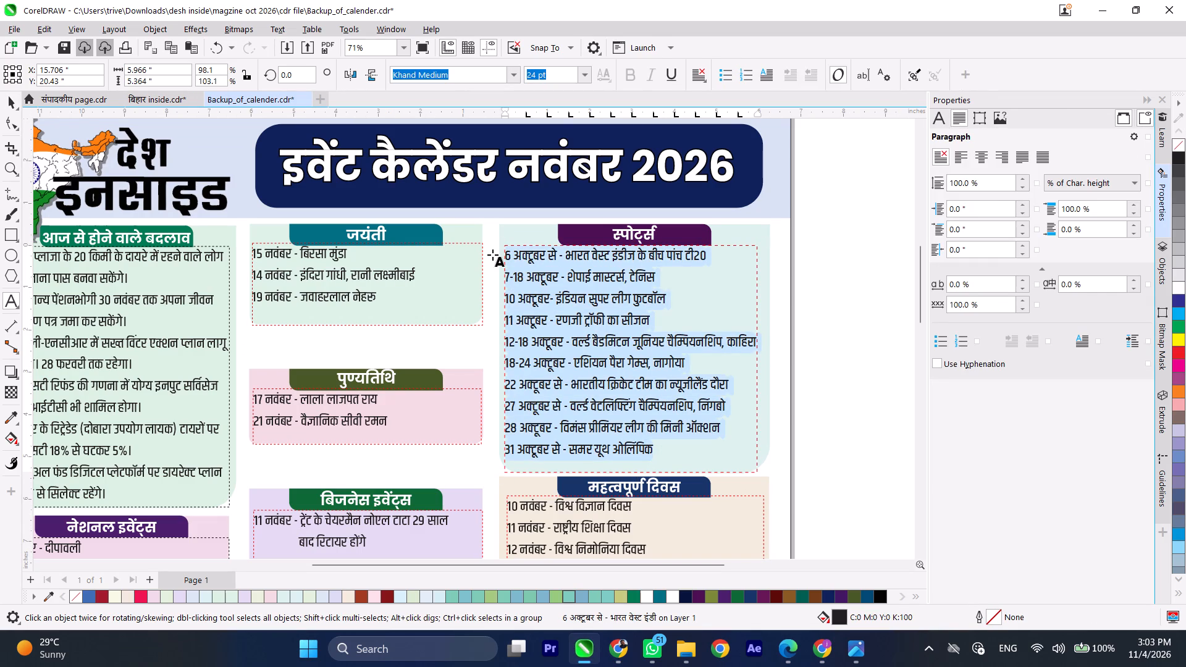
pyautogui.hotkey('ctrl', 'v')
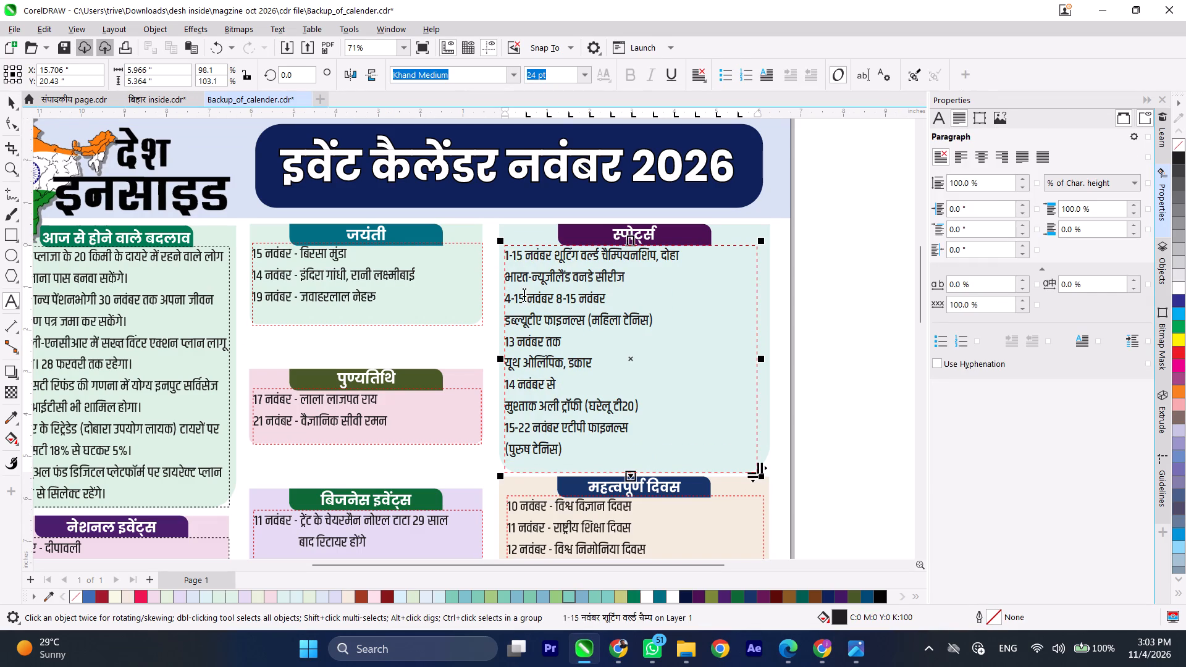
# Check the source screenshot in Photos, then insert a dash between 1-15 नवंबर and शूटिंग वर्ल्ड चैम्पियनशिप, दोहा in the calendar.
pyautogui.click(865, 651)
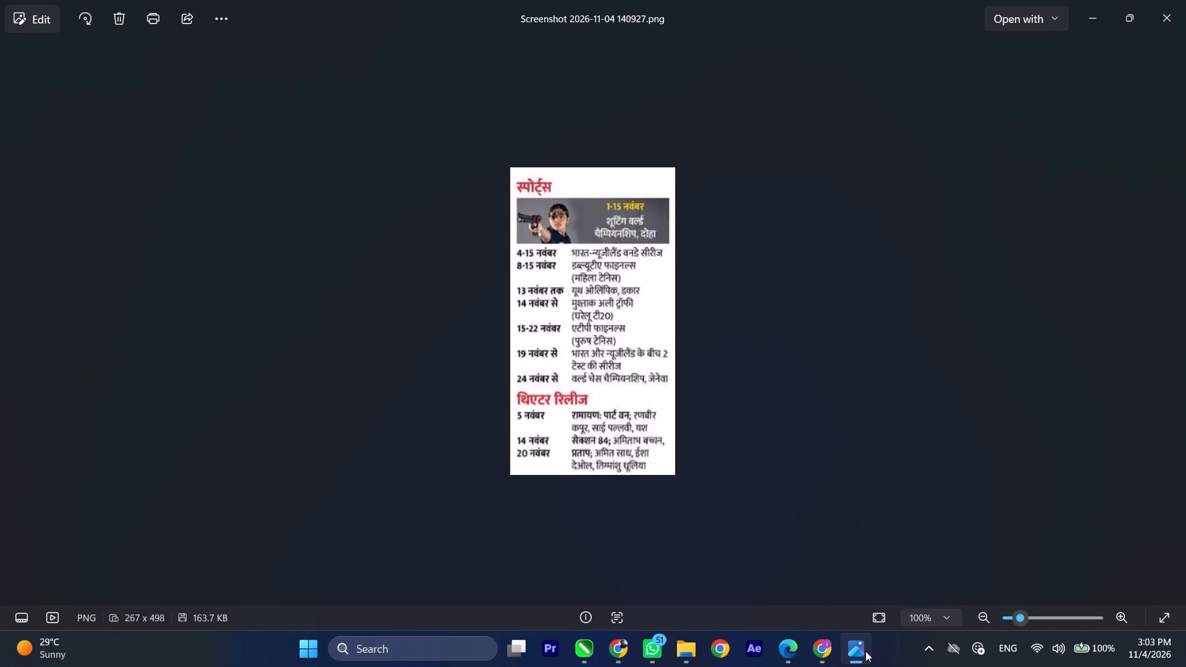
pyautogui.click(865, 651)
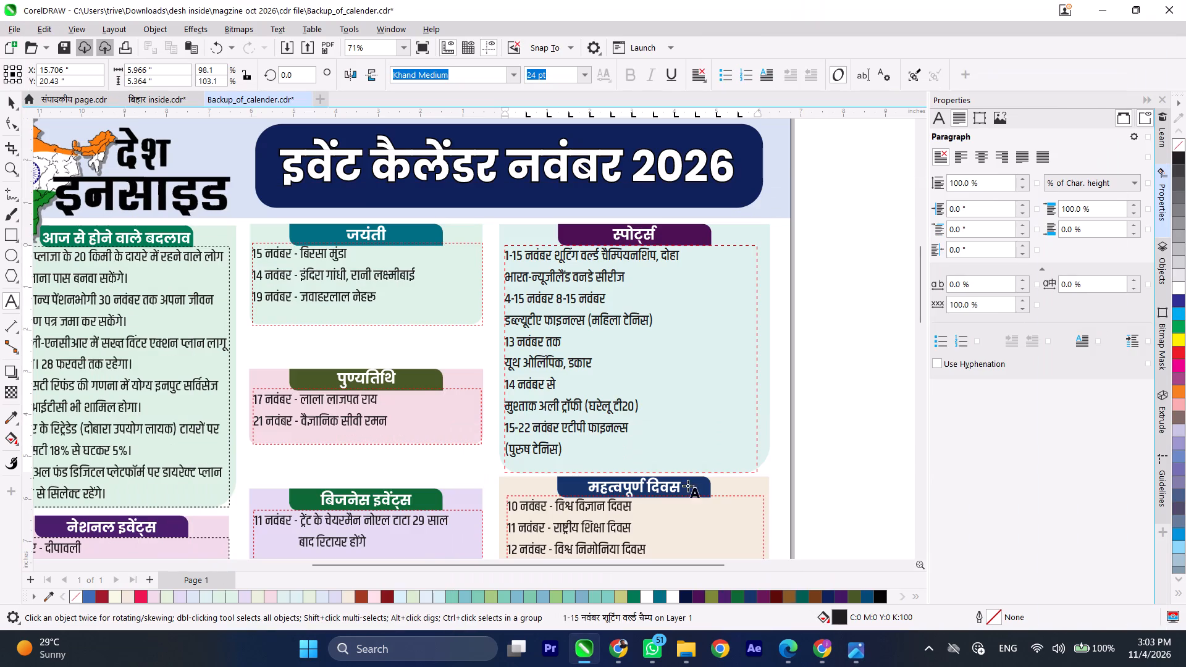
pyautogui.click(553, 253)
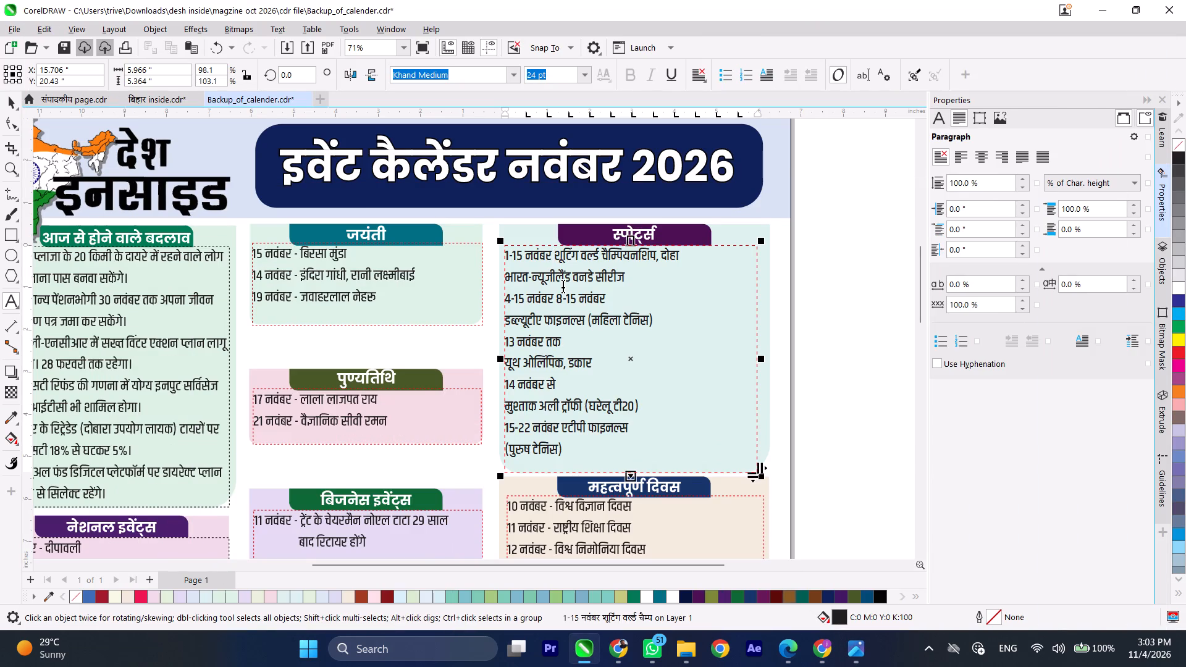
pyautogui.write('-')
pyautogui.press('space')
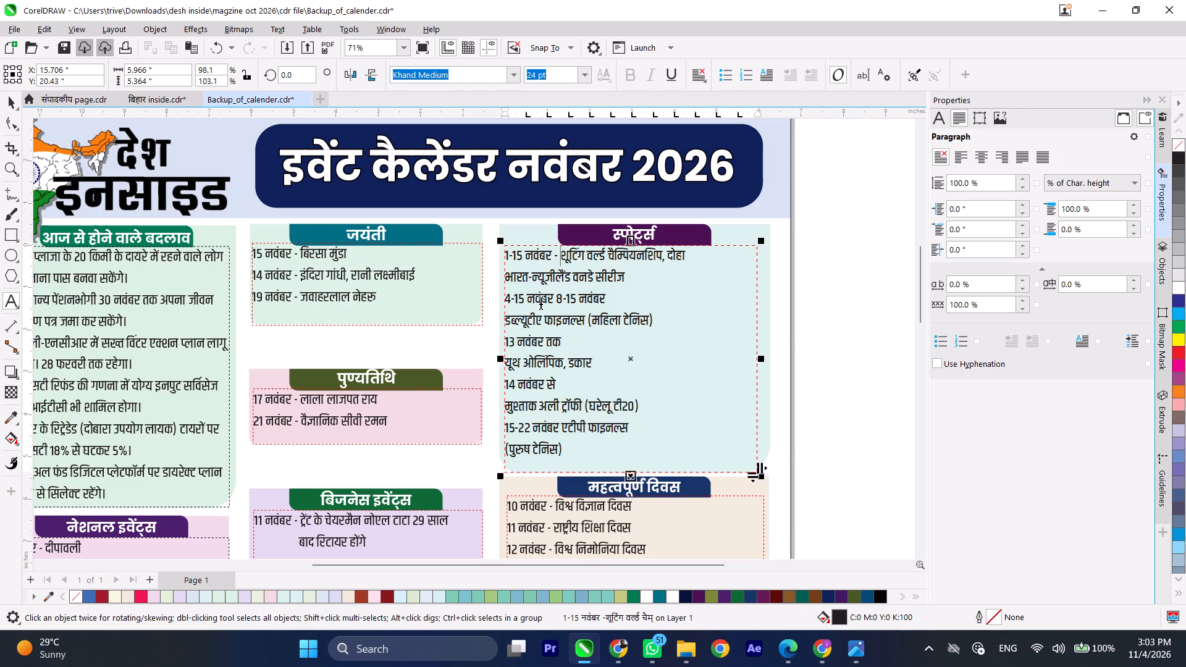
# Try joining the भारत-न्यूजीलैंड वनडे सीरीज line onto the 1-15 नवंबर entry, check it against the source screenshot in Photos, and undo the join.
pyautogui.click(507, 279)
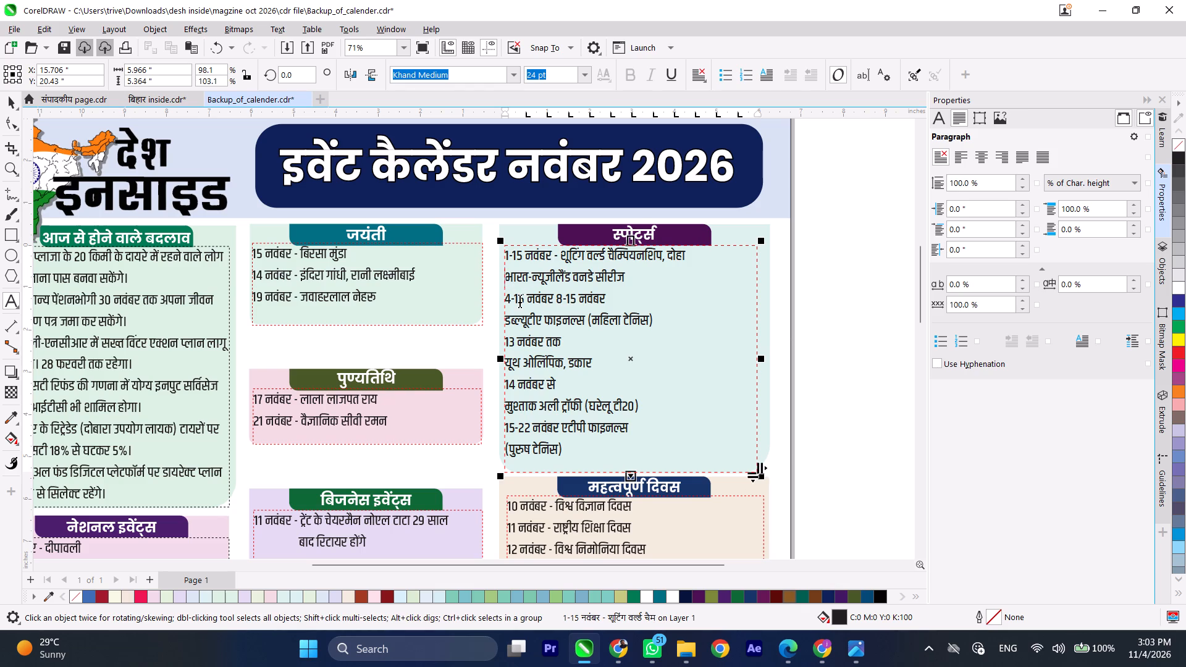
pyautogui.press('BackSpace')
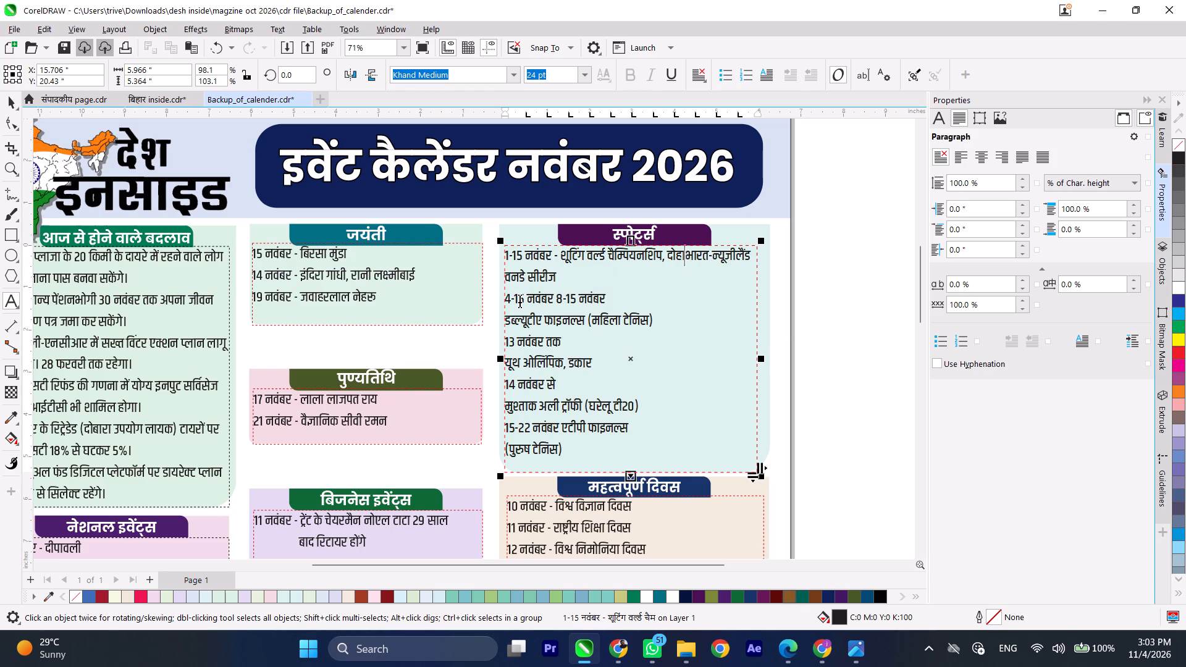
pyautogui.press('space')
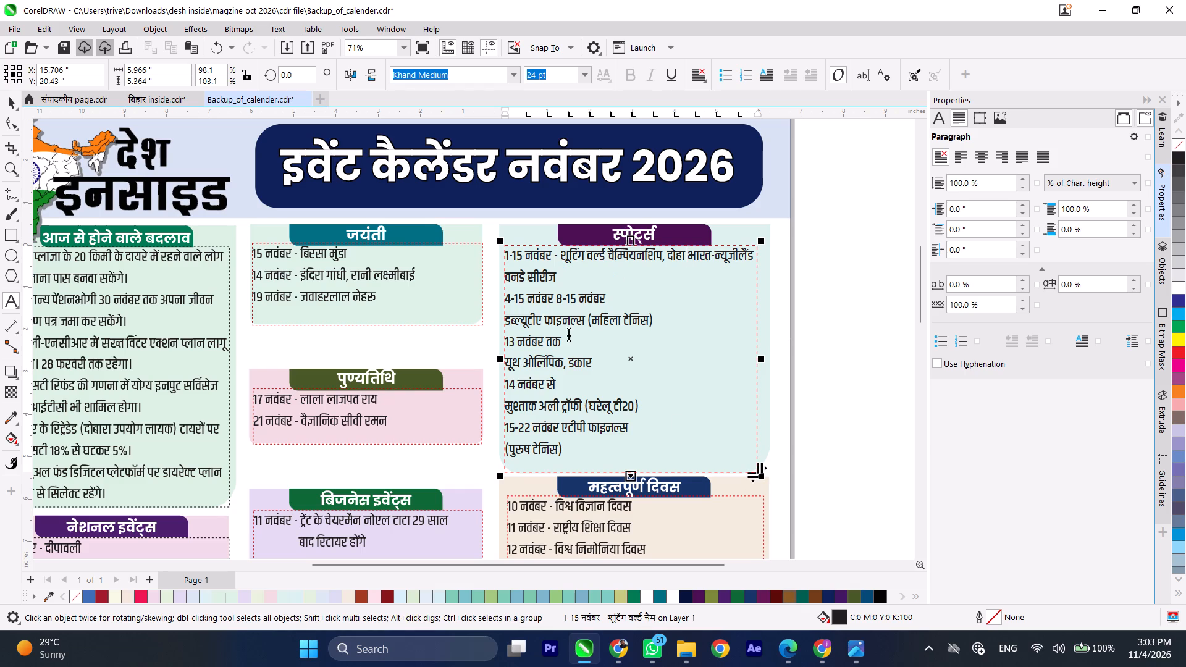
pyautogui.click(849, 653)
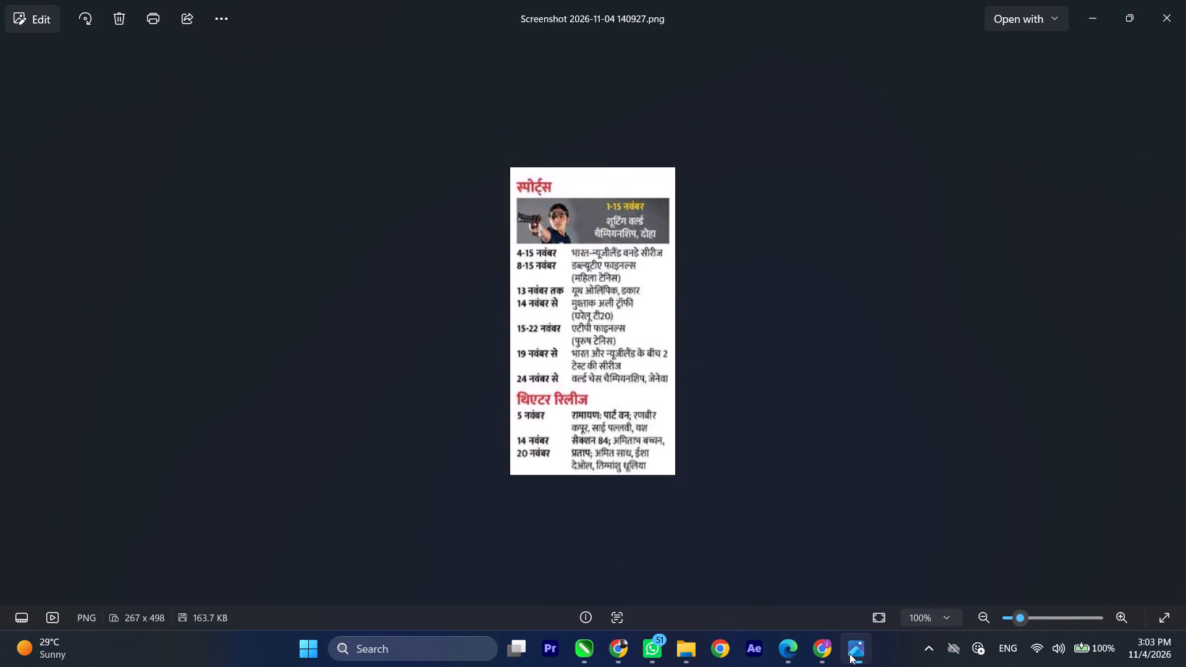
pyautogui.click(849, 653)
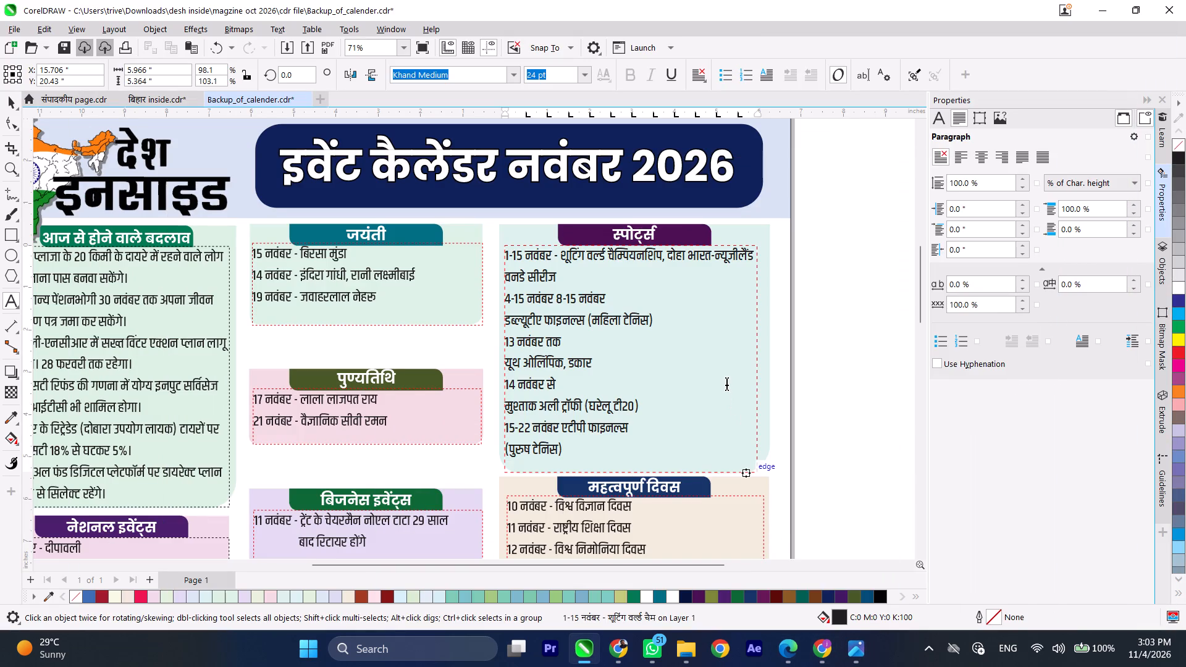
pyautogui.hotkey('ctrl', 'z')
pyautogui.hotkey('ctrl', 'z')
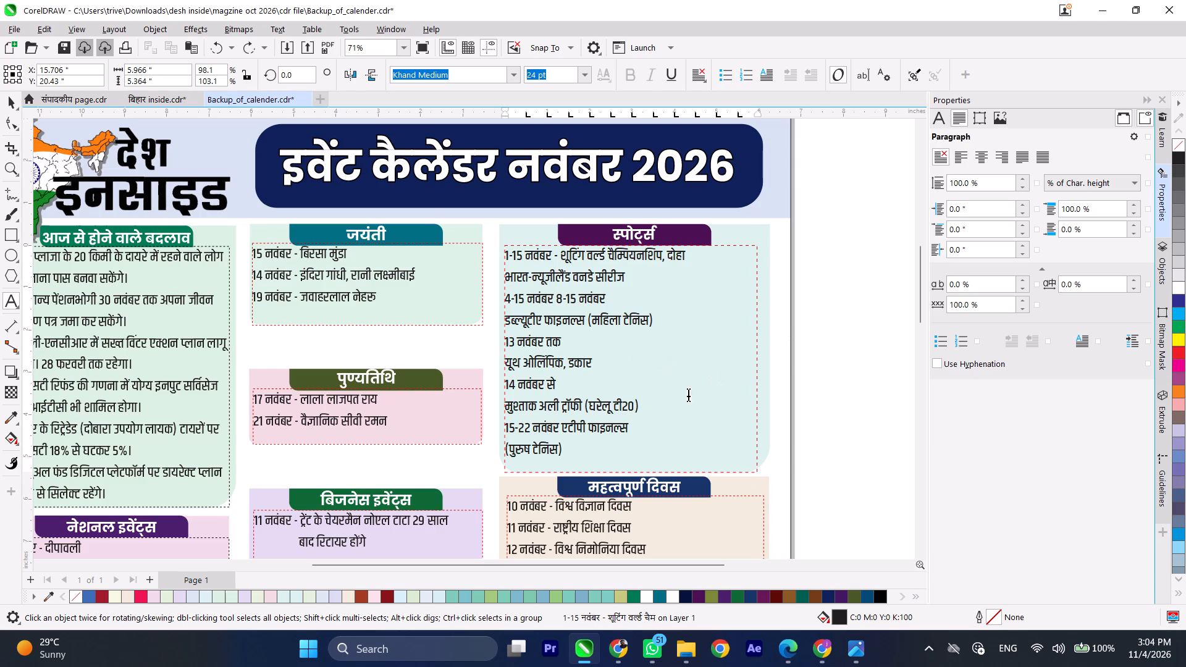
# Check the source screenshot in Photos, then move 4-15 नवंबर in front of भारत-न्यूजीलैंड वनडे सीरीज in the calendar, separated by a dash.
pyautogui.click(854, 660)
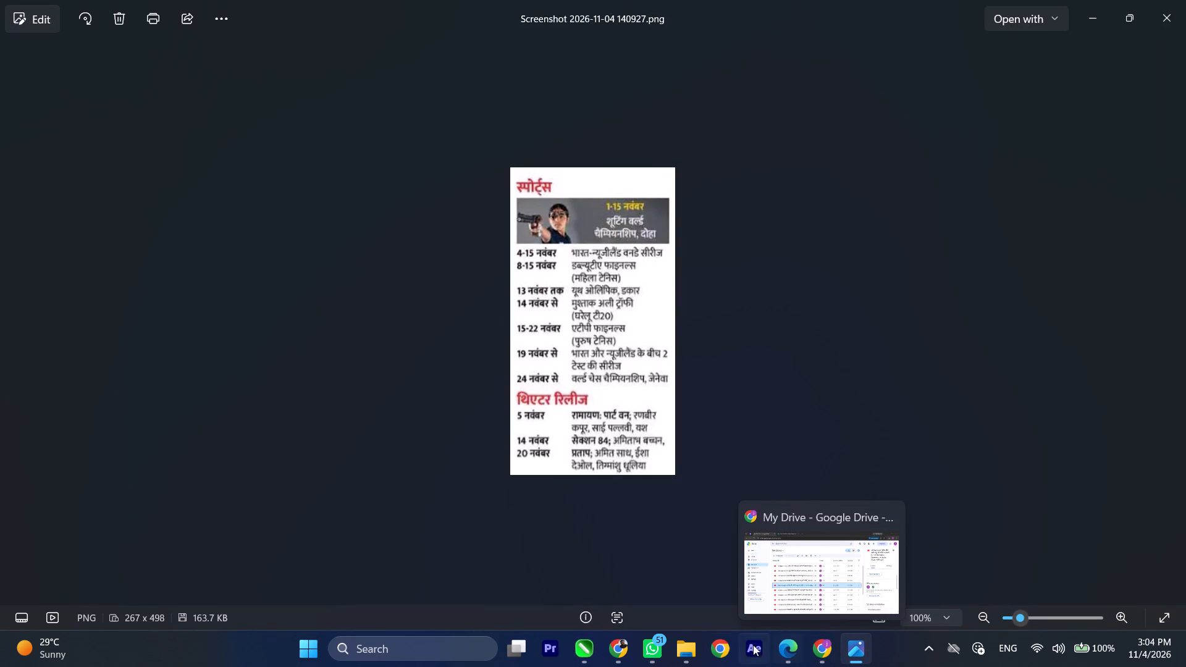
pyautogui.click(589, 643)
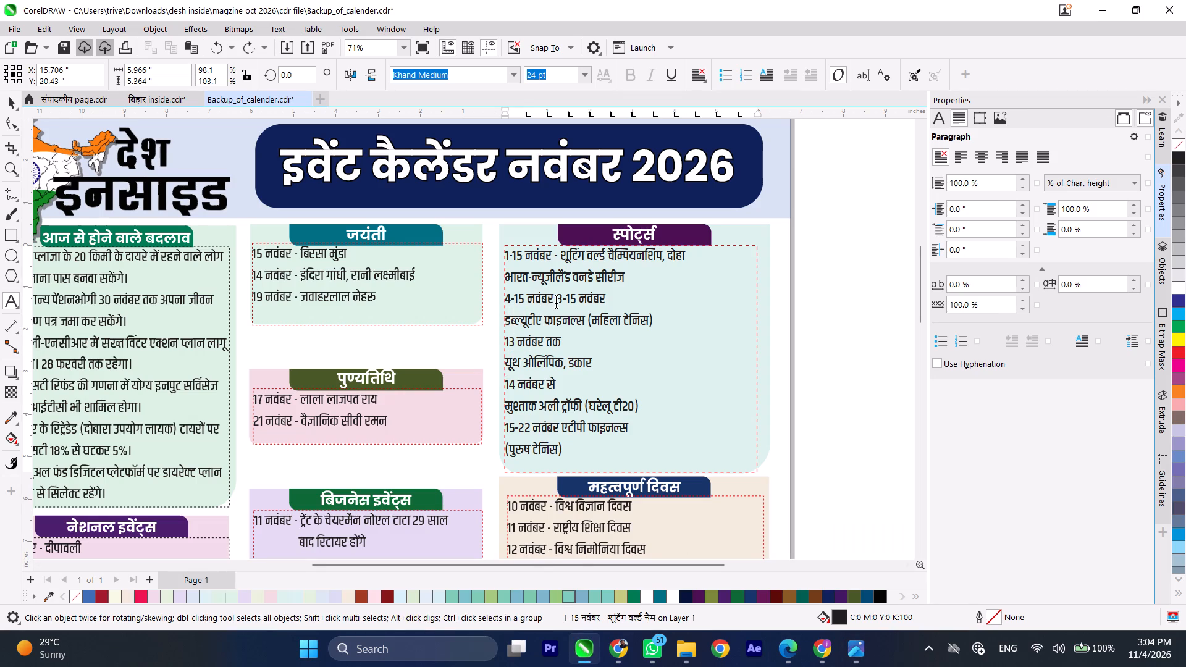
pyautogui.moveTo(553, 299); pyautogui.dragTo(502, 299)
pyautogui.moveTo(502, 299); pyautogui.dragTo(494, 299)
pyautogui.hotkey('ctrl', 'x')
pyautogui.click(505, 279)
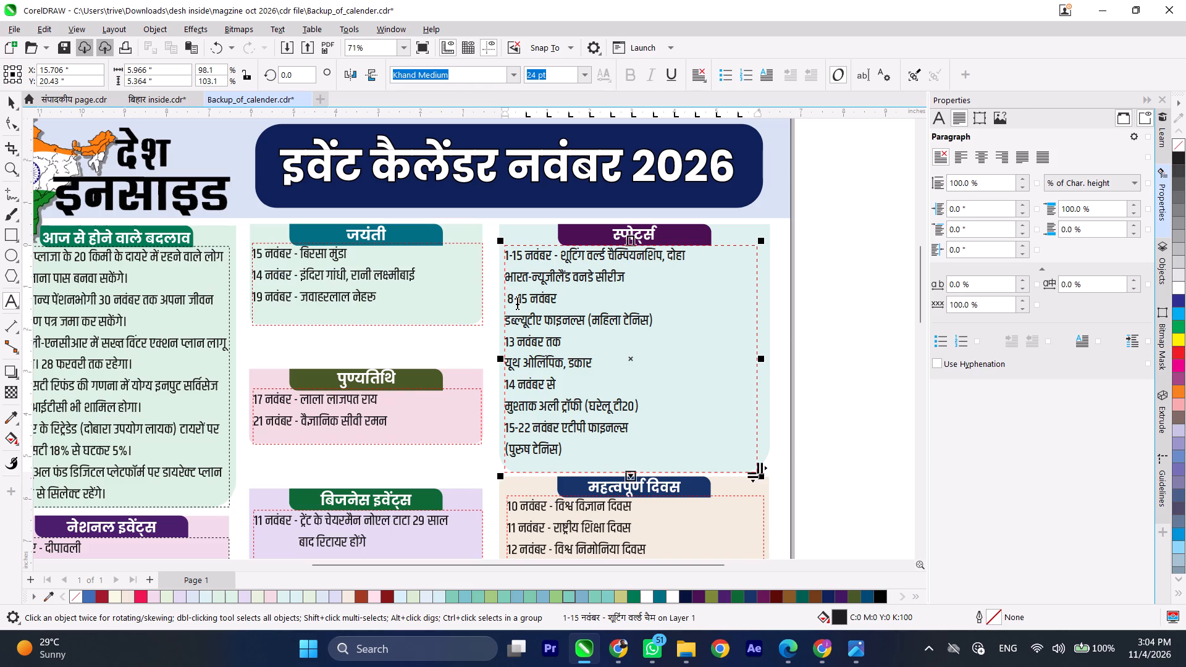
pyautogui.hotkey('ctrl', 'v')
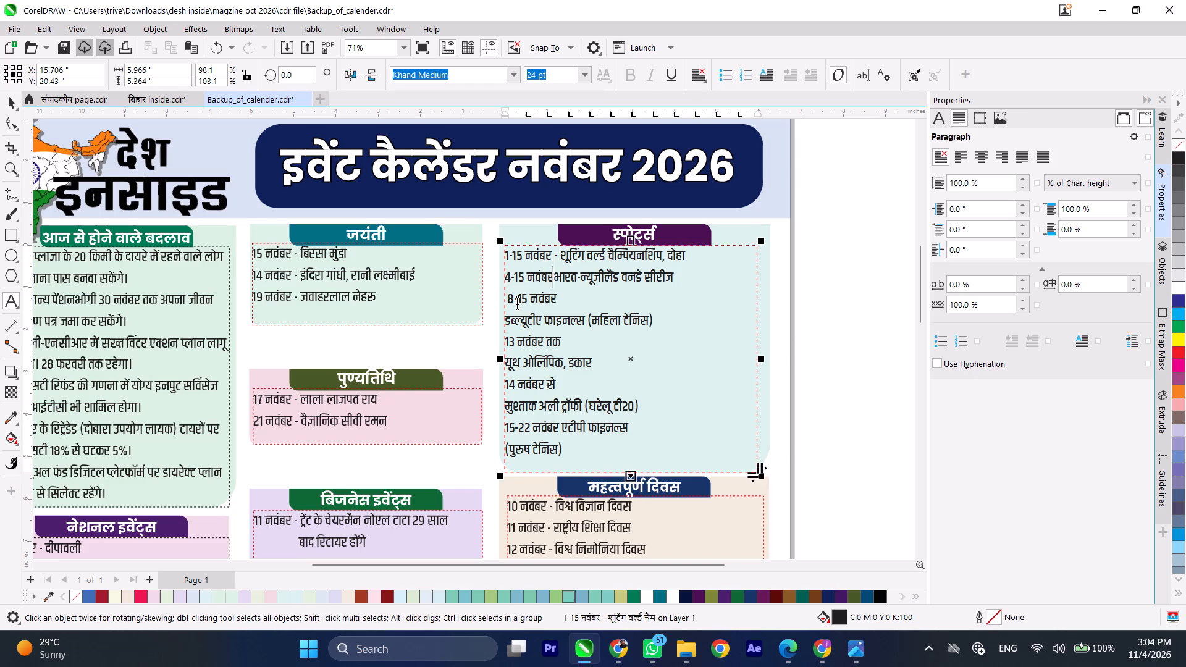
pyautogui.press('space')
pyautogui.write('-')
pyautogui.press('space')
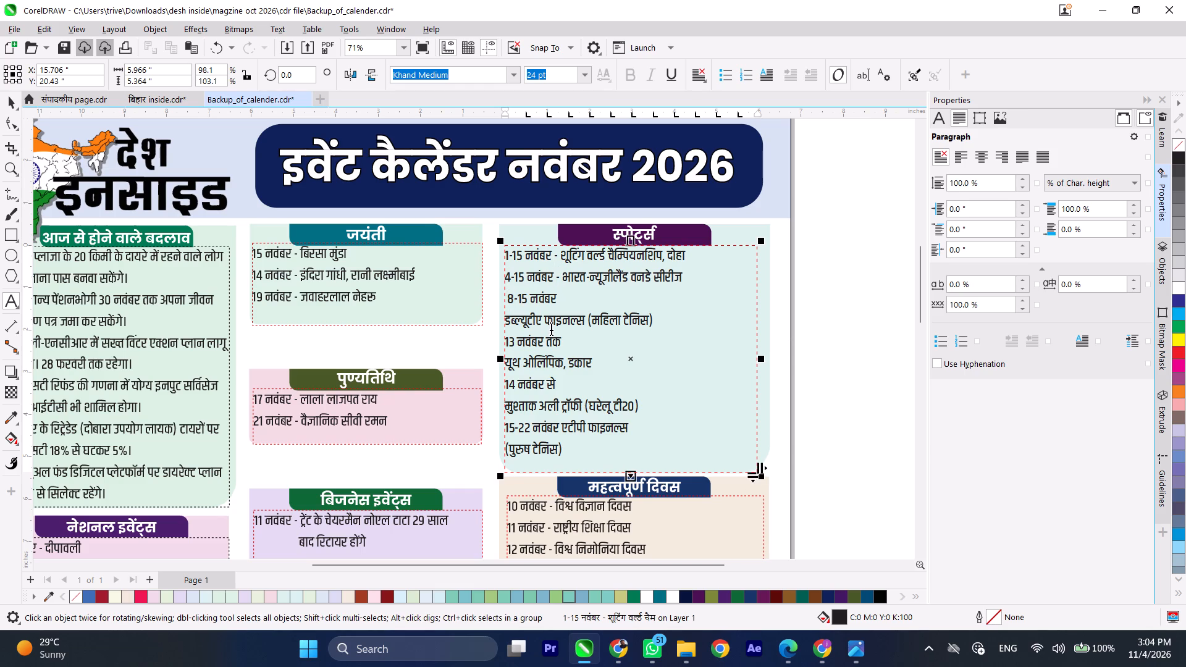
# Check the source screenshot, then join डब्ल्यूटीए फाइनल्स (महिला टेनिस) onto the 8-15 नवंबर line, separated by a dash.
pyautogui.click(852, 638)
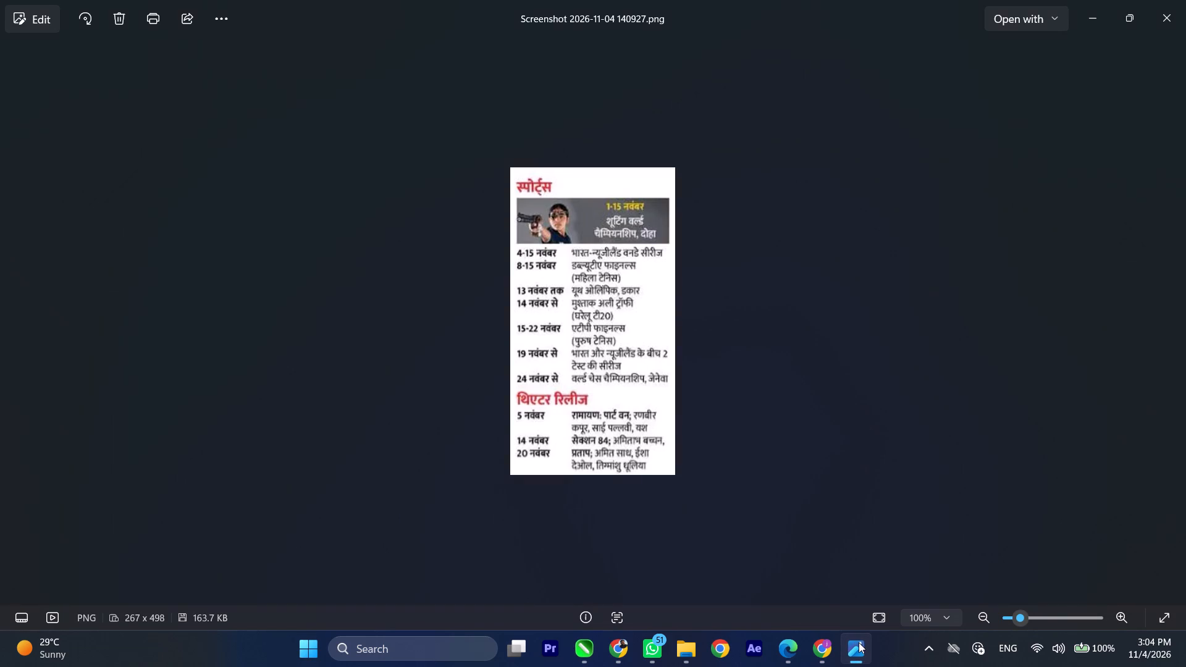
pyautogui.click(859, 642)
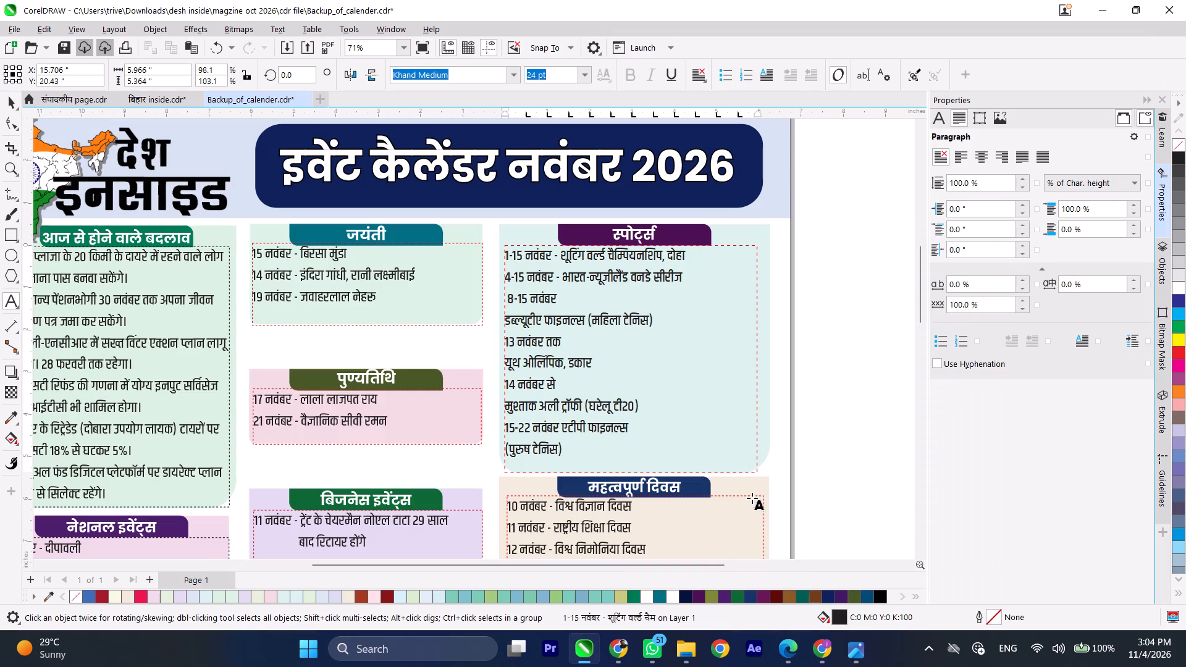
pyautogui.click(506, 316)
pyautogui.press('BackSpace')
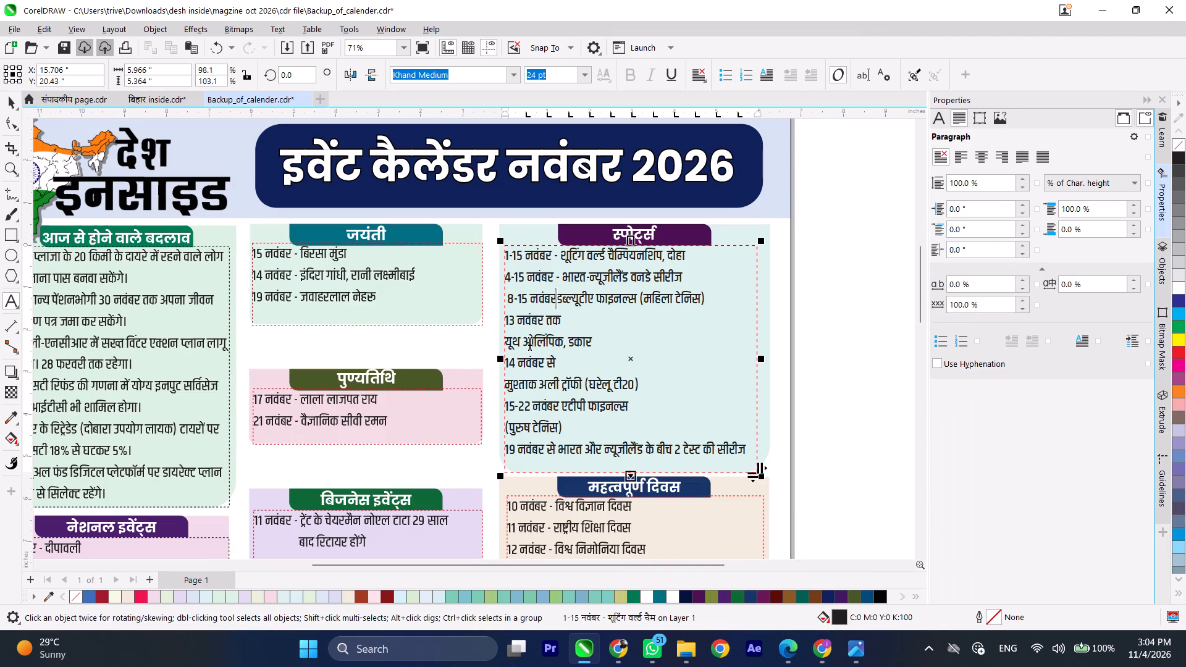
pyautogui.press('space')
pyautogui.write('-')
pyautogui.press('space')
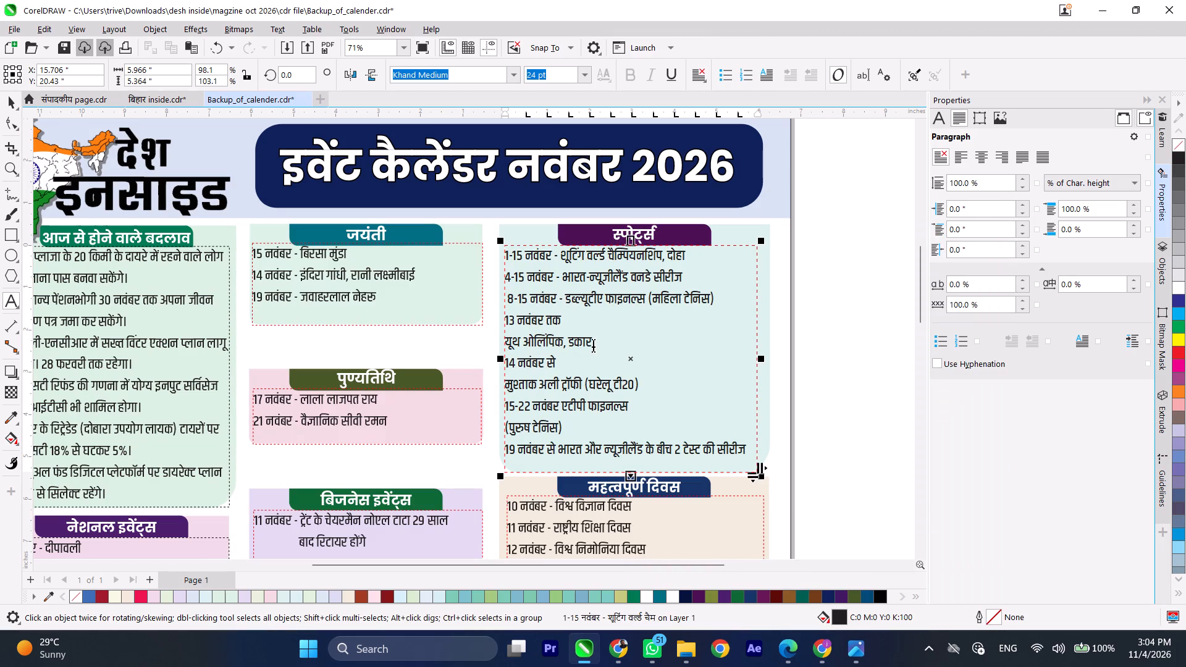
# Join यूथ ओलिंपिक, डकार onto the 13 नवंबर तक line, checking the source screenshot in Photos, and separate them with a dash.
pyautogui.click(507, 340)
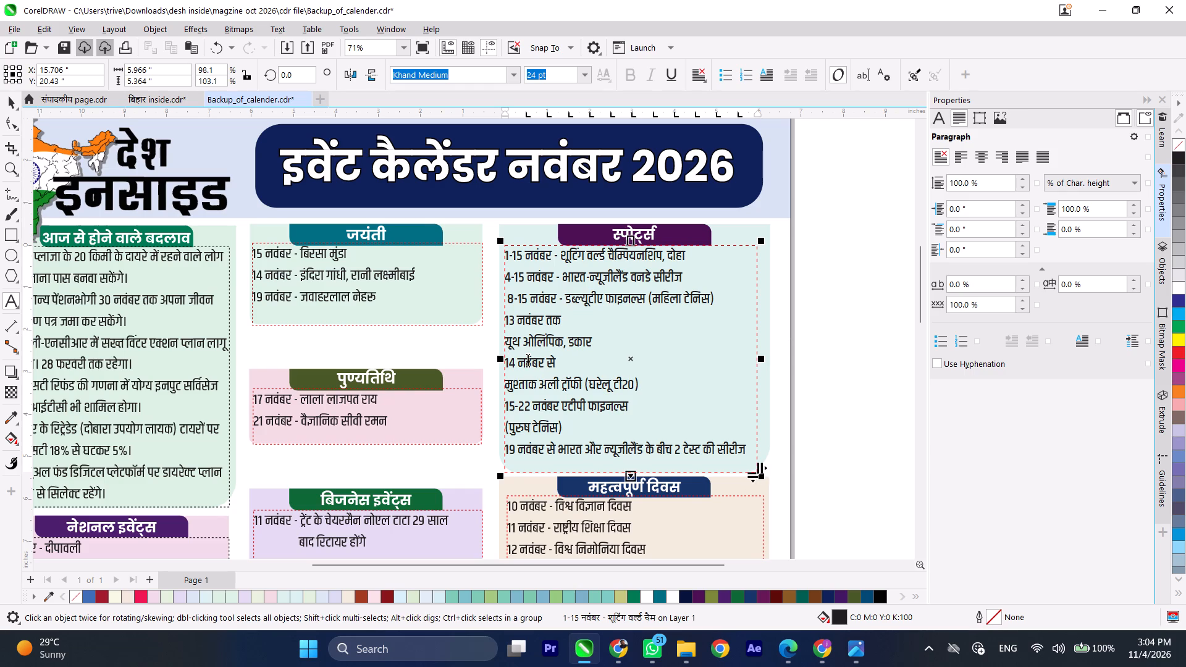
pyautogui.press('Left')
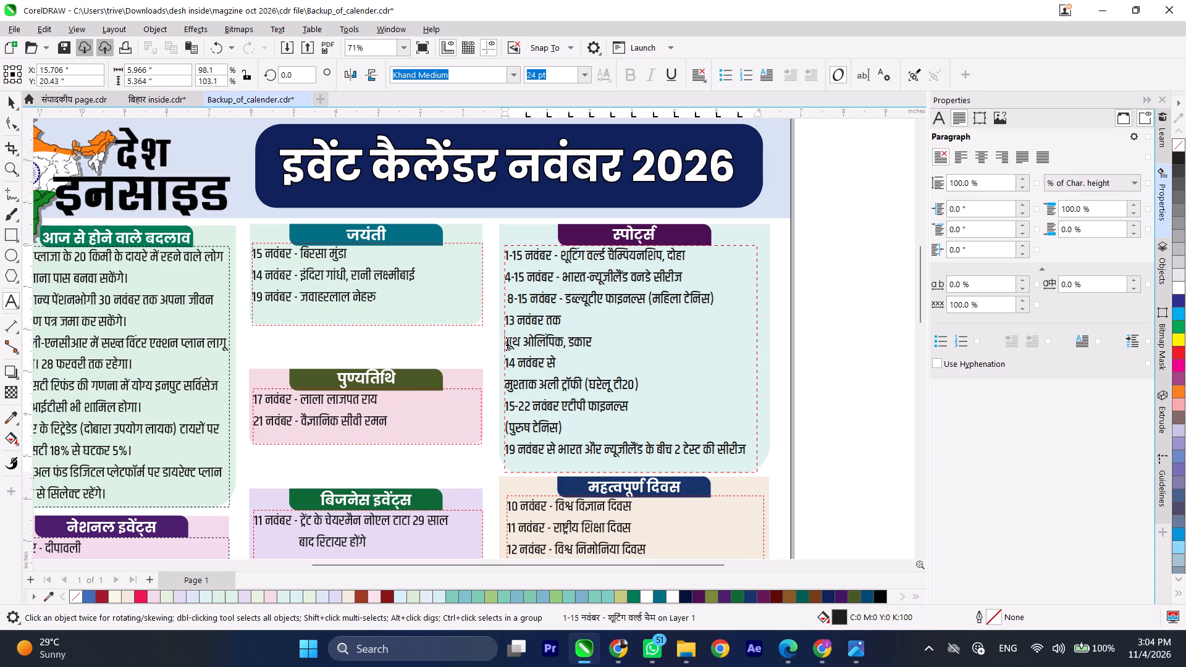
pyautogui.press('BackSpace')
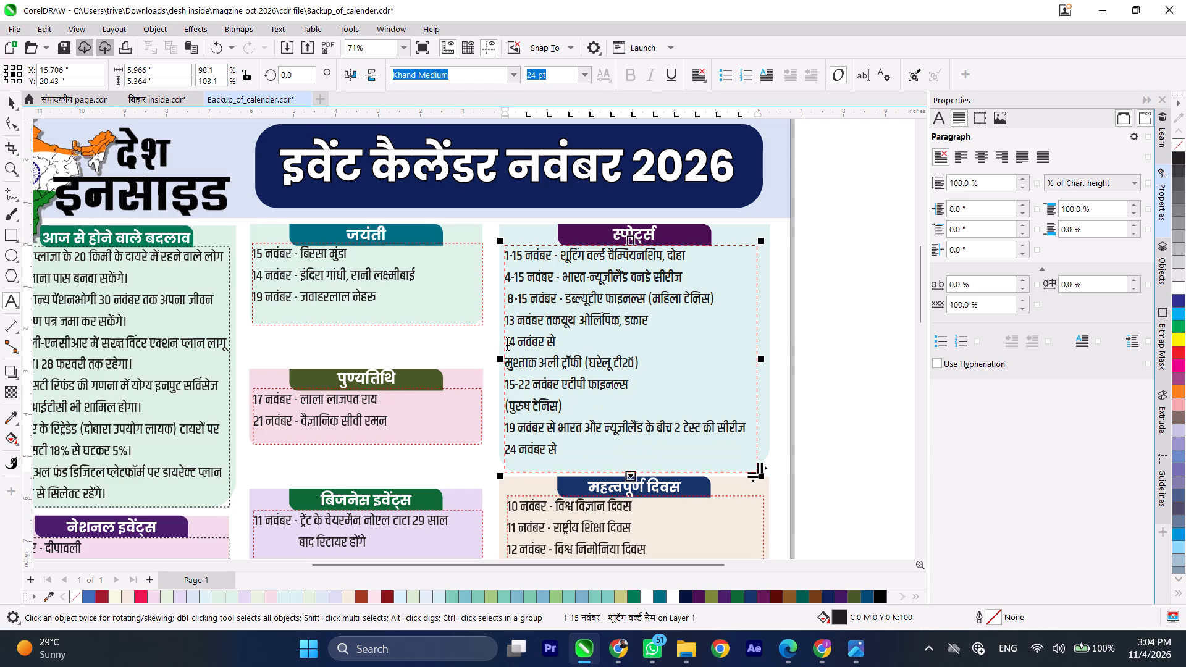
pyautogui.press('space')
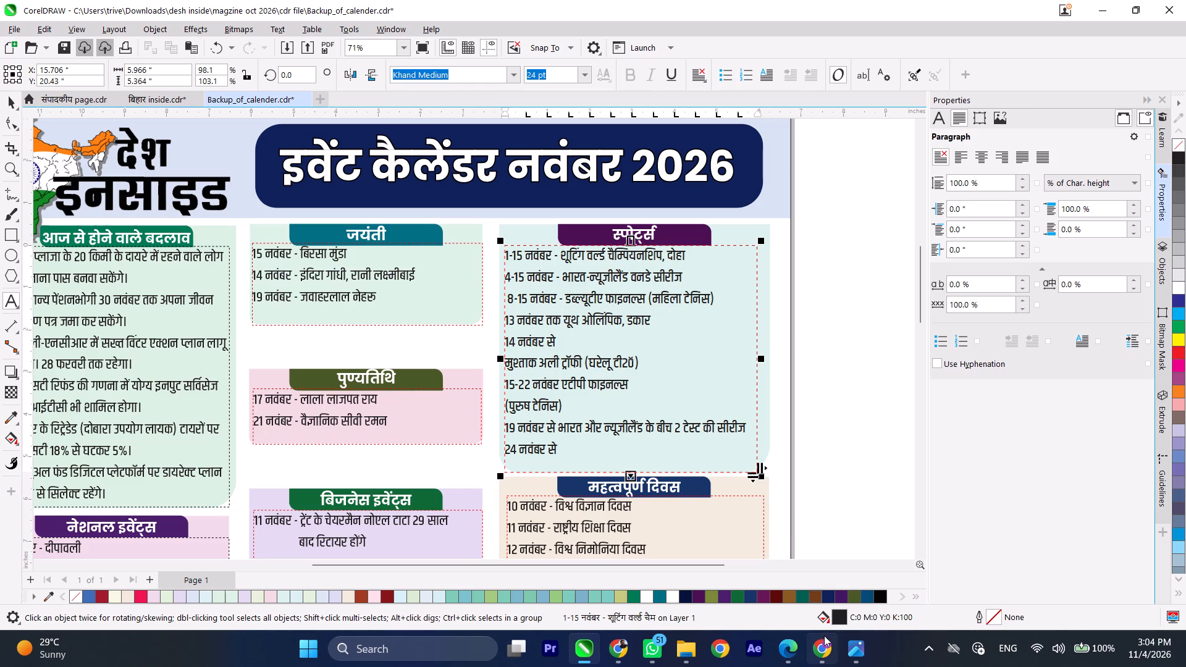
pyautogui.click(849, 647)
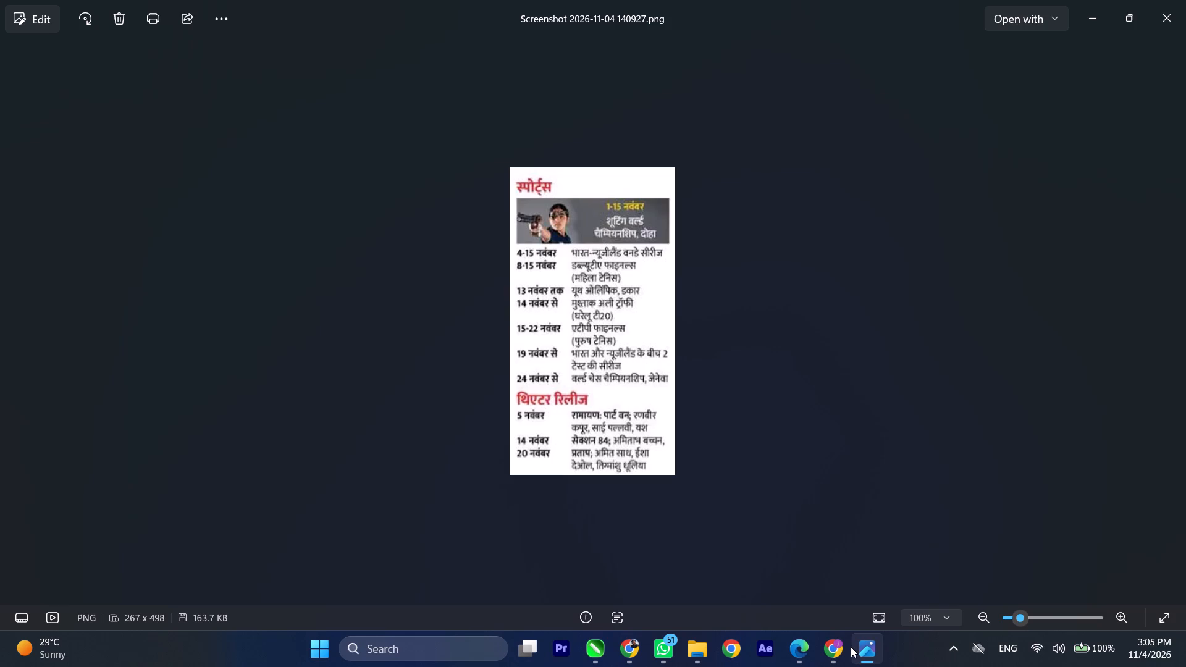
pyautogui.click(851, 647)
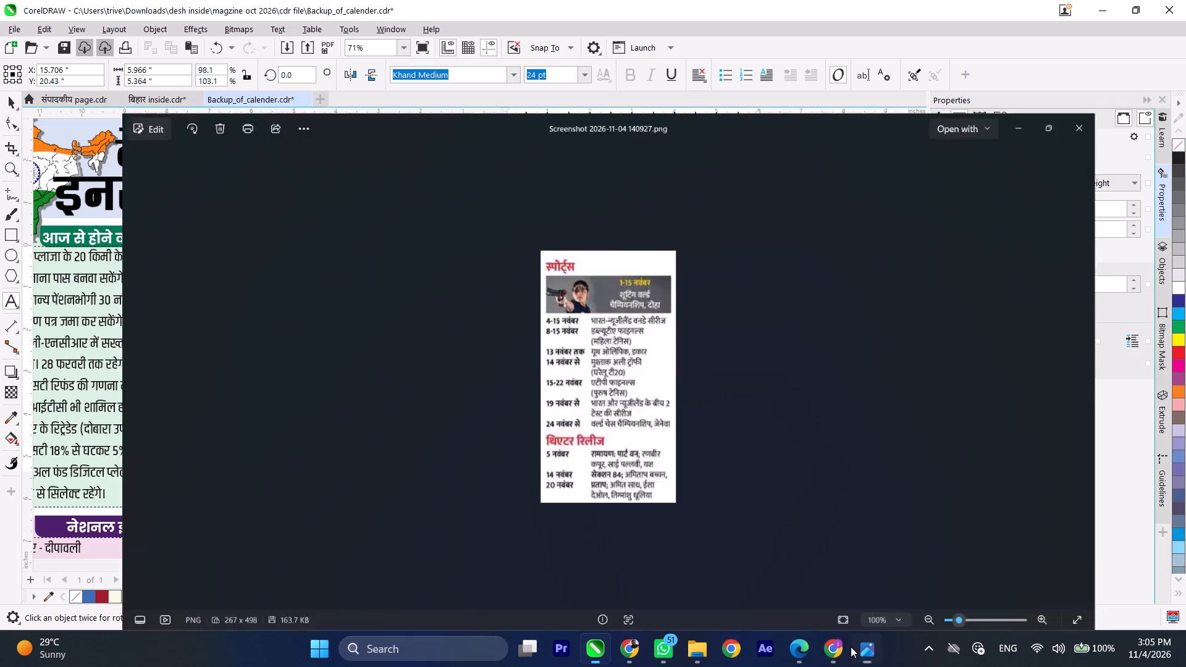
pyautogui.click(561, 319)
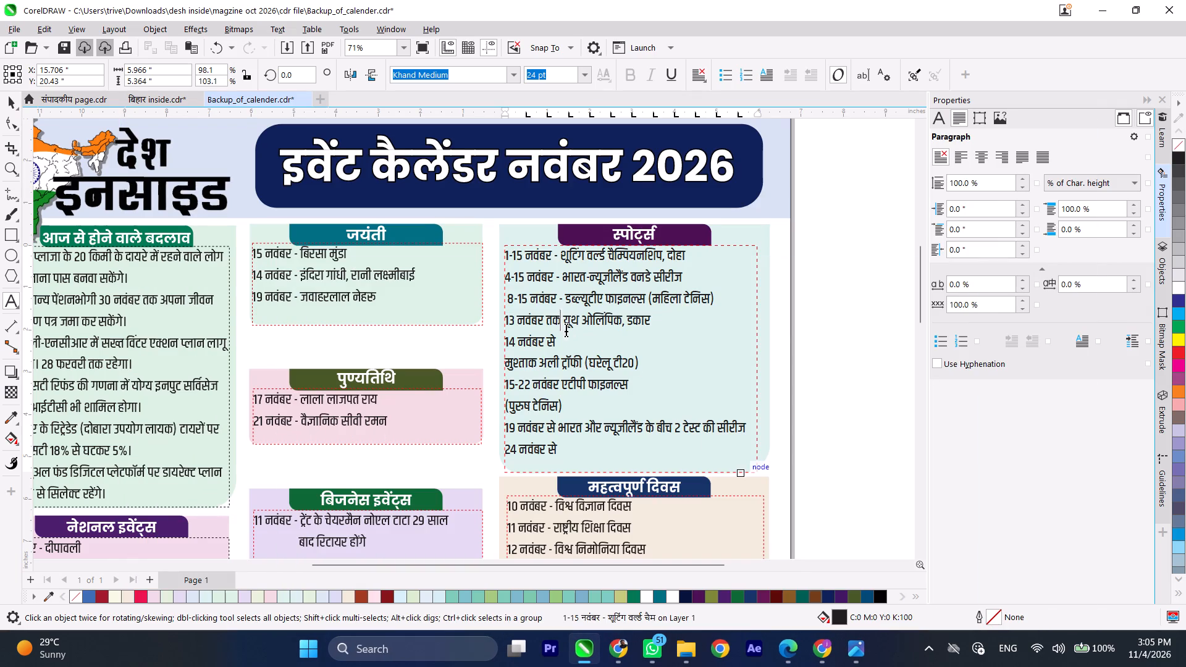
pyautogui.press('space')
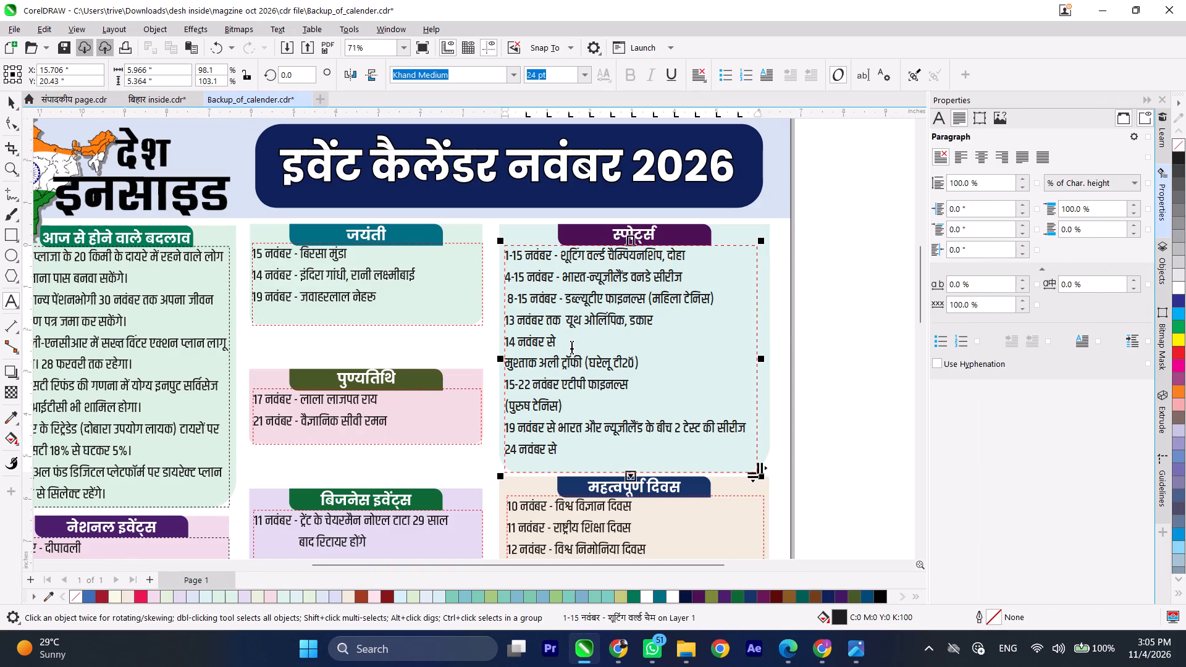
pyautogui.press('-')
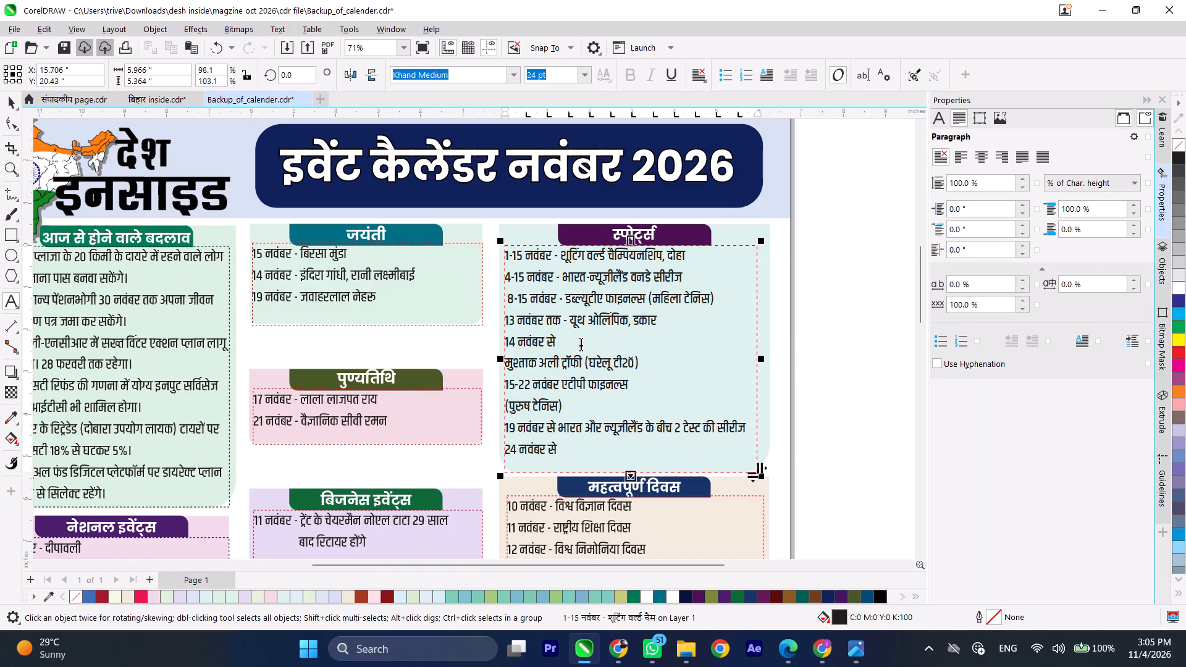
# Join मुश्ताक अली ट्रॉफी (घरेलू टी20) onto the 14 नवंबर से line, separated by a dash.
pyautogui.click(505, 366)
pyautogui.press('BackSpace')
pyautogui.press('space')
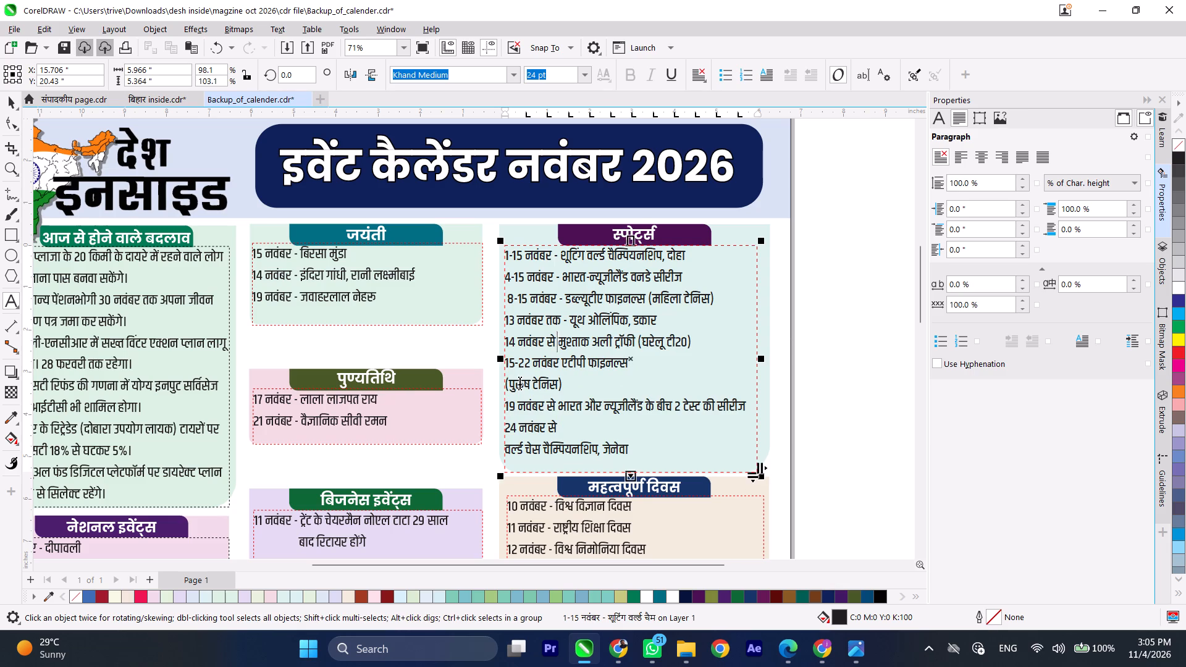
pyautogui.press('-')
pyautogui.press('space')
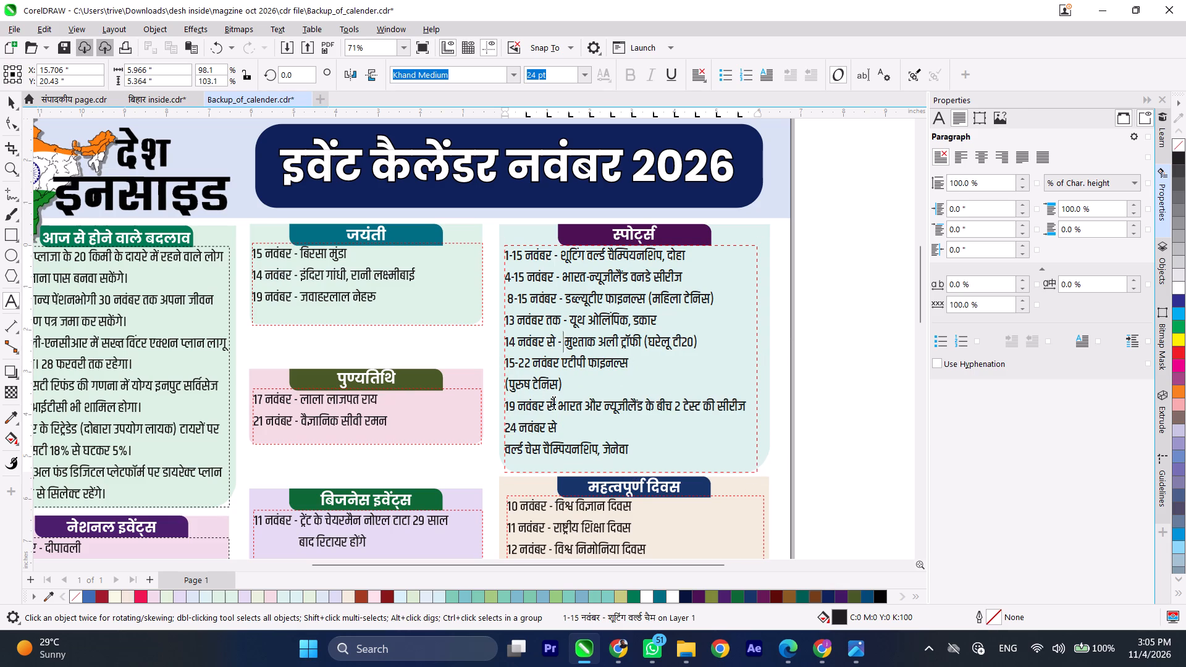
# Check the source screenshot in Photos, then insert a dash between 15-22 नवंबर and एटीपी फाइनल्स in the calendar.
pyautogui.click(857, 650)
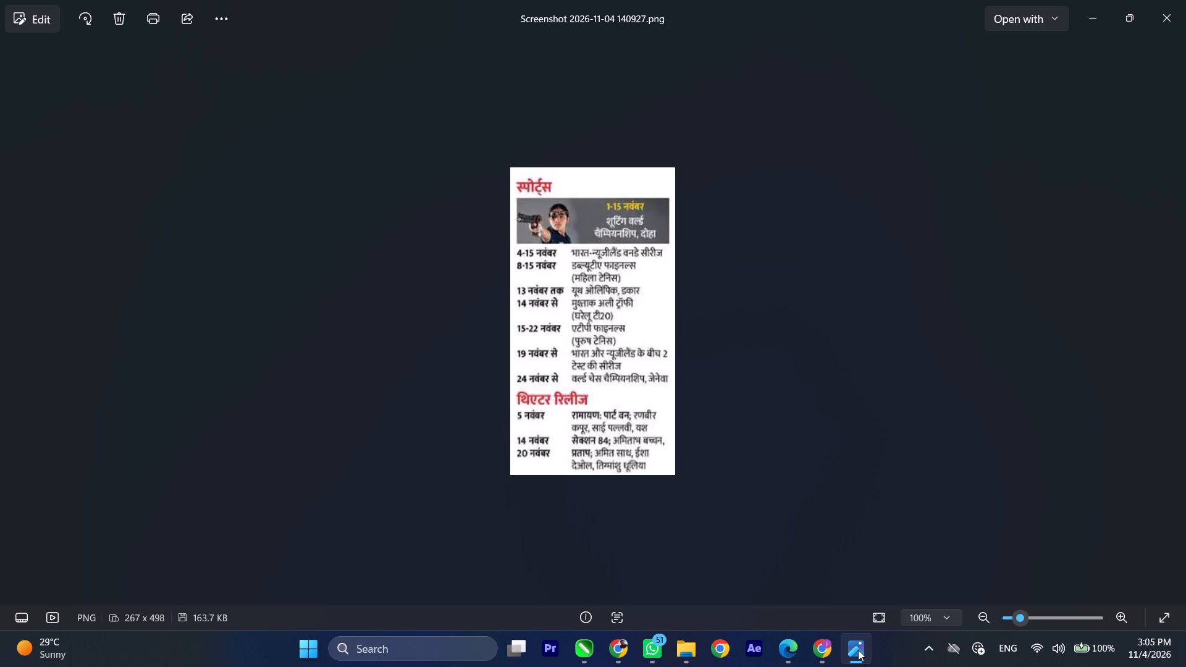
pyautogui.click(858, 650)
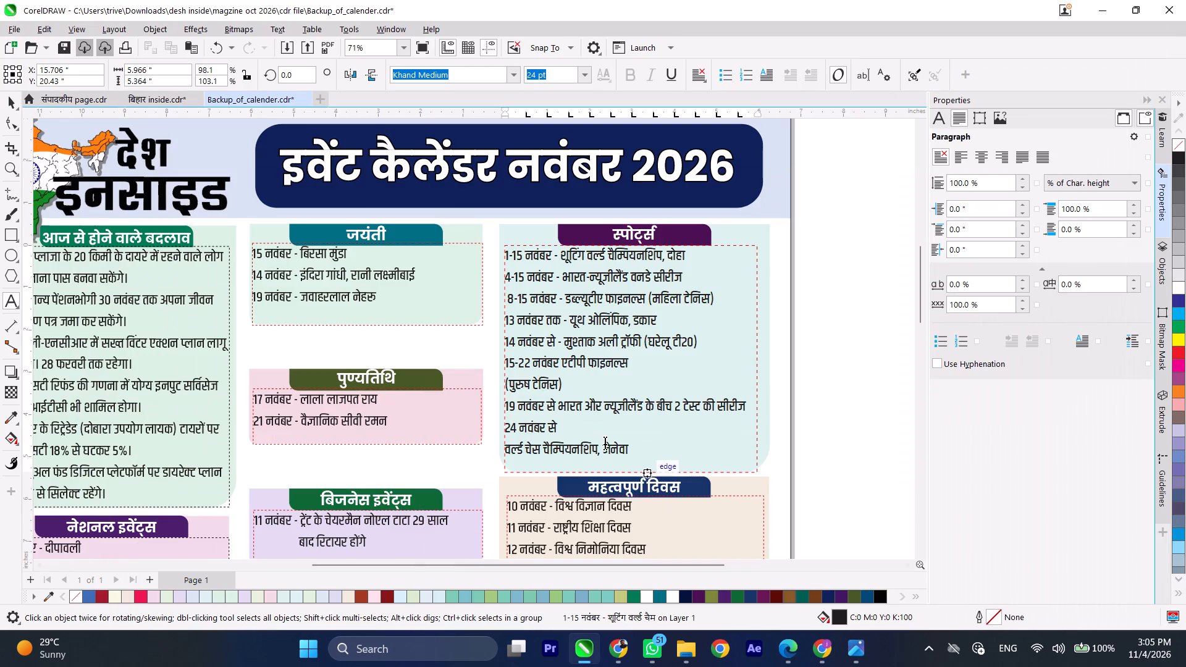
pyautogui.click(560, 359)
pyautogui.press('space')
pyautogui.press('-')
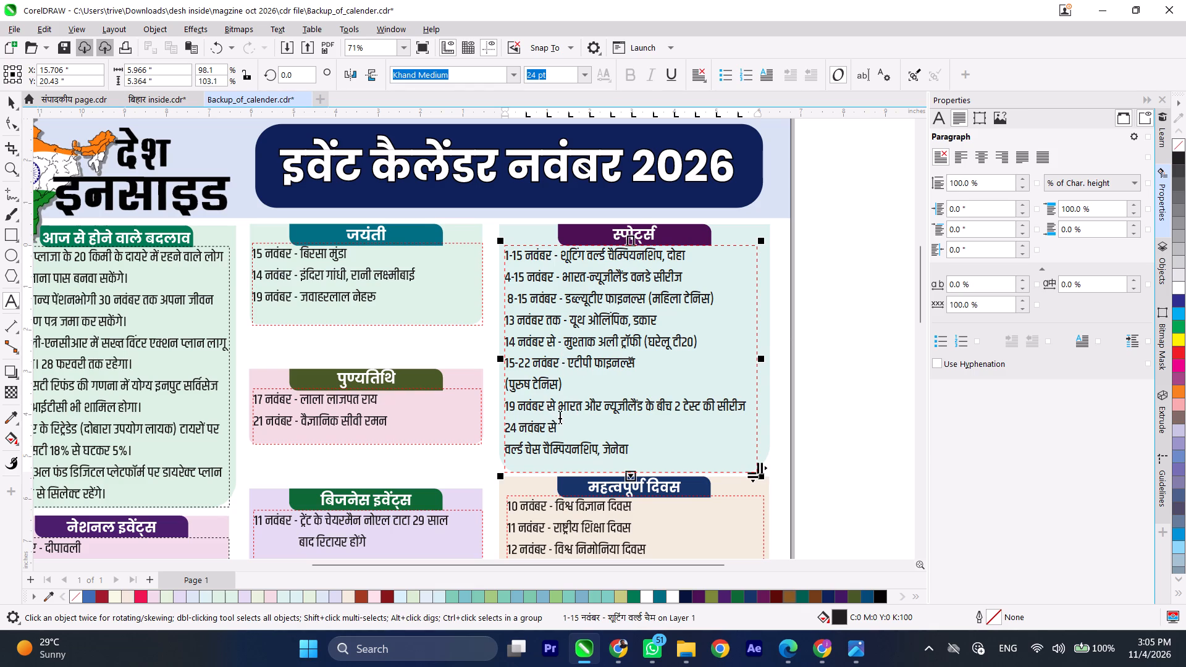
# Insert a dash between 19 नवंबर से and भारत और न्यूजीलैंड के बीच 2 टेस्ट की सीरीज in the स्पोर्ट्स list.
pyautogui.click(557, 403)
pyautogui.press('space')
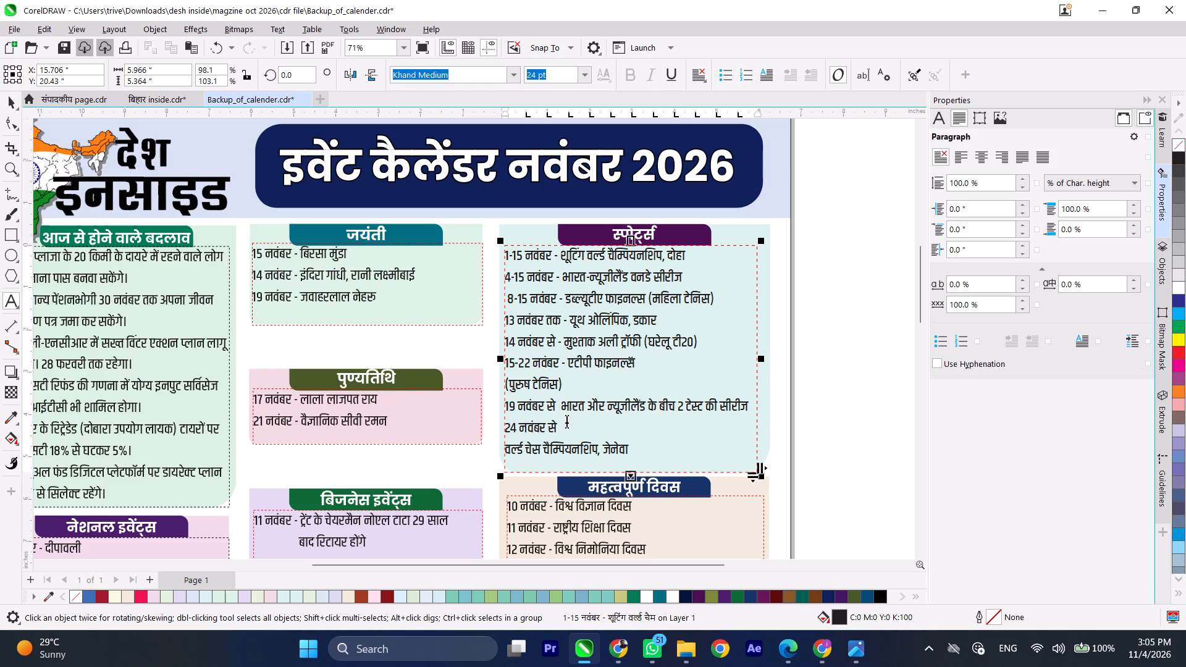
pyautogui.press('BackSpace')
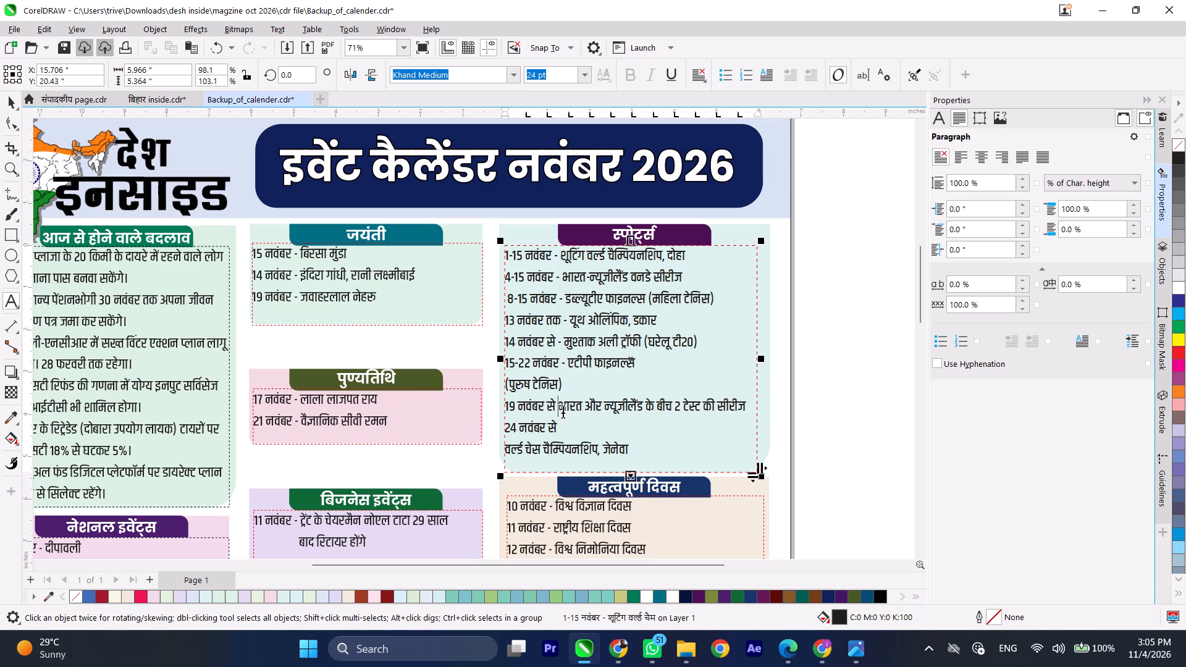
pyautogui.press('-')
pyautogui.press('space')
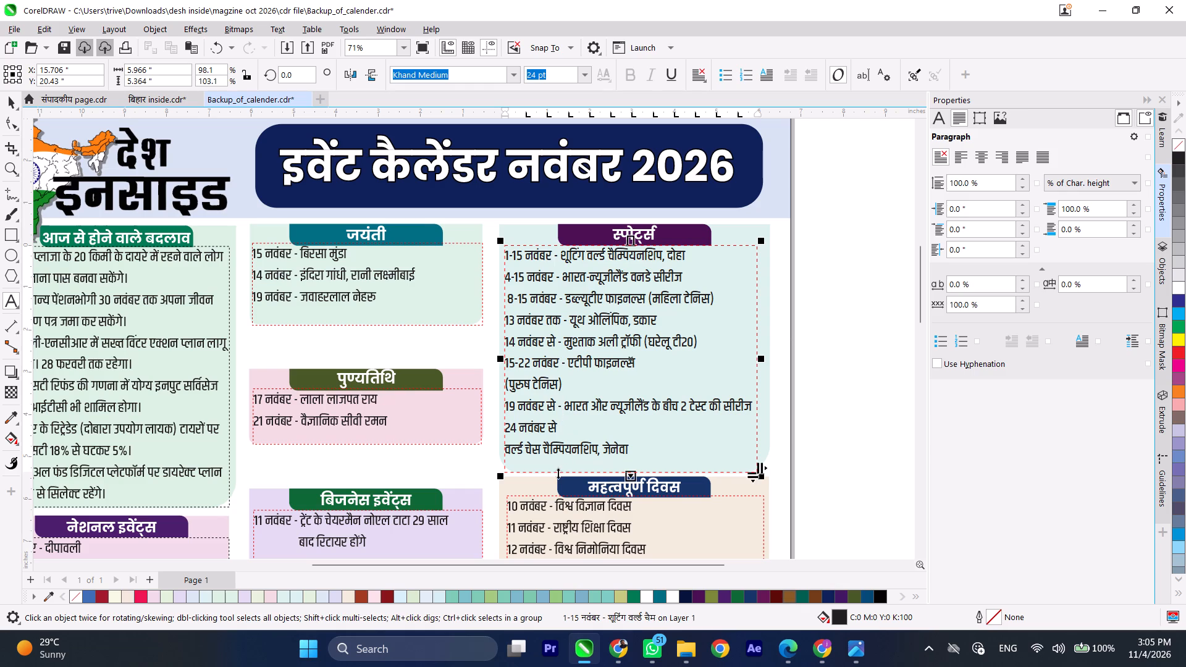
# Join वर्ल्ड चेस चैम्पियनशिप, जेनेवा onto the 24 नवंबर से line, separated by a dash.
pyautogui.click(507, 450)
pyautogui.press('BackSpace')
pyautogui.press('space')
pyautogui.write('-')
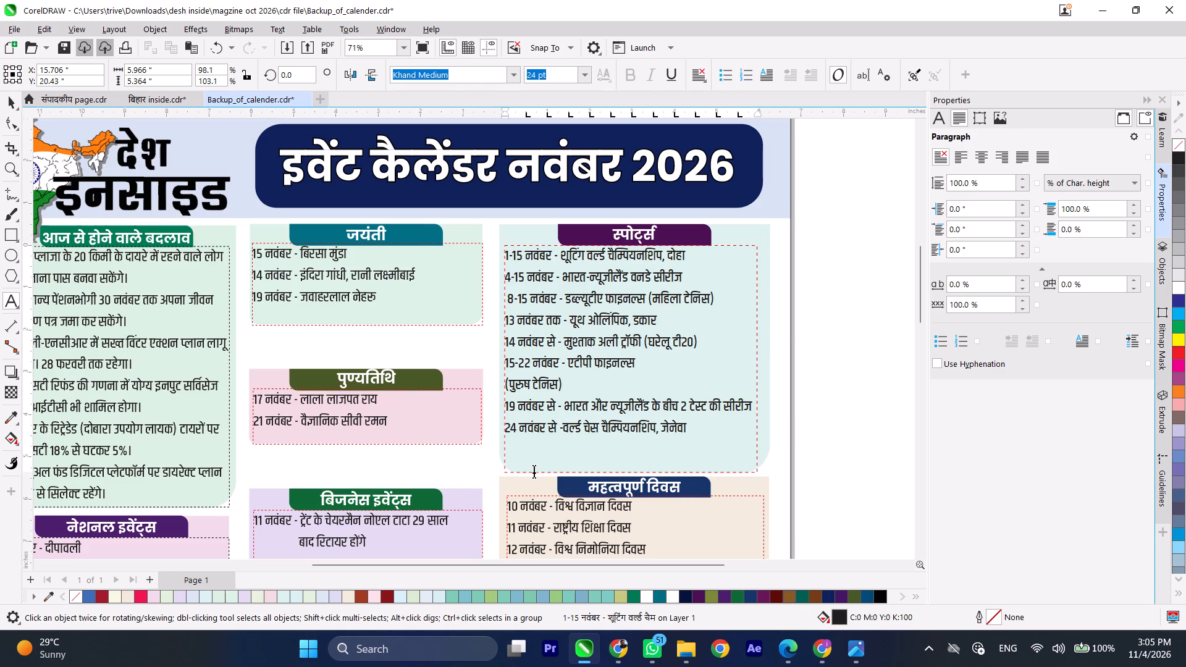
pyautogui.press('space')
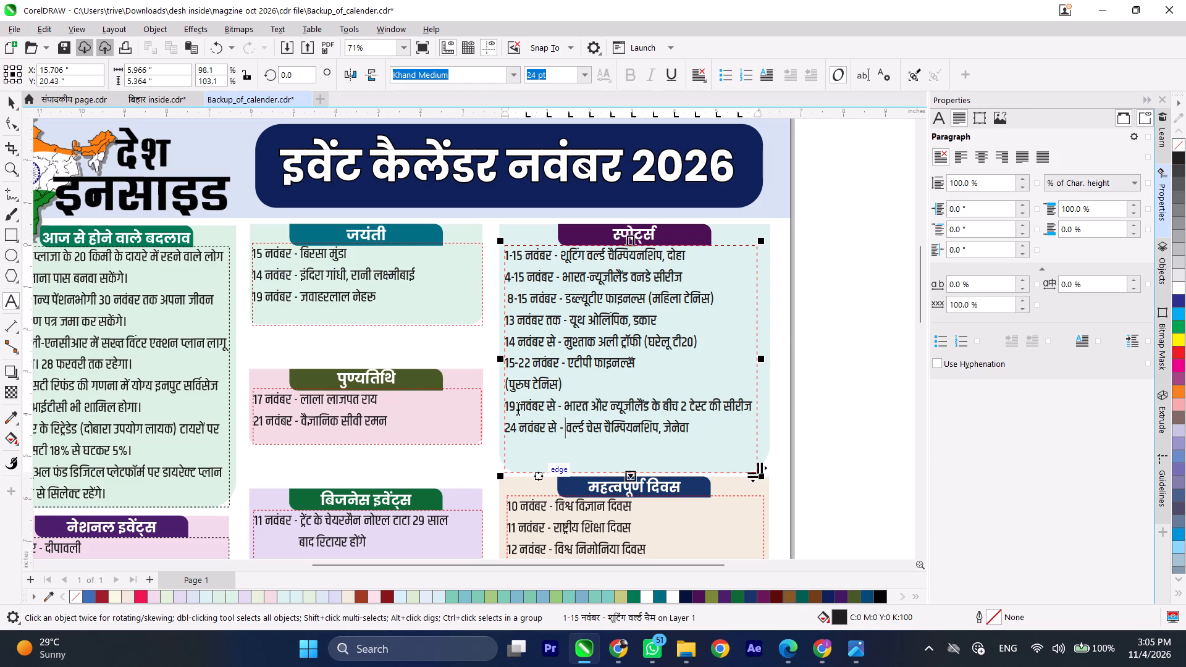
# Join (पुरुष टेनिस) onto the 15-22 नवंबर - एटीपी फाइनल्स line, separated by a space.
pyautogui.click(506, 385)
pyautogui.press('BackSpace')
pyautogui.press('space')
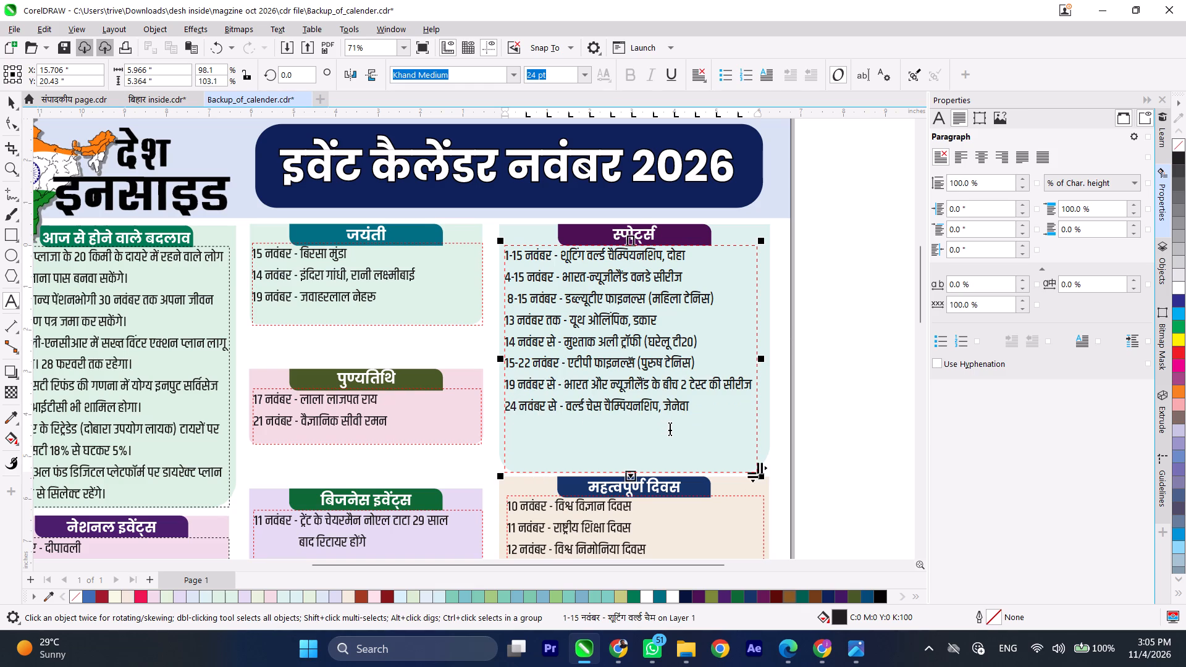
# Place the source screenshot in Photos beside the calendar and compare its स्पोर्ट्स entries with the formatted list.
pyautogui.click(853, 657)
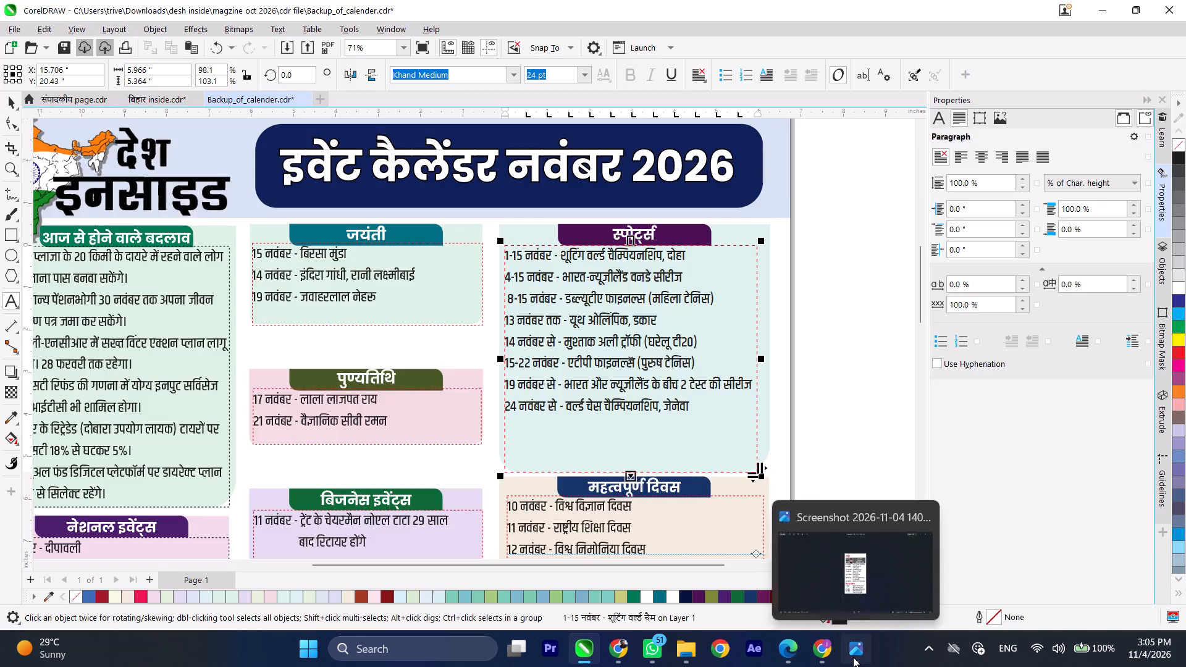
pyautogui.click(1124, 19)
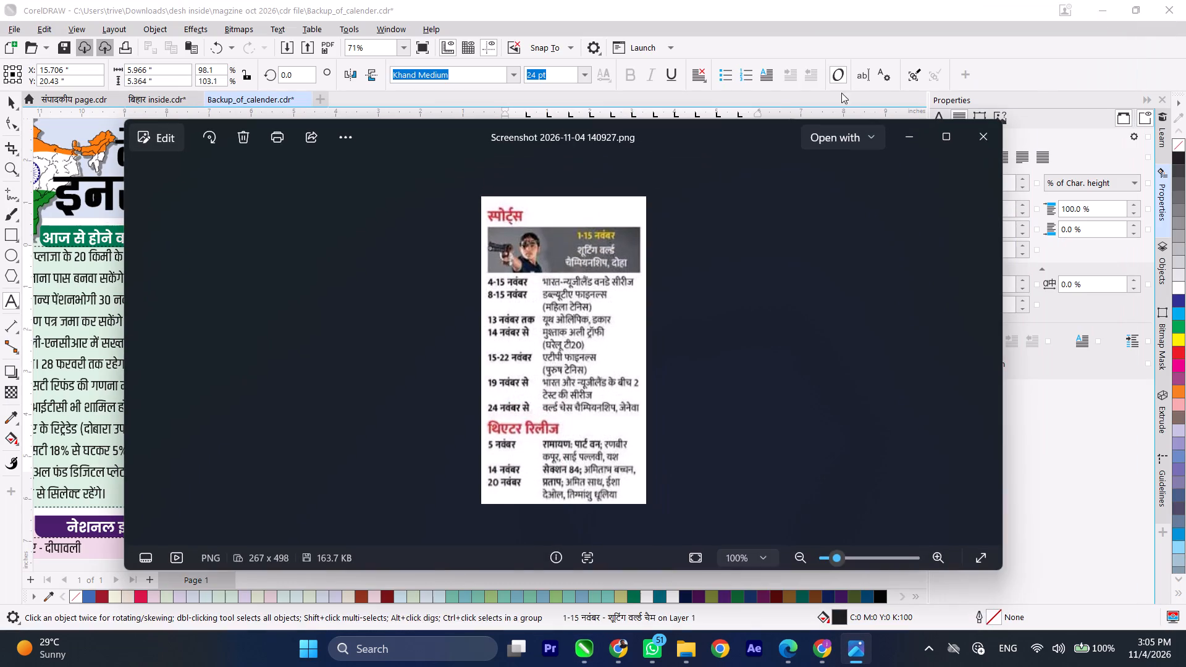
pyautogui.moveTo(444, 128); pyautogui.dragTo(997, 102)
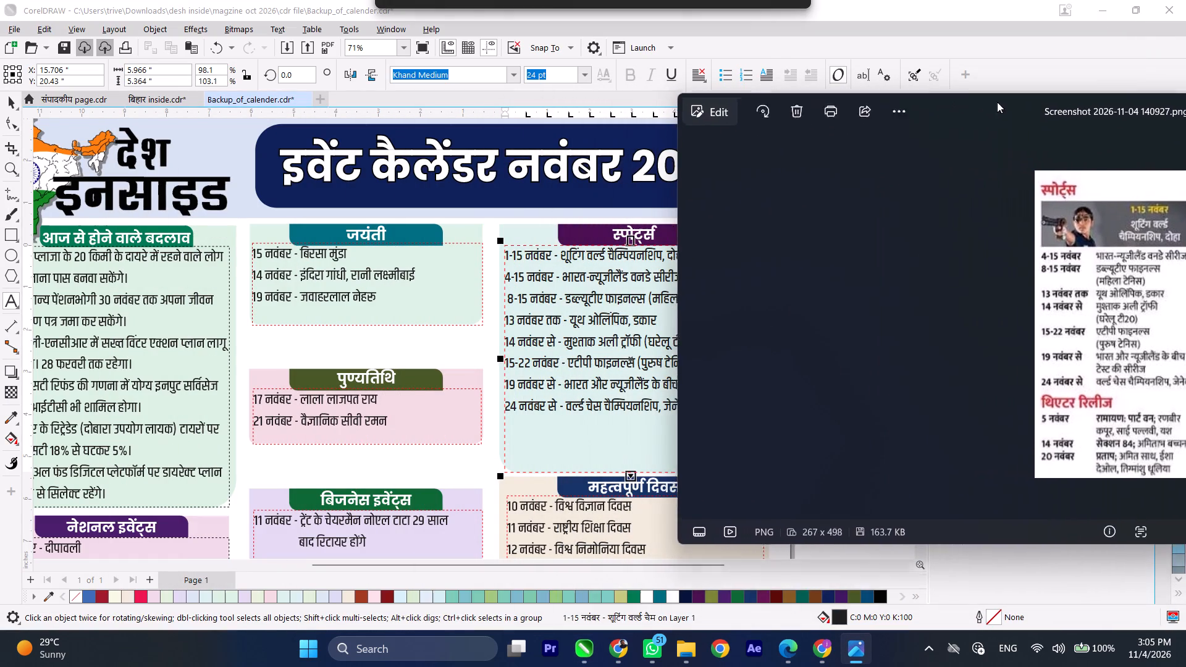
pyautogui.moveTo(997, 102); pyautogui.dragTo(896, 154)
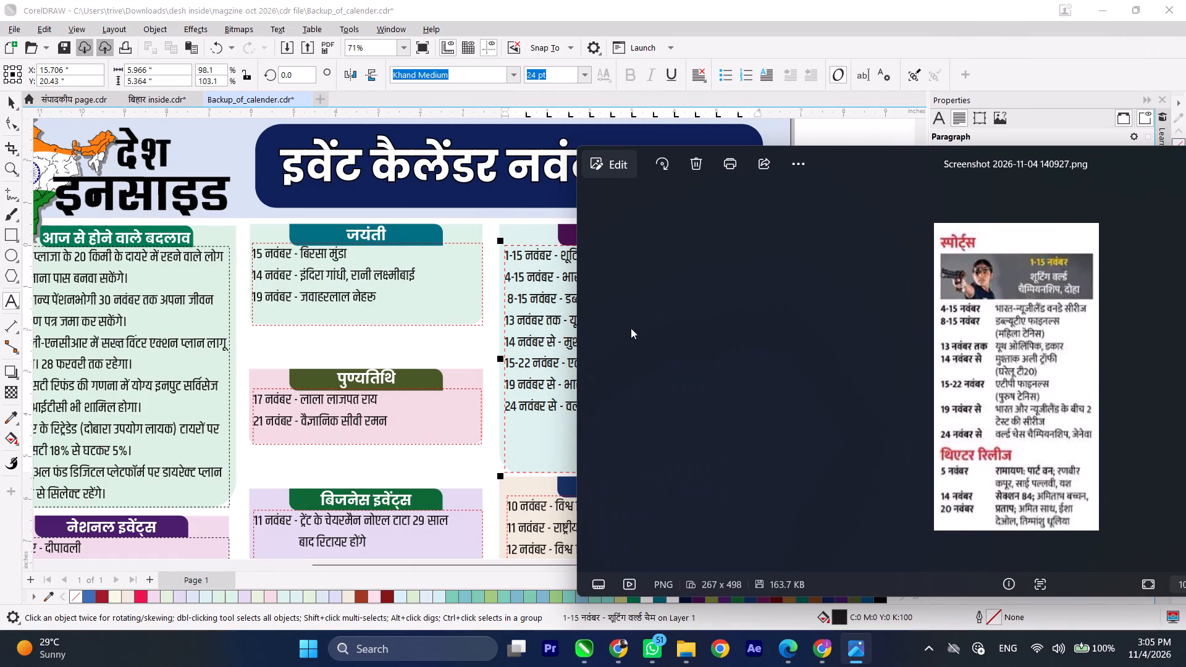
pyautogui.moveTo(575, 325); pyautogui.dragTo(850, 329)
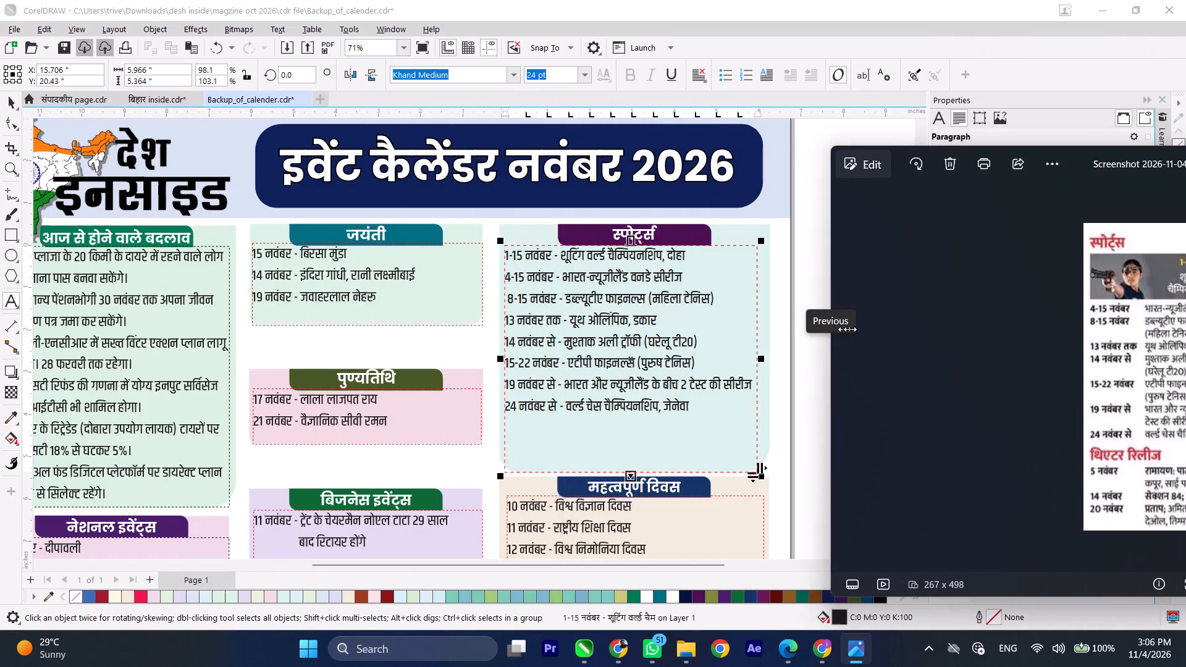
pyautogui.moveTo(850, 329); pyautogui.dragTo(925, 329)
pyautogui.moveTo(1104, 153); pyautogui.dragTo(935, 129)
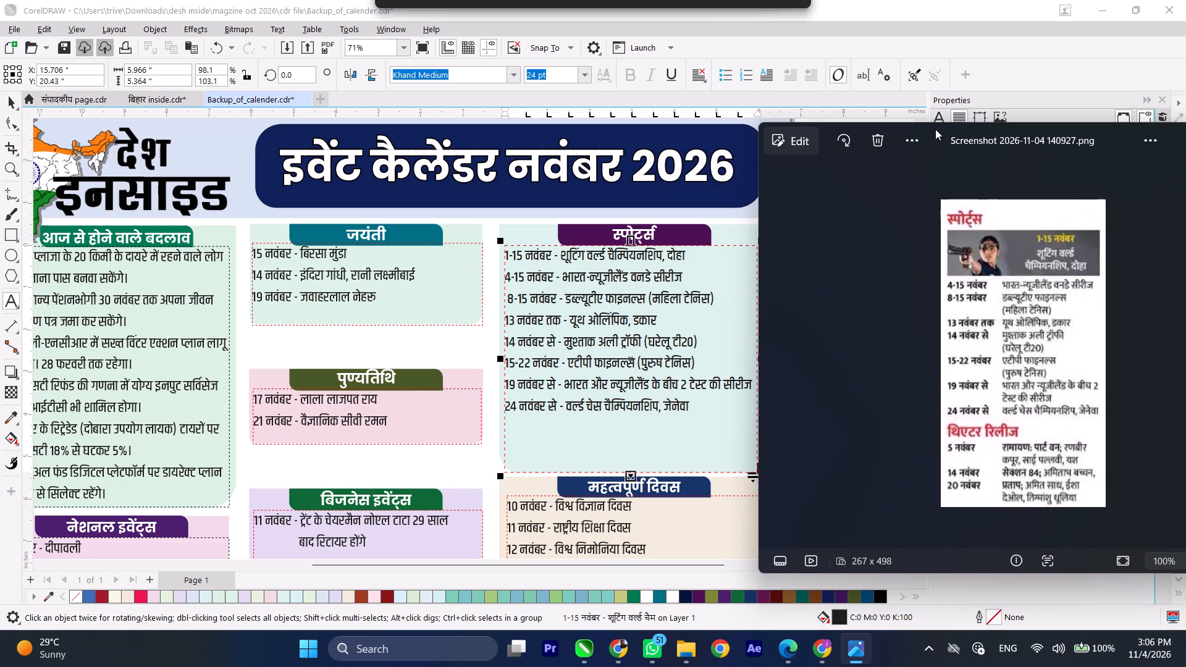
pyautogui.moveTo(935, 129); pyautogui.dragTo(951, 122)
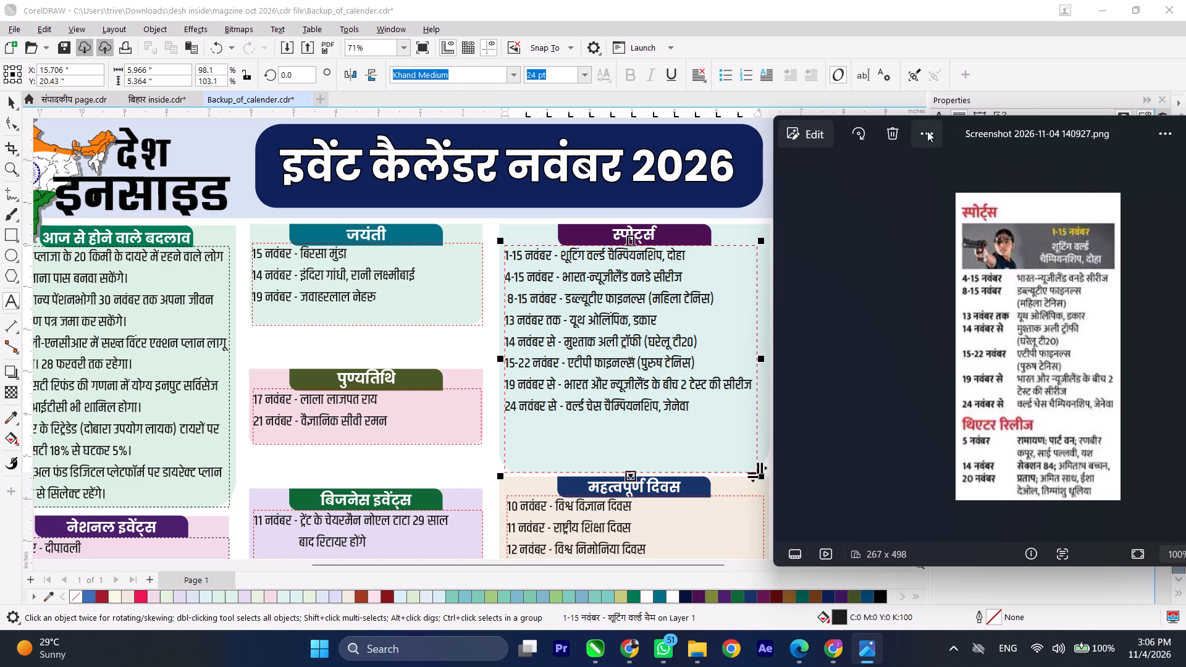
pyautogui.moveTo(1132, 127); pyautogui.dragTo(1122, 108)
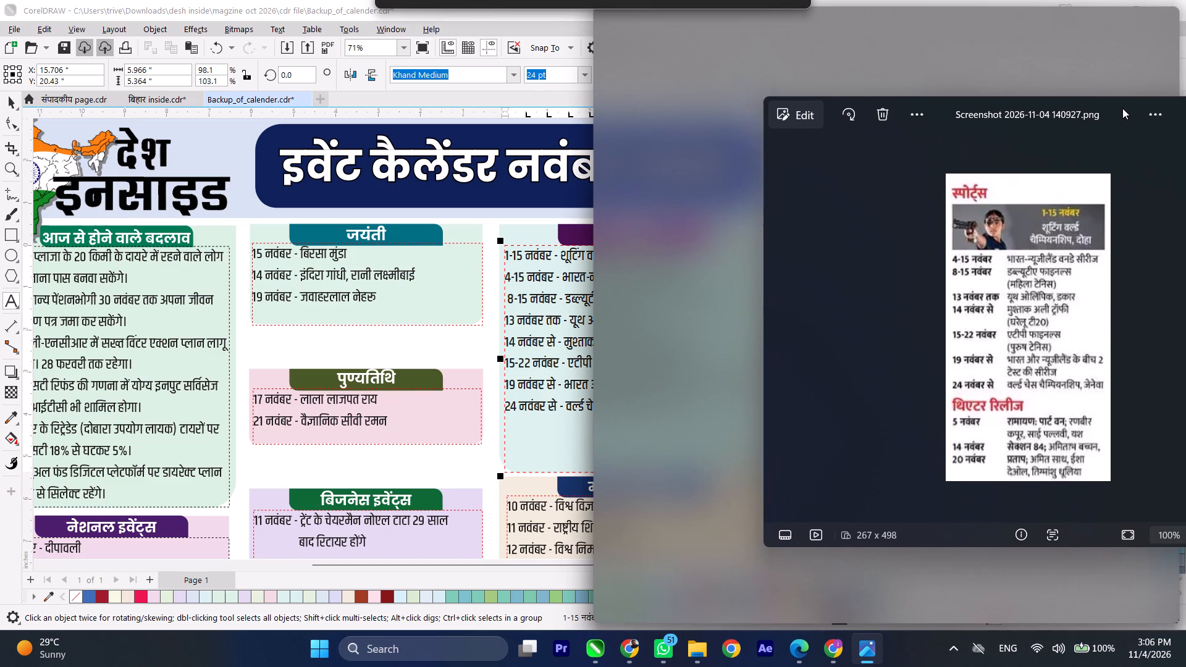
pyautogui.moveTo(1122, 108); pyautogui.dragTo(1107, 125)
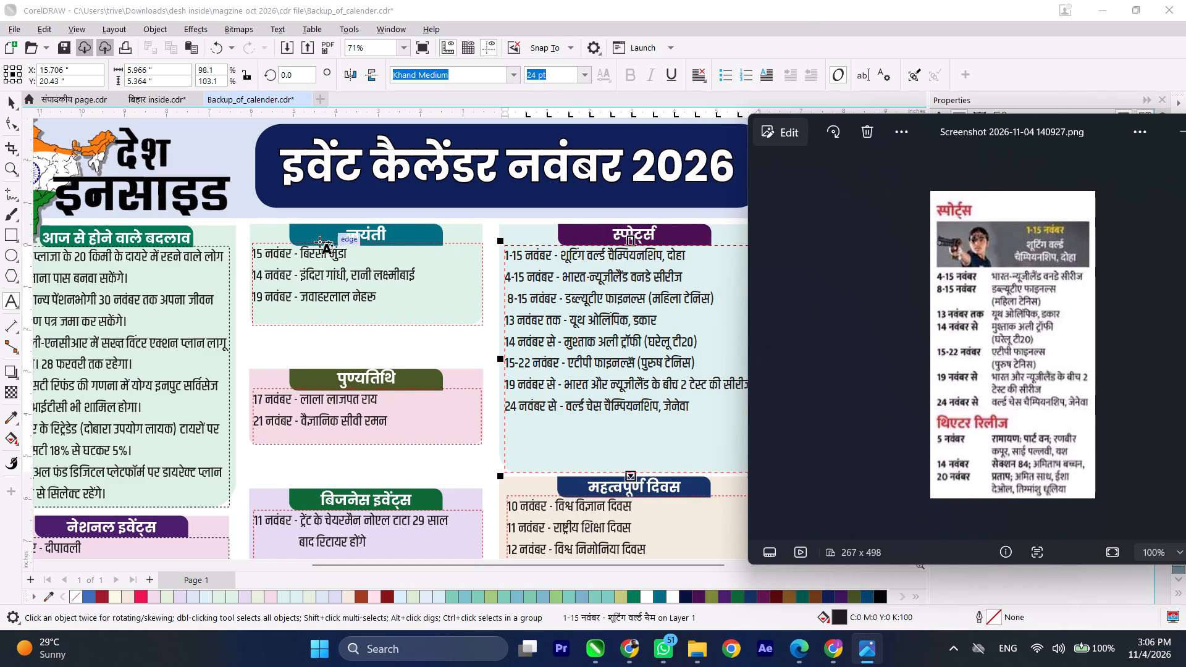
# Set the line spacing of all the स्पोर्ट्स entries in CorelDRAW to 101% of character height.
pyautogui.scroll(-4, 319, 241)
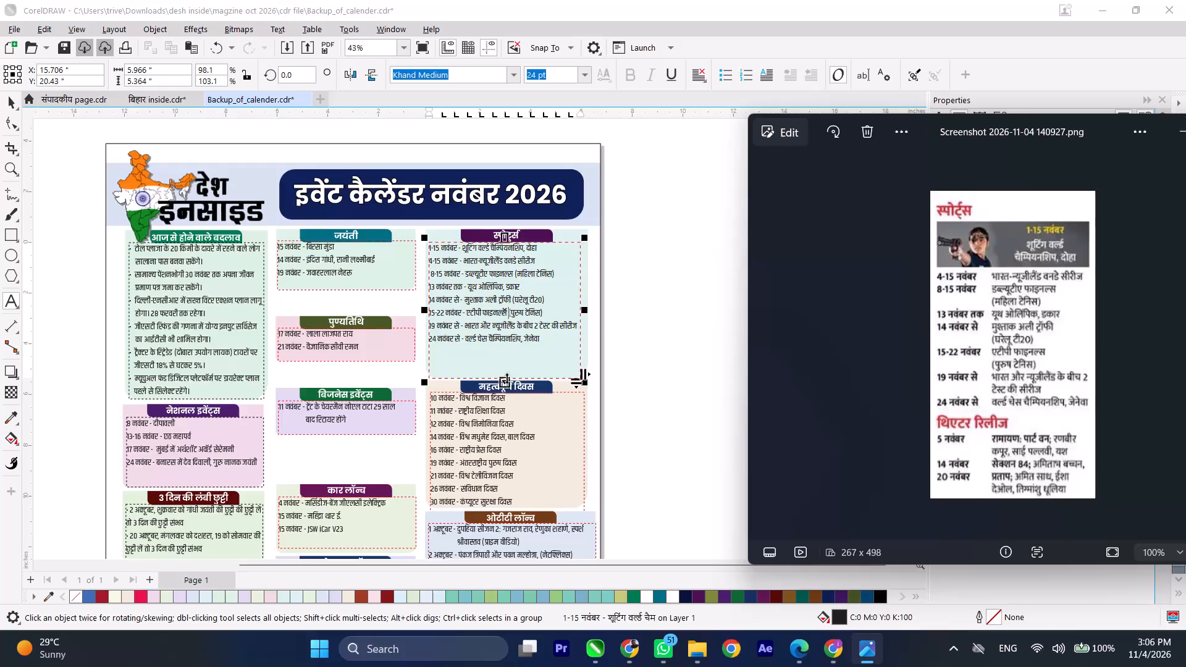
pyautogui.moveTo(546, 336); pyautogui.dragTo(445, 265)
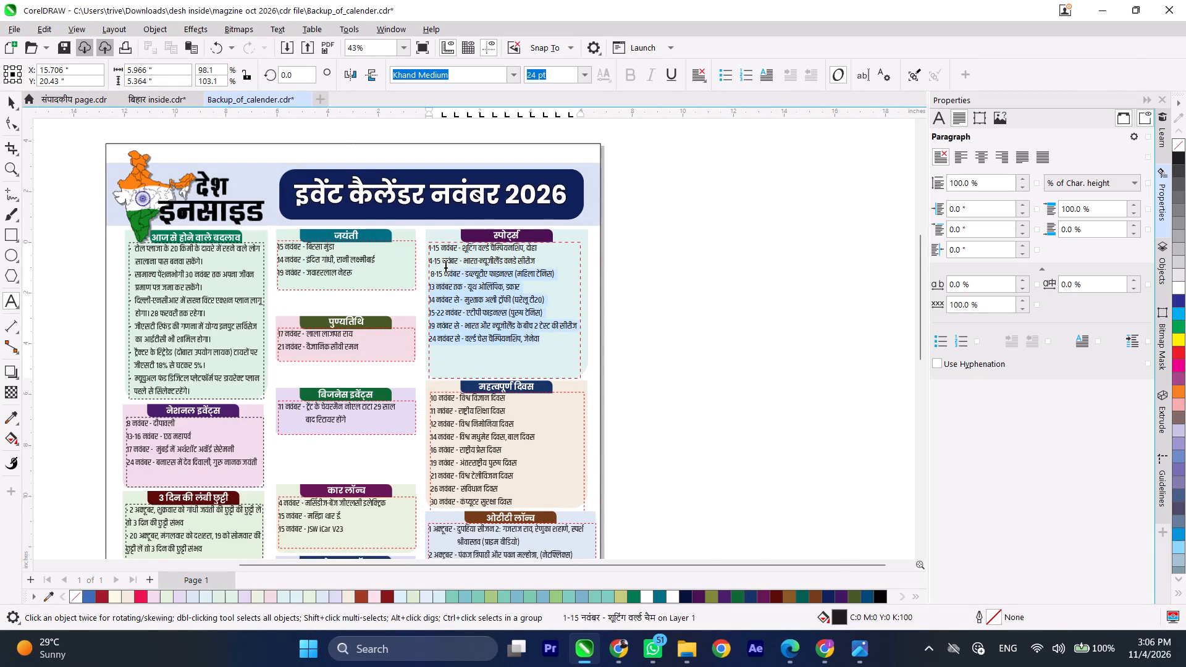
pyautogui.moveTo(445, 265); pyautogui.dragTo(426, 245)
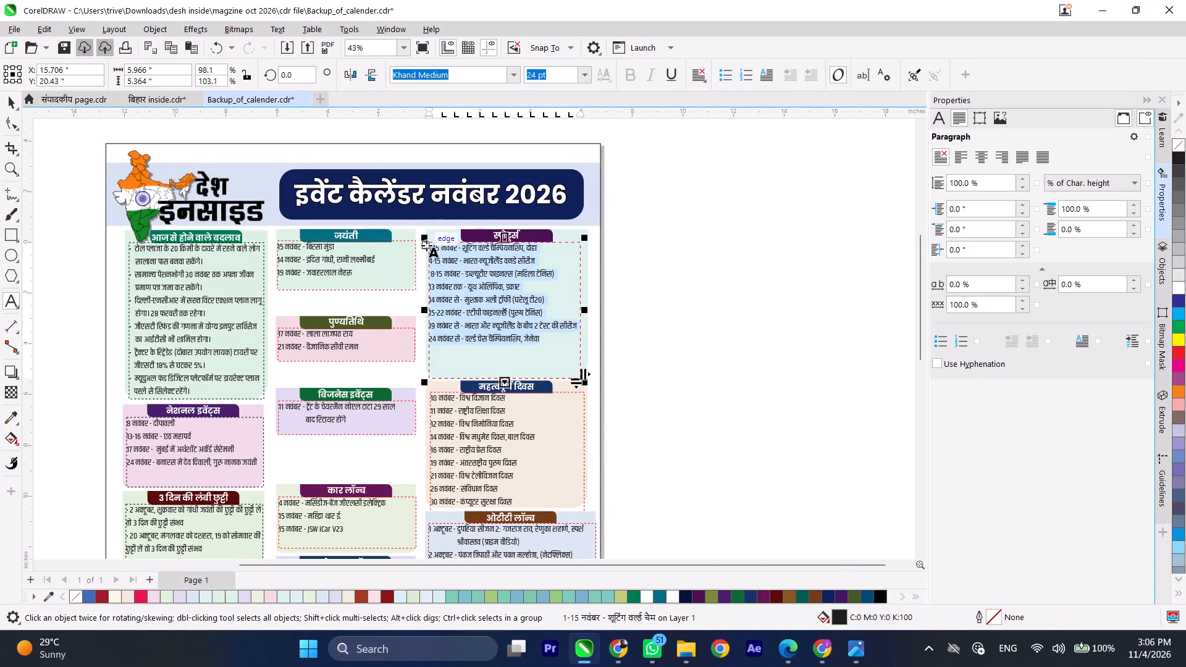
pyautogui.doubleClick(1024, 178)
pyautogui.tripleClick(1024, 178)
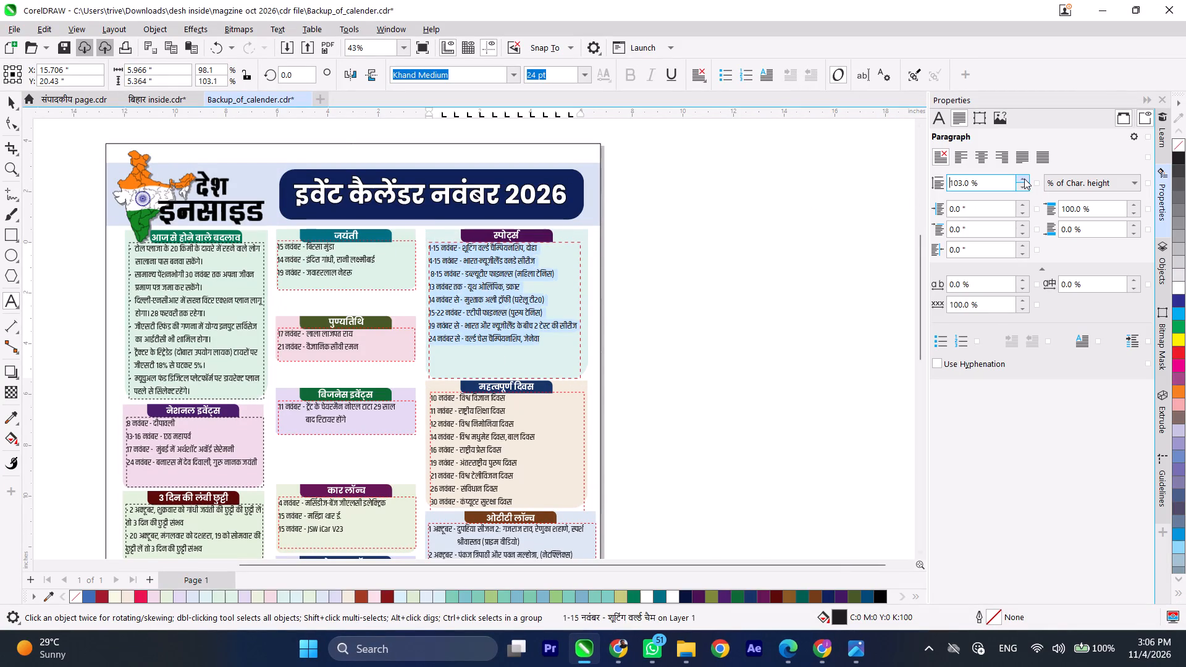
pyautogui.tripleClick(1024, 178)
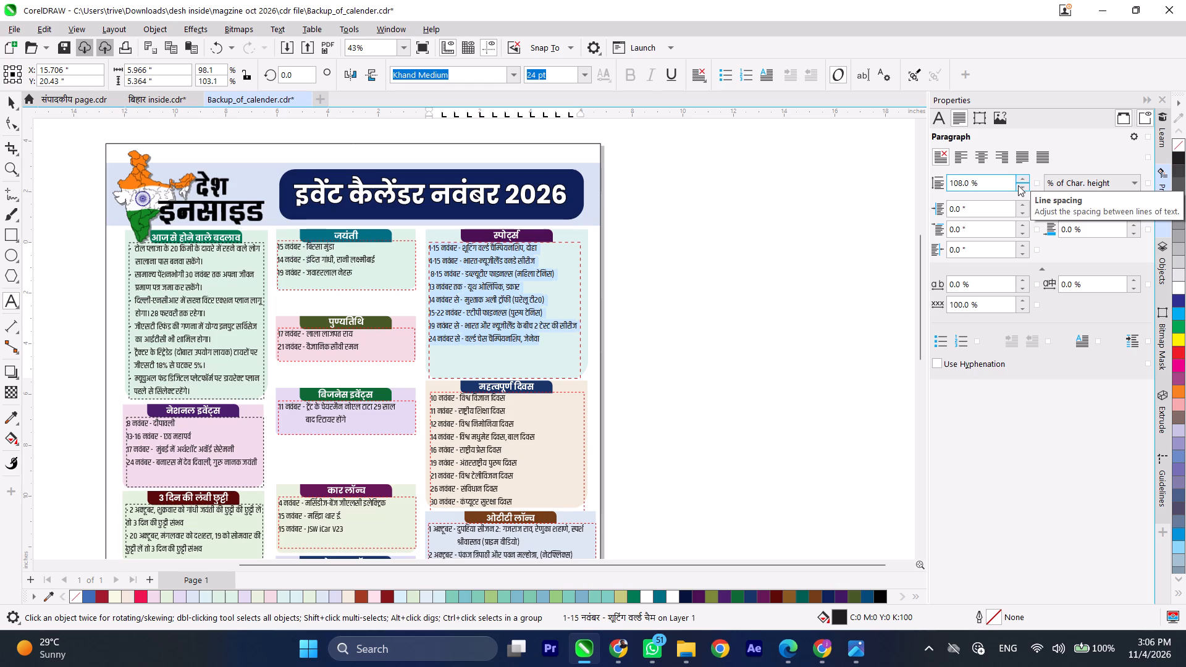
pyautogui.tripleClick(1018, 185)
pyautogui.doubleClick(1018, 185)
pyautogui.click(1018, 185)
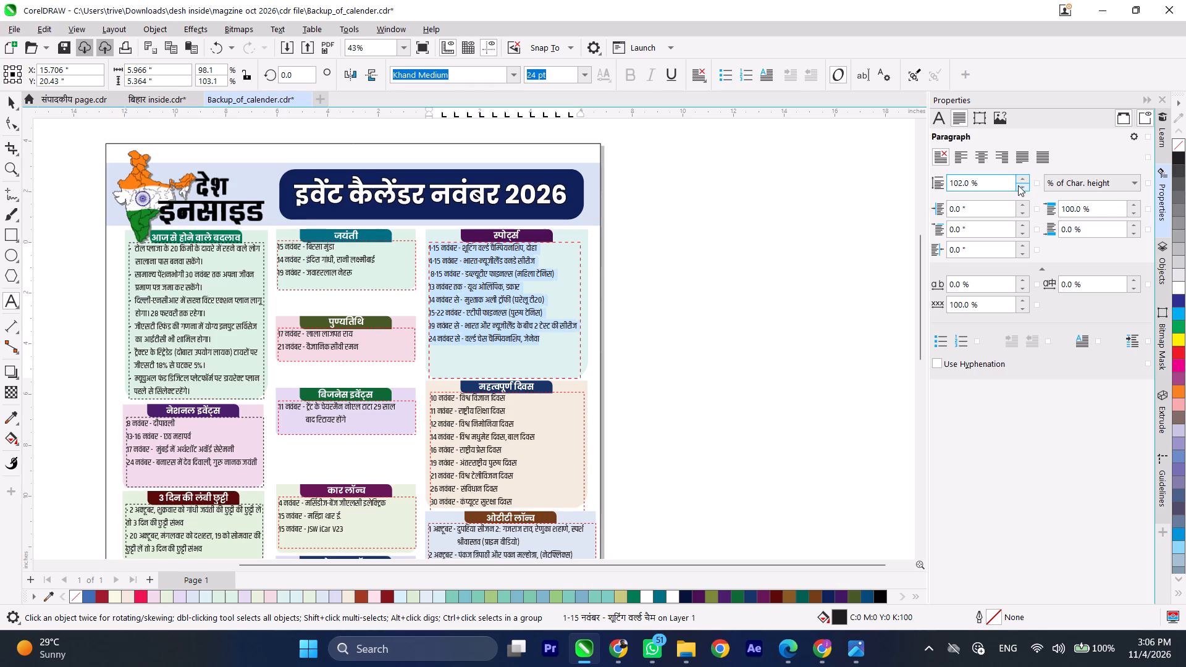
pyautogui.click(1018, 185)
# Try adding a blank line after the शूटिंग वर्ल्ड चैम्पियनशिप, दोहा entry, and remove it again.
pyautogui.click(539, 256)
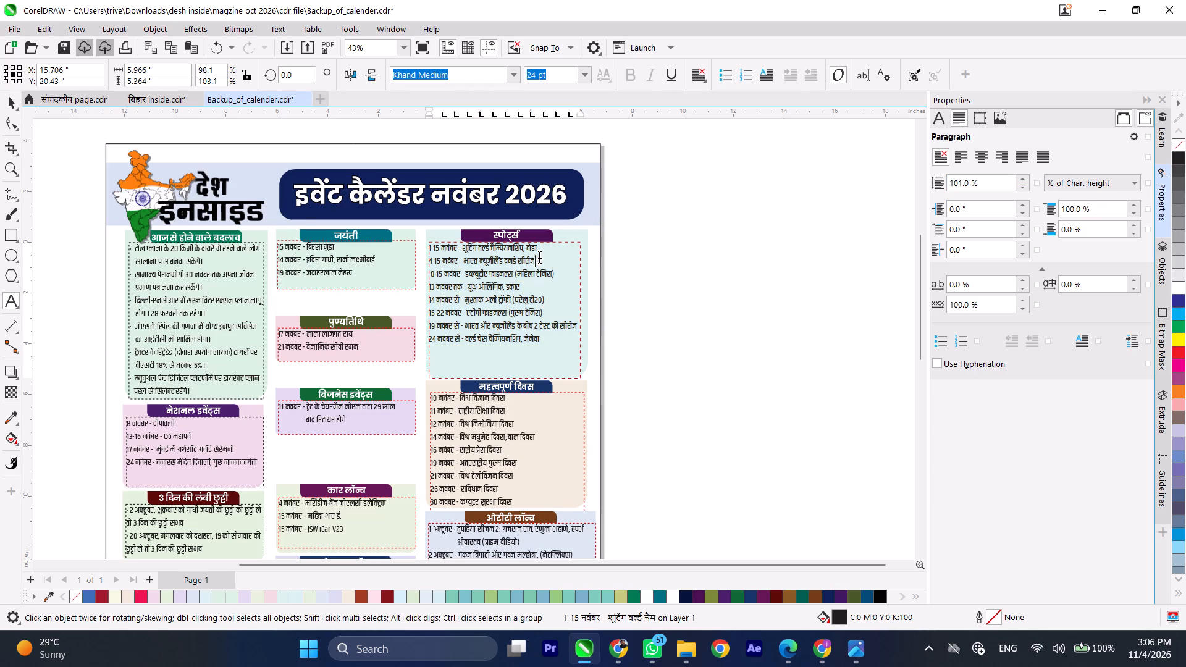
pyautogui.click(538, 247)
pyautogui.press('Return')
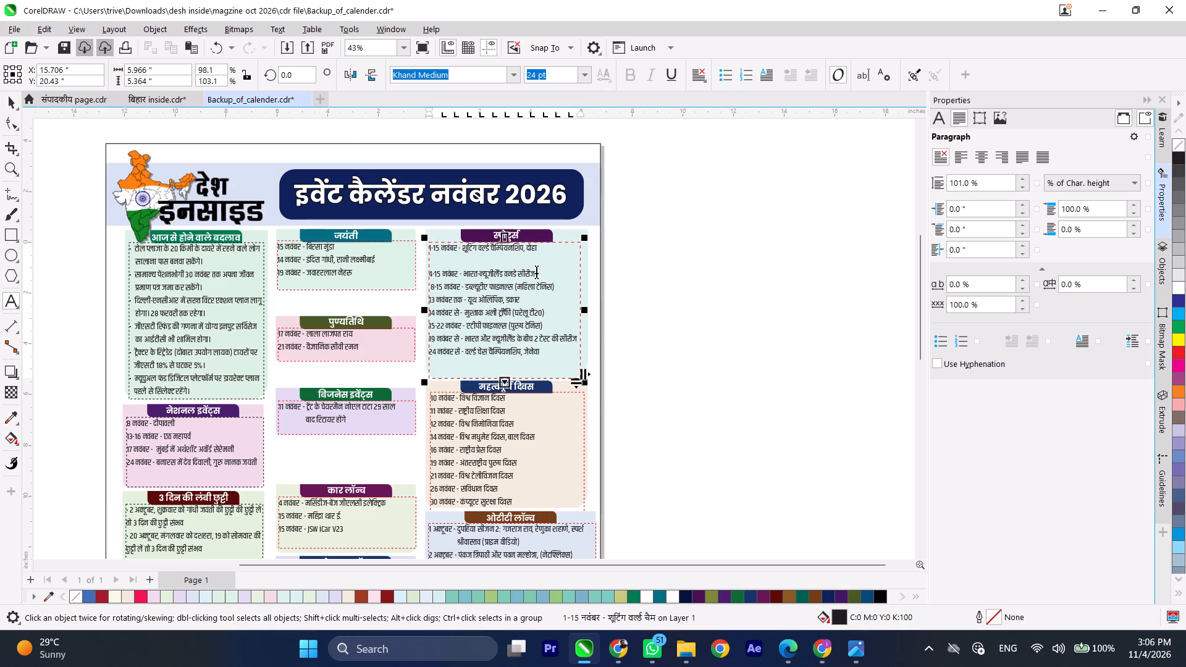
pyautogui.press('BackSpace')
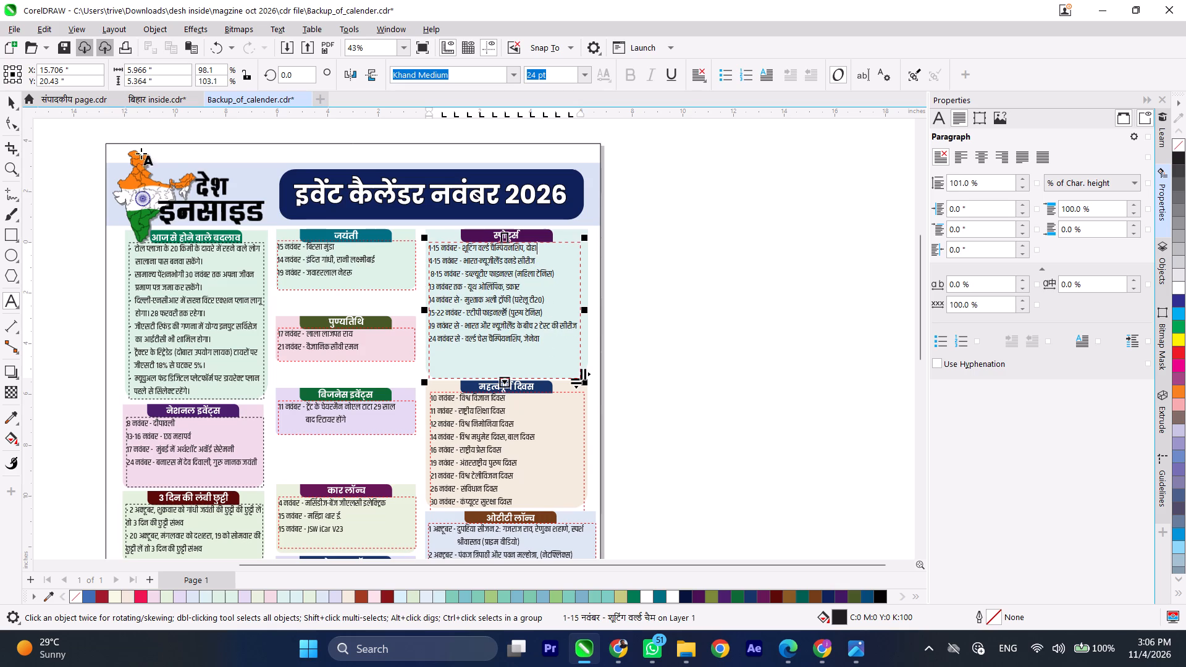
# Shorten the स्पोर्ट्स text frame by raising its lower edge closer to the last entry.
pyautogui.click(7, 101)
pyautogui.click(728, 316)
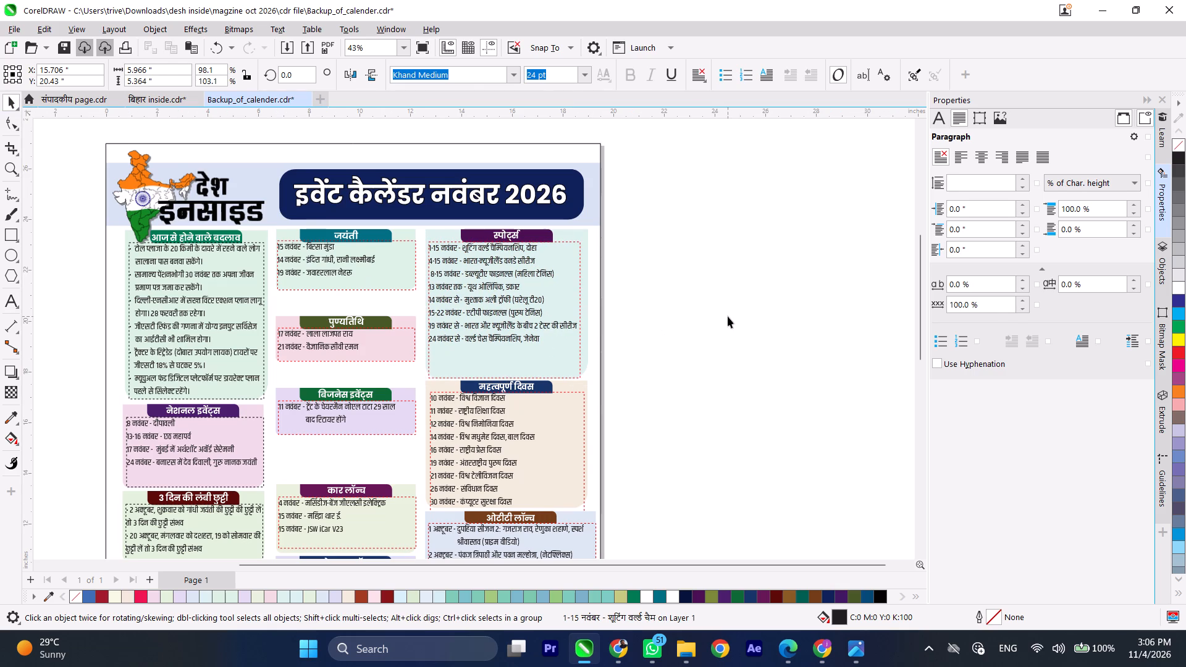
pyautogui.scroll(-1, 679, 226)
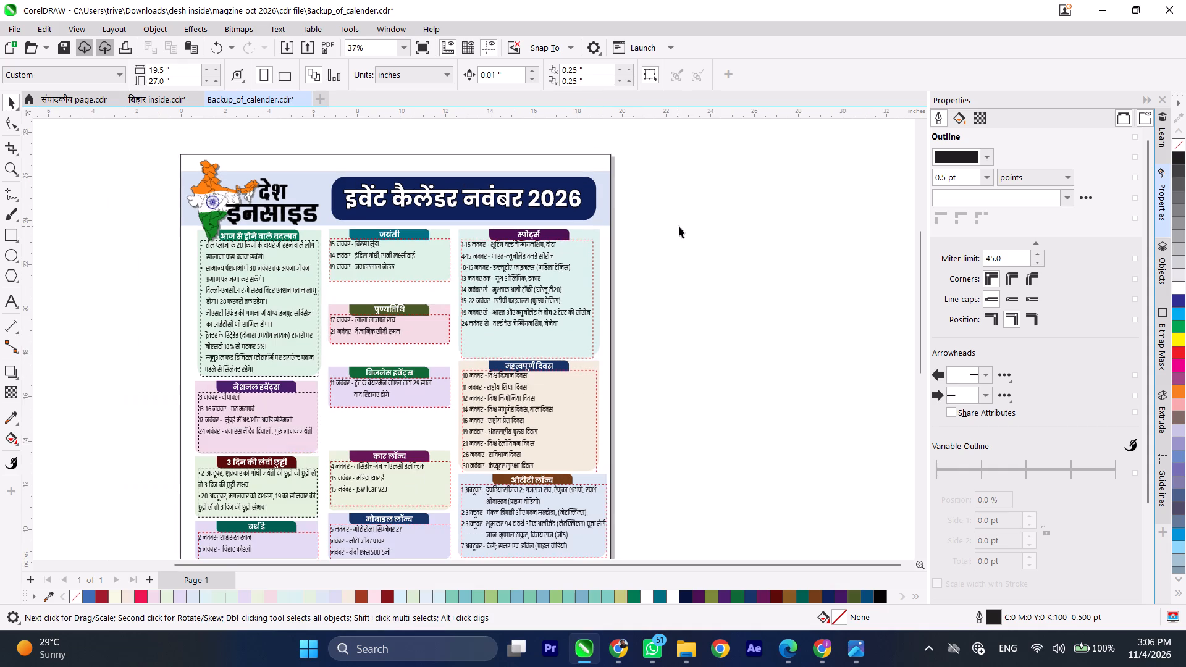
pyautogui.scroll(-1, 689, 198)
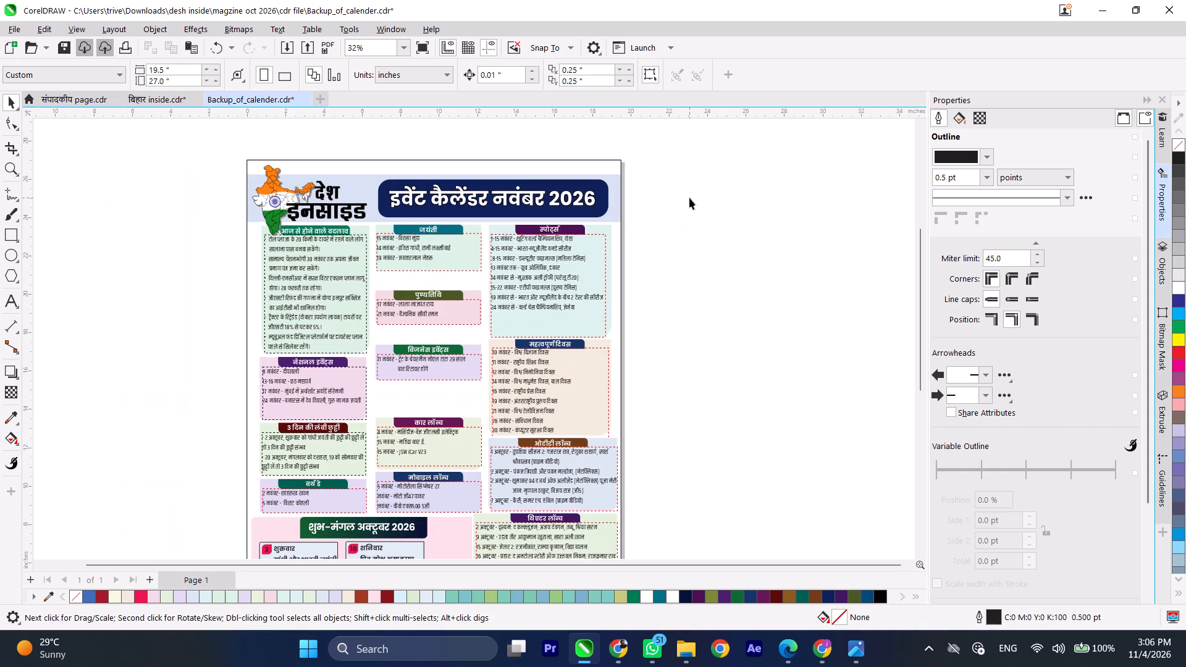
pyautogui.click(555, 317)
pyautogui.moveTo(546, 342); pyautogui.dragTo(551, 327)
pyautogui.click(680, 311)
# Shorten the स्पोर्ट्स background rectangle from its lower edge to a height of about 5.12 inches.
pyautogui.click(593, 329)
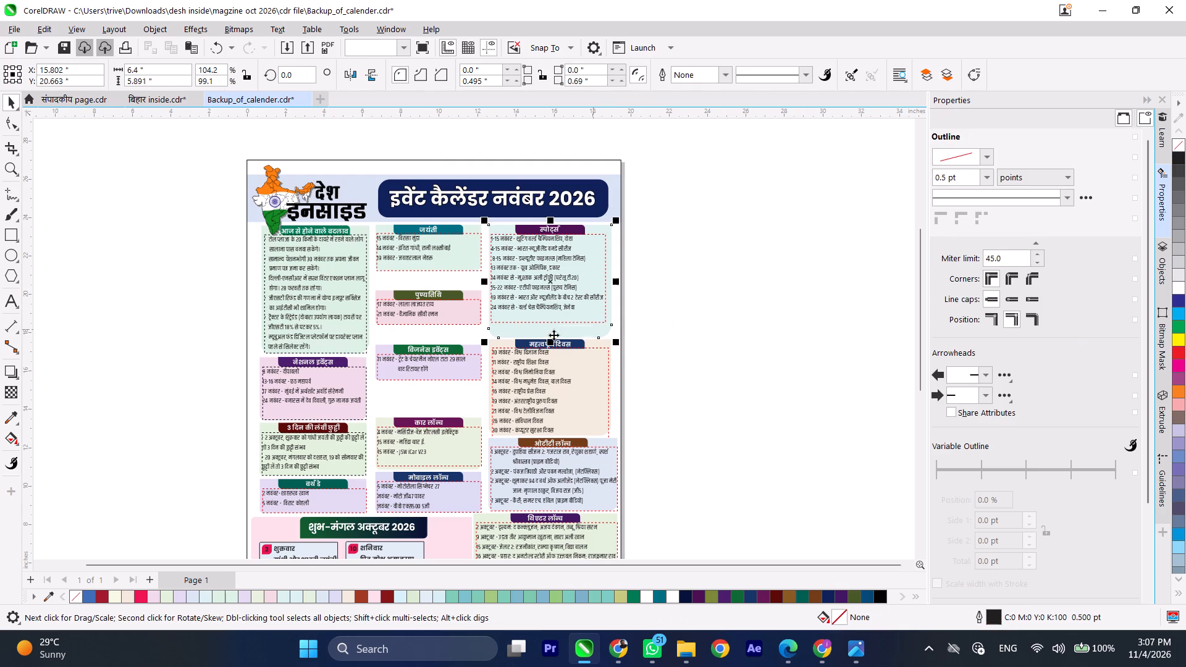
pyautogui.moveTo(550, 342); pyautogui.dragTo(550, 327)
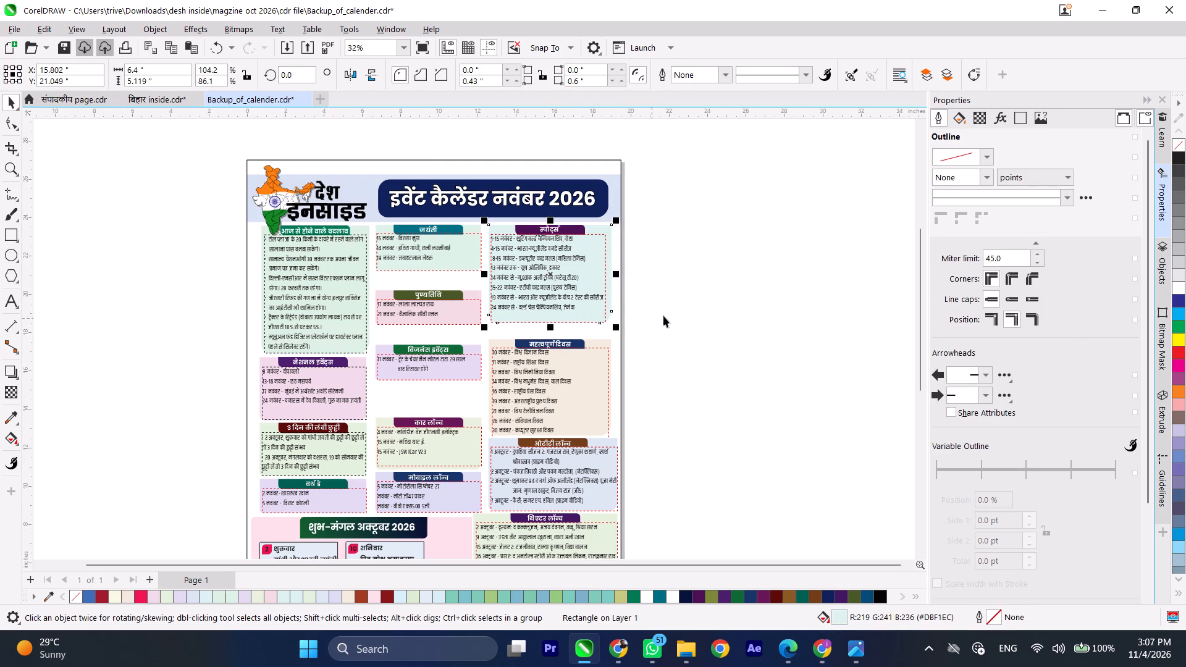
pyautogui.click(665, 315)
# Replace all the थिएटर लॉन्च entries with the theatre-release lines from 5 नवंबर to the end, copied from the extracted text in Chrome.
pyautogui.scroll(-3, 602, 268)
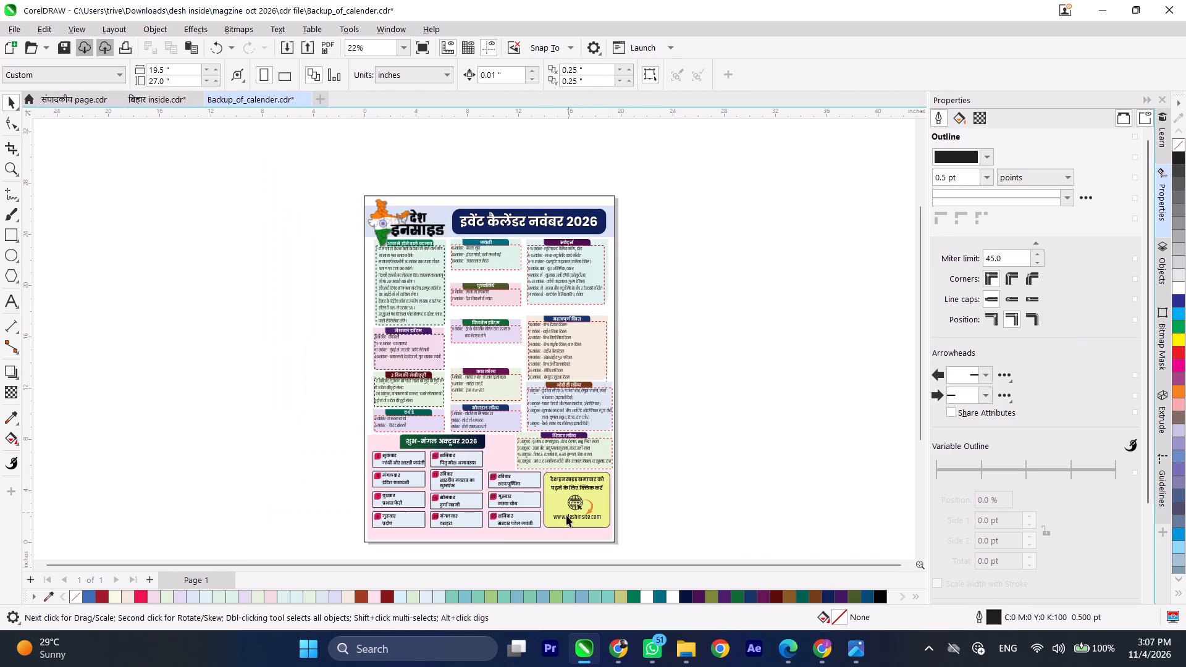
pyautogui.scroll(8, 561, 468)
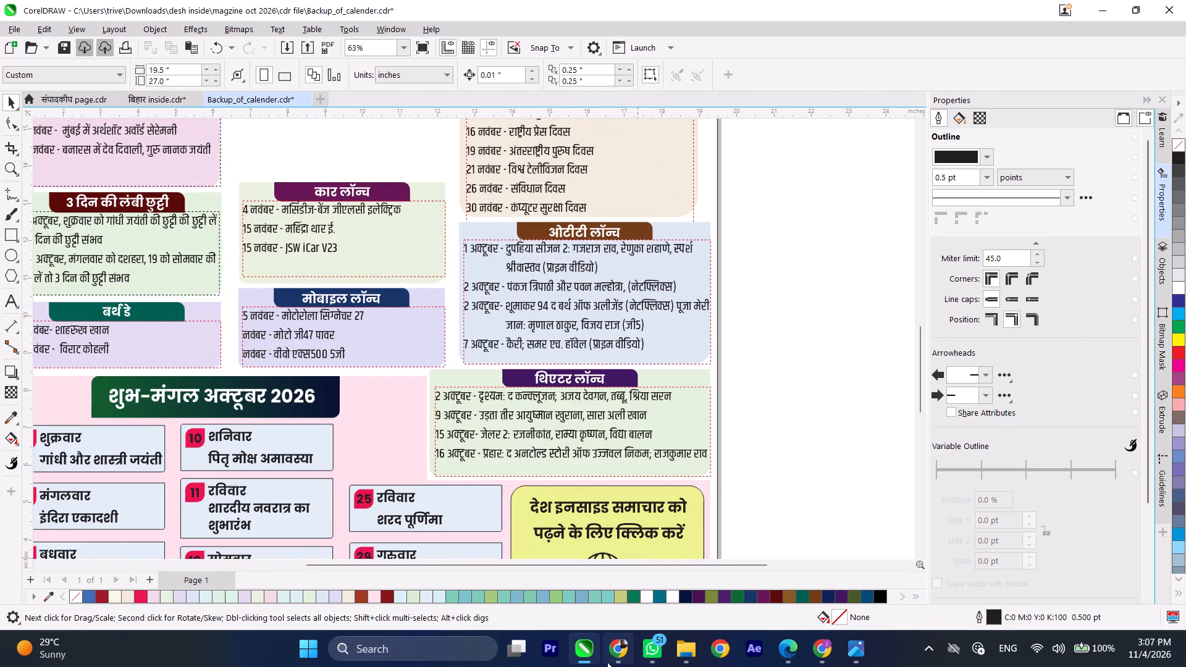
pyautogui.click(607, 661)
pyautogui.moveTo(391, 532); pyautogui.dragTo(206, 500)
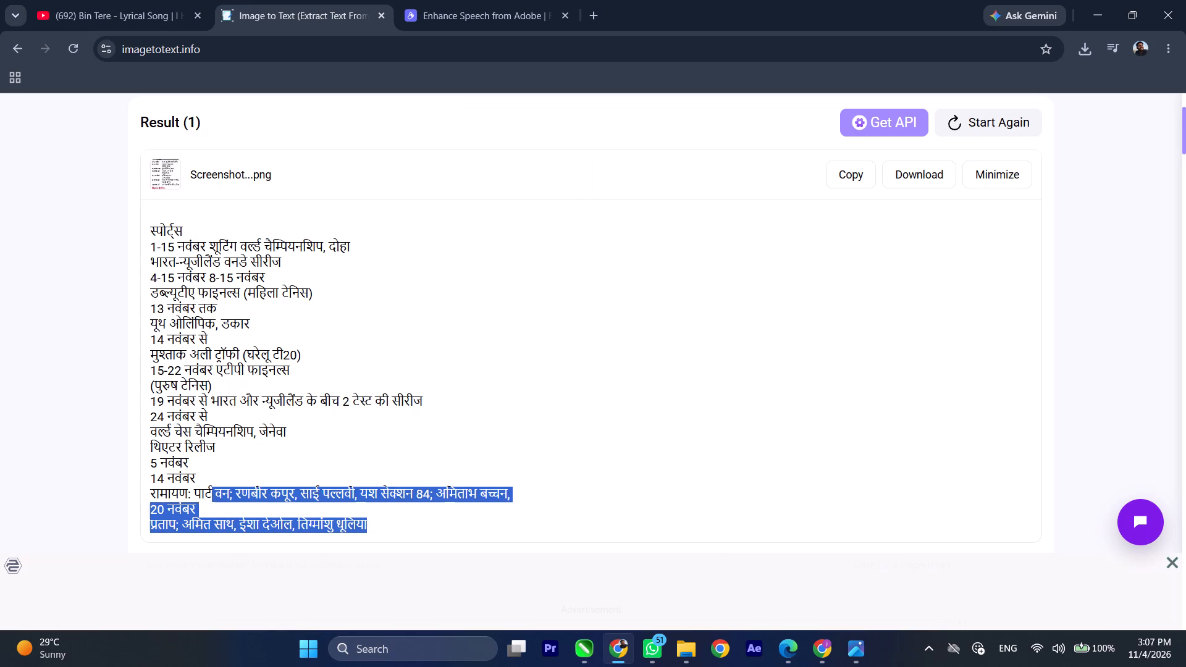
pyautogui.moveTo(206, 500); pyautogui.dragTo(151, 451)
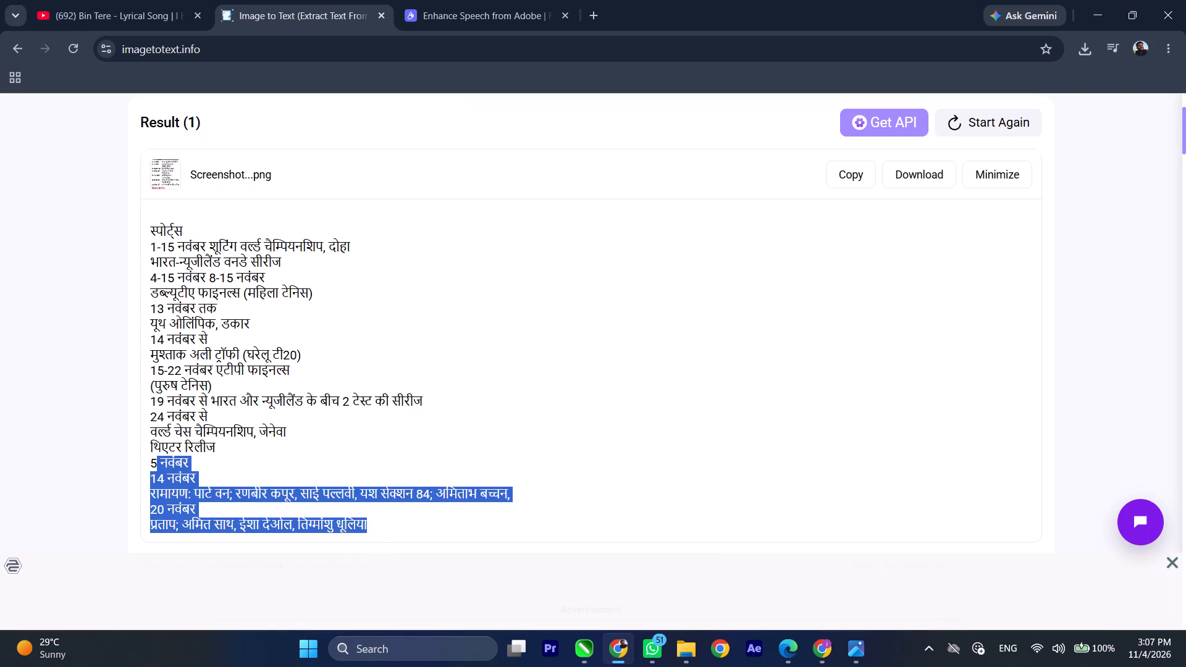
pyautogui.click(195, 466)
pyautogui.moveTo(401, 527); pyautogui.dragTo(182, 487)
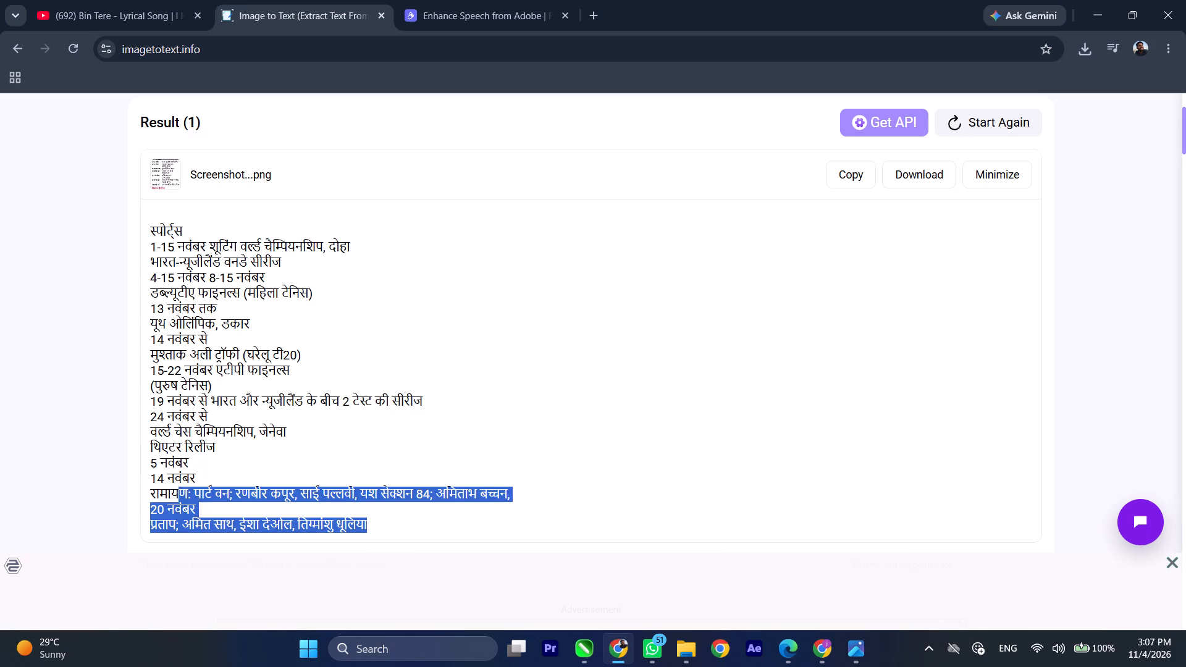
pyautogui.moveTo(182, 487); pyautogui.dragTo(151, 469)
pyautogui.hotkey('ctrl', 'c')
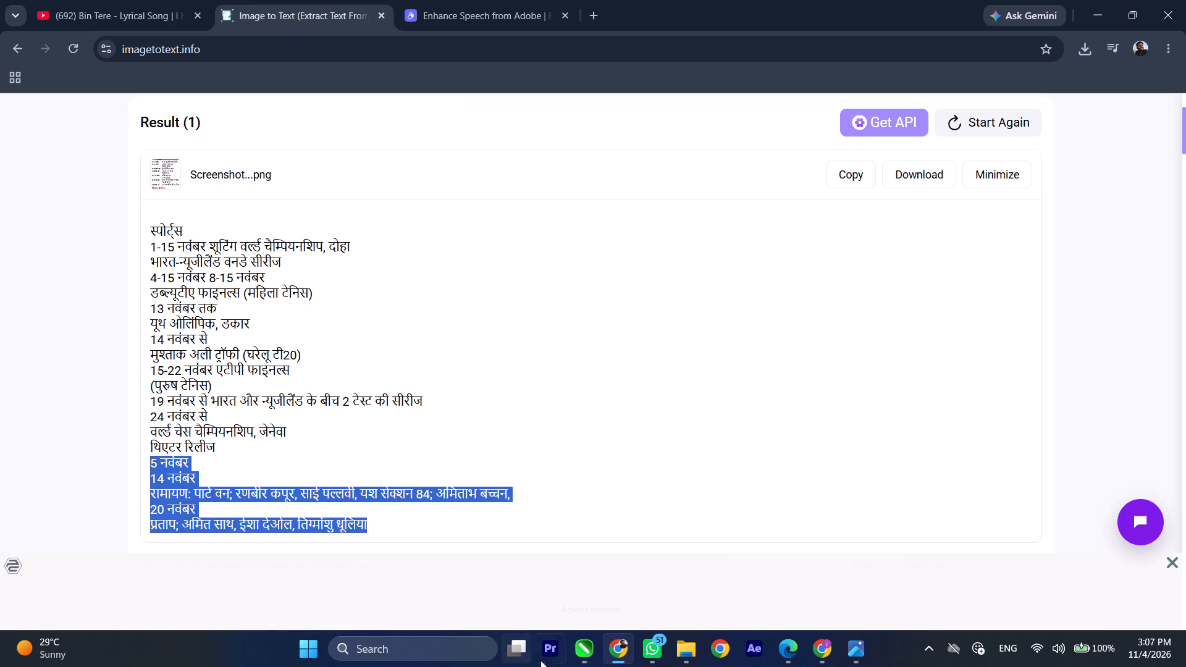
pyautogui.click(581, 650)
pyautogui.doubleClick(486, 395)
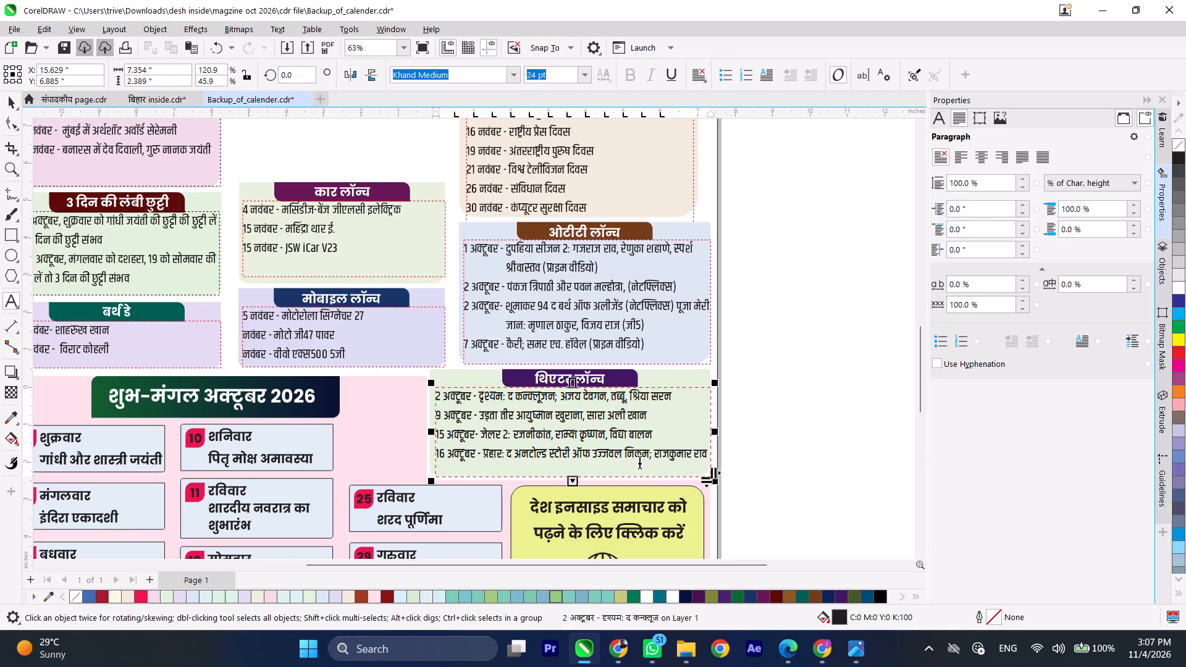
pyautogui.hotkey('ctrl', 'a')
pyautogui.hotkey('ctrl', 'v')
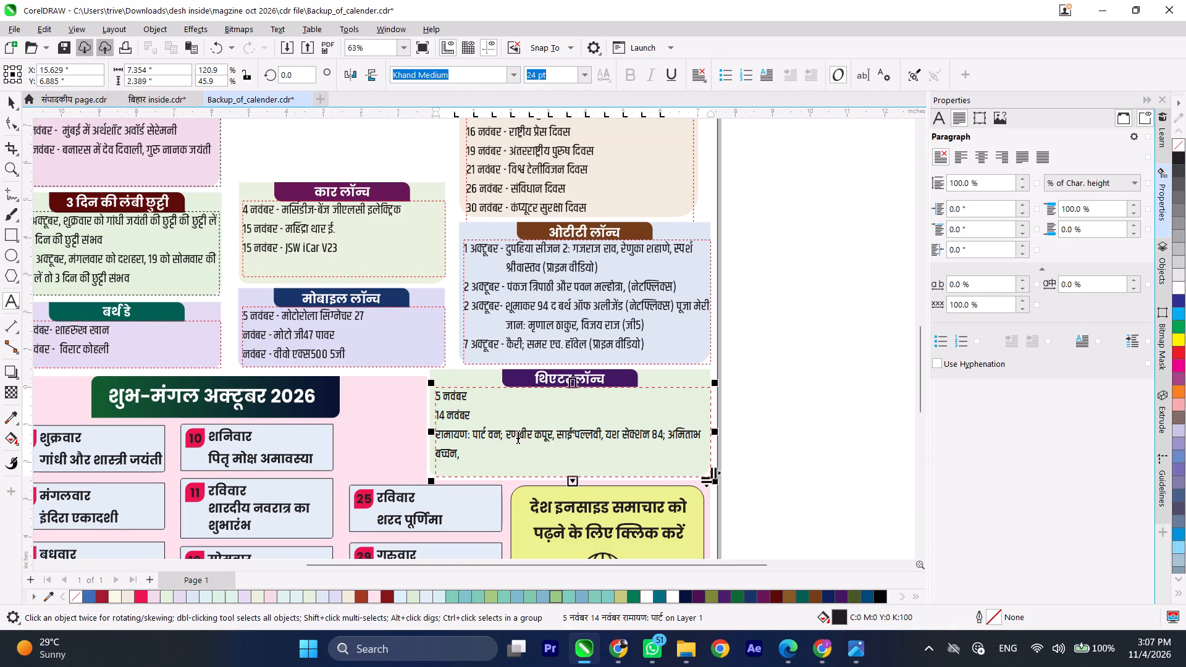
# Following the source screenshot, move "रामायण: पार्ट वन; रणबीर कपूर, साई पल्लवी, यश" onto the 5 नवंबर line after a spaced hyphen.
pyautogui.click(844, 647)
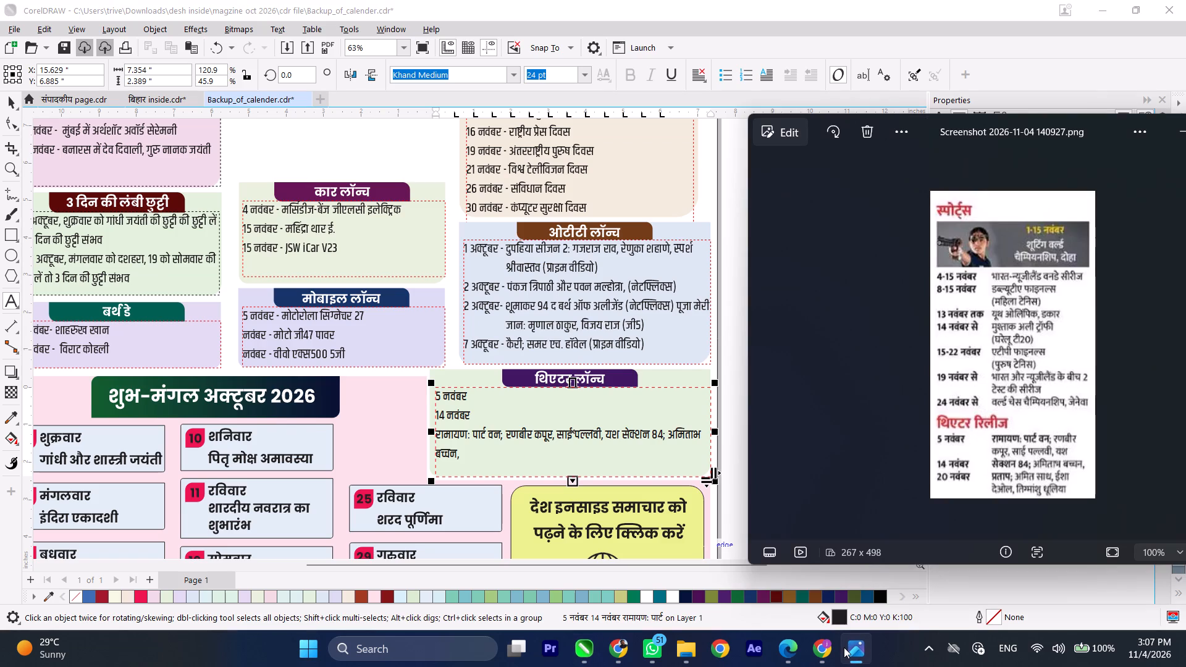
pyautogui.click(844, 647)
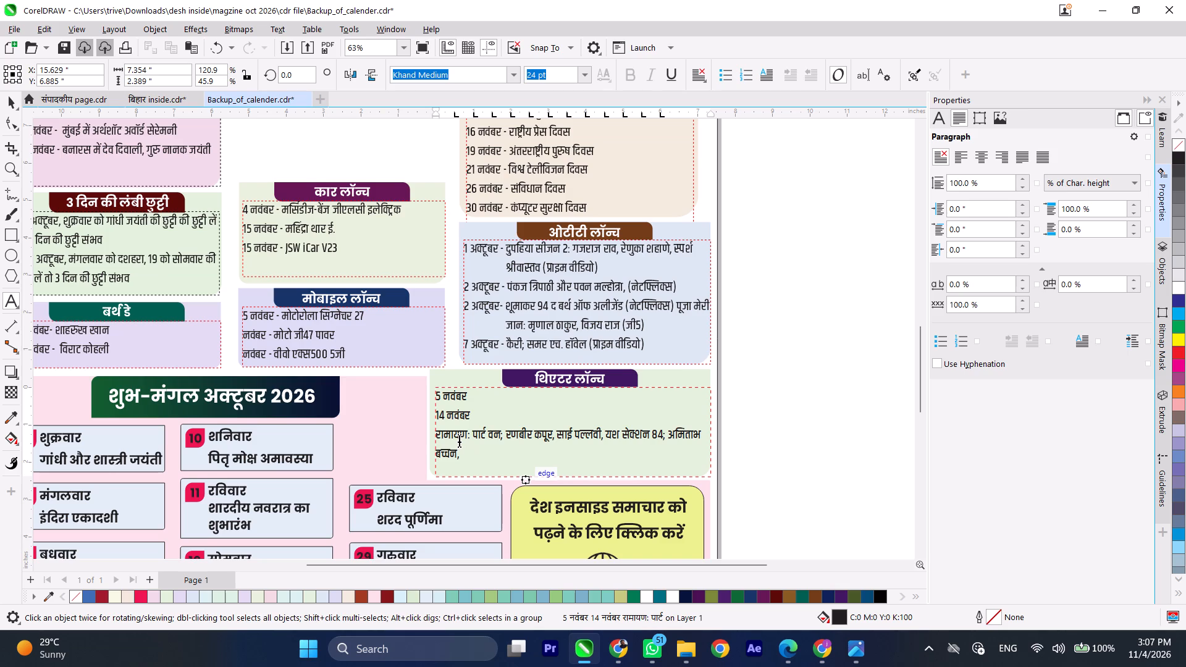
pyautogui.click(847, 653)
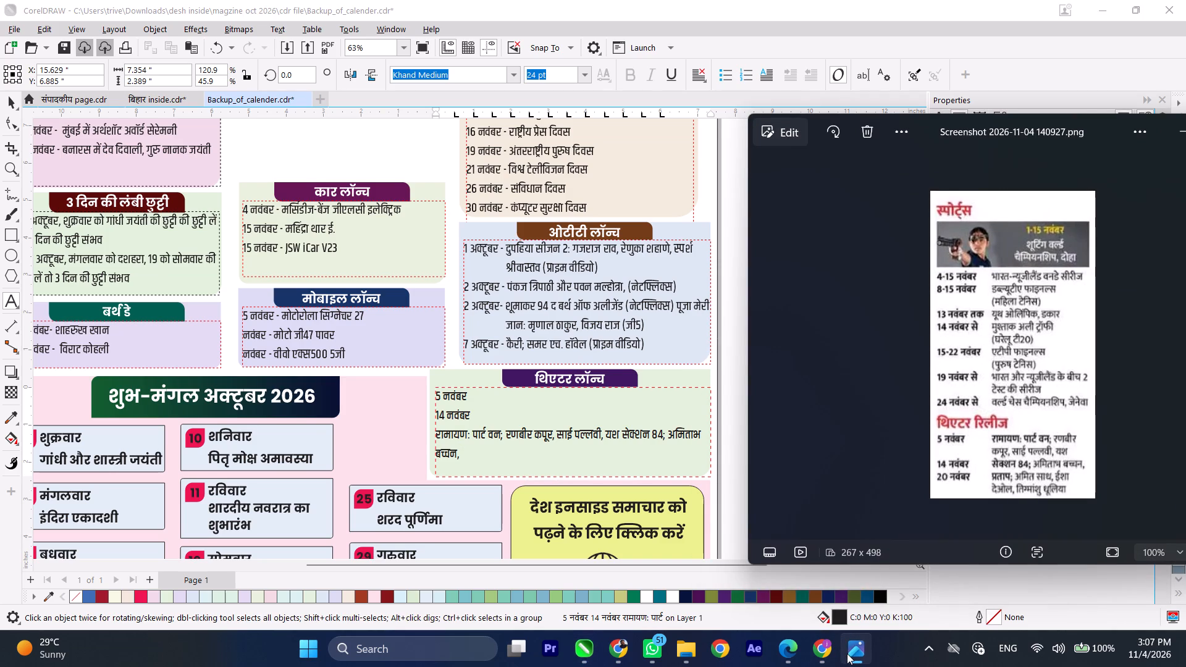
pyautogui.click(847, 653)
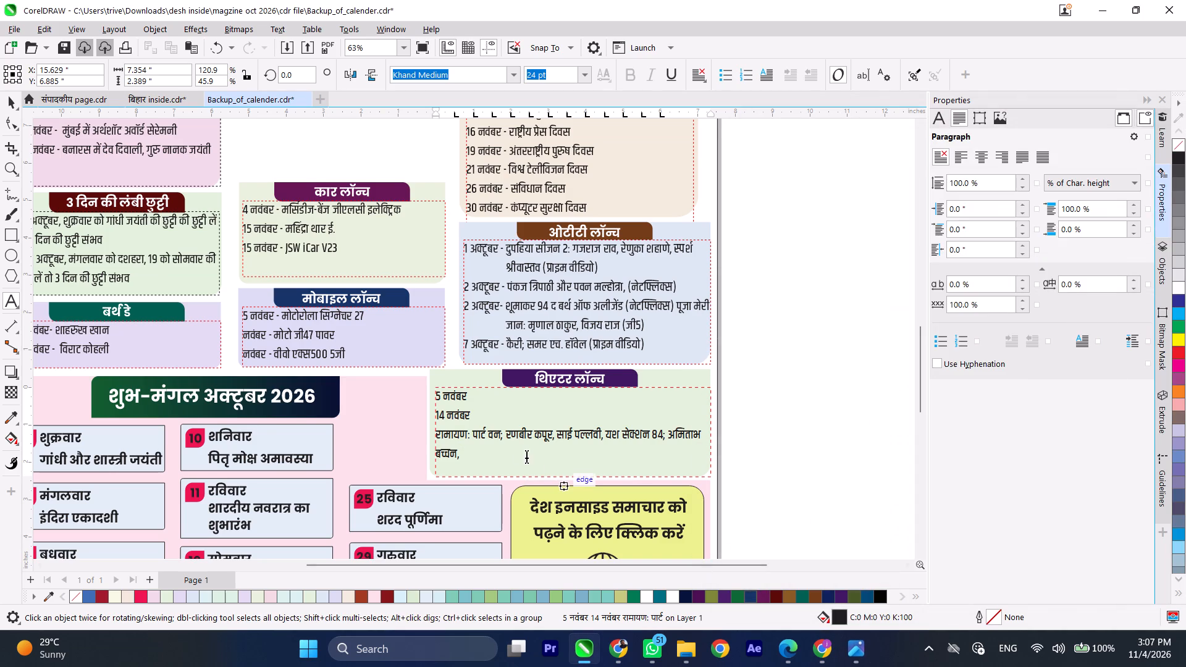
pyautogui.moveTo(437, 437); pyautogui.dragTo(484, 437)
pyautogui.moveTo(619, 436); pyautogui.dragTo(464, 436)
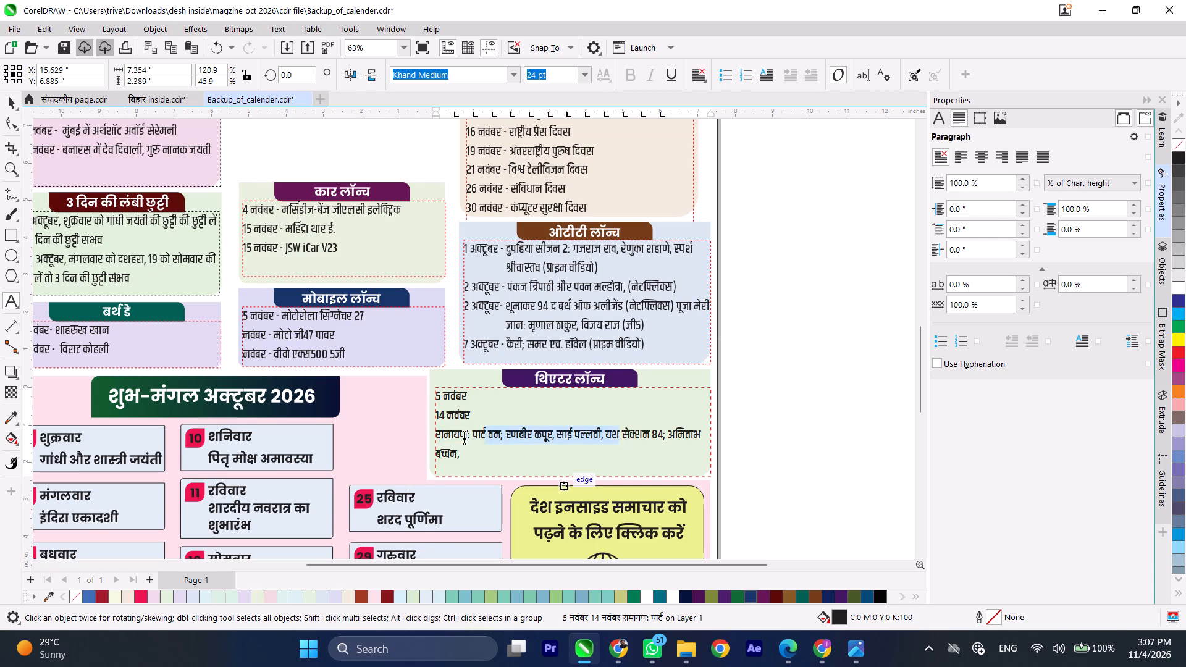
pyautogui.moveTo(464, 436); pyautogui.dragTo(430, 436)
pyautogui.hotkey('ctrl', 'x')
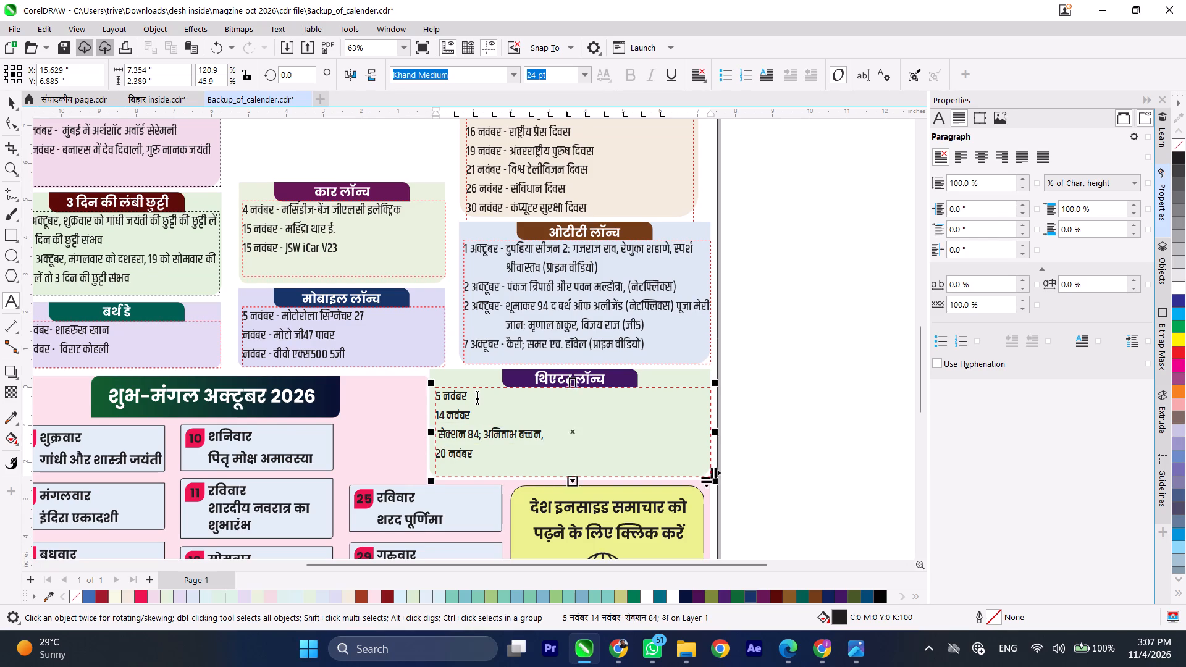
pyautogui.click(477, 396)
pyautogui.press('space')
pyautogui.write('-')
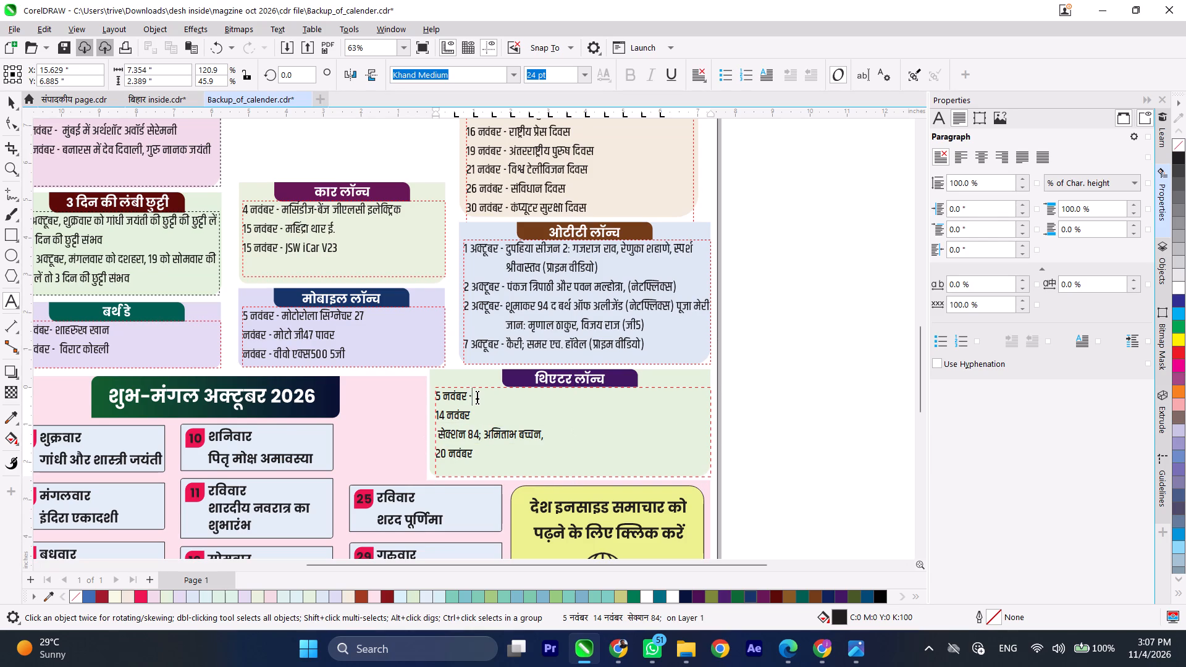
pyautogui.press('space')
pyautogui.hotkey('ctrl', 'v')
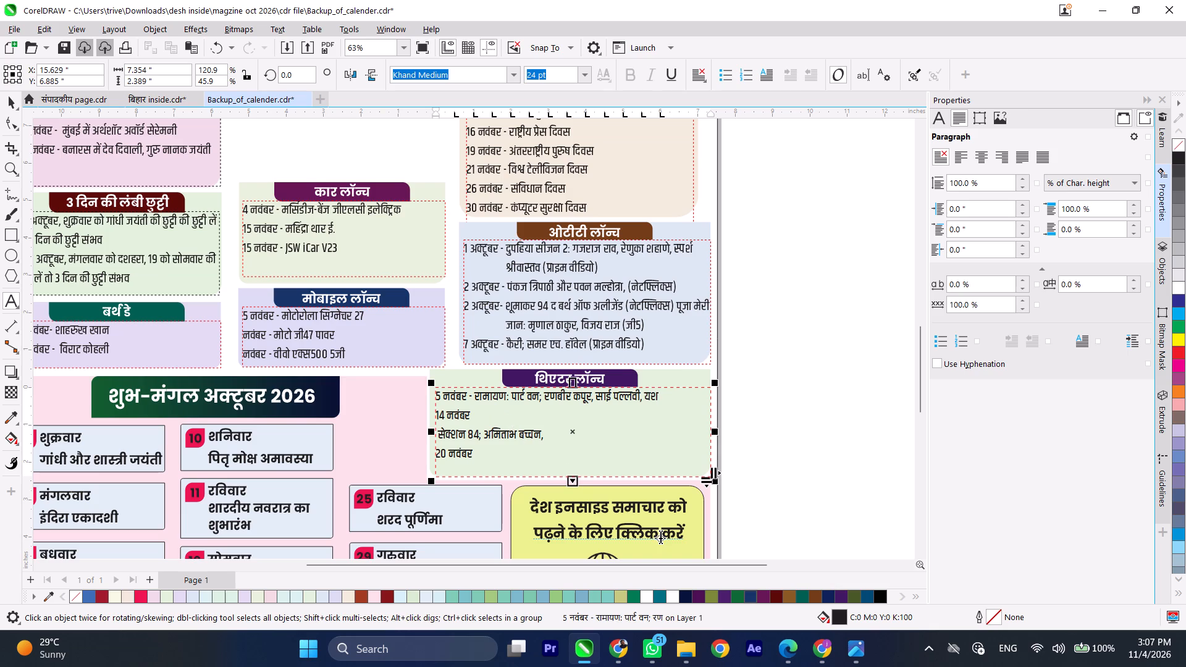
# Following the source screenshot, join "सेक्शन 84; अमिताभ बच्चन," to the 14 नवंबर line with a spaced hyphen.
pyautogui.click(857, 648)
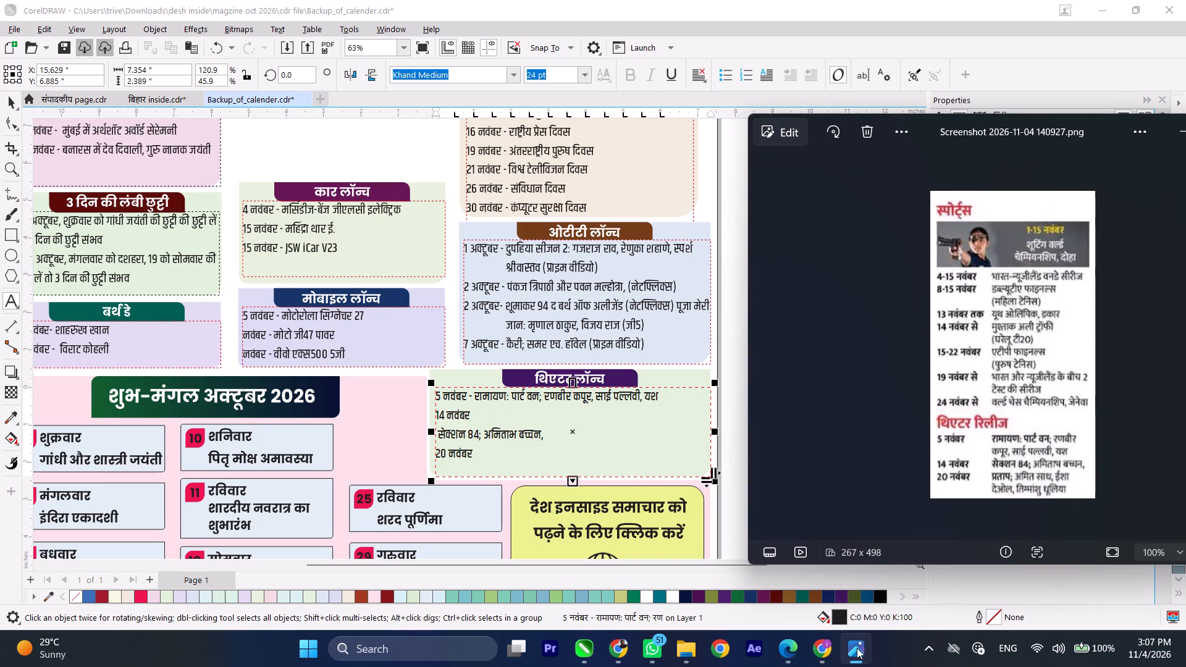
pyautogui.click(857, 648)
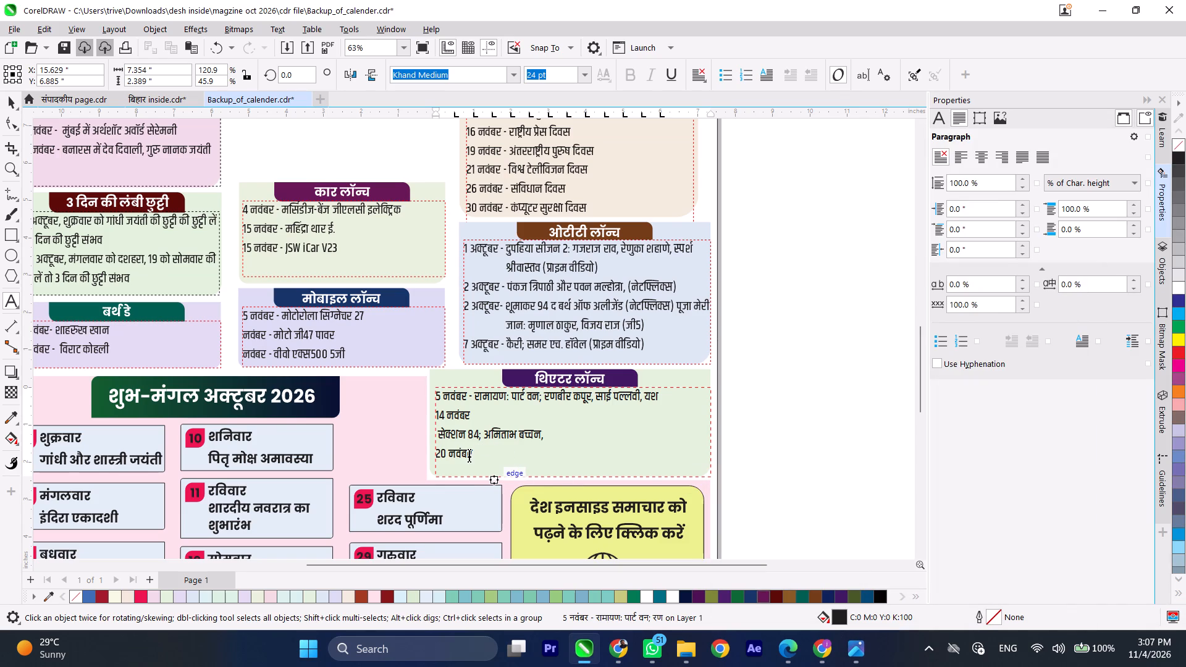
pyautogui.click(439, 432)
pyautogui.press('BackSpace')
pyautogui.press('BackSpace')
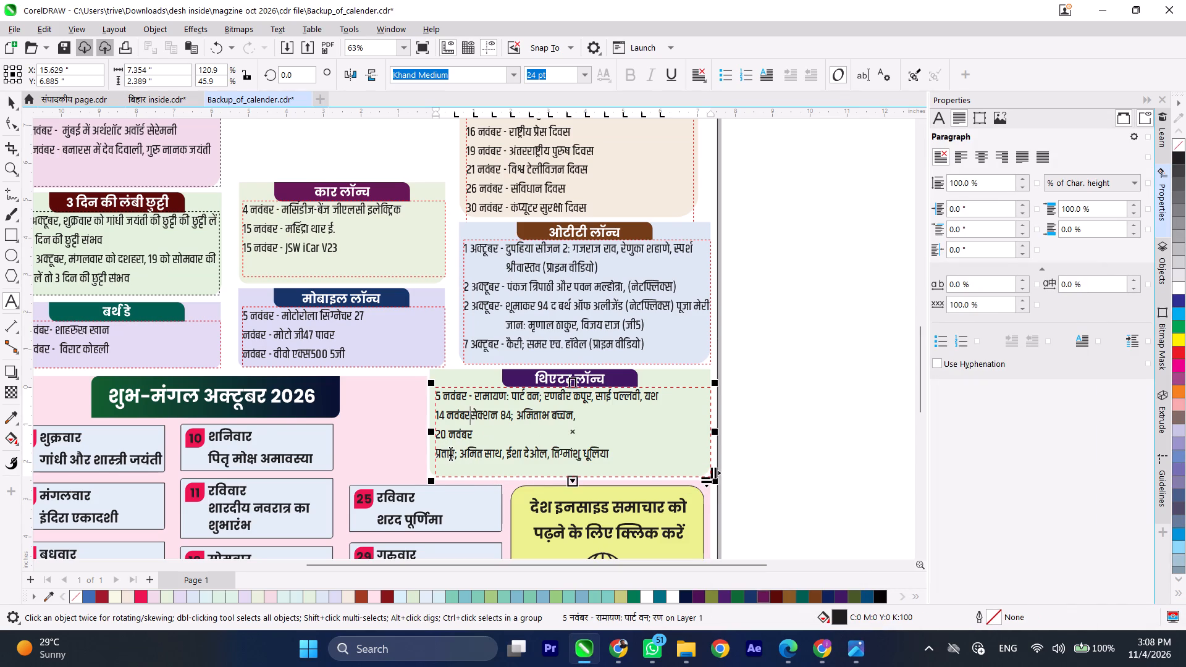
pyautogui.press('space')
pyautogui.press('-')
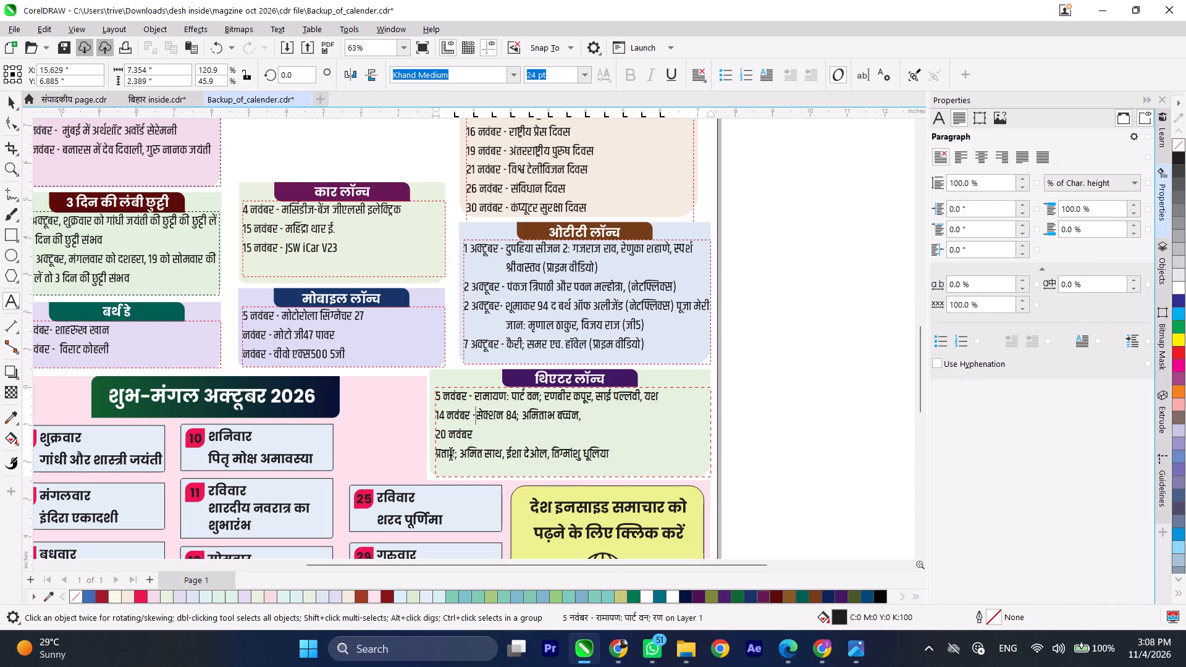
pyautogui.press('space')
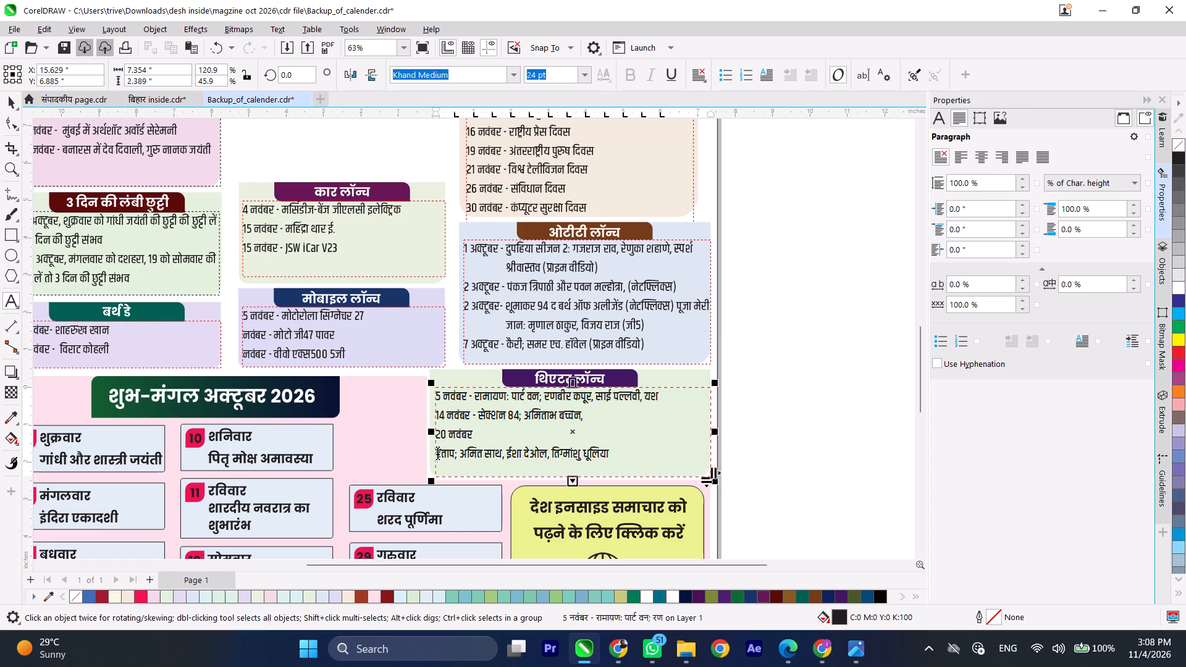
# Join the प्रताप film and its cast to the 20 नवंबर line with a spaced hyphen.
pyautogui.click(437, 451)
pyautogui.press('Left')
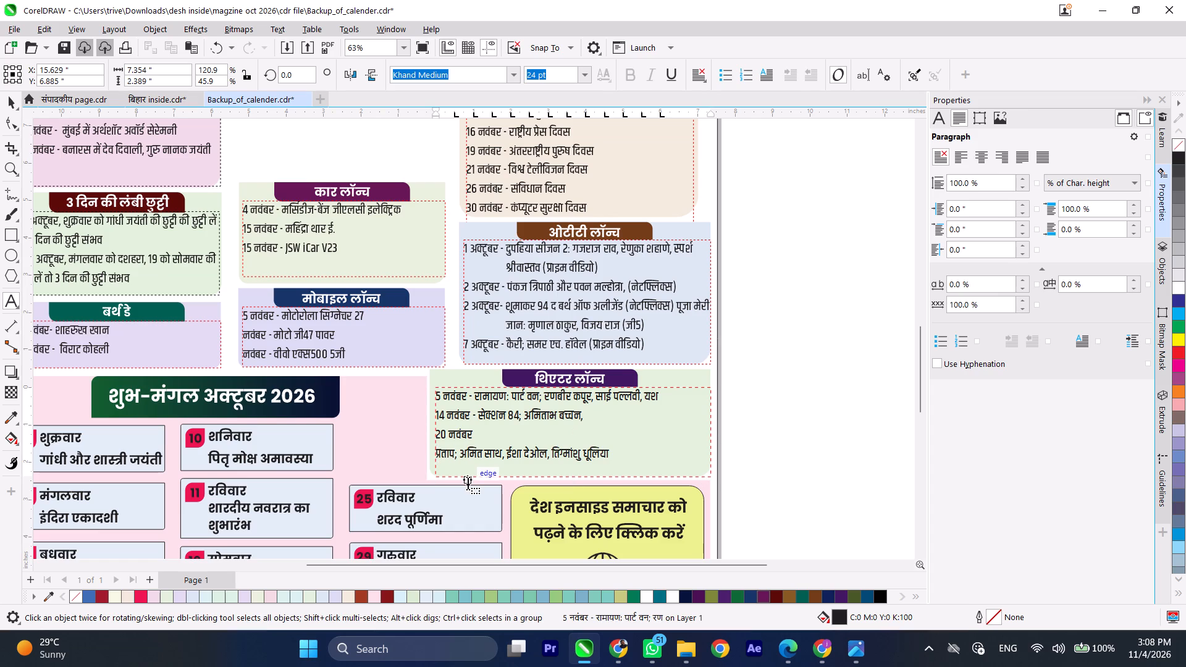
pyautogui.press('BackSpace')
pyautogui.press('space')
pyautogui.write('-')
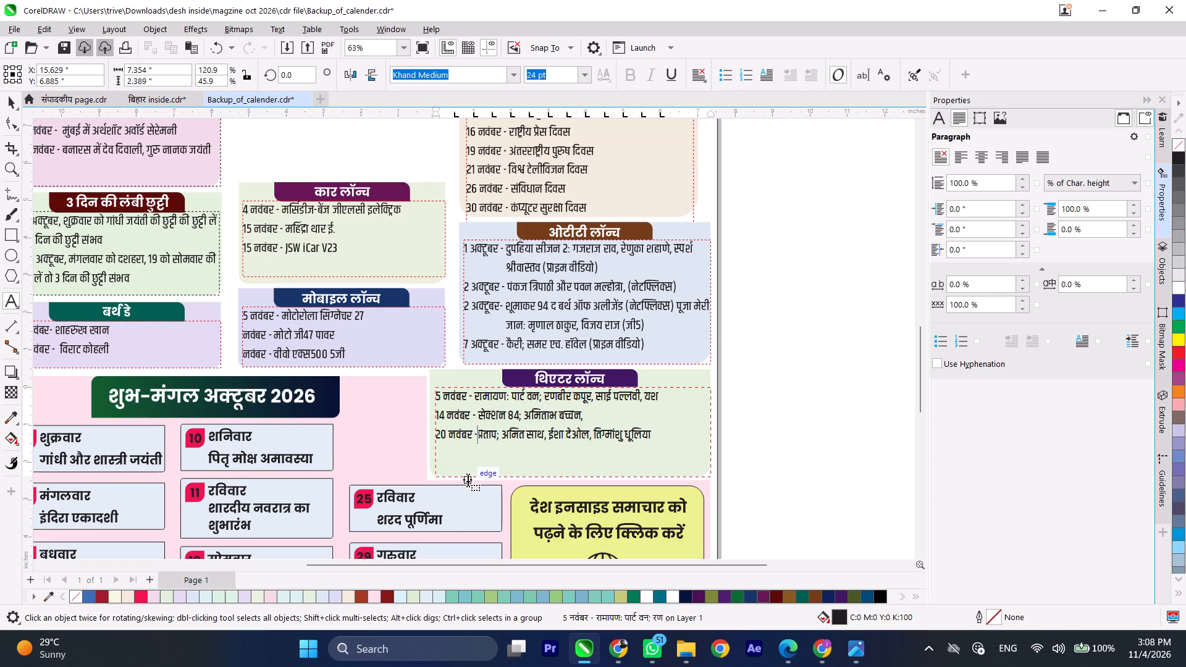
pyautogui.press('space')
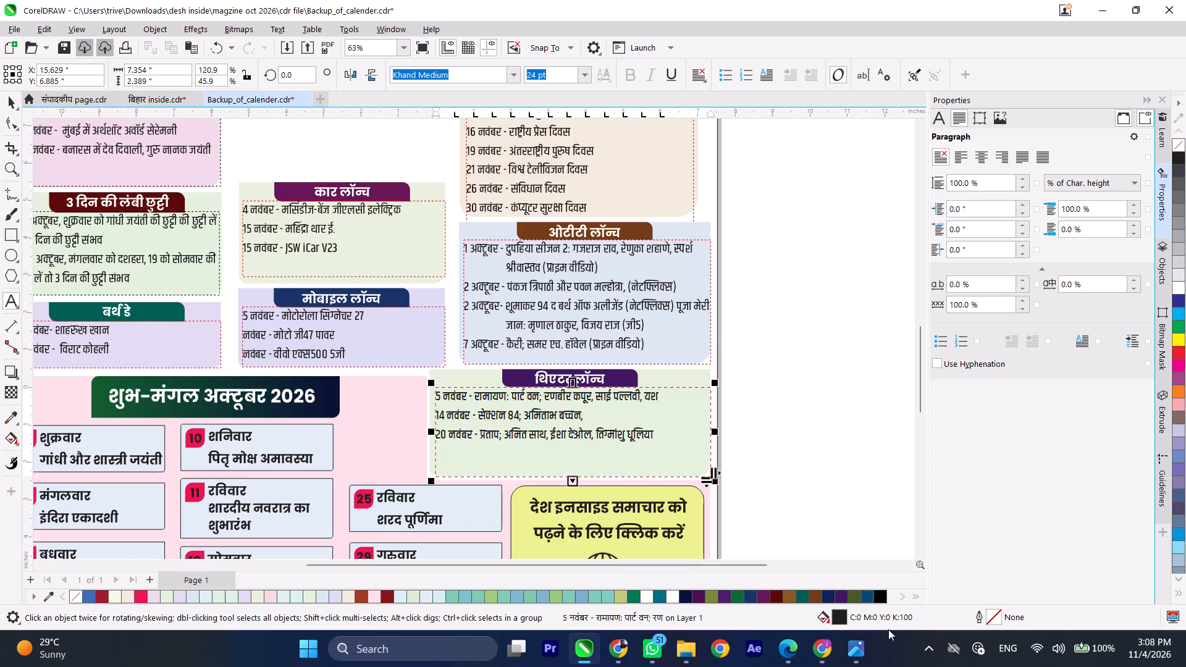
# Check the थिएटर लॉन्च entries against the source screenshot, close the image and deselect the text frame.
pyautogui.click(851, 648)
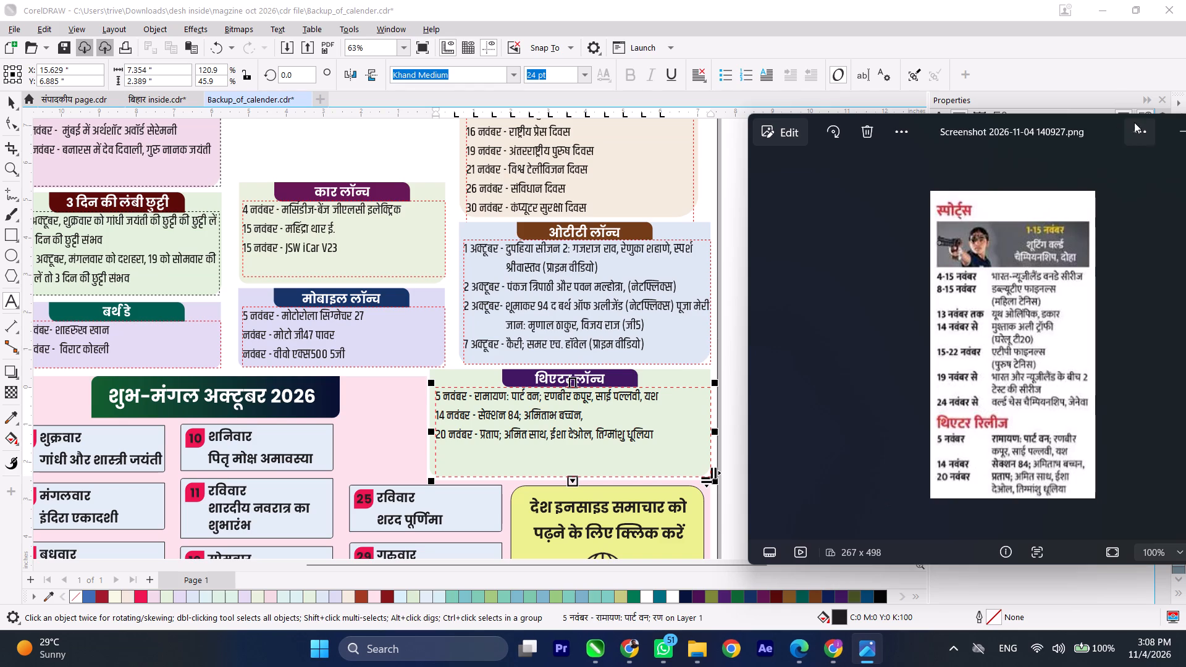
pyautogui.moveTo(1087, 125); pyautogui.dragTo(980, 125)
pyautogui.click(1150, 132)
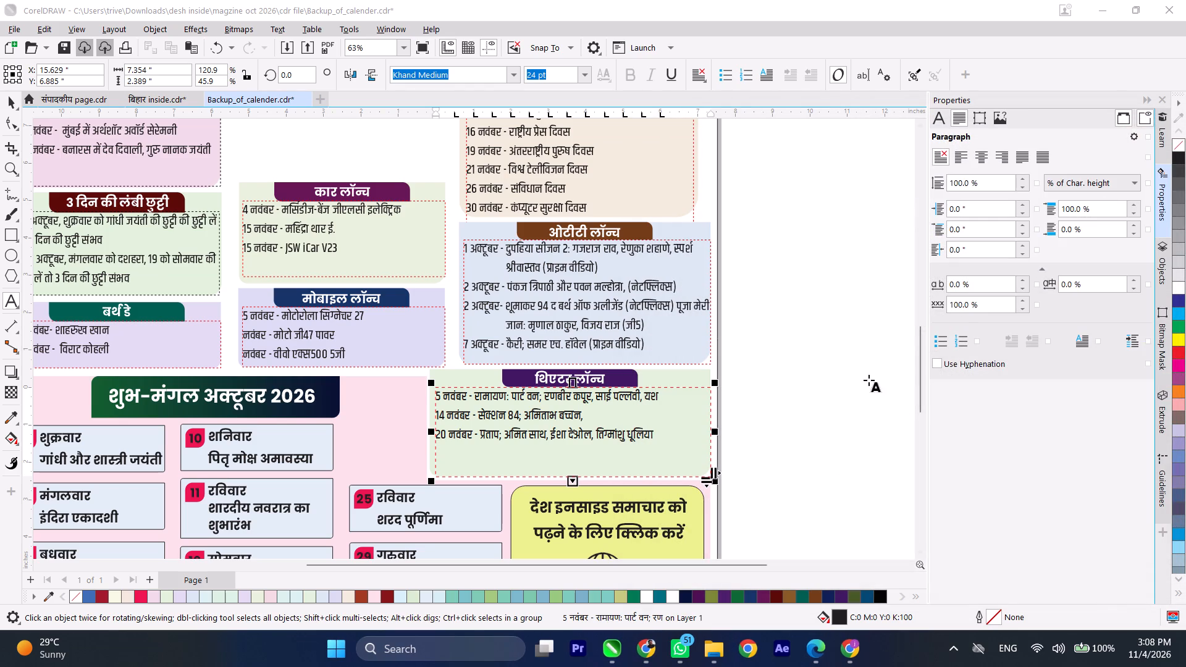
pyautogui.click(6, 98)
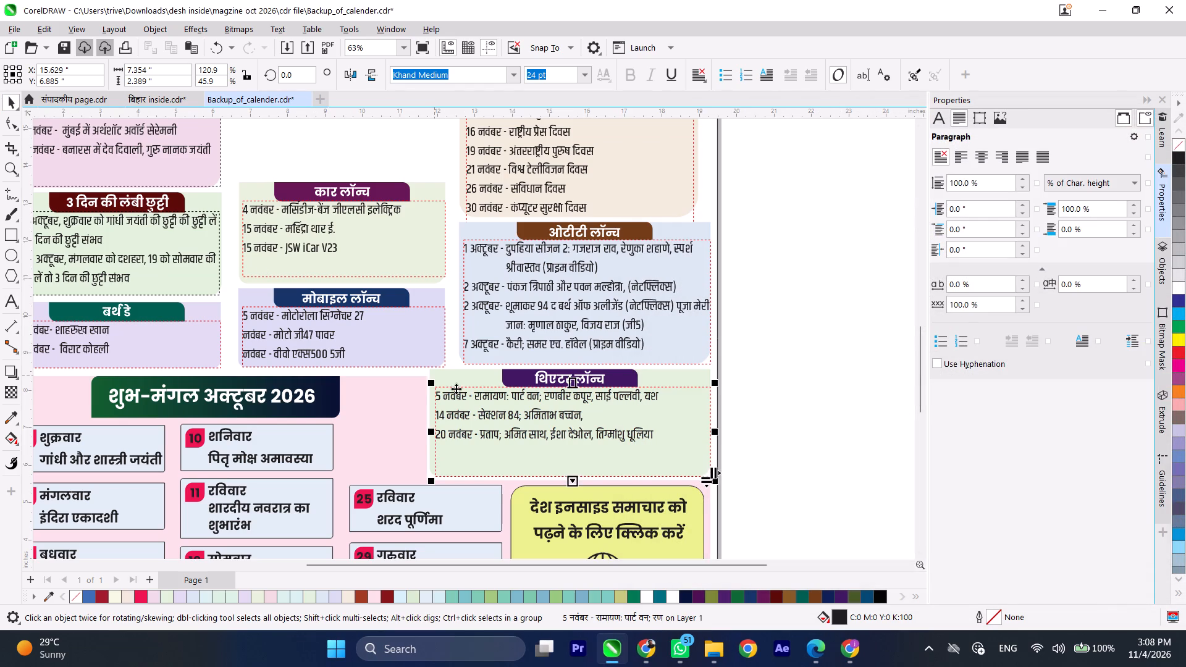
pyautogui.click(809, 424)
pyautogui.scroll(-6, 809, 424)
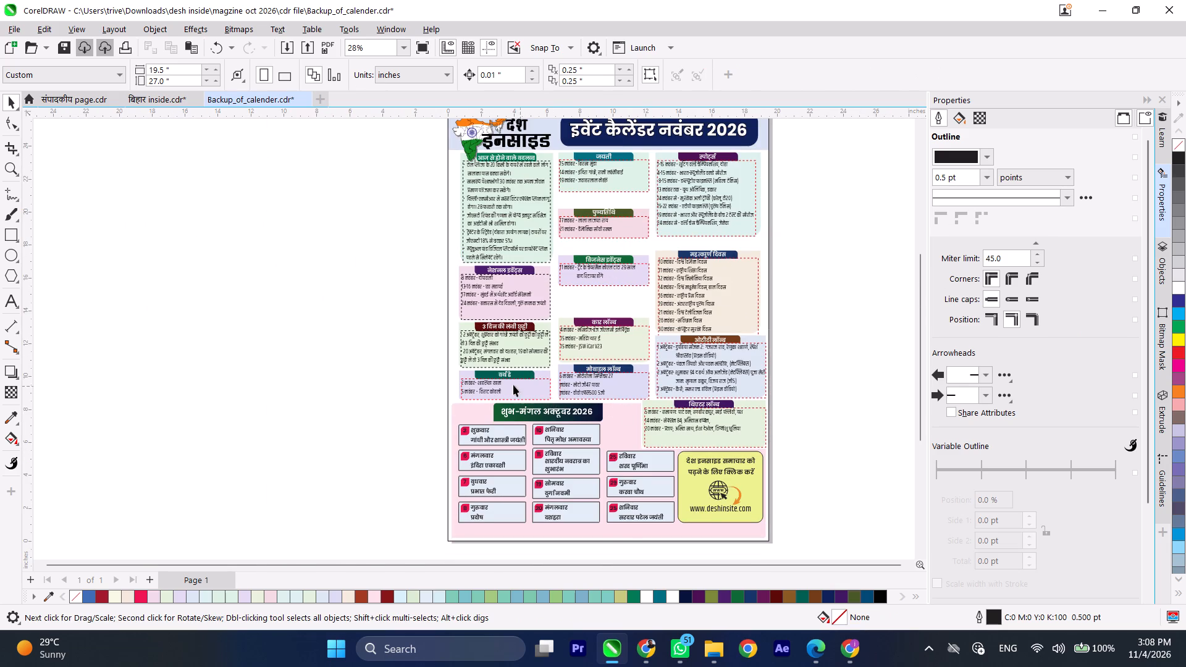
pyautogui.scroll(-1, 453, 408)
pyautogui.scroll(1, 592, 505)
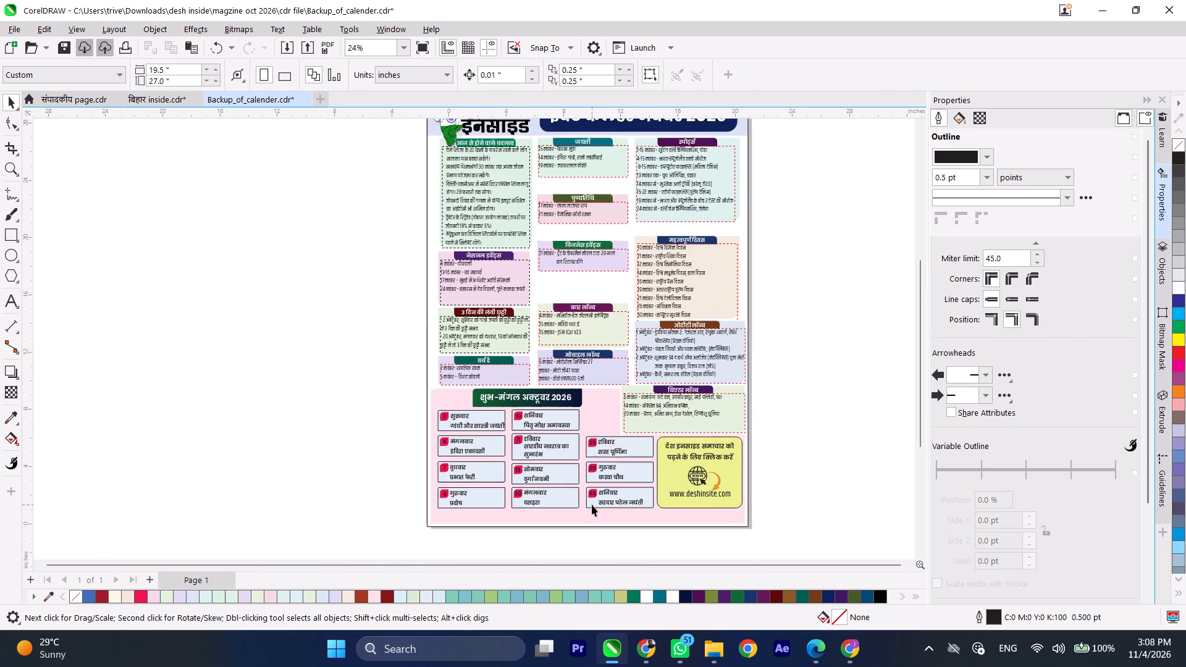
pyautogui.scroll(2, 592, 505)
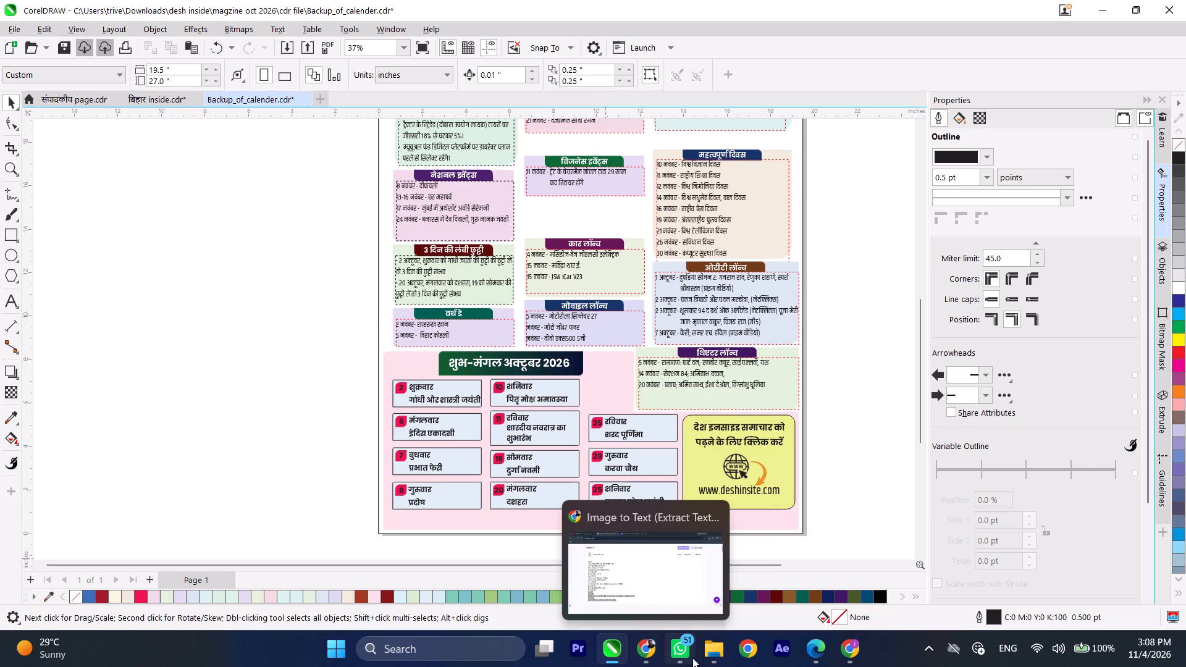
pyautogui.click(711, 653)
pyautogui.click(756, 561)
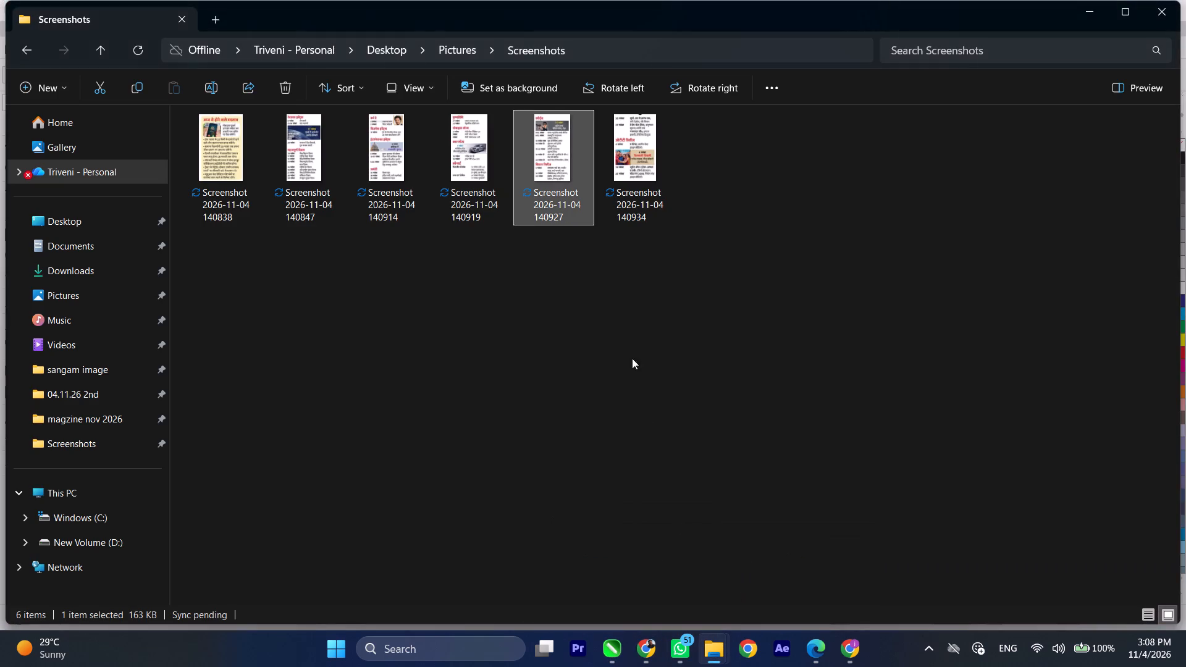
pyautogui.doubleClick(639, 164)
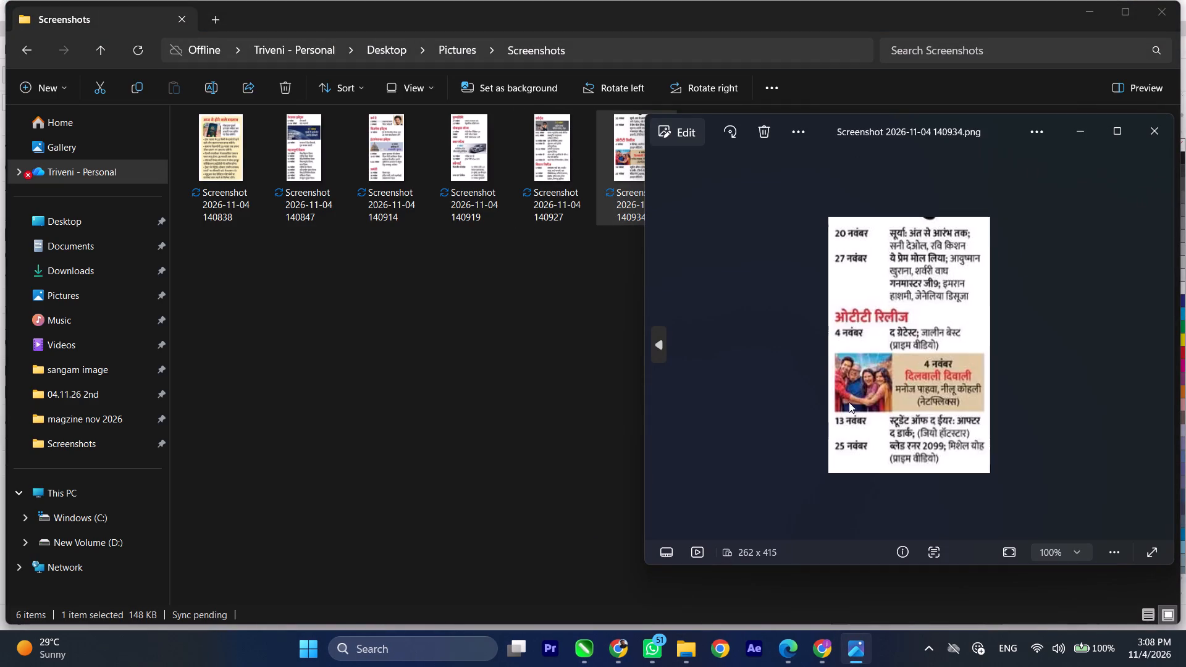
pyautogui.moveTo(642, 384); pyautogui.dragTo(800, 384)
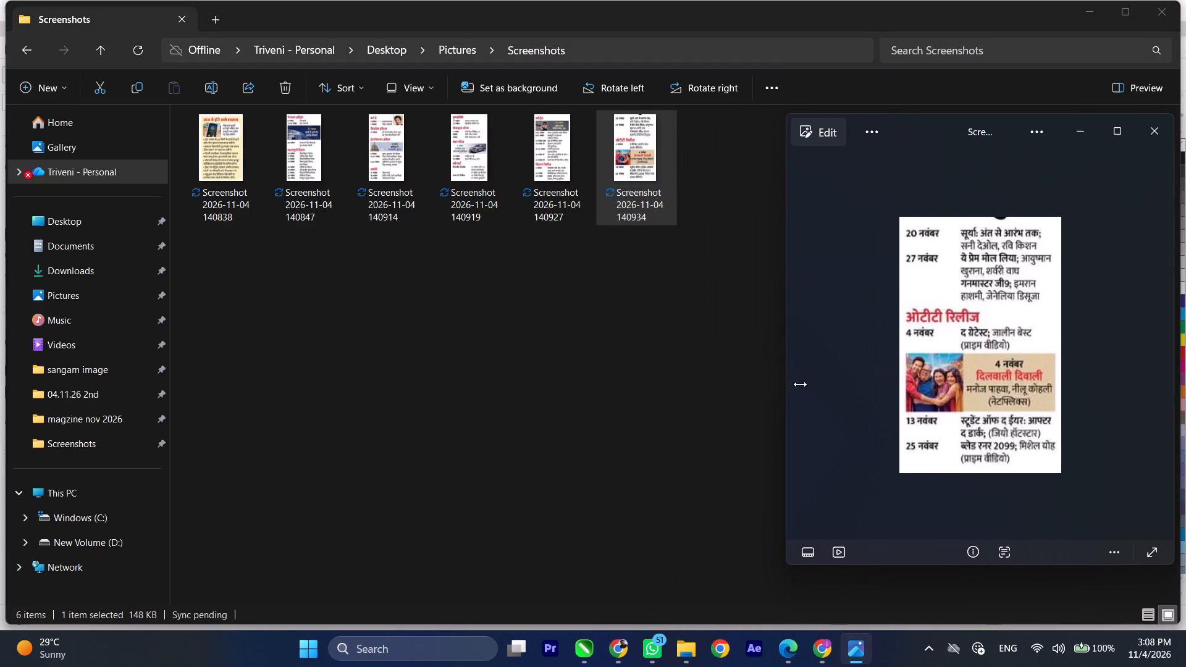
pyautogui.moveTo(800, 384); pyautogui.dragTo(818, 382)
pyautogui.click(618, 649)
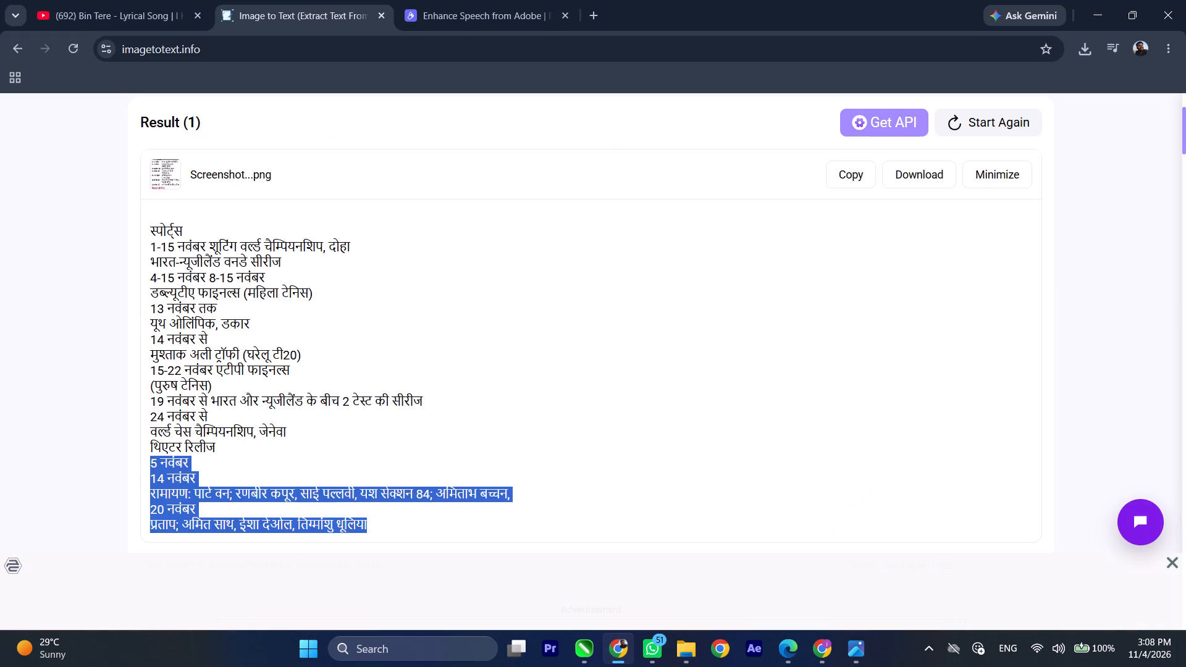
pyautogui.click(76, 47)
pyautogui.click(587, 211)
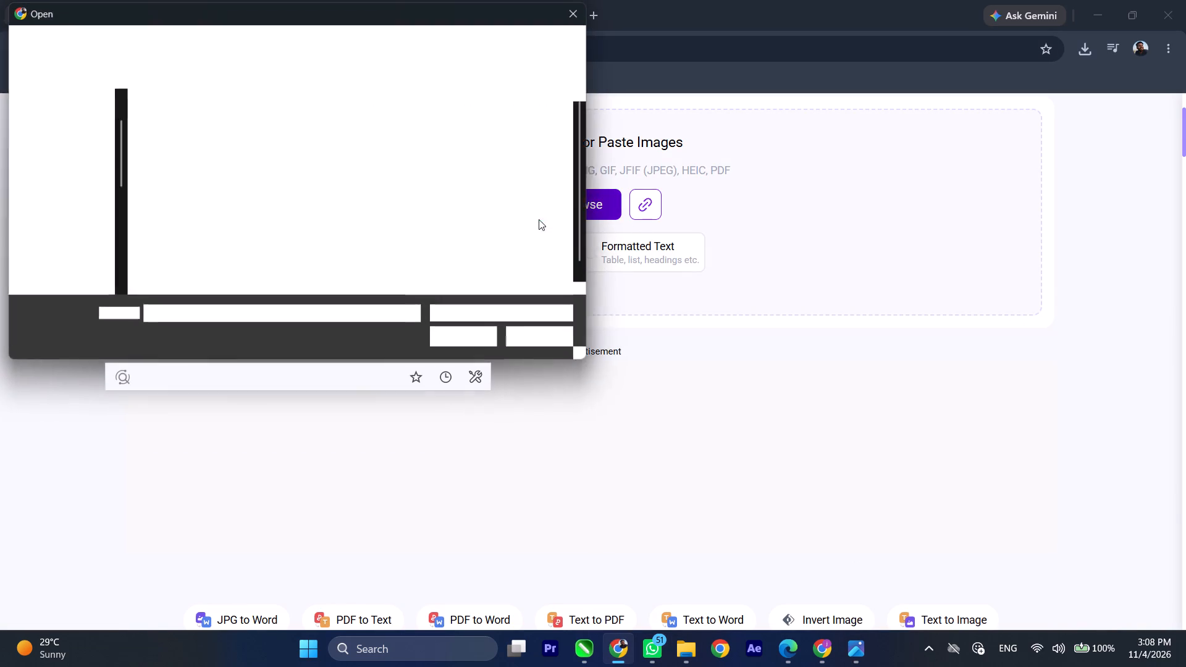
pyautogui.scroll(-3, 222, 243)
pyautogui.doubleClick(177, 227)
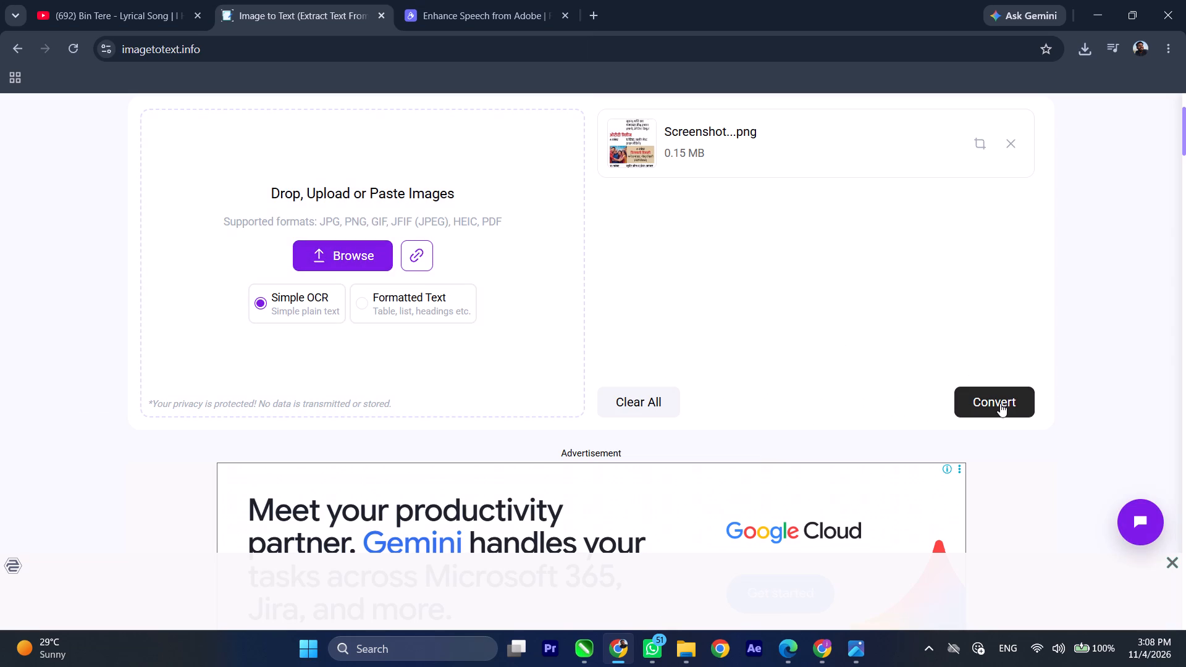
pyautogui.click(1000, 403)
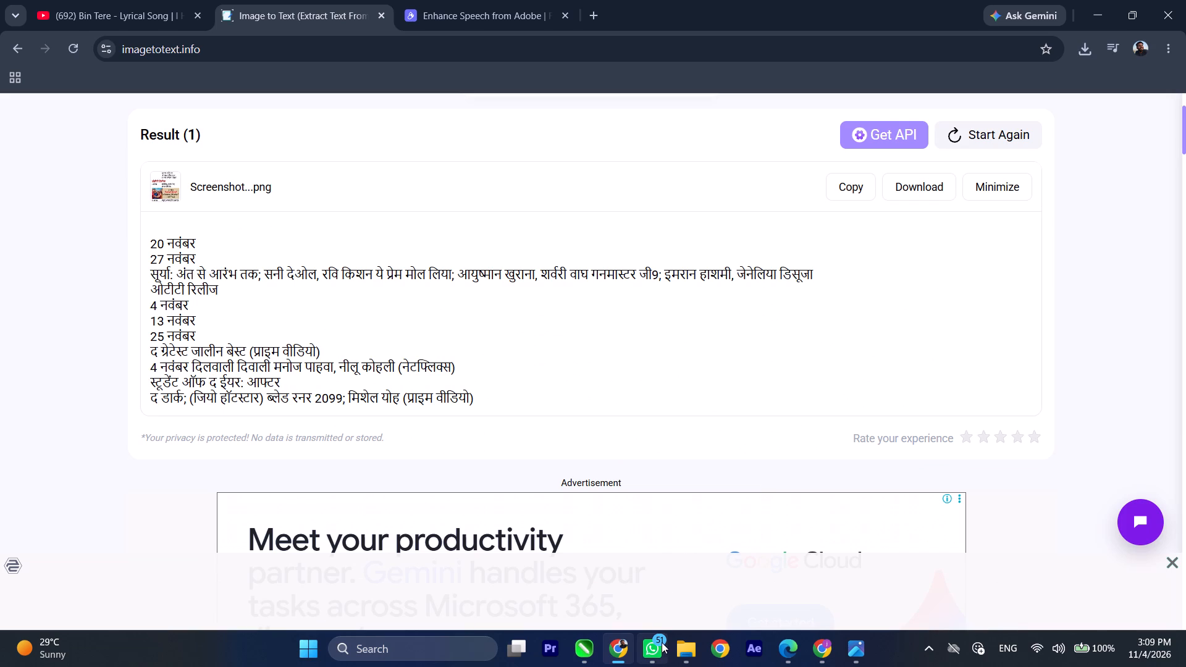
# Bring up the source screenshot with the 20 and 27 नवंबर and ओटीटी रिलीज entries to compare with the extracted text.
pyautogui.click(867, 652)
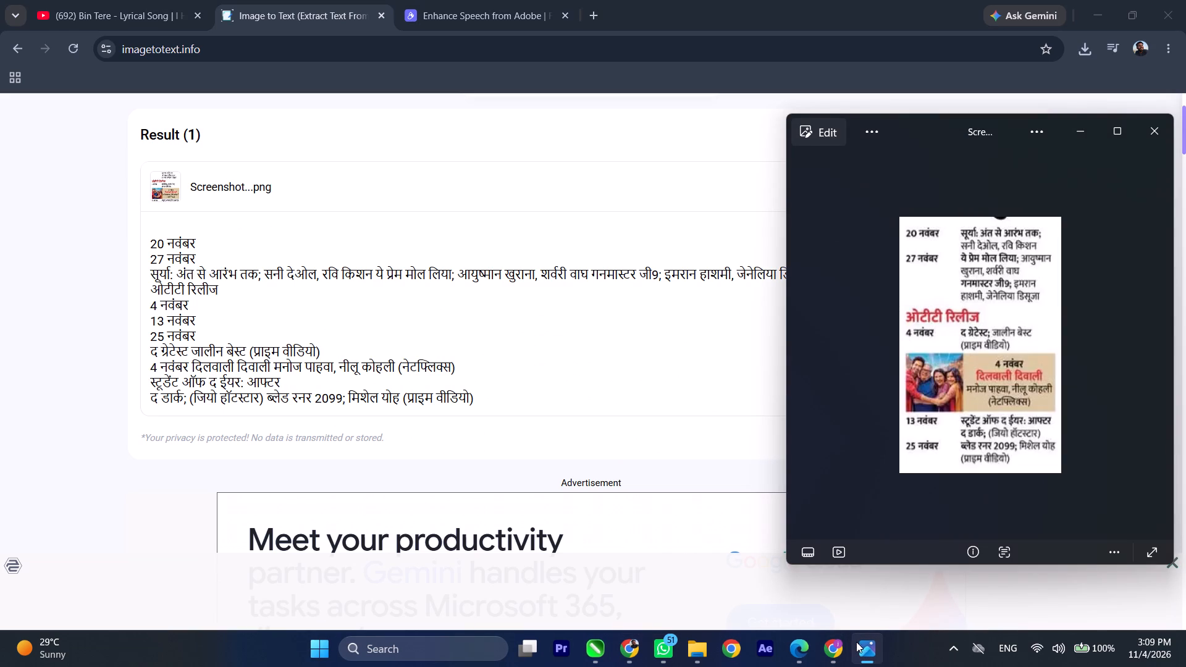
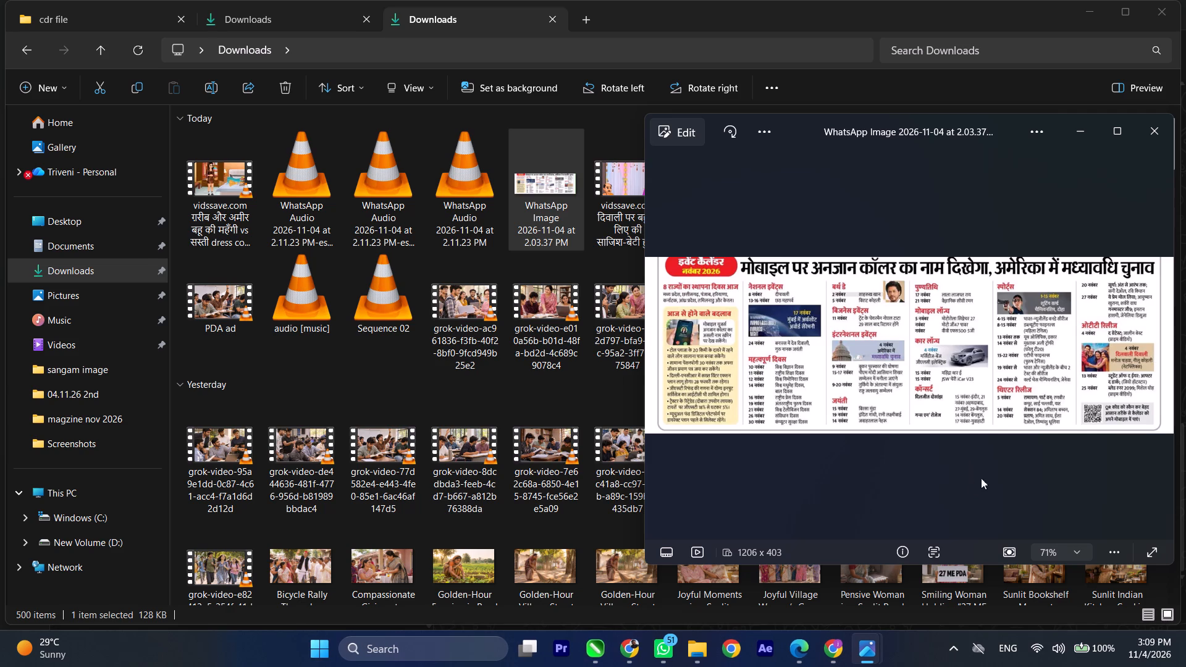
# From the image-to-text result in Chrome, copy the 20 नवंबर and 27 नवंबर lines plus the film text through "जेनेलिया डिसूजा", then return to CorelDRAW.
pyautogui.click(1156, 131)
pyautogui.click(868, 646)
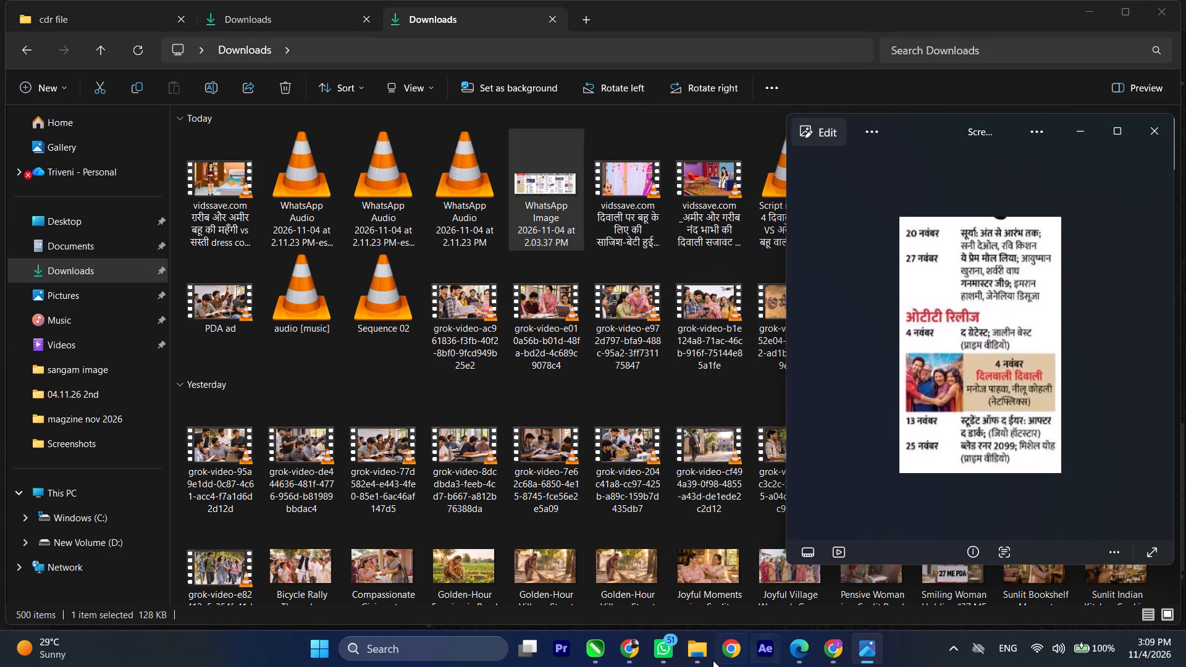
pyautogui.click(634, 653)
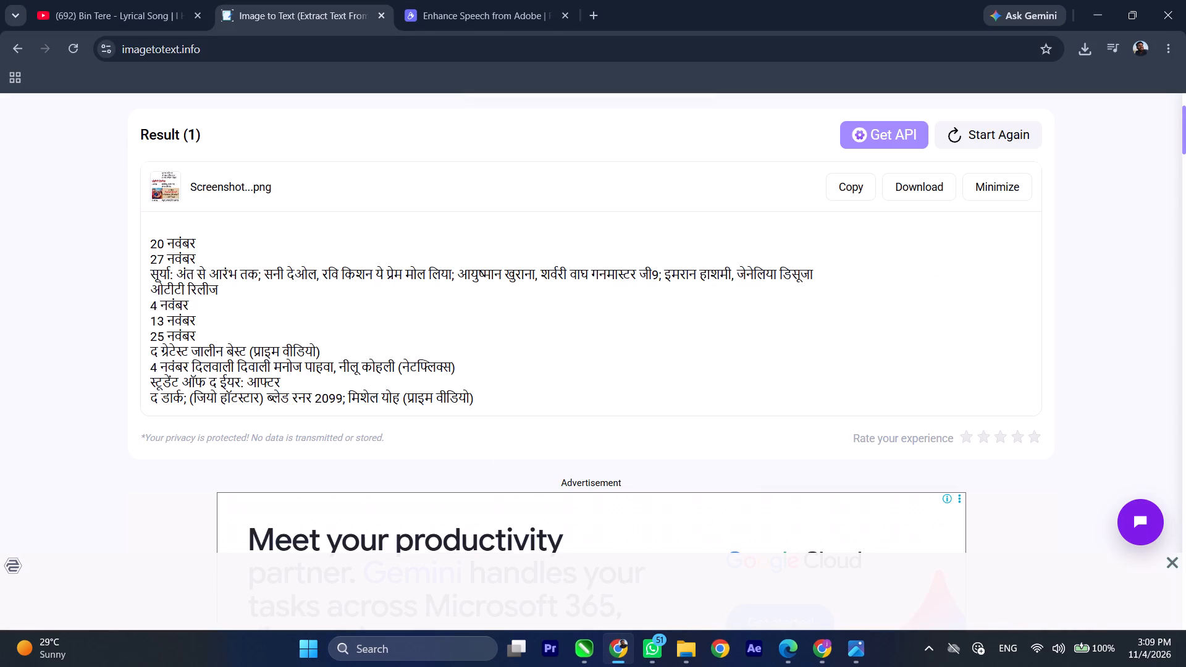
pyautogui.moveTo(844, 279); pyautogui.dragTo(144, 258)
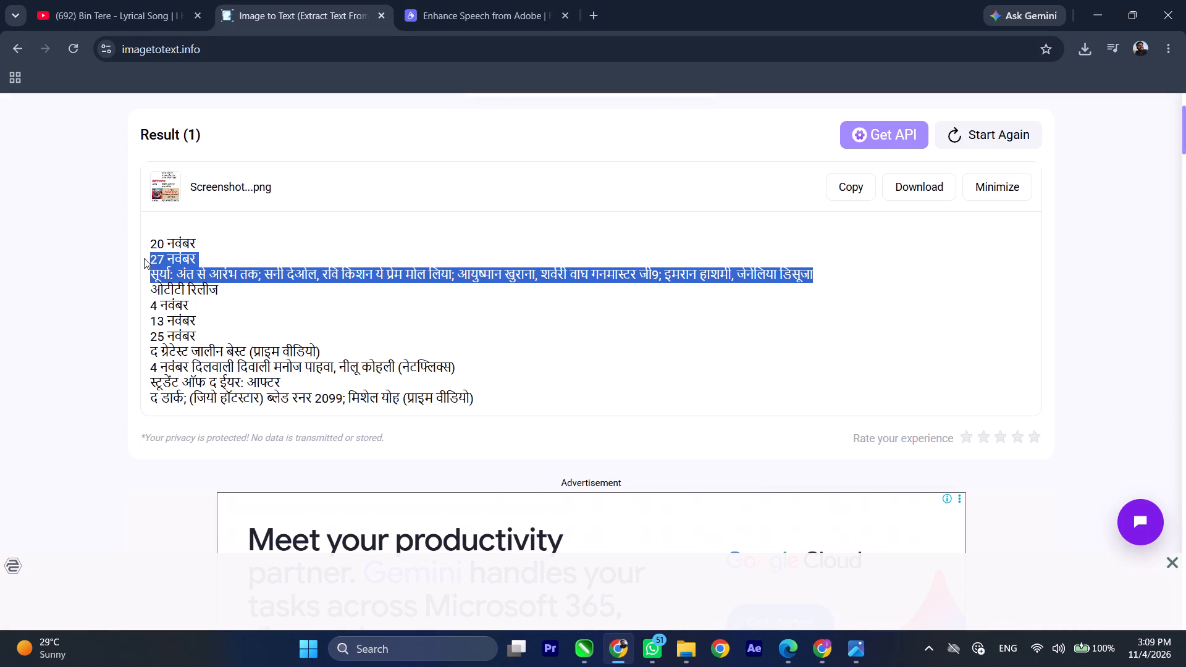
pyautogui.moveTo(144, 258); pyautogui.dragTo(122, 245)
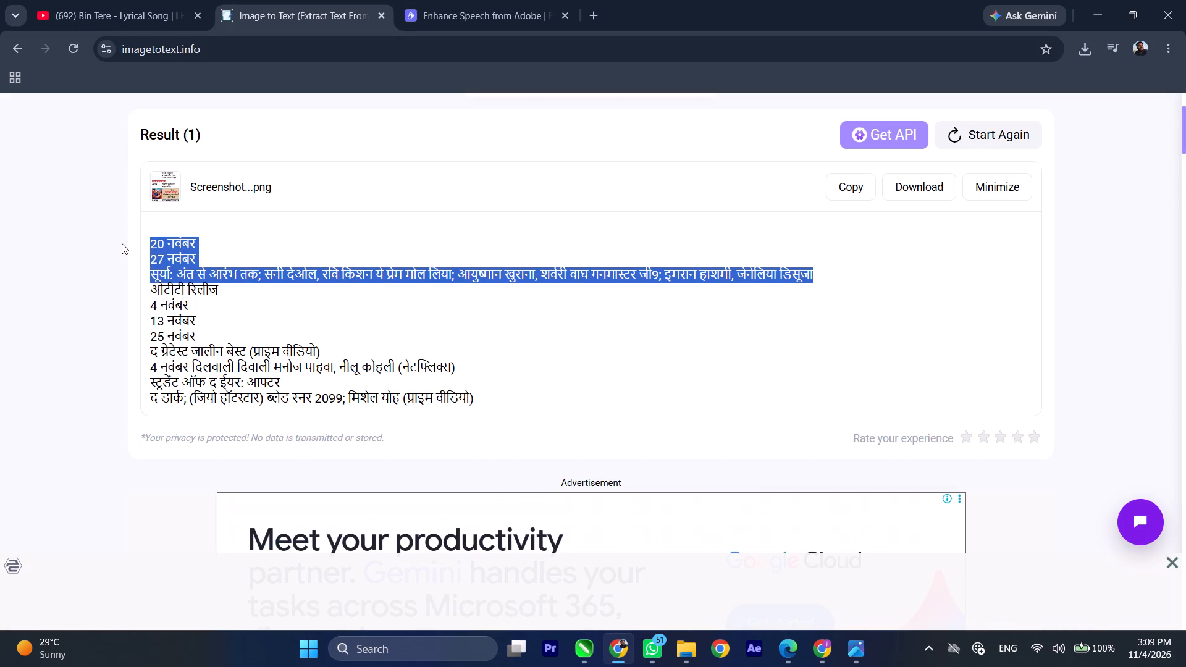
pyautogui.hotkey('ctrl', 'c')
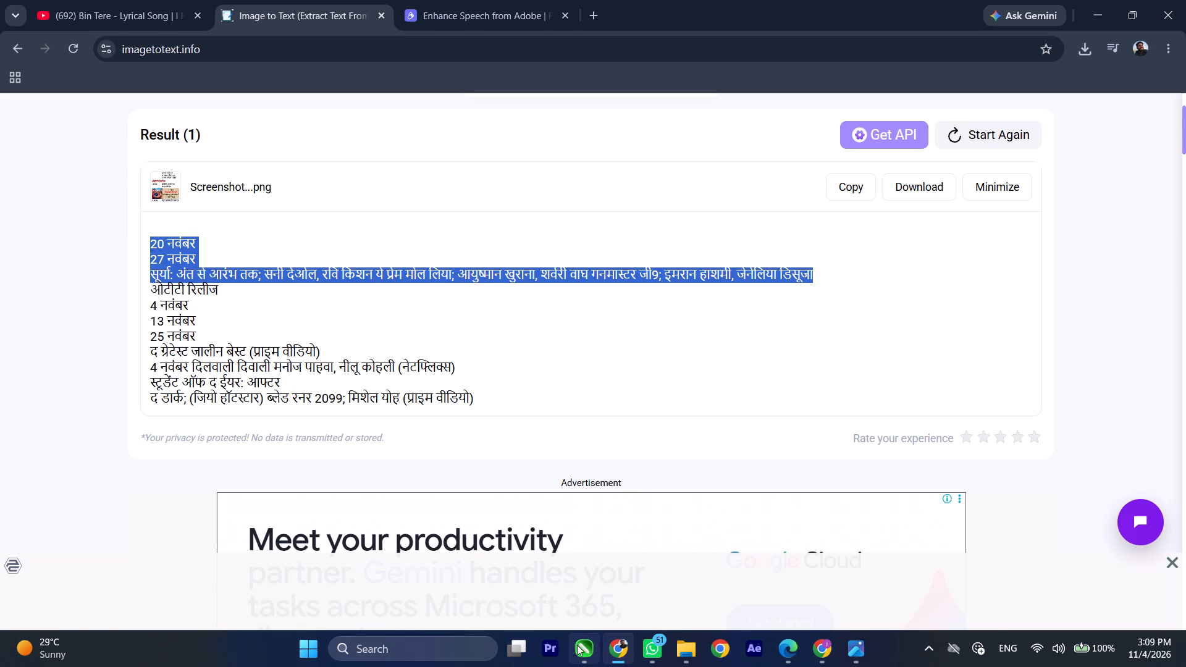
pyautogui.click(577, 645)
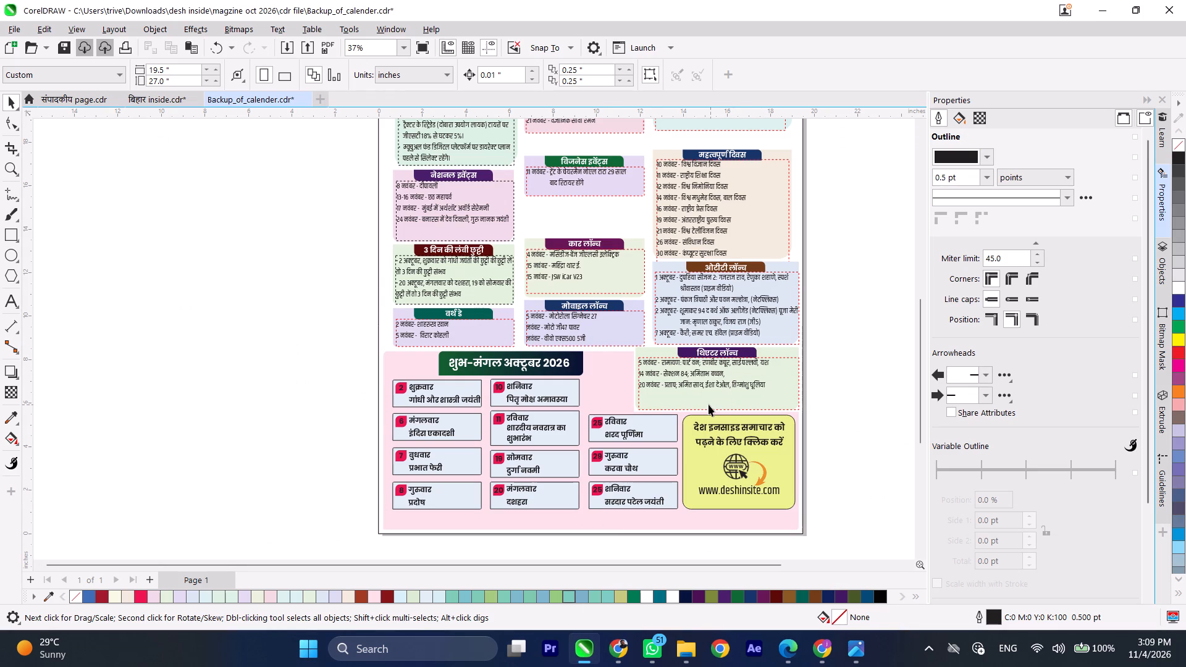
# Extend the थिएटर लॉन्च background box downward and stretch its text frame to about 4.37 in tall.
pyautogui.scroll(4, 709, 405)
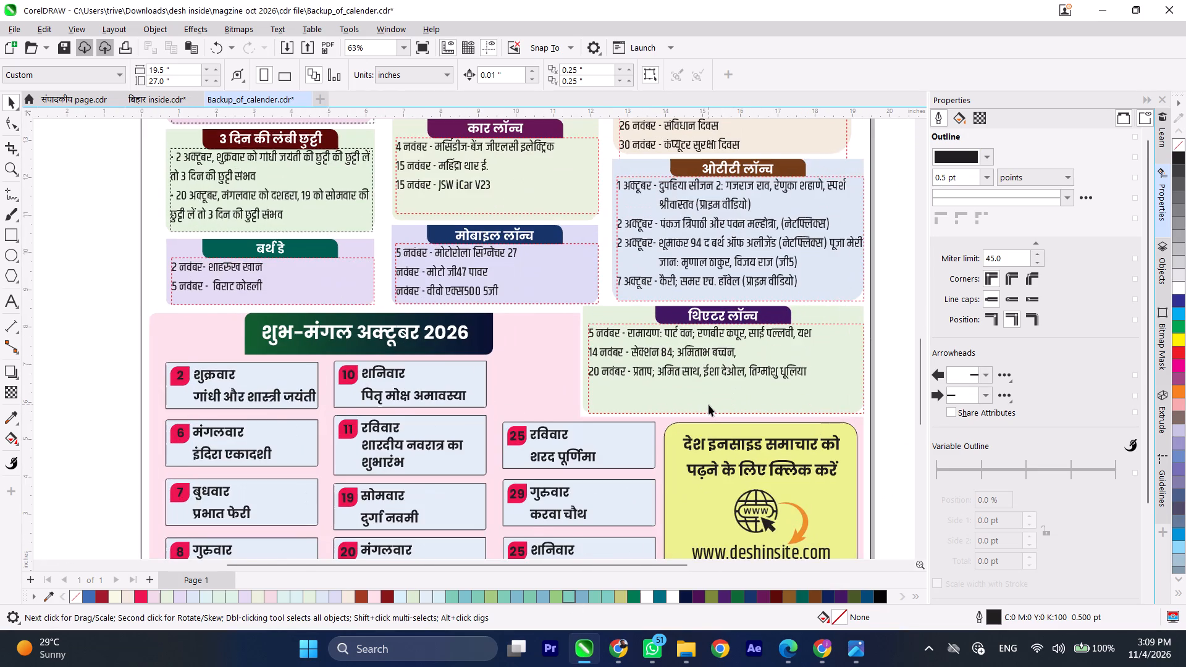
pyautogui.scroll(2, 709, 405)
pyautogui.scroll(-6, 709, 405)
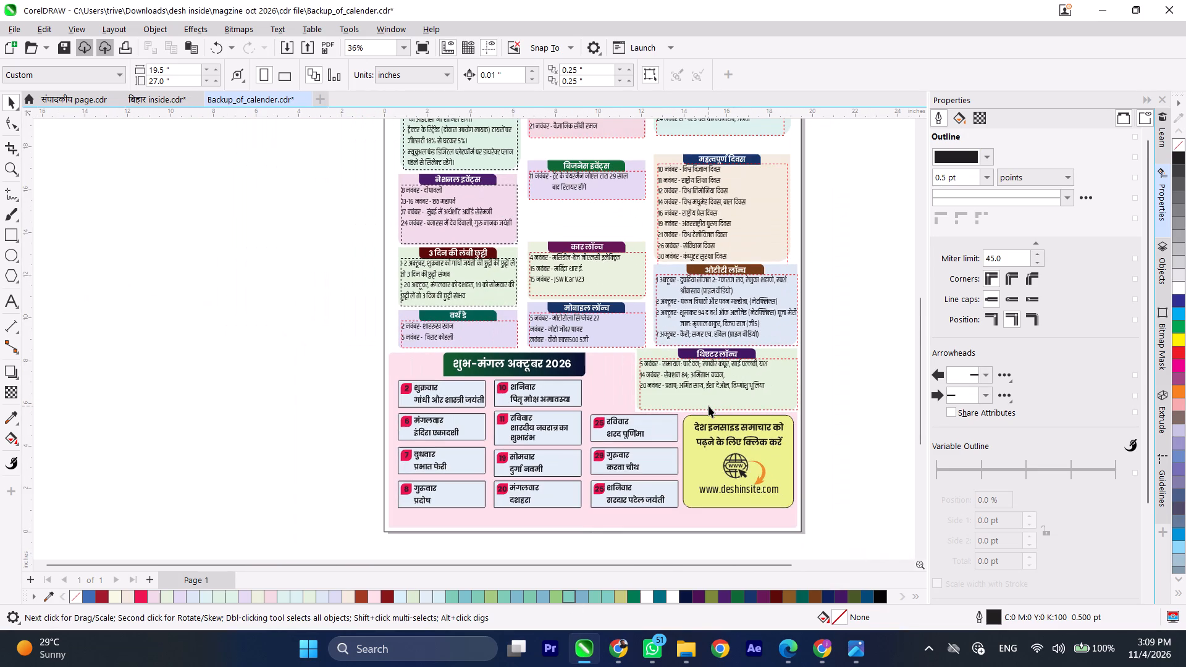
pyautogui.scroll(1, 709, 406)
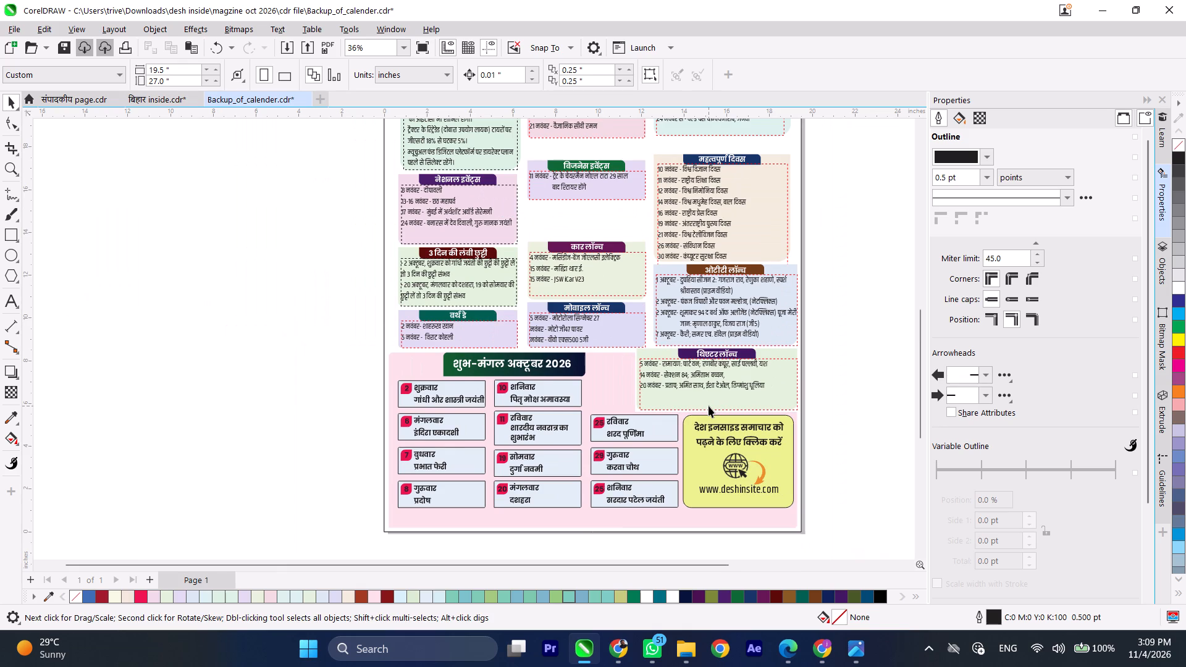
pyautogui.scroll(5, 709, 406)
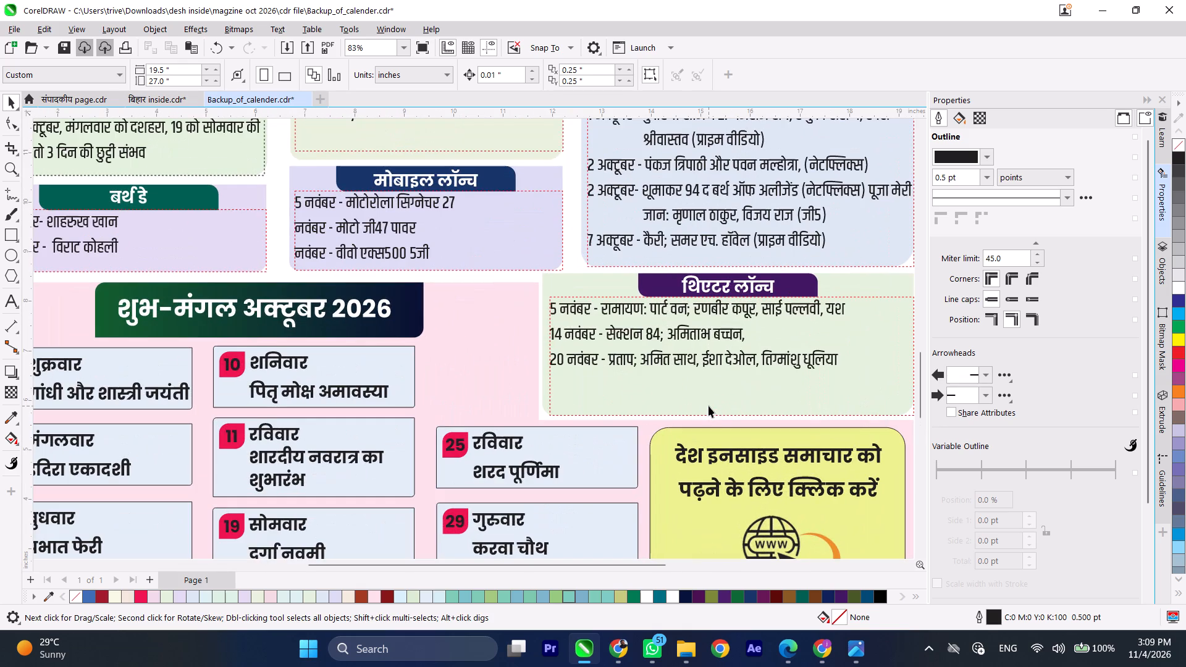
pyautogui.click(708, 405)
pyautogui.moveTo(731, 419); pyautogui.dragTo(733, 397)
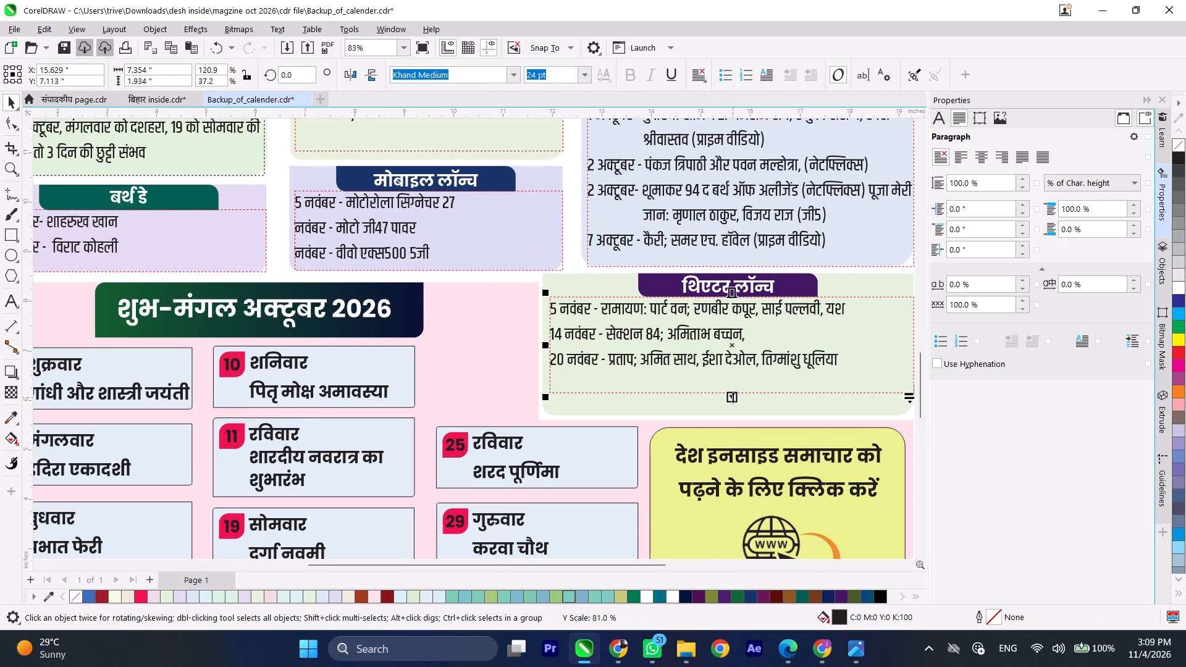
pyautogui.click(733, 408)
pyautogui.moveTo(728, 419); pyautogui.dragTo(720, 535)
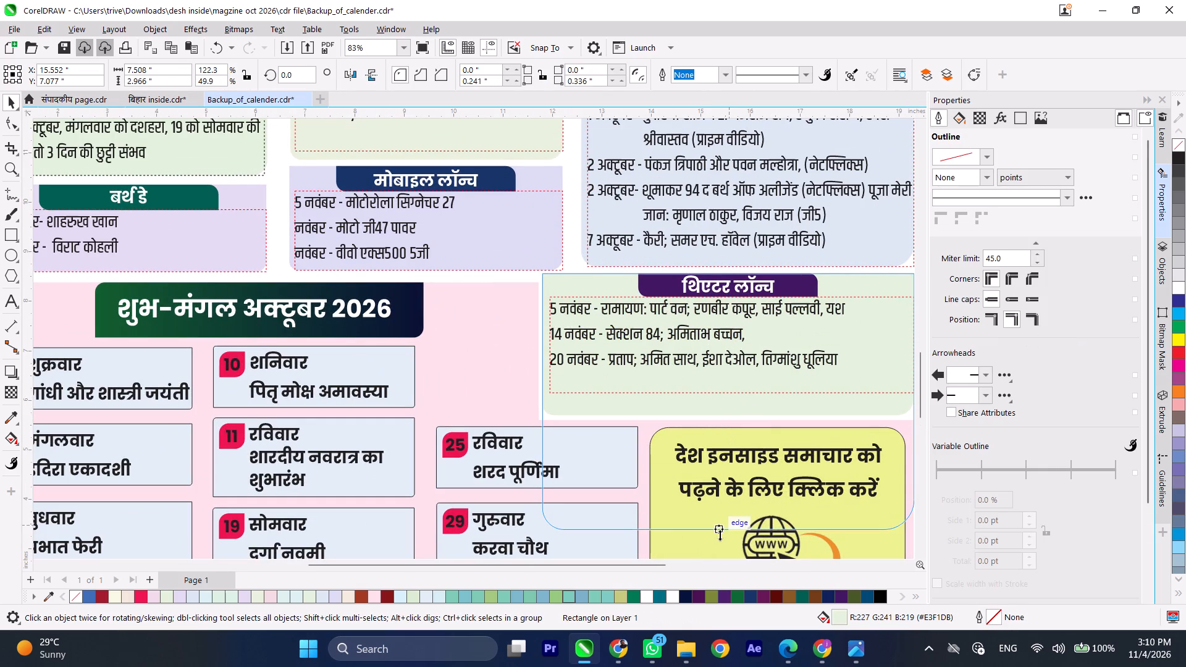
pyautogui.moveTo(720, 535); pyautogui.dragTo(719, 535)
pyautogui.click(738, 382)
pyautogui.moveTo(732, 398); pyautogui.dragTo(735, 499)
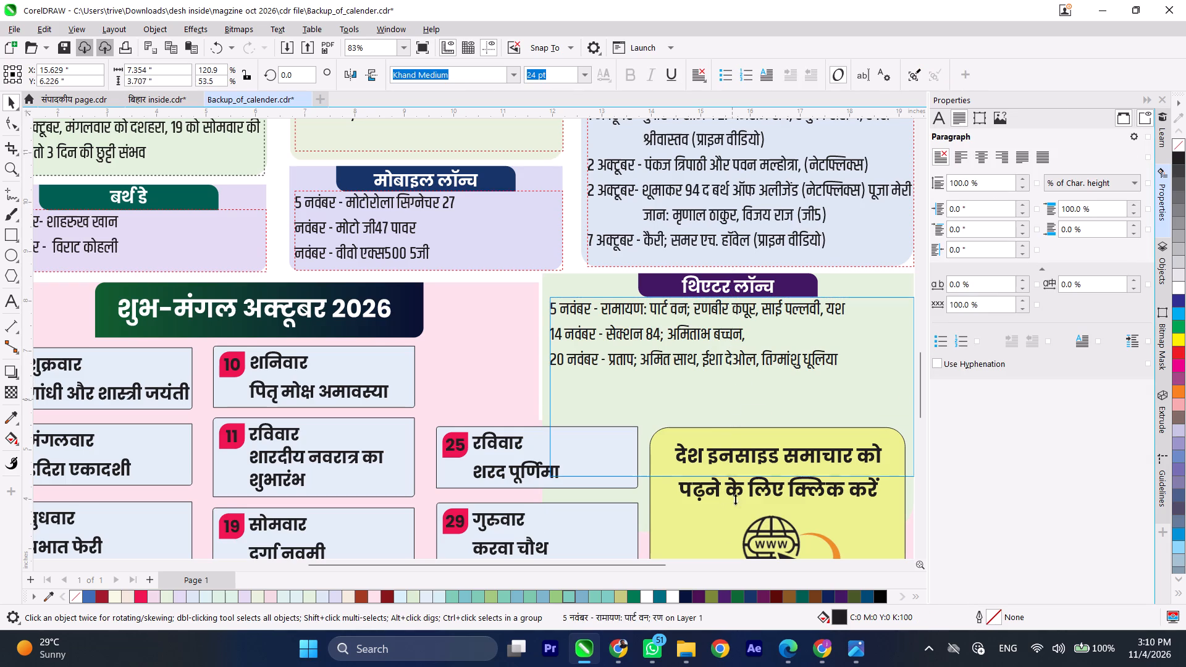
pyautogui.moveTo(735, 499); pyautogui.dragTo(735, 519)
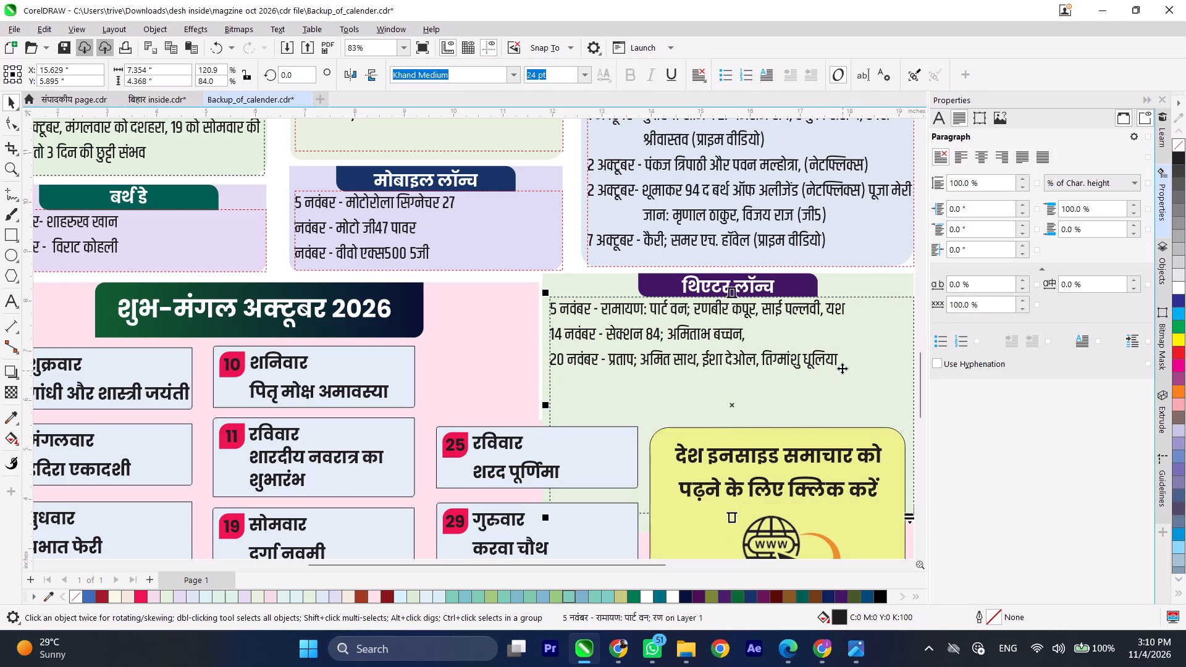
# Paste the copied 20 नवंबर and 27 नवंबर release text on a new line below the प्रताप entry.
pyautogui.tripleClick(839, 361)
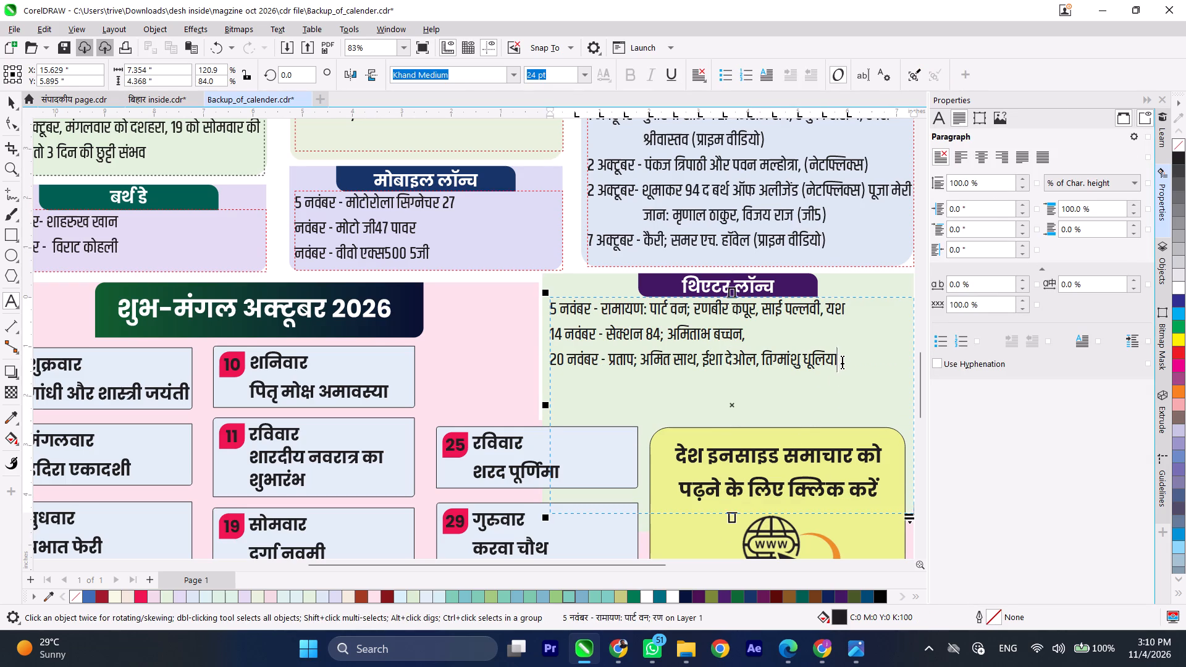
pyautogui.press('Return')
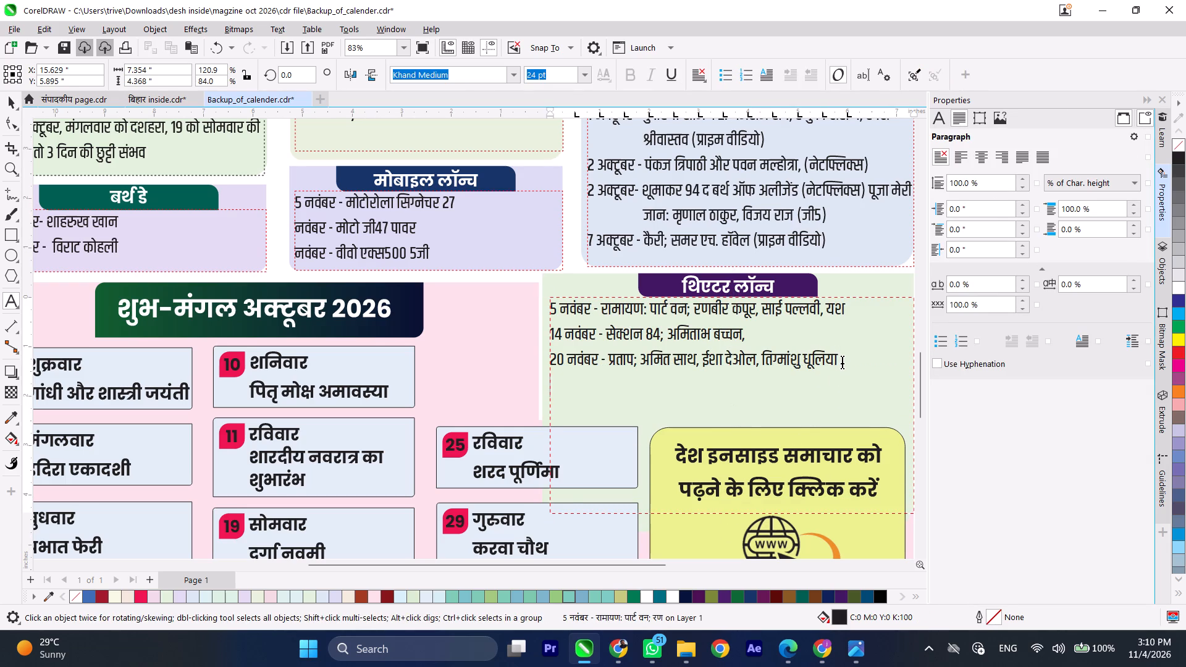
pyautogui.hotkey('ctrl', 'v')
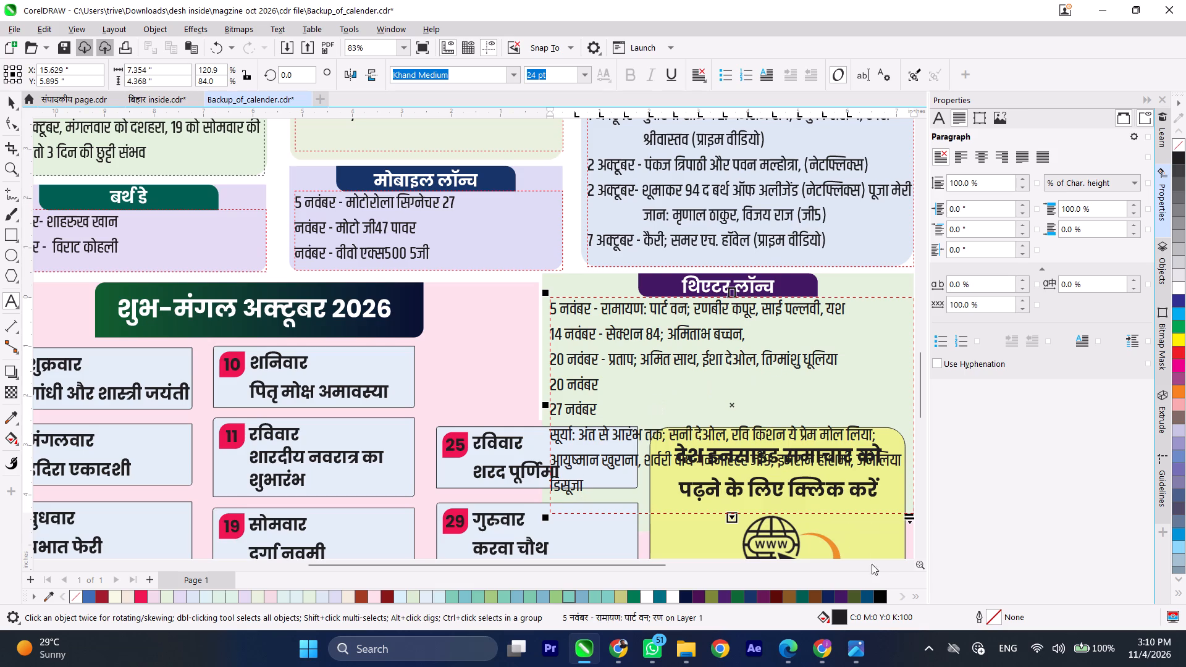
# Check the source screenshot and move "सूर्या: अंत से आरंभ तक; सनी देओल, रवि किशन" onto the second 20 नवंबर line after a spaced hyphen.
pyautogui.click(865, 655)
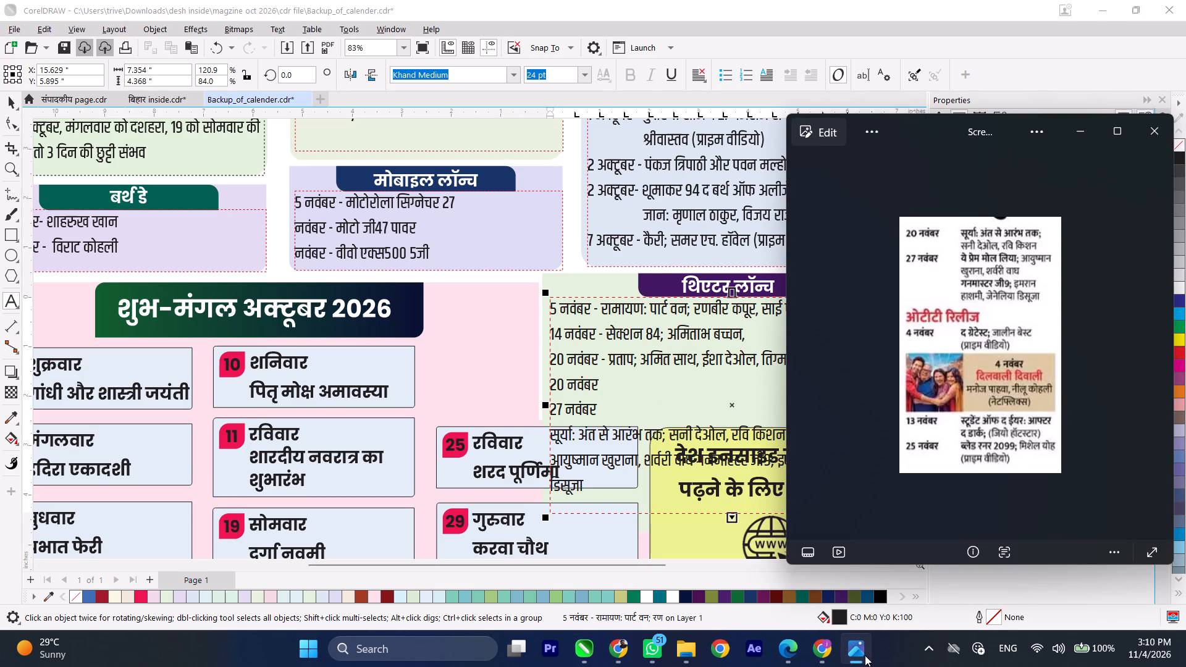
pyautogui.click(865, 655)
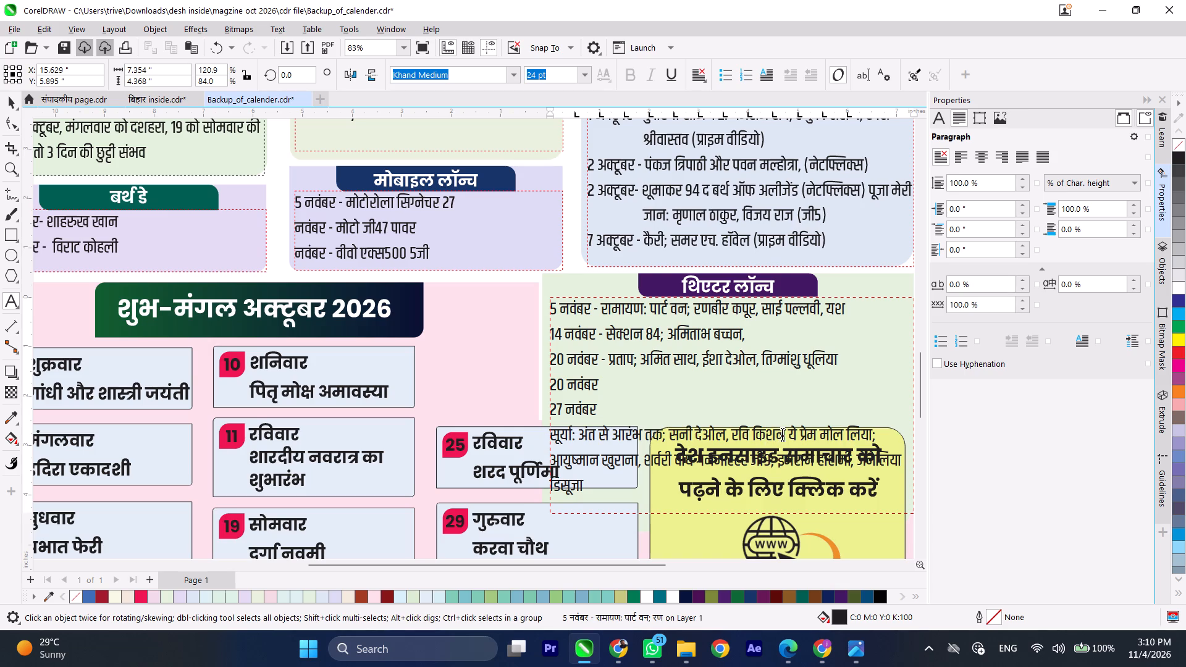
pyautogui.moveTo(786, 433); pyautogui.dragTo(498, 441)
pyautogui.hotkey('ctrl', 'x')
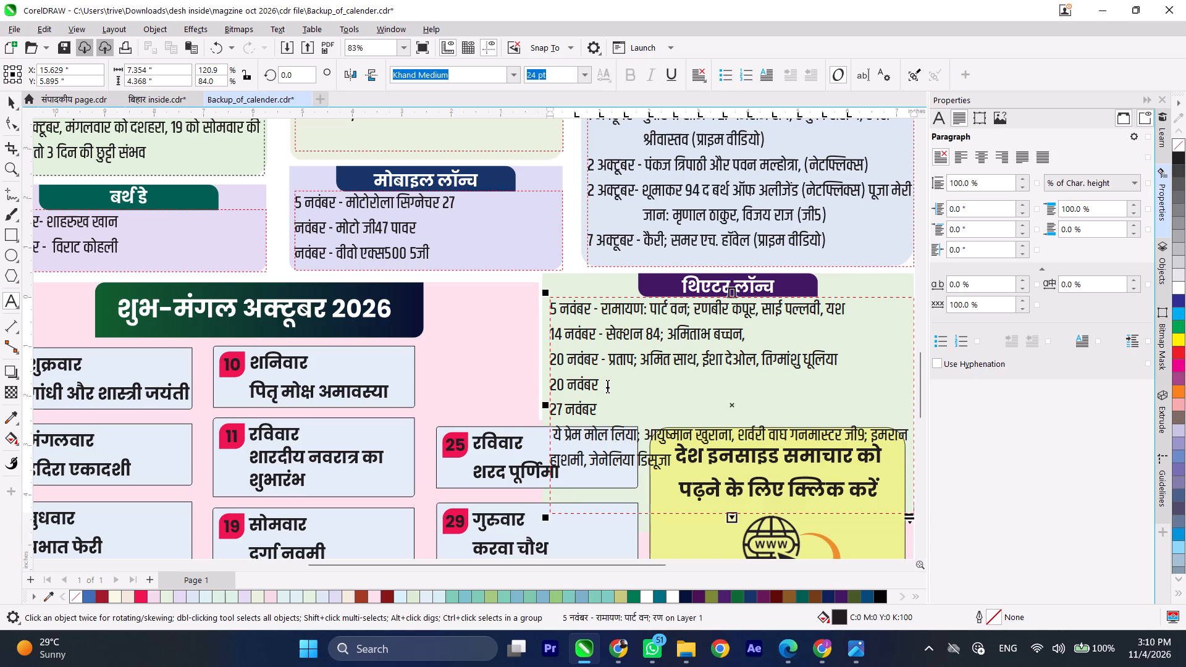
pyautogui.click(607, 385)
pyautogui.press('space')
pyautogui.write('-')
pyautogui.press('space')
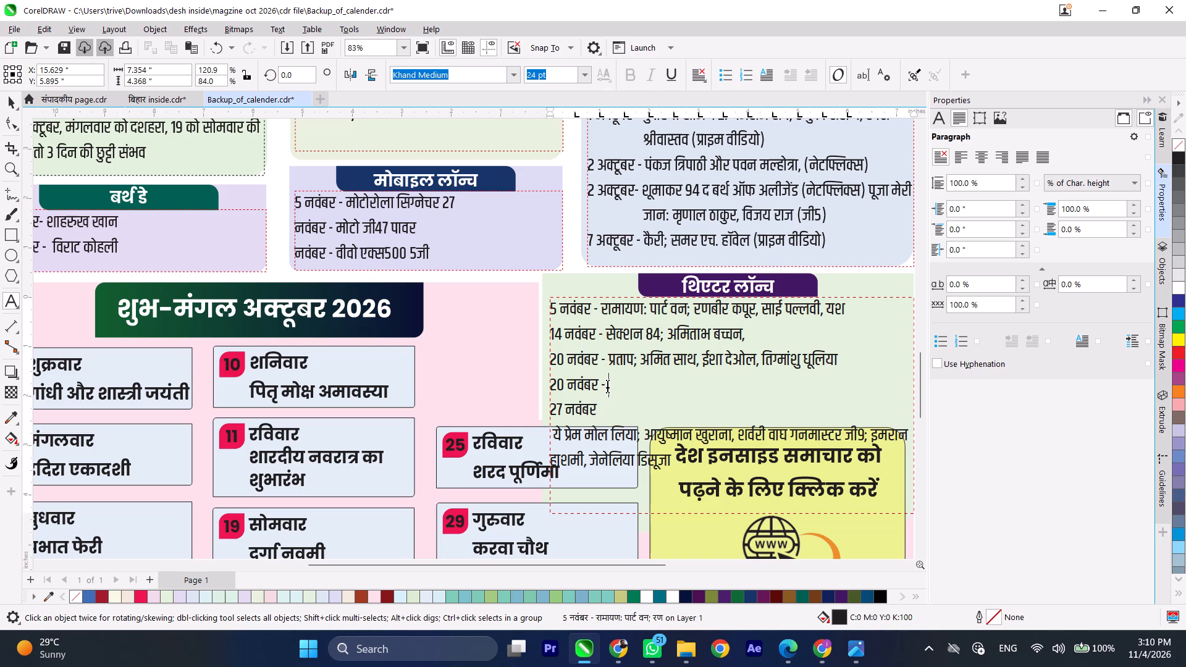
pyautogui.hotkey('ctrl', 'v')
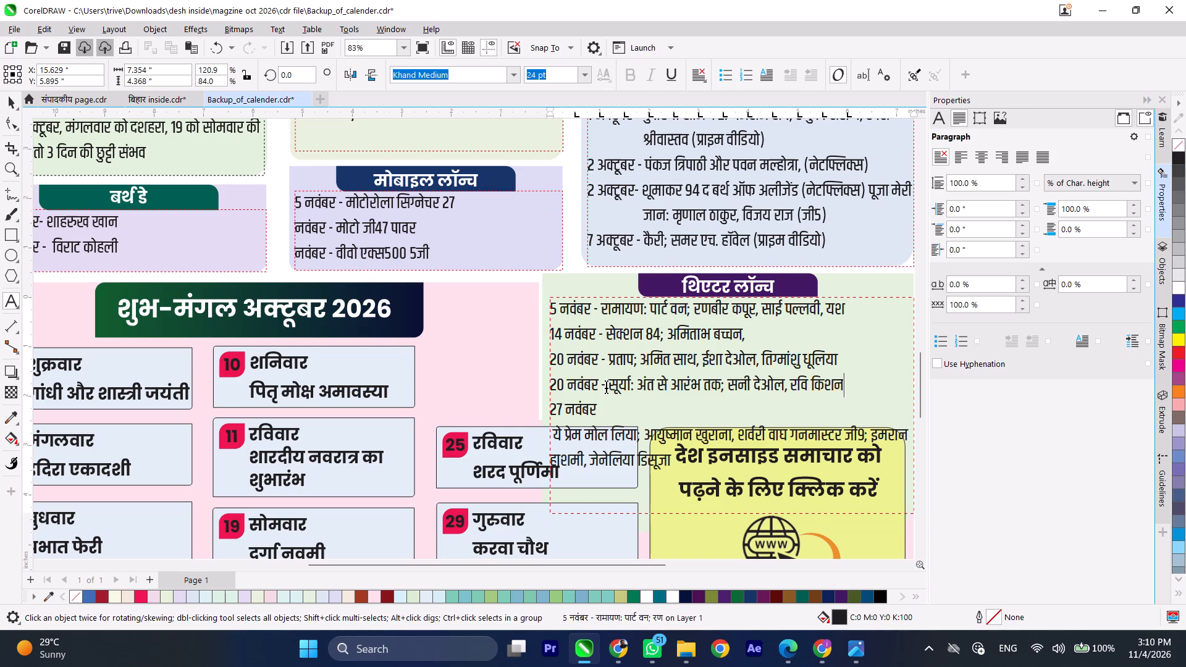
# Check the source screenshot and move the ये प्रेम मोल लिया and गनमास्टर जी9 text onto the 27 नवंबर line after a spaced hyphen.
pyautogui.click(851, 645)
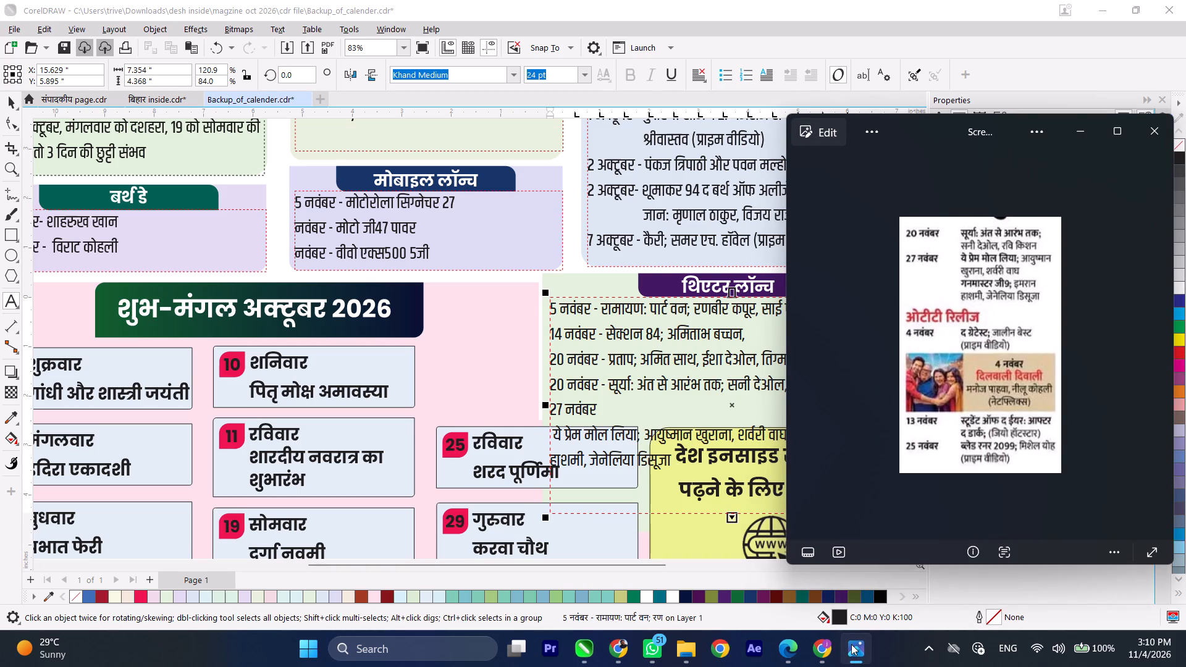
pyautogui.click(851, 644)
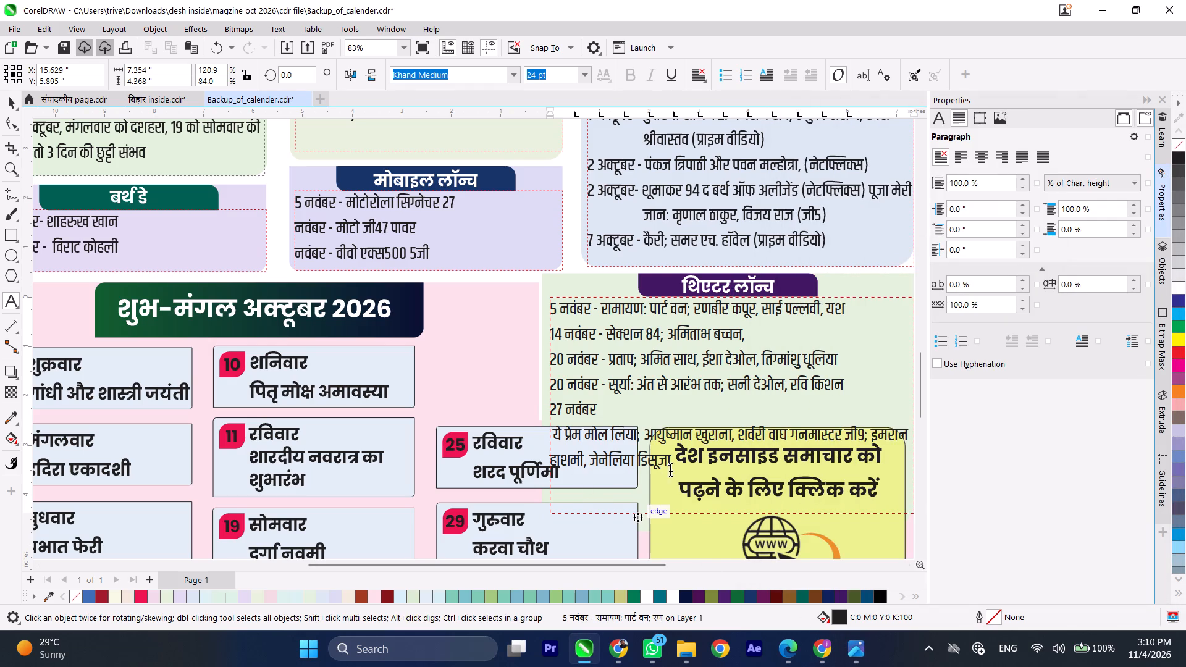
pyautogui.moveTo(682, 466); pyautogui.dragTo(545, 438)
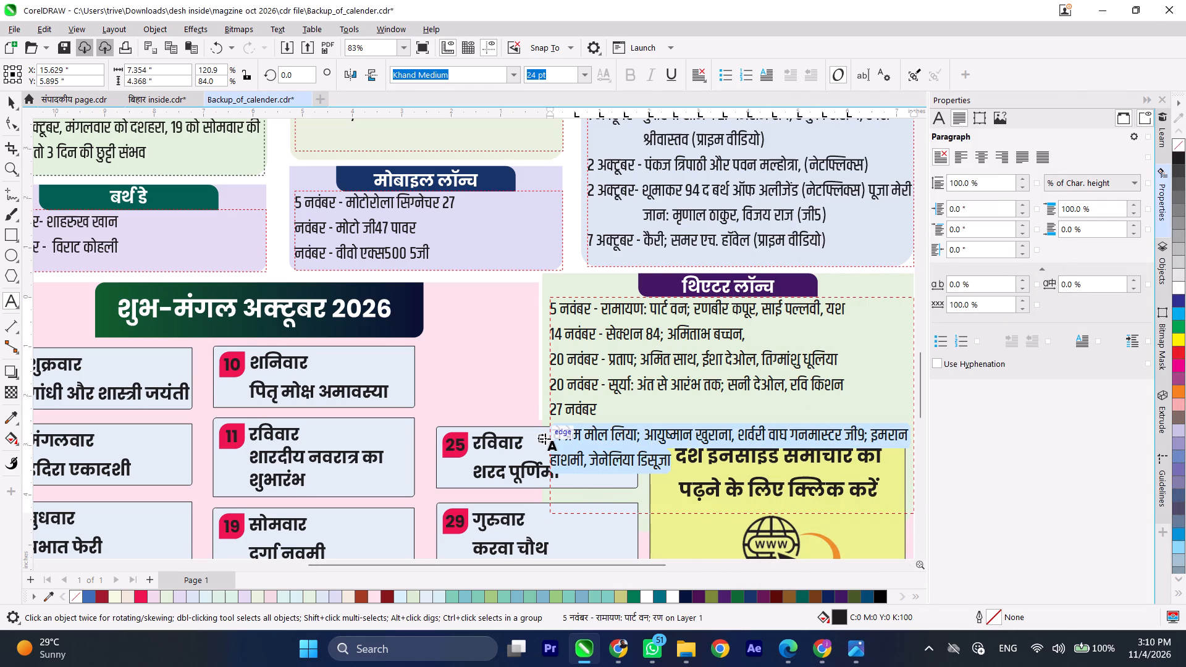
pyautogui.hotkey('ctrl', 'x')
pyautogui.press('BackSpace')
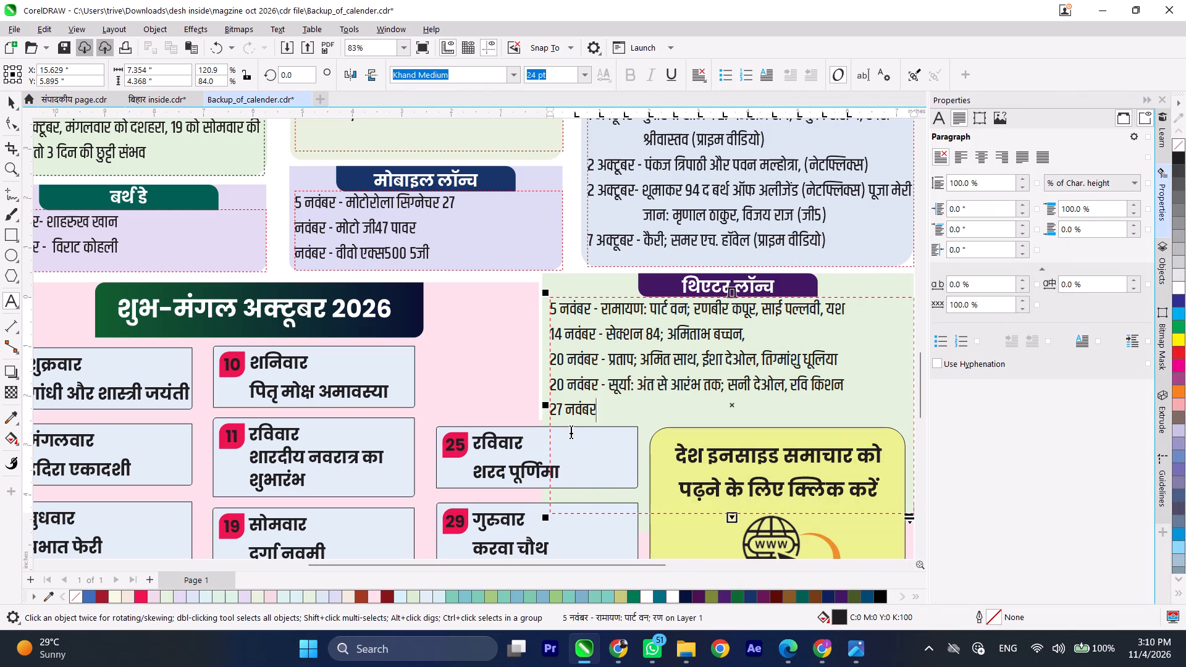
pyautogui.press('space')
pyautogui.press('-')
pyautogui.press('space')
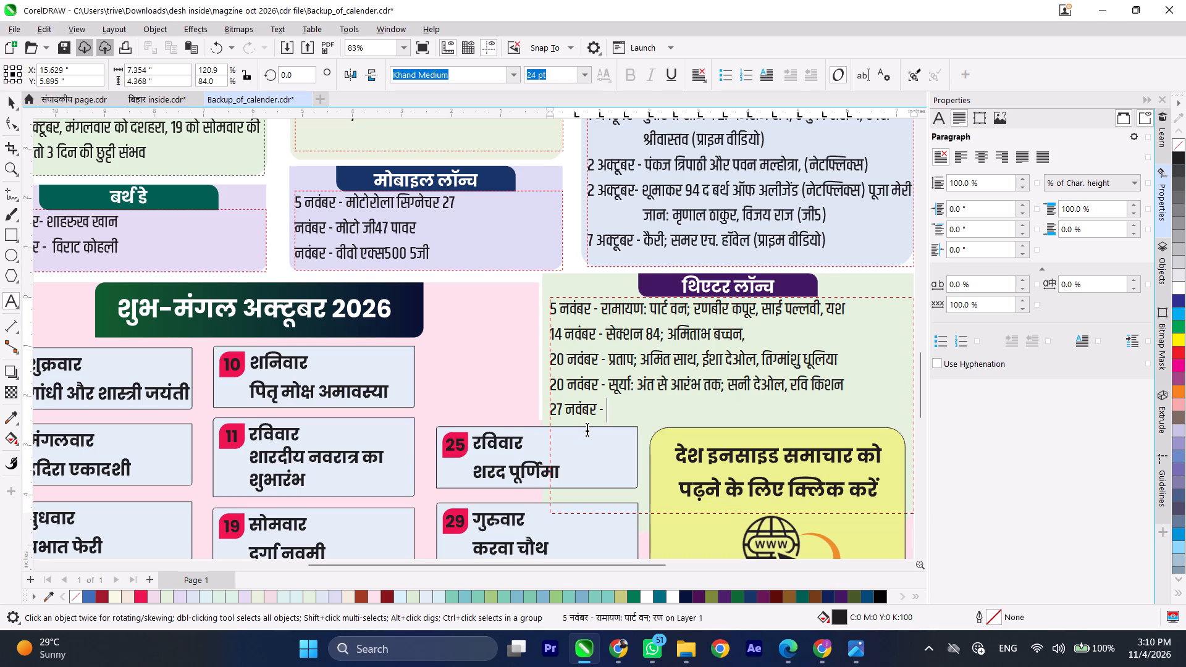
pyautogui.hotkey('ctrl', 'v')
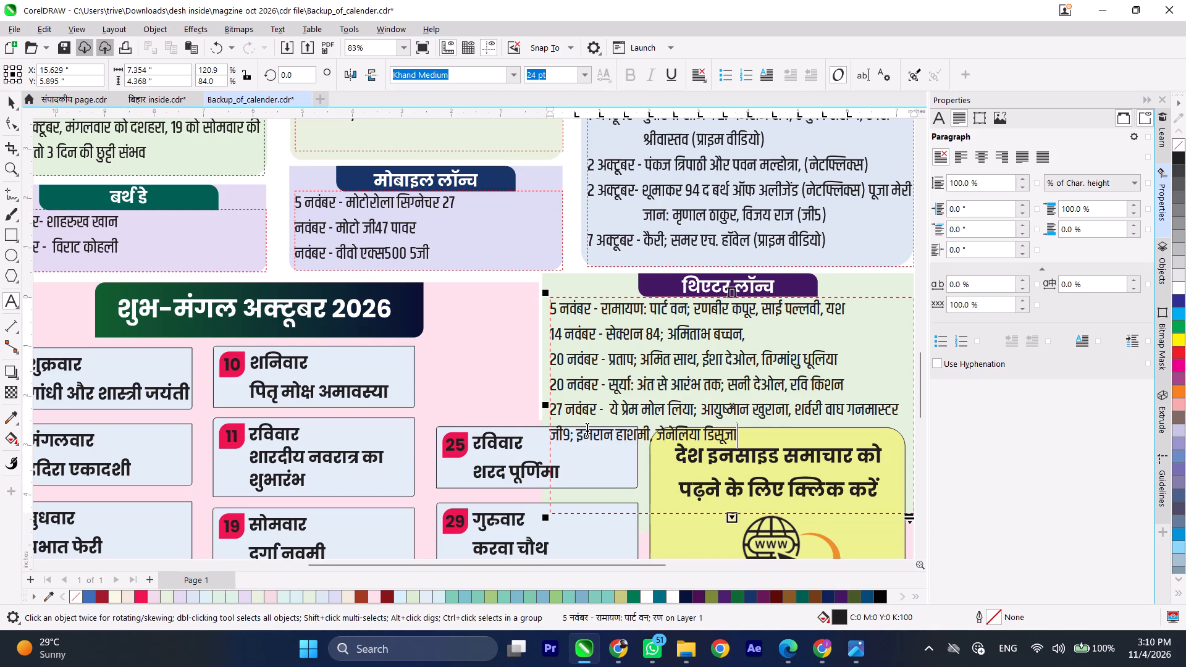
# Shorten the थिएटर लॉन्च text frame to about 3.27 in tall and return to the Pick tool.
pyautogui.moveTo(734, 519); pyautogui.dragTo(733, 508)
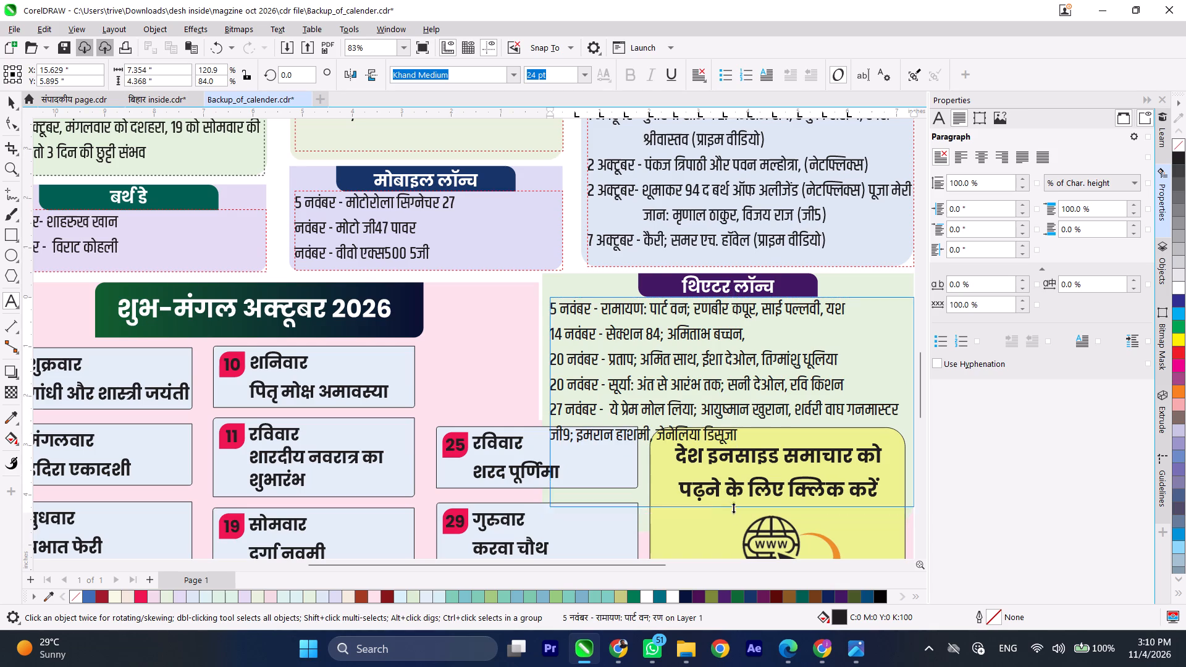
pyautogui.moveTo(733, 508); pyautogui.dragTo(725, 465)
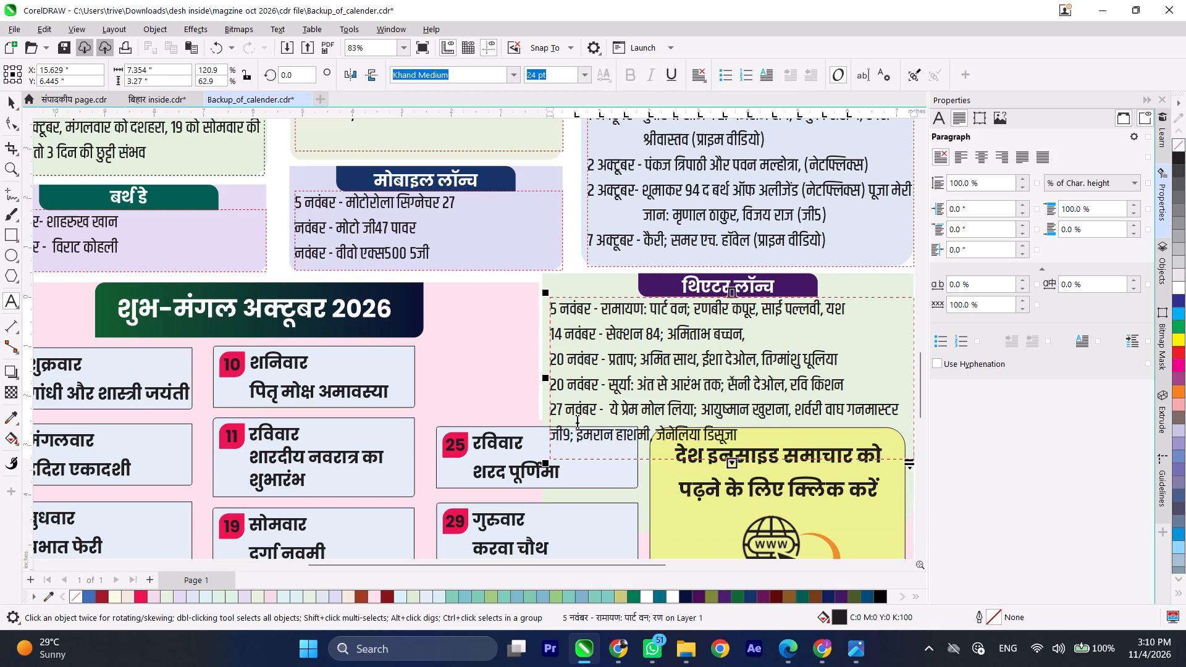
pyautogui.click(7, 97)
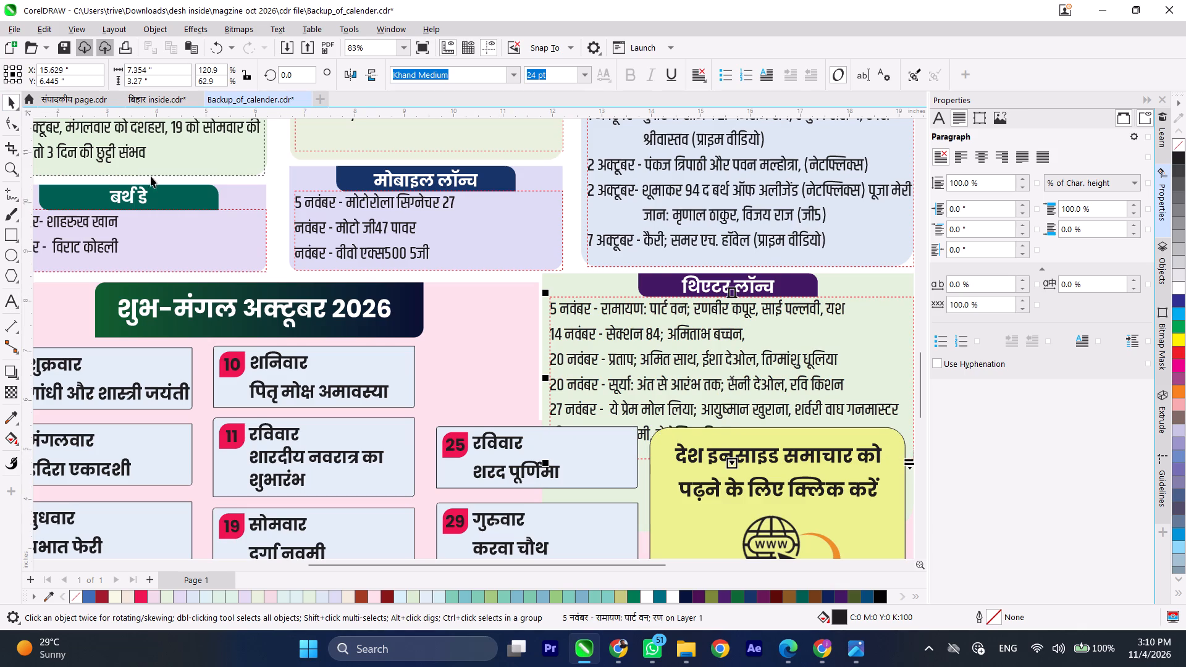
# View the source screenshot, switch to Chrome and copy the extracted text from ओटीटी रिलीज through the ब्लेड रनर 2099 line.
pyautogui.scroll(-3, 489, 379)
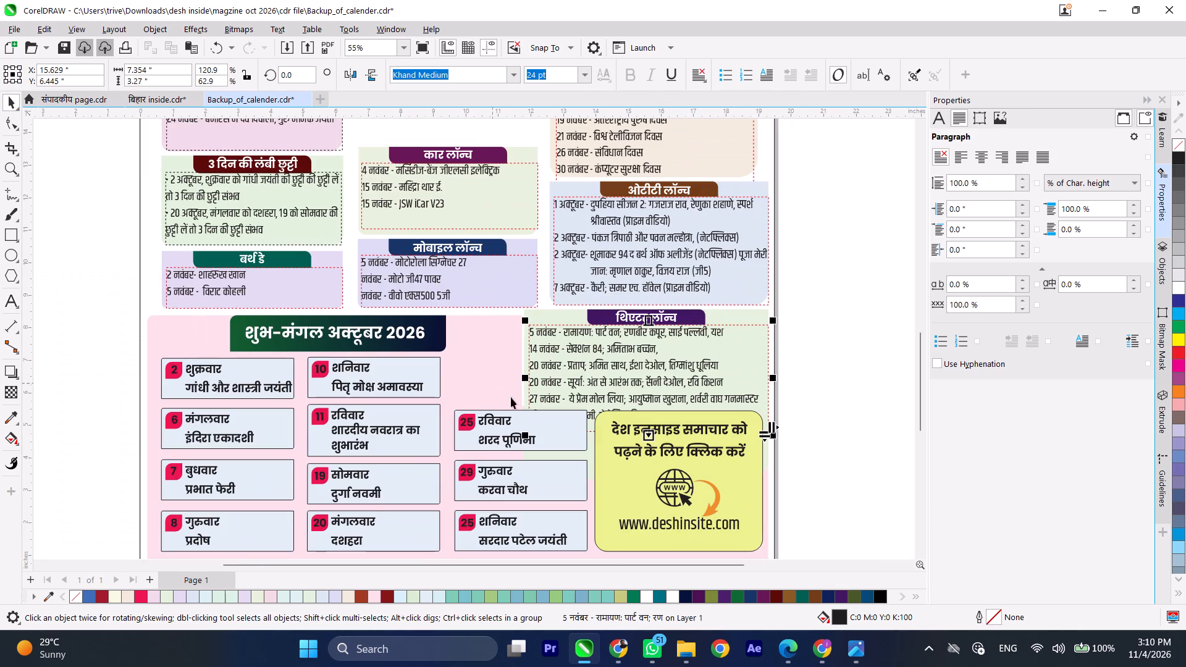
pyautogui.scroll(-4, 646, 453)
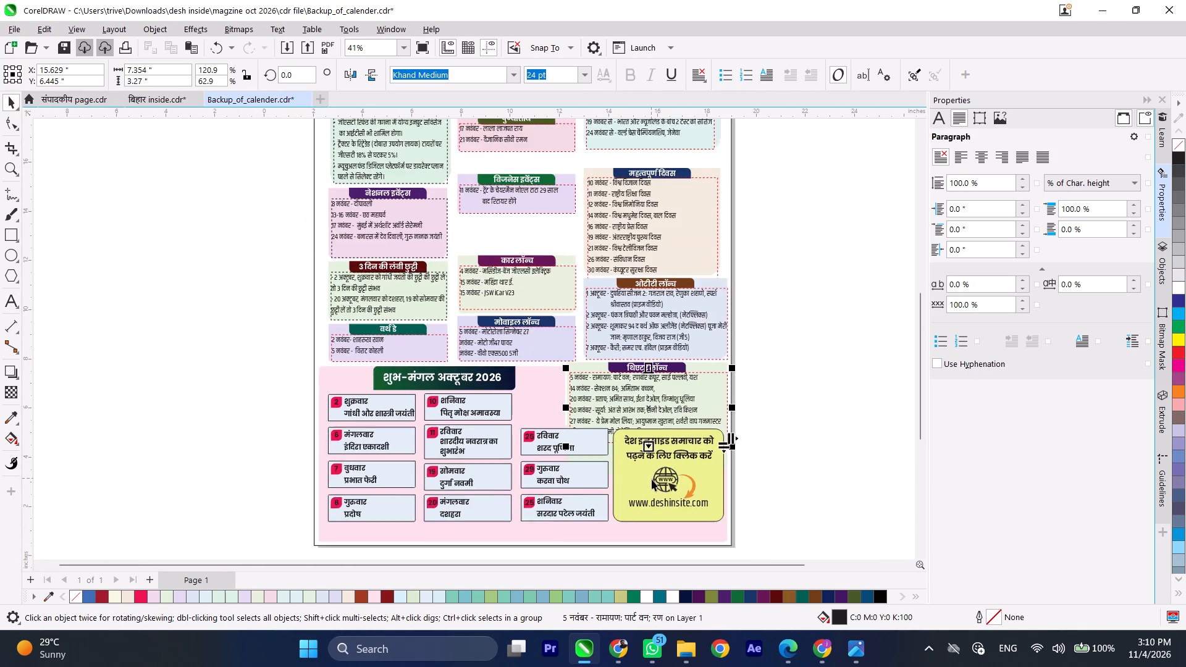
pyautogui.click(857, 649)
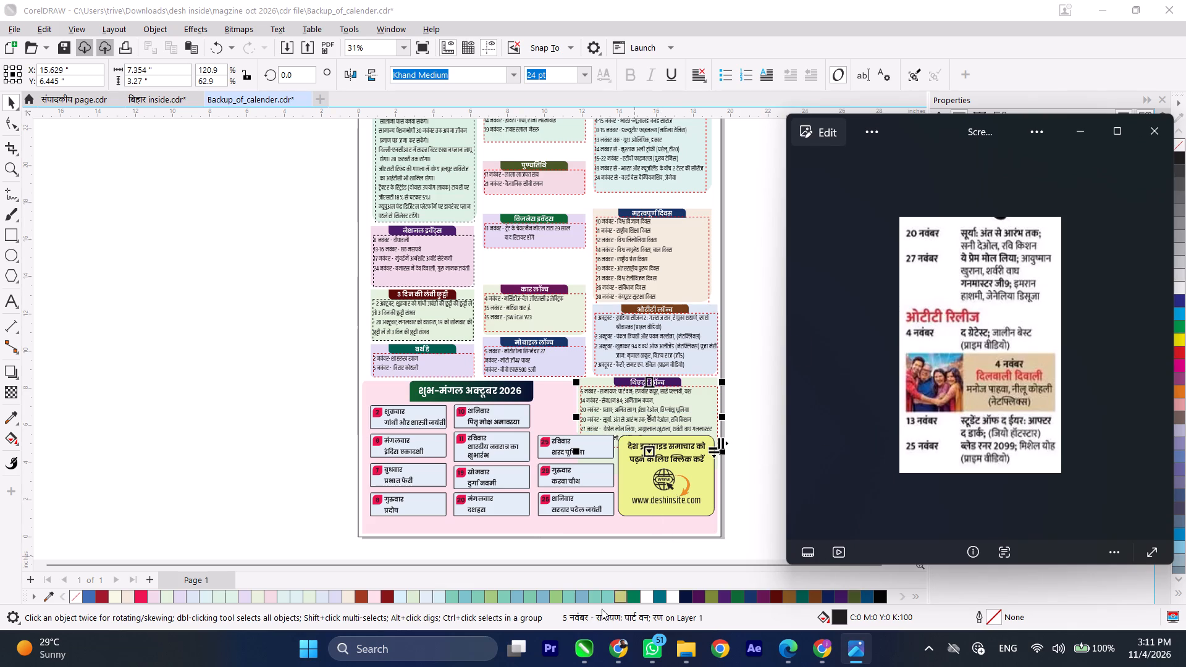
pyautogui.click(591, 654)
pyautogui.click(605, 648)
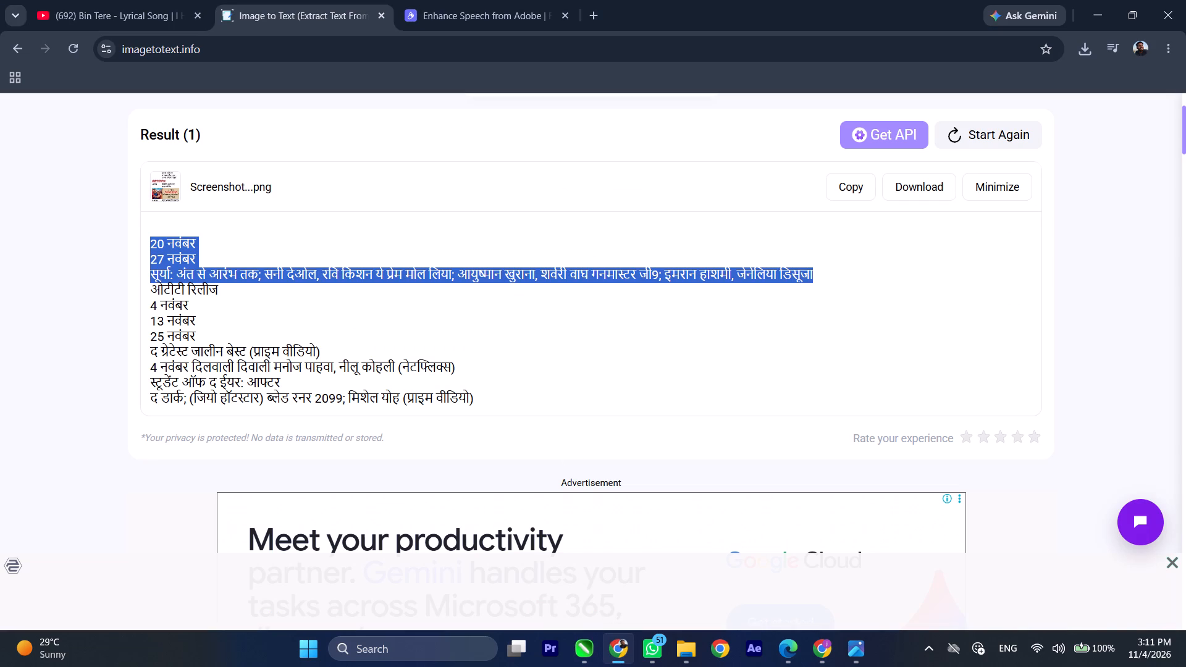
pyautogui.moveTo(493, 400); pyautogui.dragTo(138, 299)
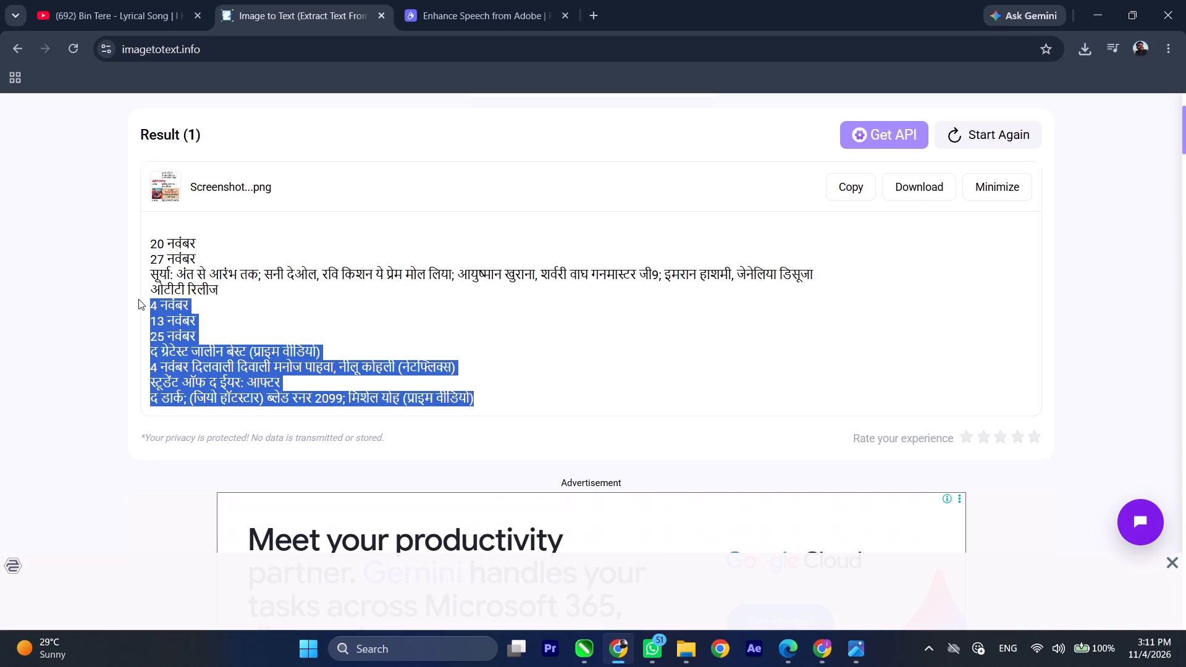
pyautogui.moveTo(138, 299); pyautogui.dragTo(138, 294)
pyautogui.hotkey('ctrl', 'c')
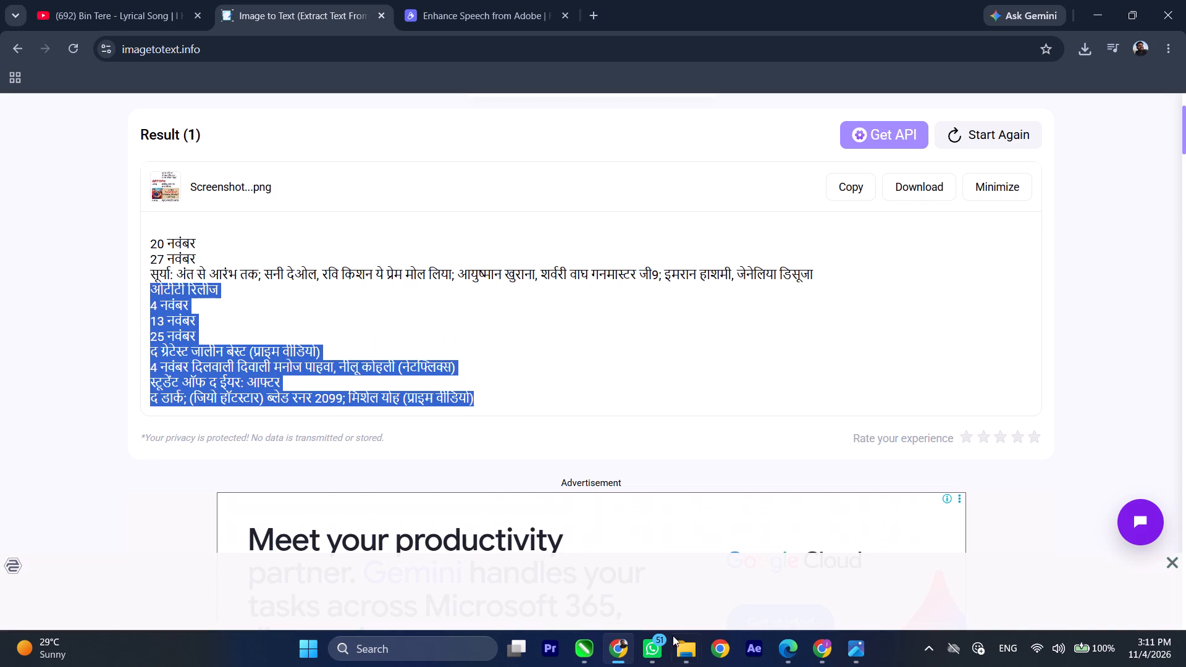
# Switch to CorelDRAW and replace all the text in the ओटीटी लॉन्च frame with the copied ओटीटी रिलीज text.
pyautogui.click(591, 648)
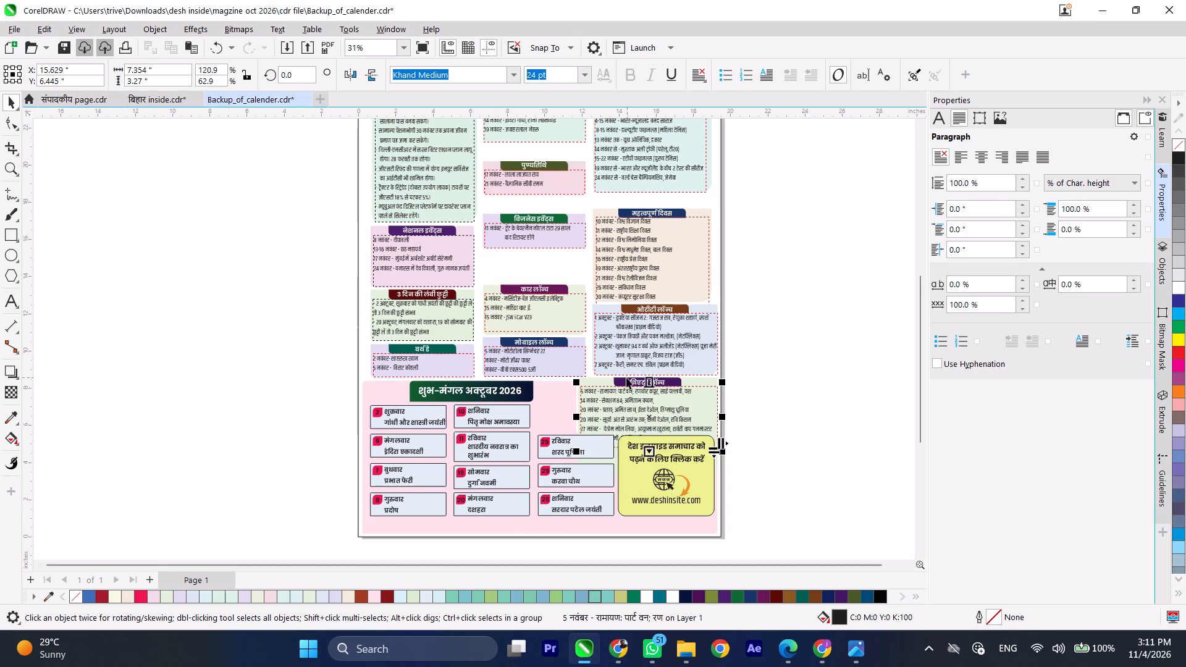
pyautogui.scroll(6, 624, 373)
pyautogui.scroll(2, 632, 283)
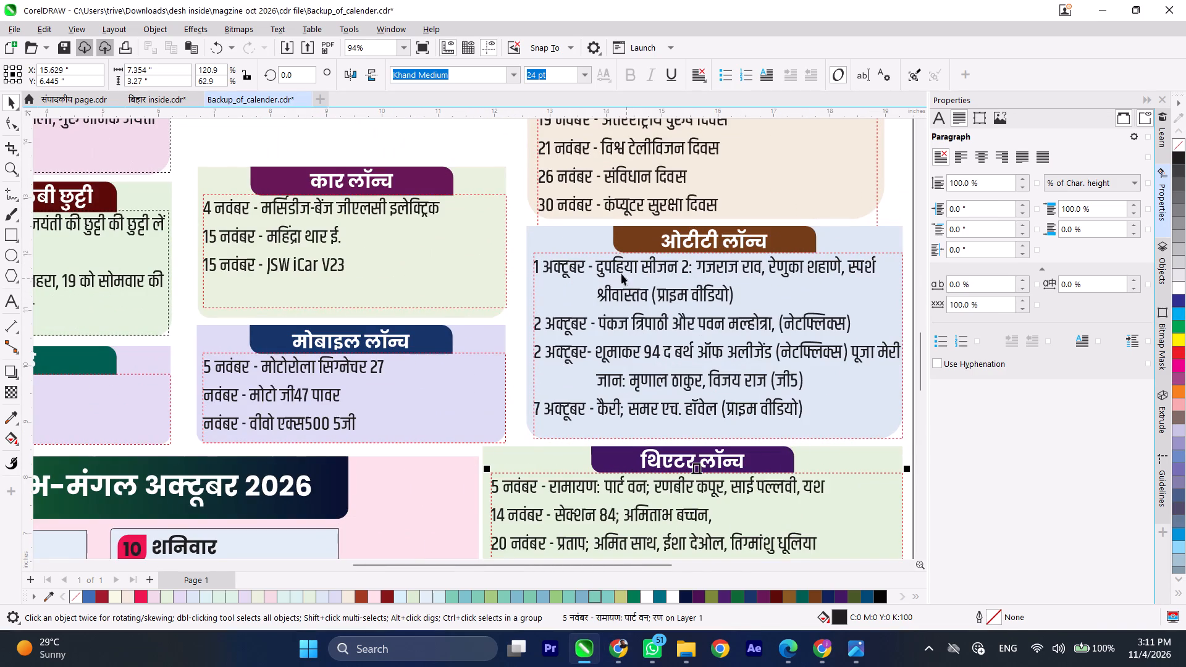
pyautogui.doubleClick(617, 268)
pyautogui.hotkey('ctrl', 'a')
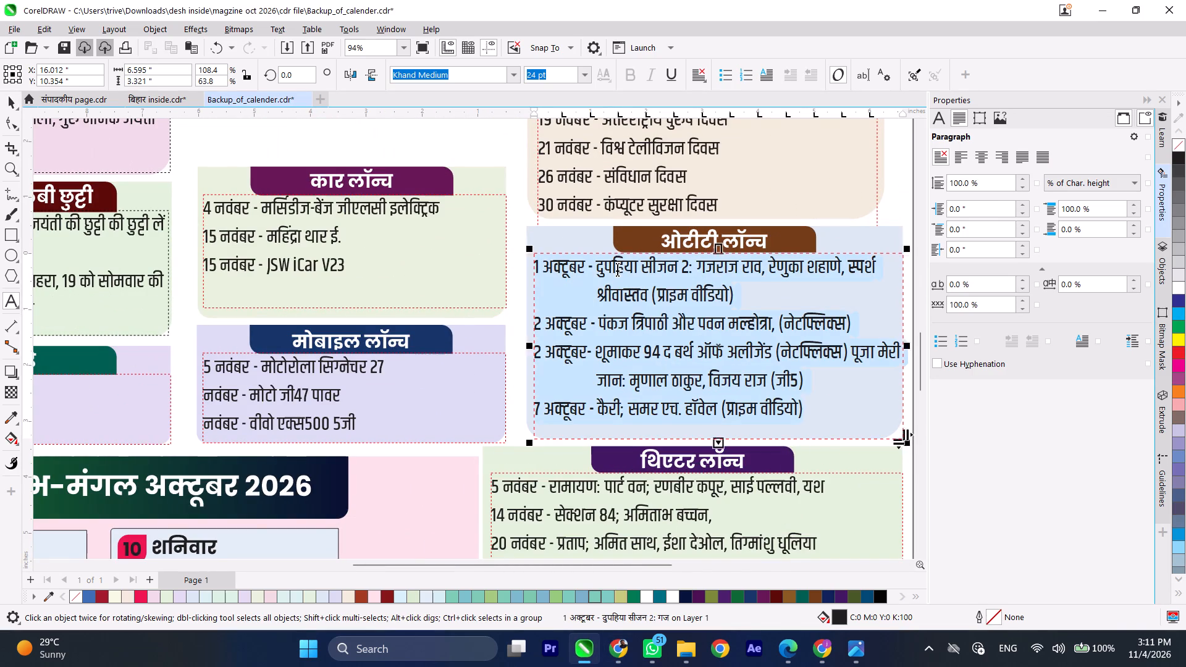
pyautogui.hotkey('ctrl', 'v')
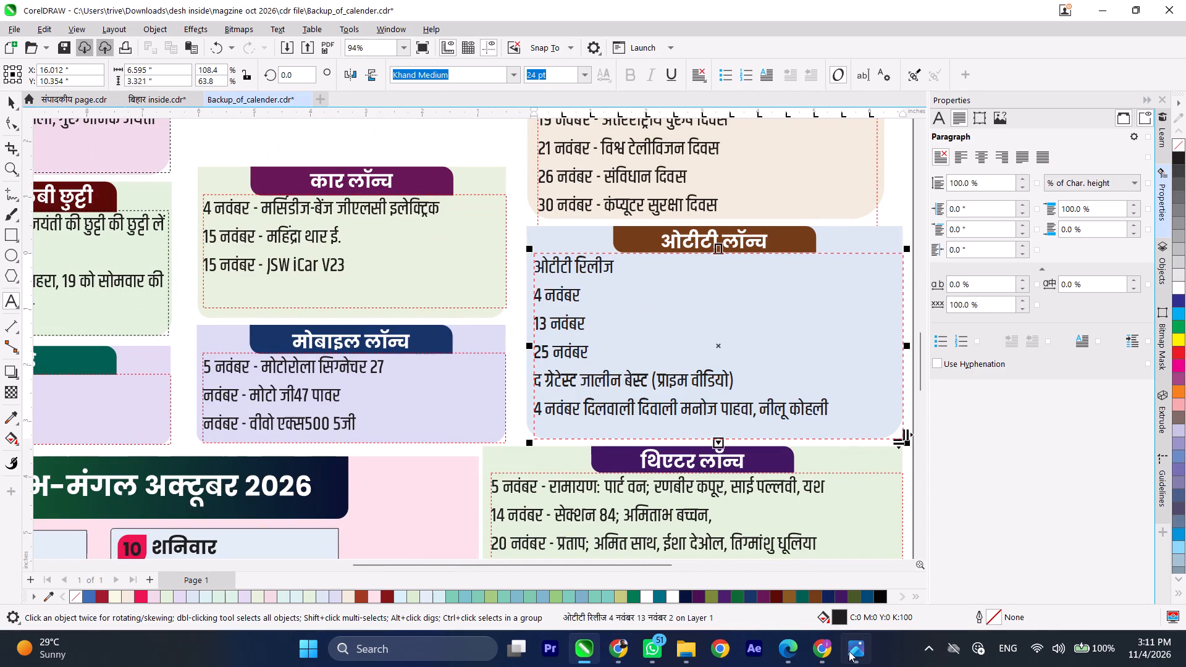
# View the source screenshot and delete the ओटीटी रिलीज heading line from the ओटीटी लॉन्च frame.
pyautogui.click(856, 655)
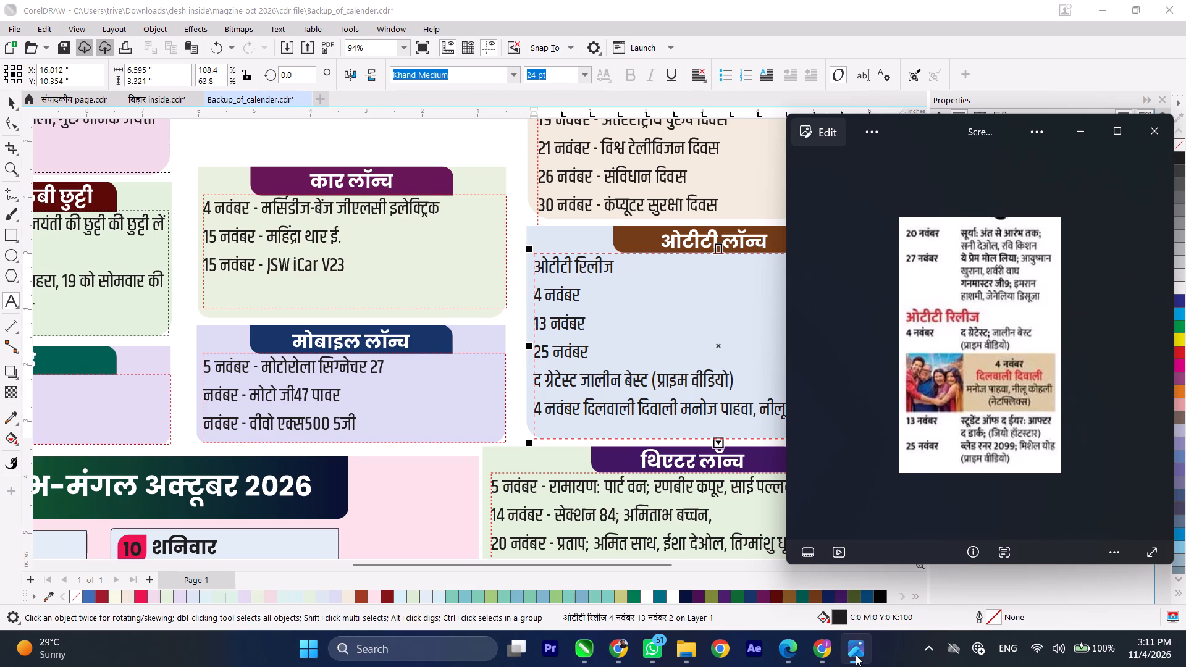
pyautogui.click(554, 366)
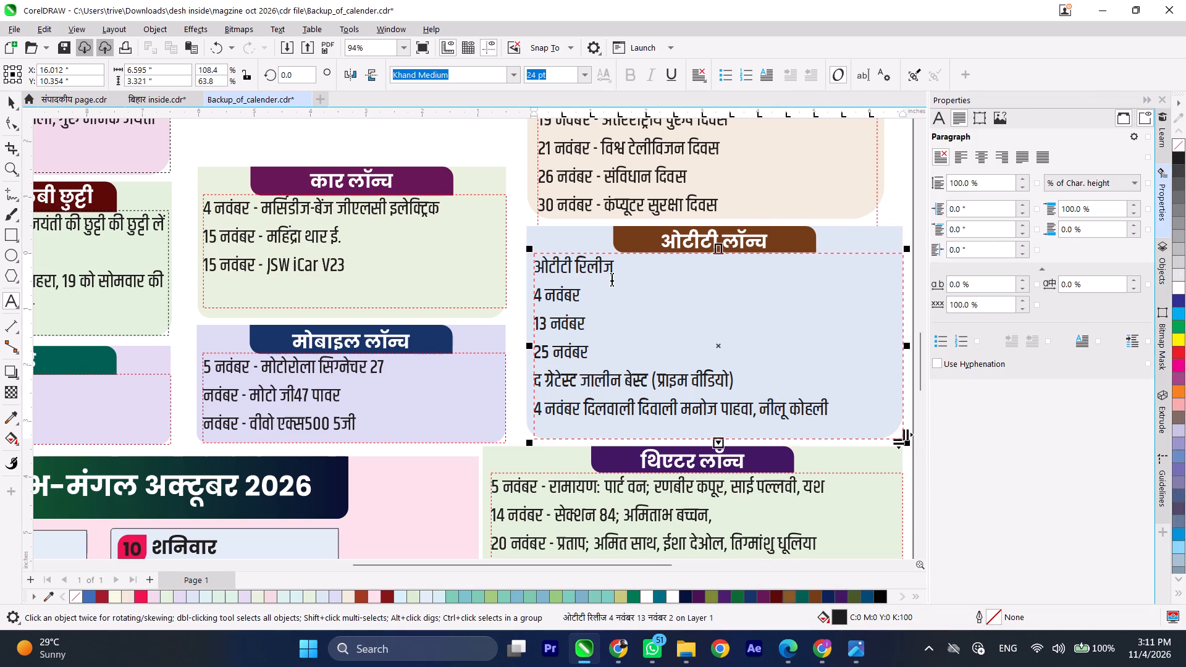
pyautogui.click(536, 294)
pyautogui.press('BackSpace')
pyautogui.press('BackSpace')
pyautogui.press('BackSpace')
pyautogui.press('BackSpace')
pyautogui.press('BackSpace')
pyautogui.press('BackSpace')
pyautogui.press('BackSpace')
pyautogui.press('BackSpace')
pyautogui.press('BackSpace')
pyautogui.press('BackSpace')
pyautogui.press('BackSpace')
pyautogui.press('BackSpace')
pyautogui.press('BackSpace')
pyautogui.press('BackSpace')
pyautogui.press('BackSpace')
pyautogui.press('BackSpace')
pyautogui.press('BackSpace')
pyautogui.press('BackSpace')
pyautogui.press('BackSpace')
pyautogui.press('BackSpace')
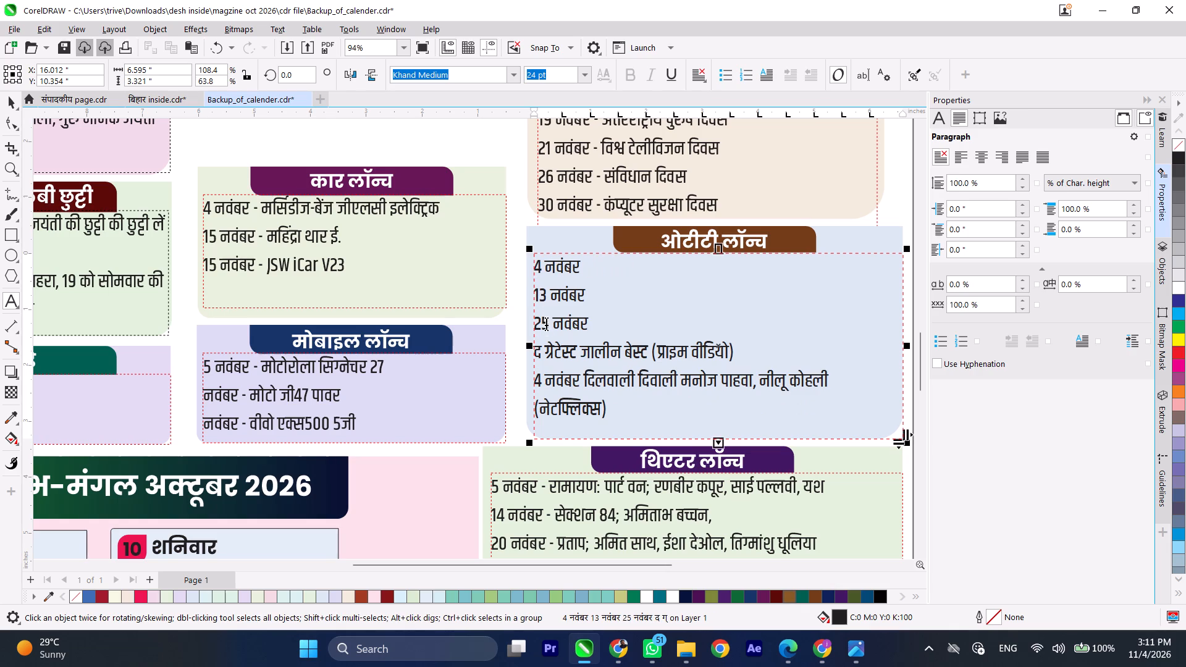
# Move the द ग्रेटेस्ट जालीन बेस्ट (प्राइम वीडियो) text onto the first 4 नवंबर line after a spaced hyphen.
pyautogui.moveTo(748, 346); pyautogui.dragTo(527, 351)
pyautogui.hotkey('ctrl', 'x')
pyautogui.click(599, 267)
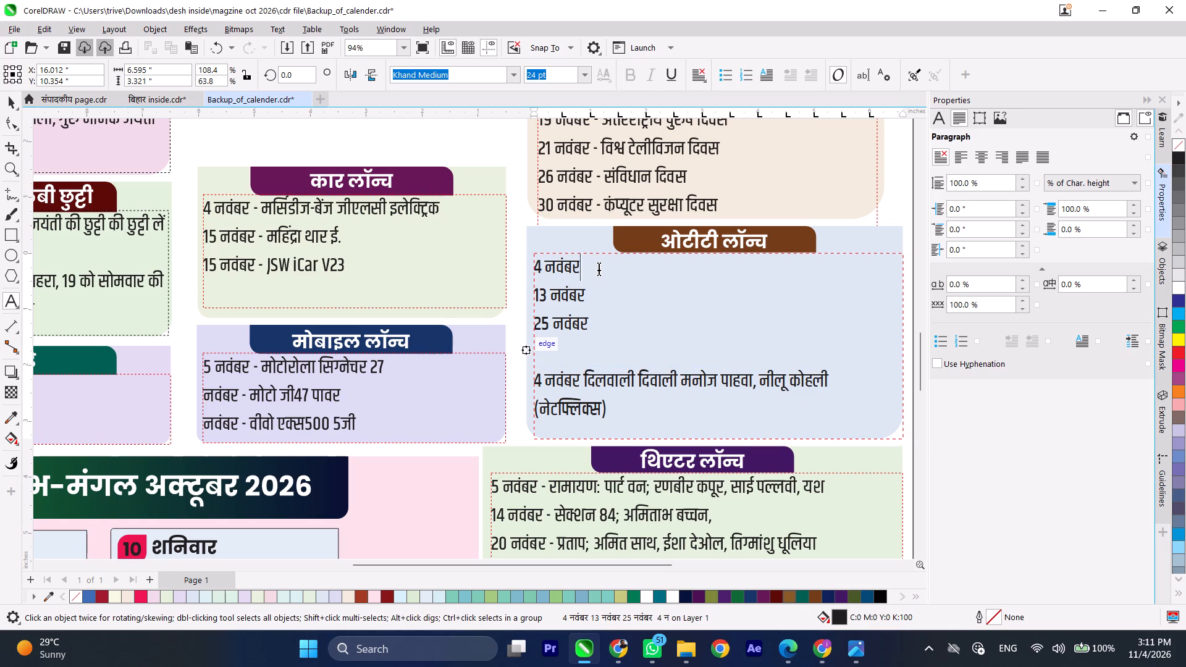
pyautogui.press('space')
pyautogui.write('-')
pyautogui.press('space')
pyautogui.hotkey('ctrl', 'v')
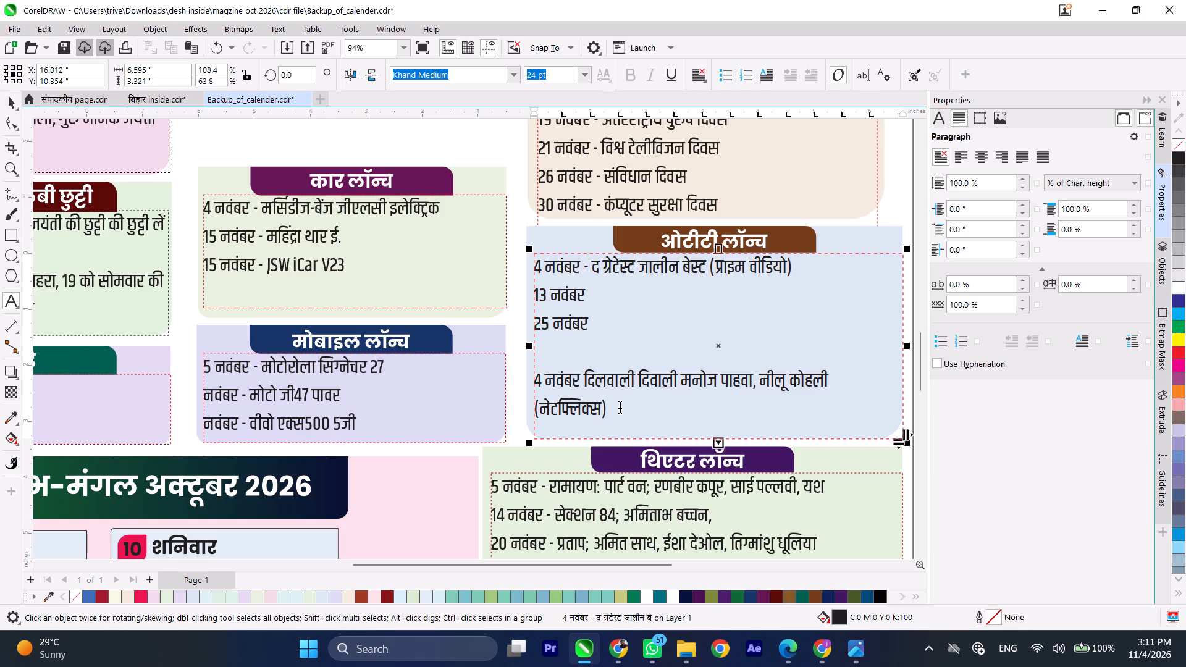
# Move the 4 नवंबर दिलवाली दिवाली मनोज पाहवा, नीलू कोहली (नेटफ्लिक्स) text onto the 13 नवंबर line after a spaced hyphen.
pyautogui.moveTo(625, 408); pyautogui.dragTo(524, 389)
pyautogui.hotkey('ctrl', 'x')
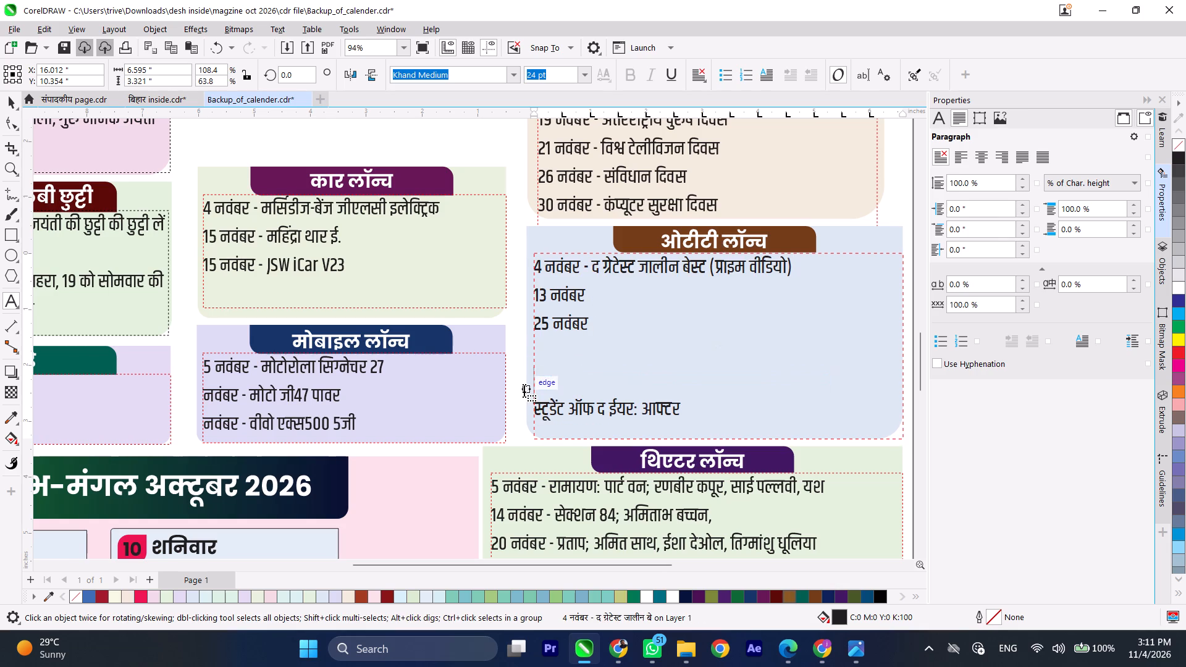
pyautogui.click(597, 293)
pyautogui.press('space')
pyautogui.write('-')
pyautogui.press('space')
pyautogui.hotkey('ctrl', 'v')
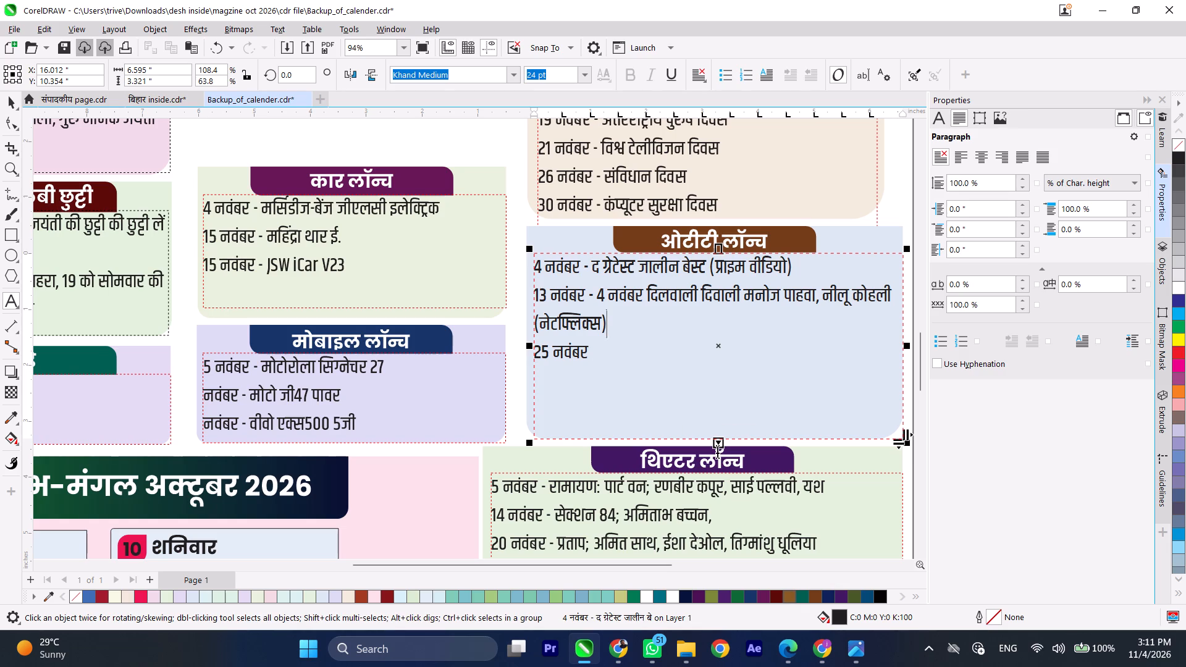
# Extend the ओटीटी लॉन्च text frame downward to about 4.8 in tall.
pyautogui.moveTo(718, 451); pyautogui.dragTo(723, 509)
pyautogui.click(689, 384)
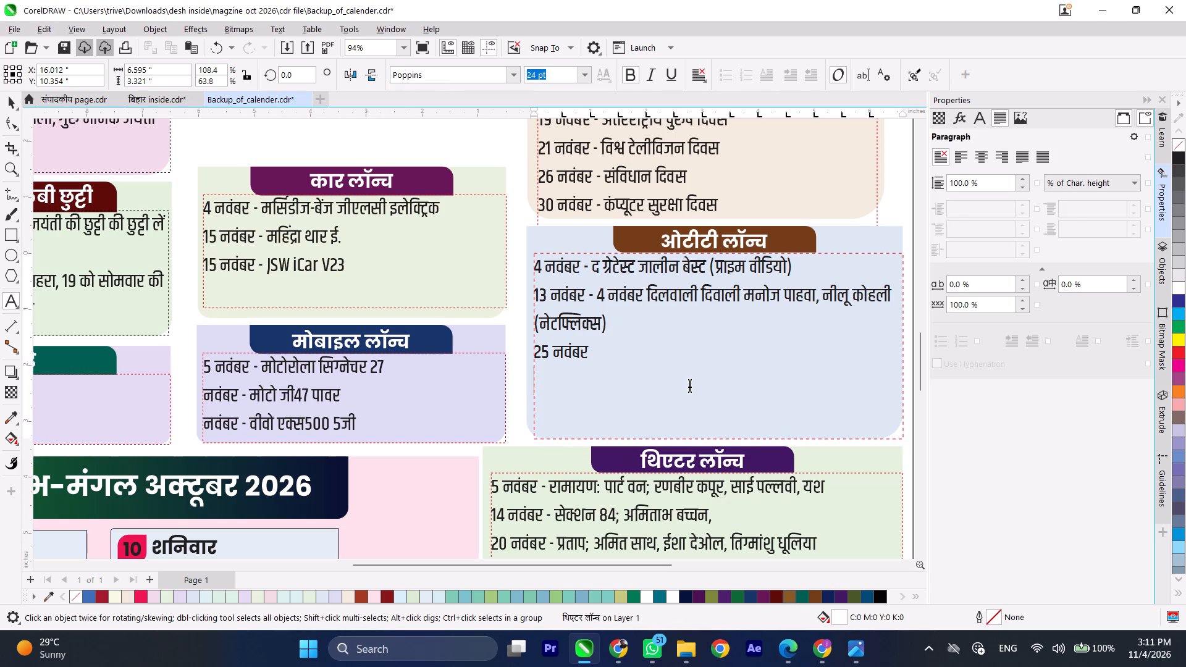
pyautogui.moveTo(718, 442); pyautogui.dragTo(718, 447)
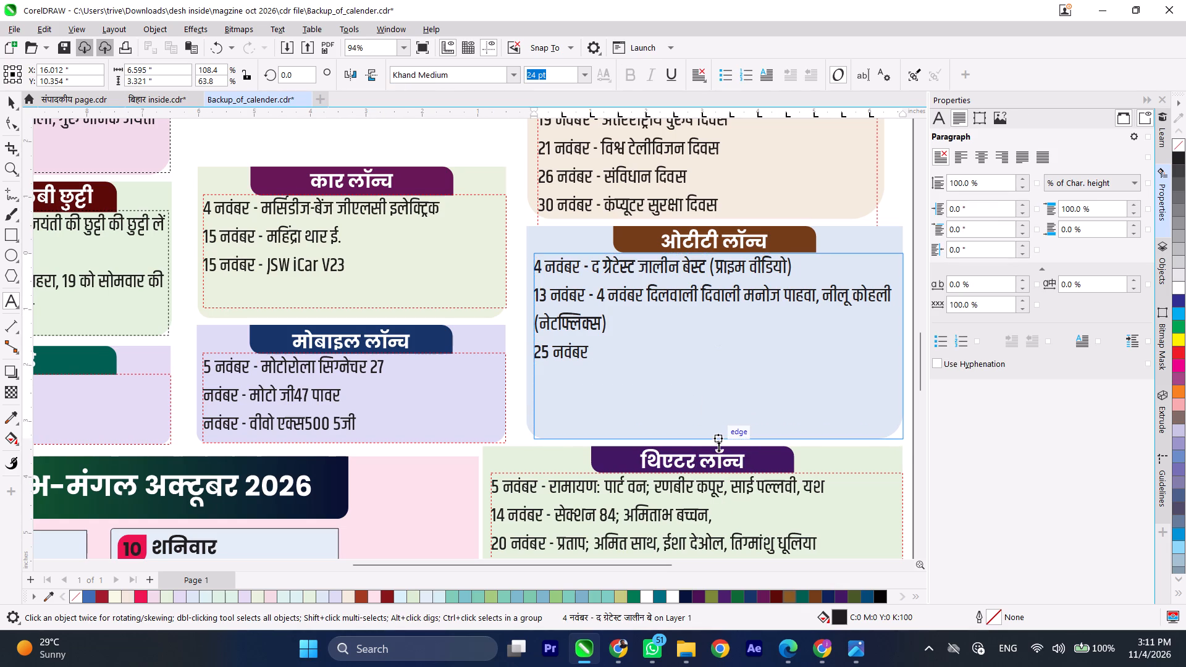
pyautogui.moveTo(718, 447); pyautogui.dragTo(718, 476)
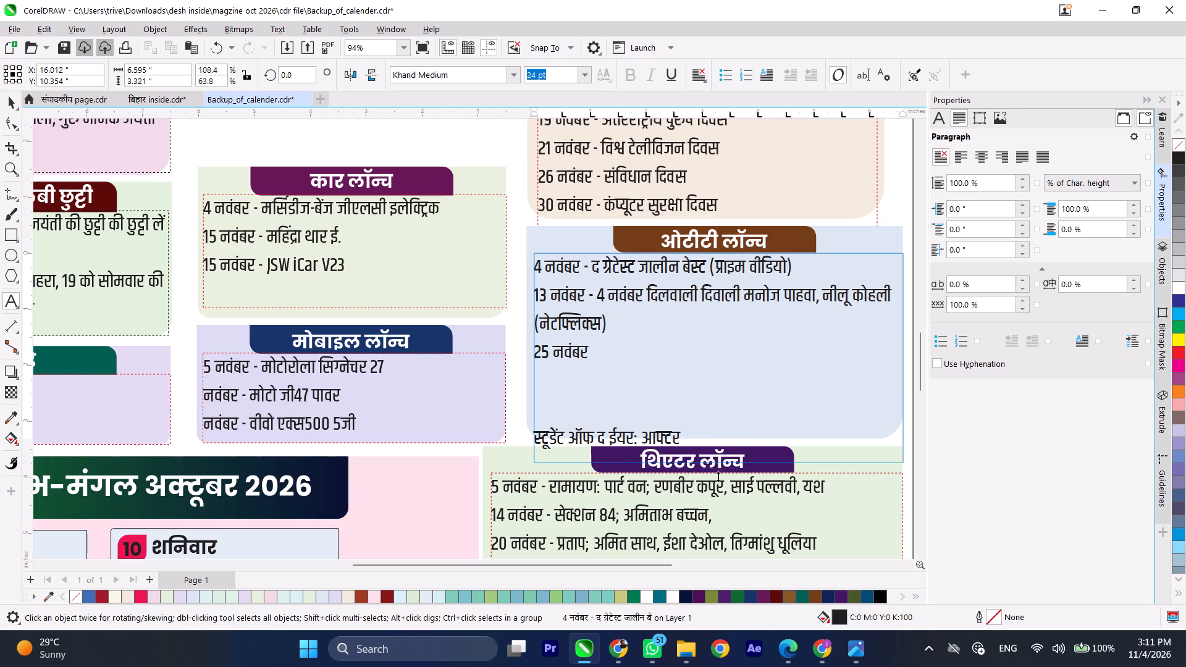
pyautogui.moveTo(718, 476); pyautogui.dragTo(718, 527)
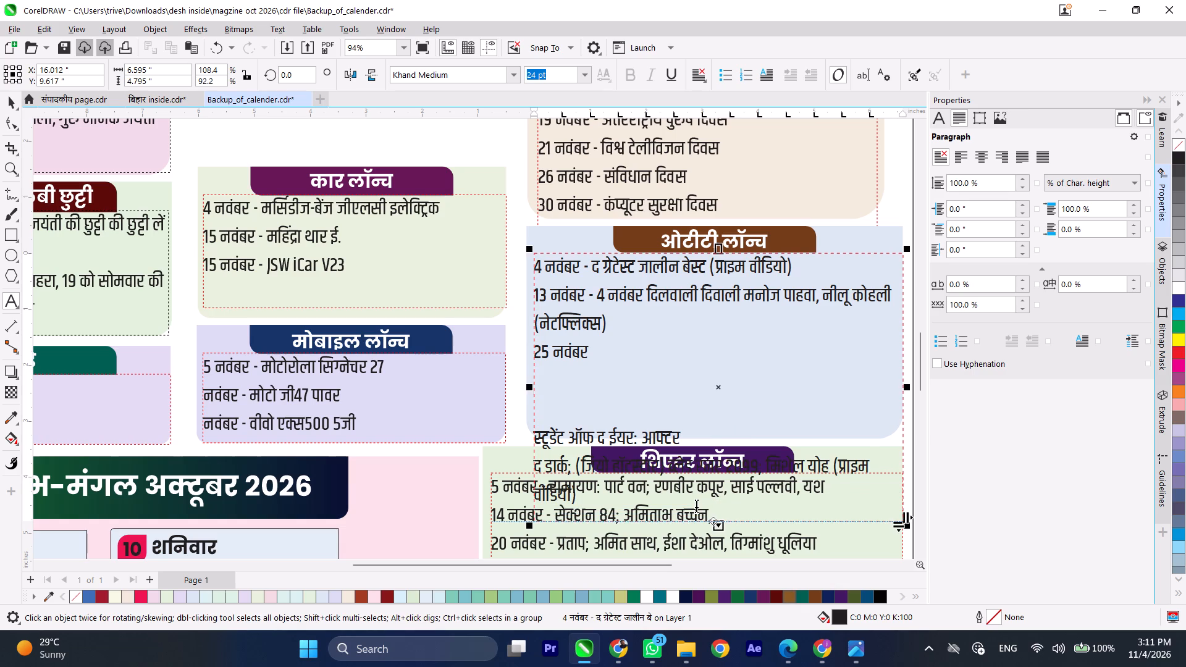
# Move the remaining text from स्टूडेंट ऑफ द ईयर through (प्राइम वीडियो) onto the 25 नवंबर line after a spaced hyphen.
pyautogui.moveTo(696, 505); pyautogui.dragTo(498, 429)
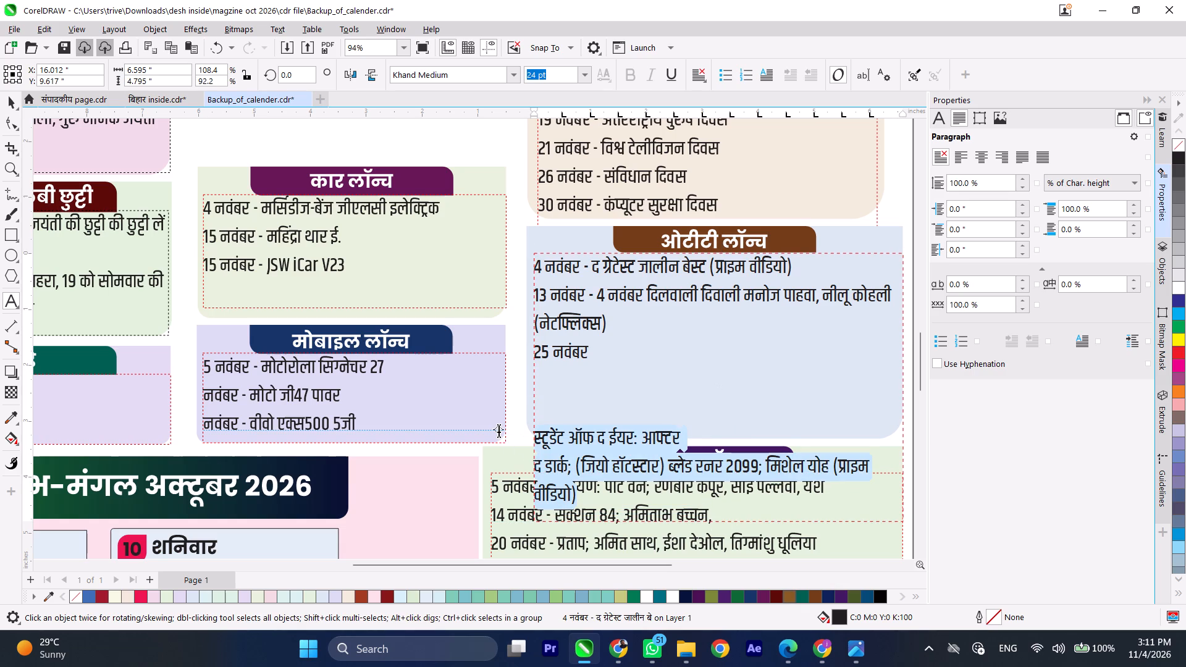
pyautogui.hotkey('ctrl', 'x')
pyautogui.click(600, 347)
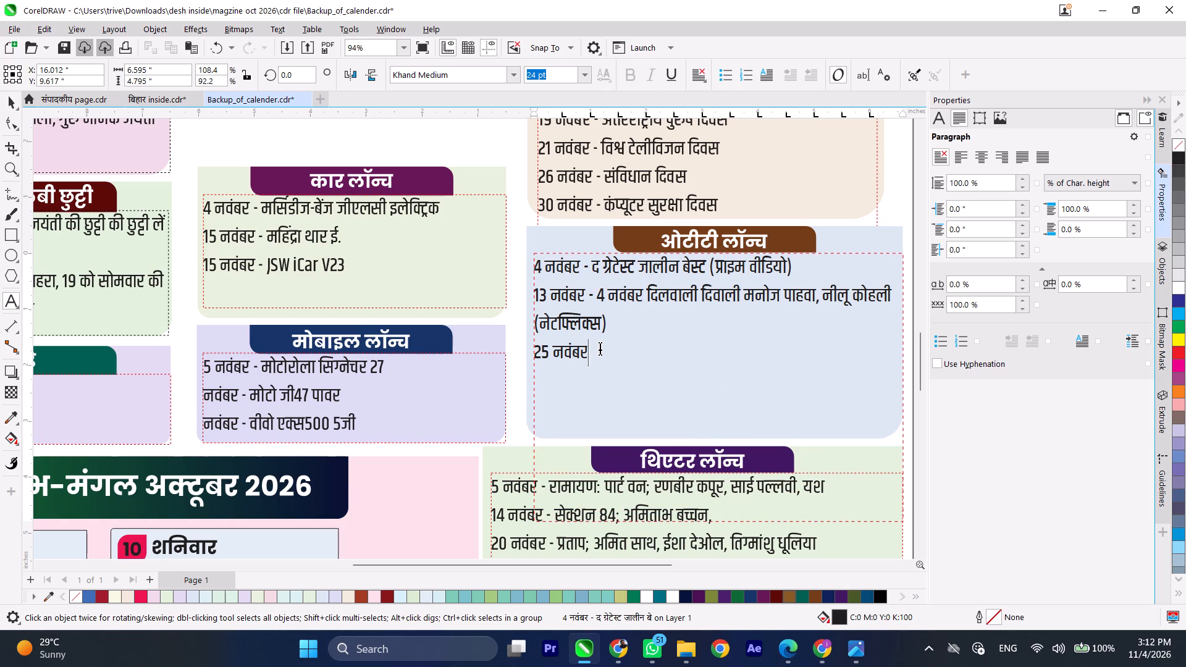
pyautogui.press('space')
pyautogui.write('-')
pyautogui.press('space')
pyautogui.hotkey('ctrl', 'v')
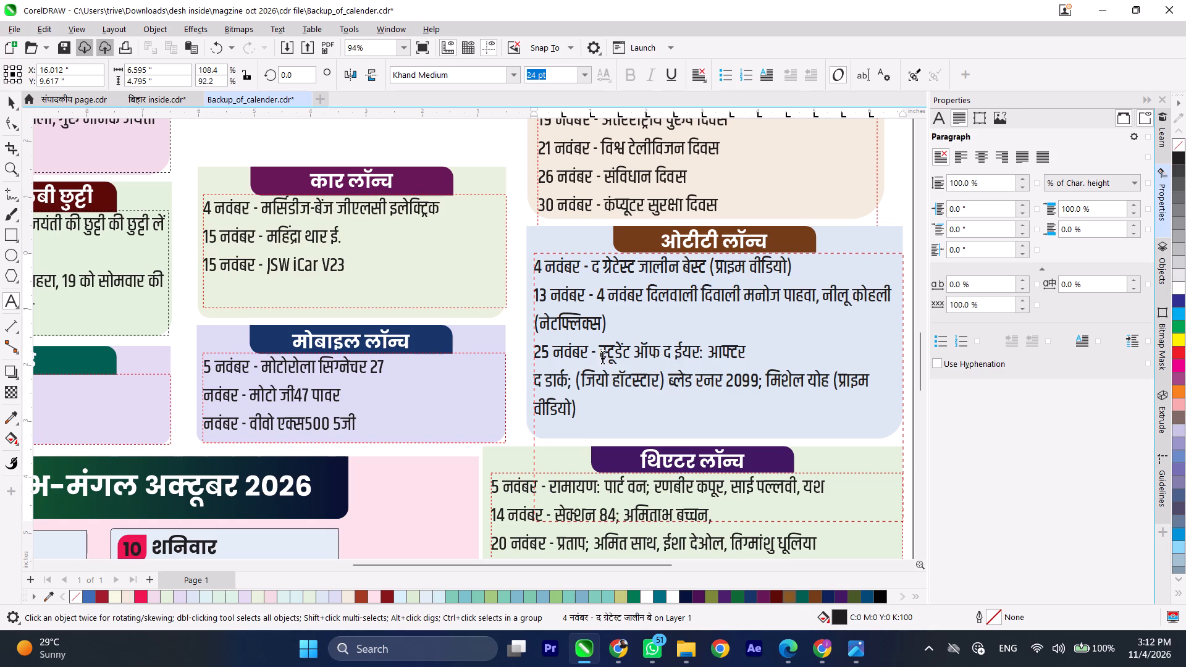
# Put (नेटफ्लिक्स) on its own line and indent it with spaces to align with the text after the 13 नवंबर hyphen.
pyautogui.click(536, 322)
pyautogui.press('space')
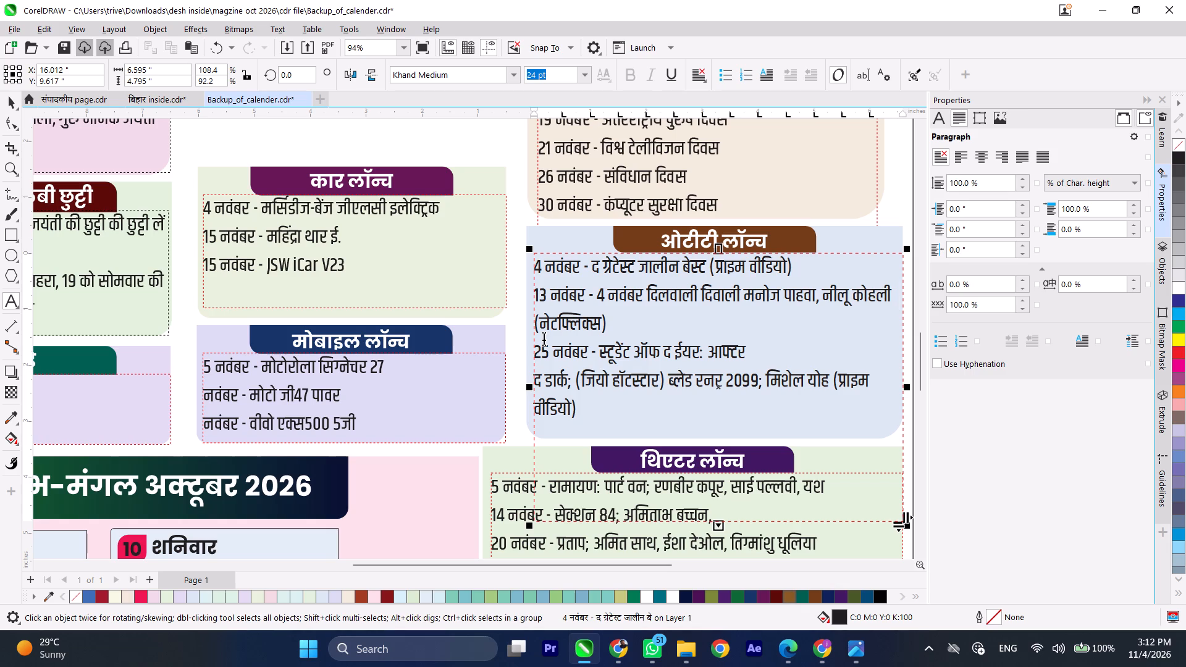
pyautogui.click(537, 325)
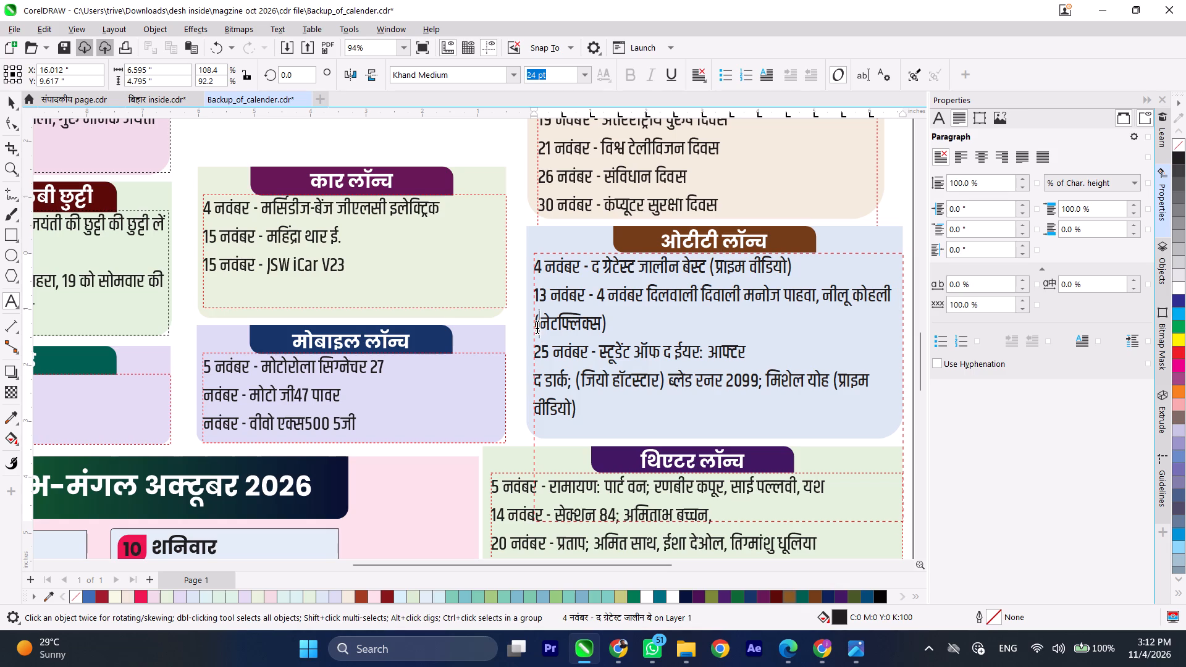
pyautogui.hotkey('ctrl', 'z')
pyautogui.press('Return')
pyautogui.press('space')
pyautogui.press('space')
pyautogui.press('space')
pyautogui.press('space')
pyautogui.press('space')
pyautogui.press('space')
pyautogui.press('space')
pyautogui.press('space')
pyautogui.press('space')
pyautogui.press('space')
pyautogui.press('space')
pyautogui.press('space')
pyautogui.press('space')
pyautogui.press('space')
pyautogui.press('space')
pyautogui.press('space')
pyautogui.press('space')
pyautogui.press('space')
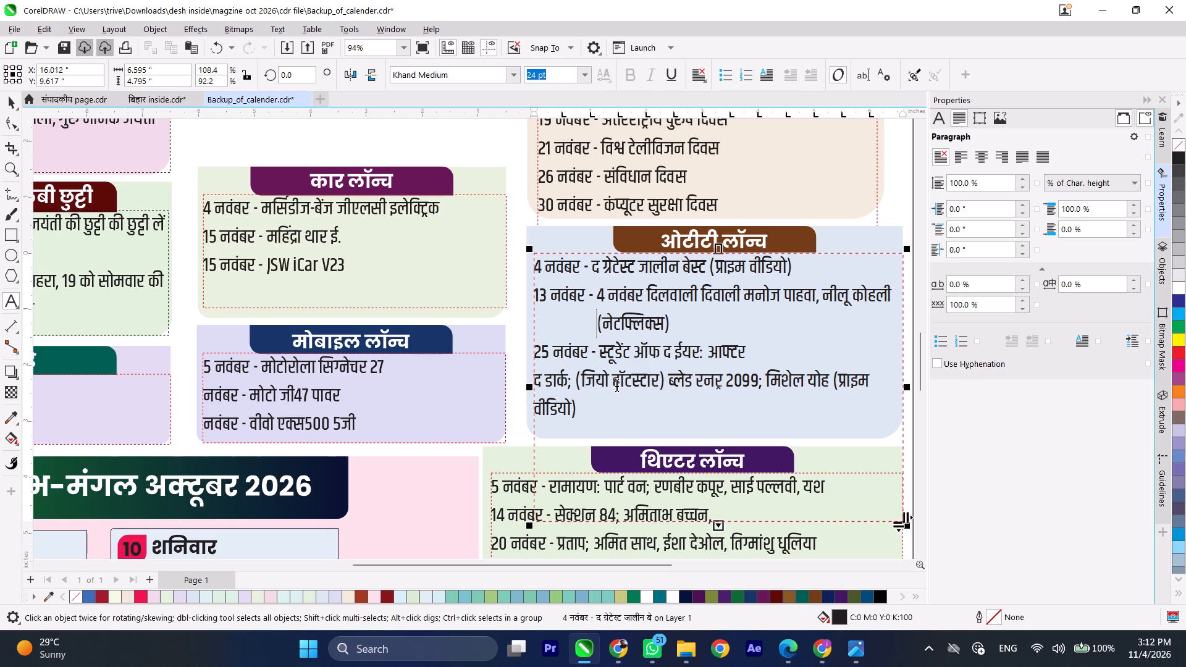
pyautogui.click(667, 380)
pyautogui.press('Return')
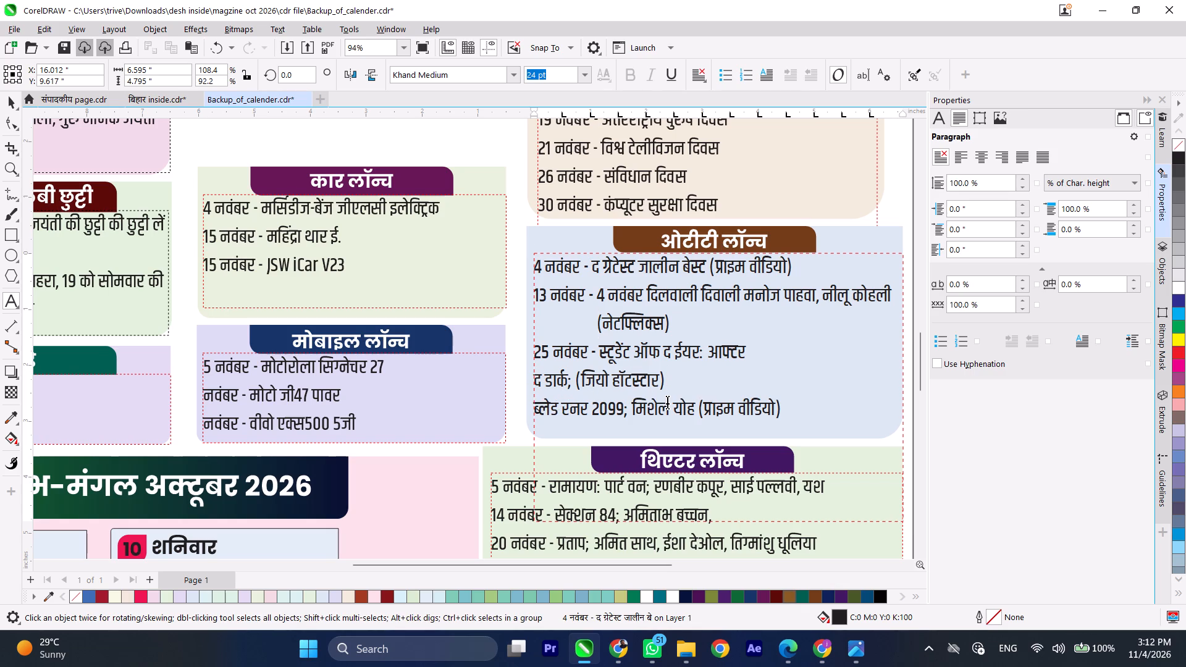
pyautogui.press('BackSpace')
# Break the line before (जियो हॉटस्टार) and join द डार्क; to the 25 नवंबर line after आफ्टर with a space.
pyautogui.click(576, 380)
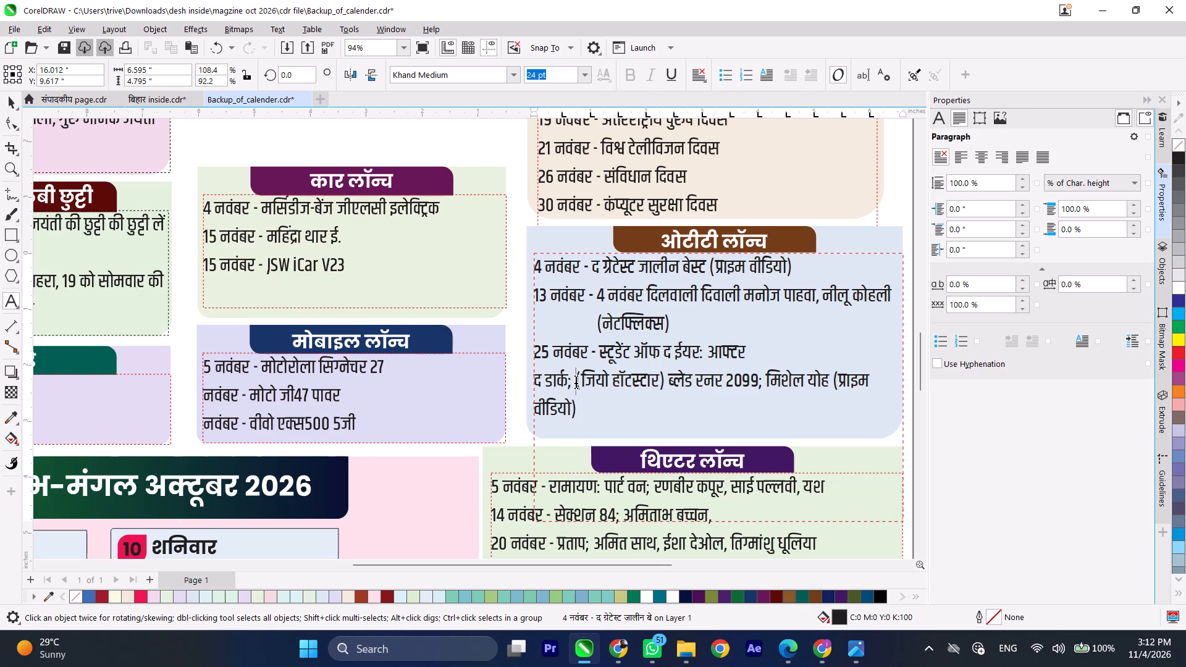
pyautogui.press('Return')
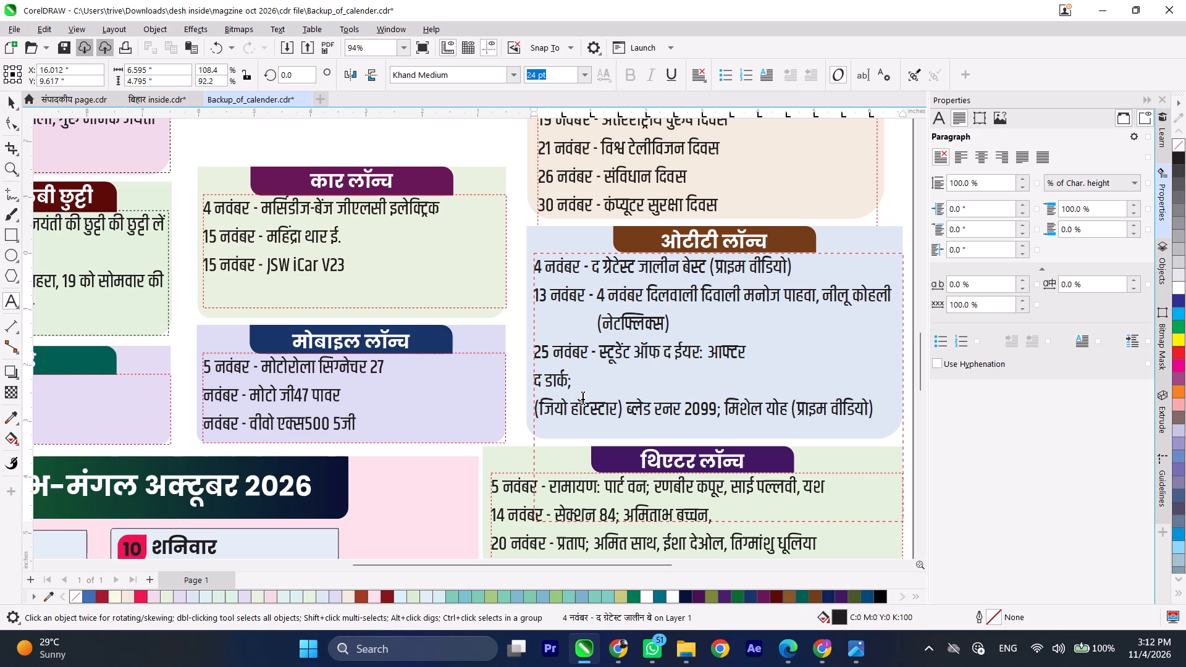
pyautogui.click(536, 381)
pyautogui.press('BackSpace')
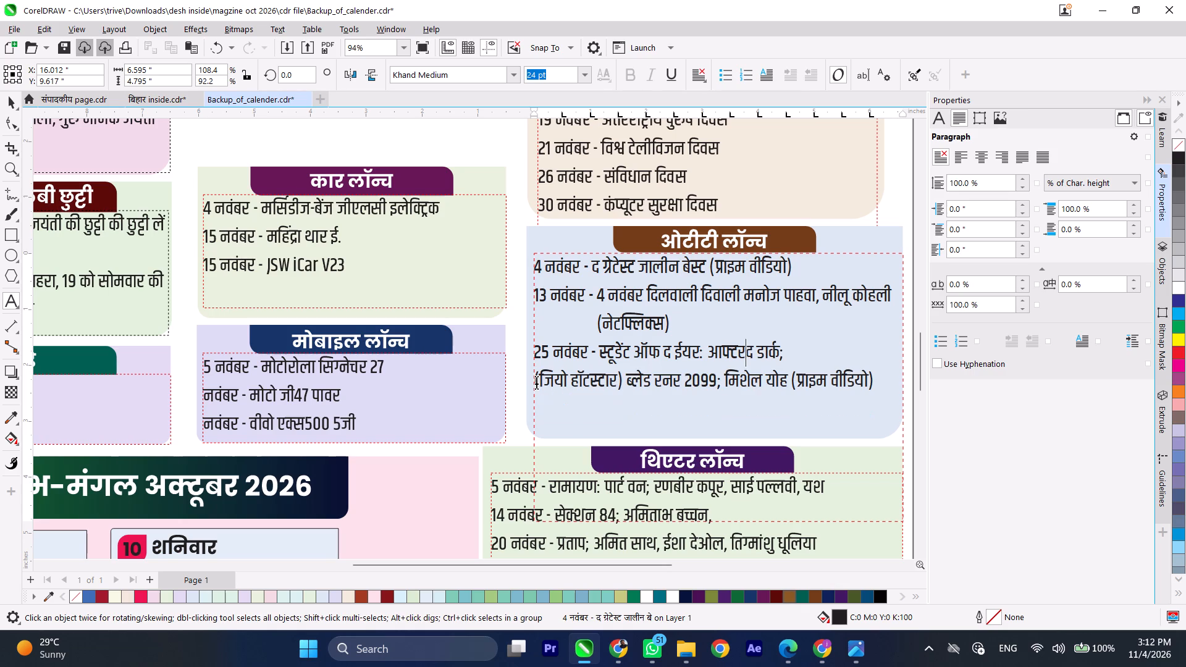
pyautogui.press('space')
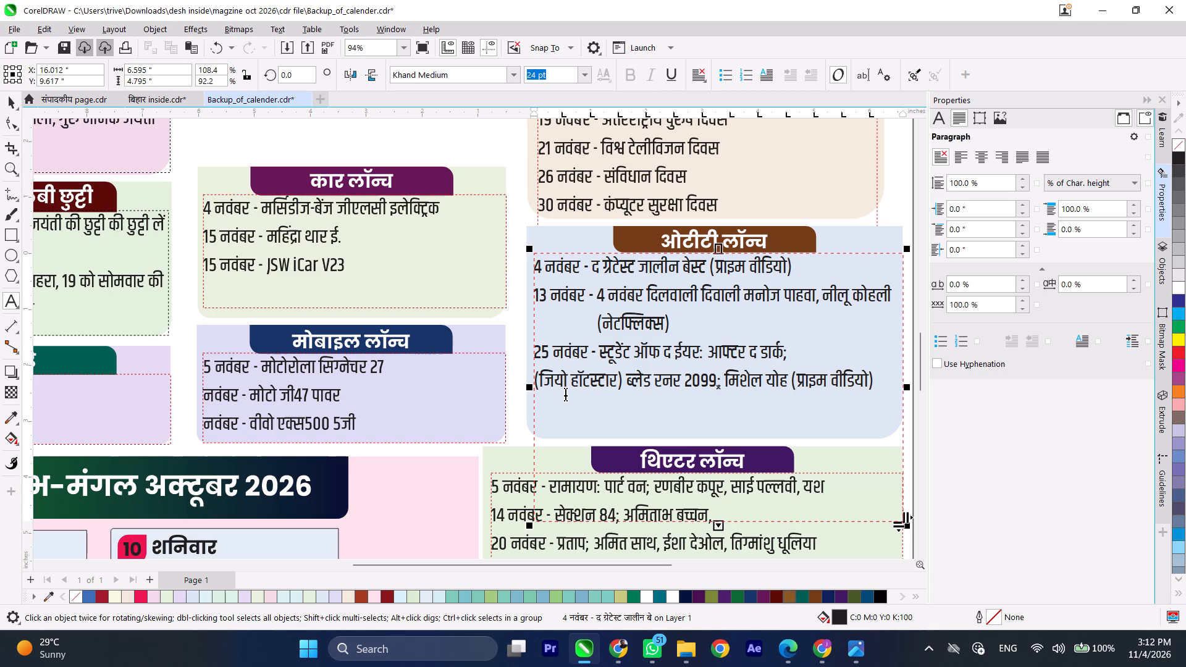
# Indent the (जियो हॉटस्टार) ब्लेड रनर 2099 line with spaces to align with the text after the 25 नवंबर hyphen.
pyautogui.click(536, 379)
pyautogui.press('Return')
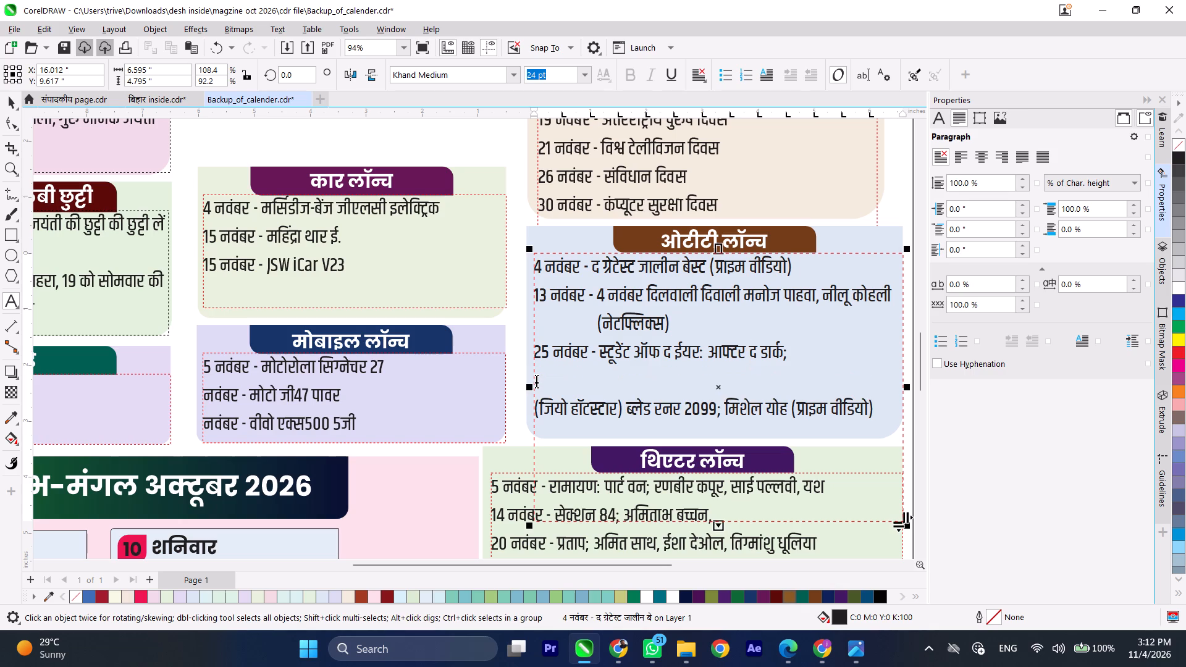
pyautogui.press('BackSpace')
pyautogui.press('space')
pyautogui.press('space')
pyautogui.press('space')
pyautogui.press('space')
pyautogui.press('space')
pyautogui.press('space')
pyautogui.press('space')
pyautogui.press('space')
pyautogui.press('space')
pyautogui.press('space')
pyautogui.press('space')
pyautogui.press('space')
pyautogui.press('space')
pyautogui.press('space')
pyautogui.press('space')
pyautogui.press('space')
pyautogui.press('space')
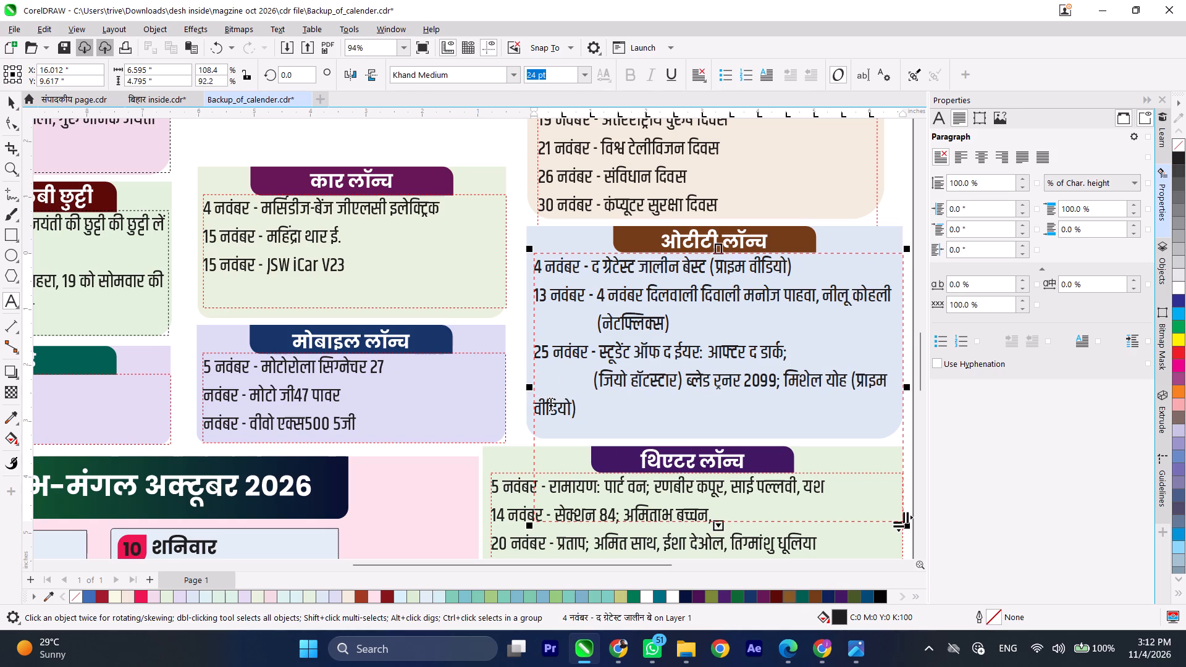
# Break the line before योह (प्राइम वीडियो), indent it with spaces to match the line above, and return to the Pick tool.
pyautogui.click(828, 379)
pyautogui.press('Return')
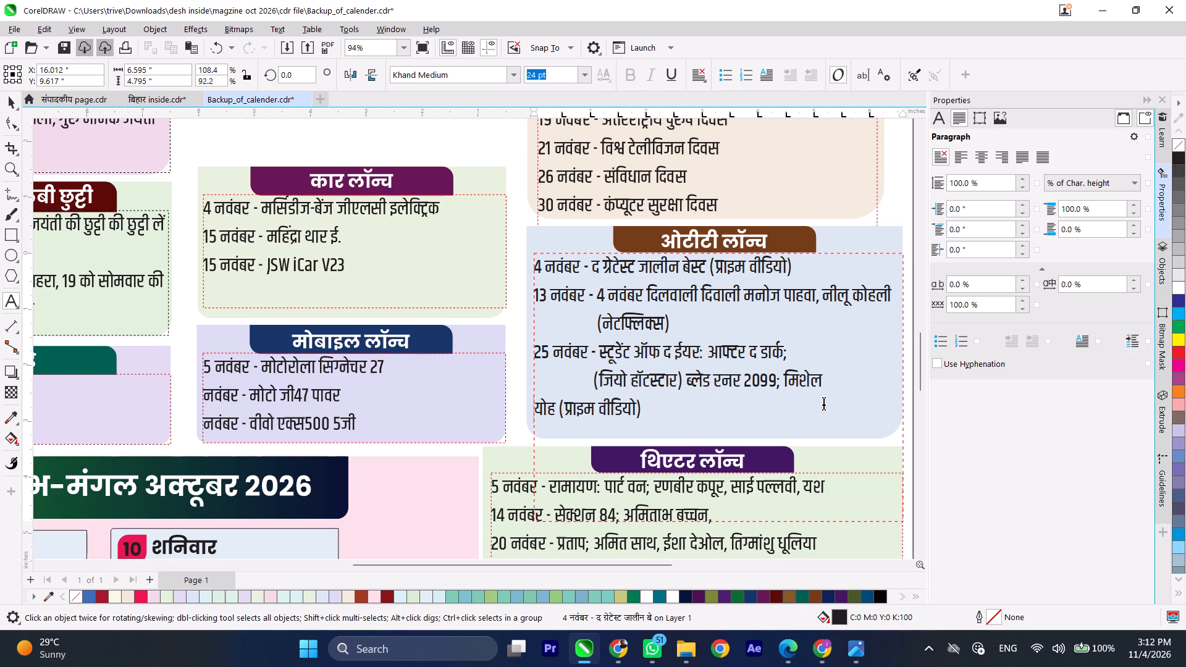
pyautogui.press('space')
pyautogui.press('space')
pyautogui.press('space')
pyautogui.press('space')
pyautogui.press('space')
pyautogui.press('space')
pyautogui.press('space')
pyautogui.press('space')
pyautogui.press('space')
pyautogui.press('space')
pyautogui.press('space')
pyautogui.press('space')
pyautogui.press('space')
pyautogui.press('space')
pyautogui.press('space')
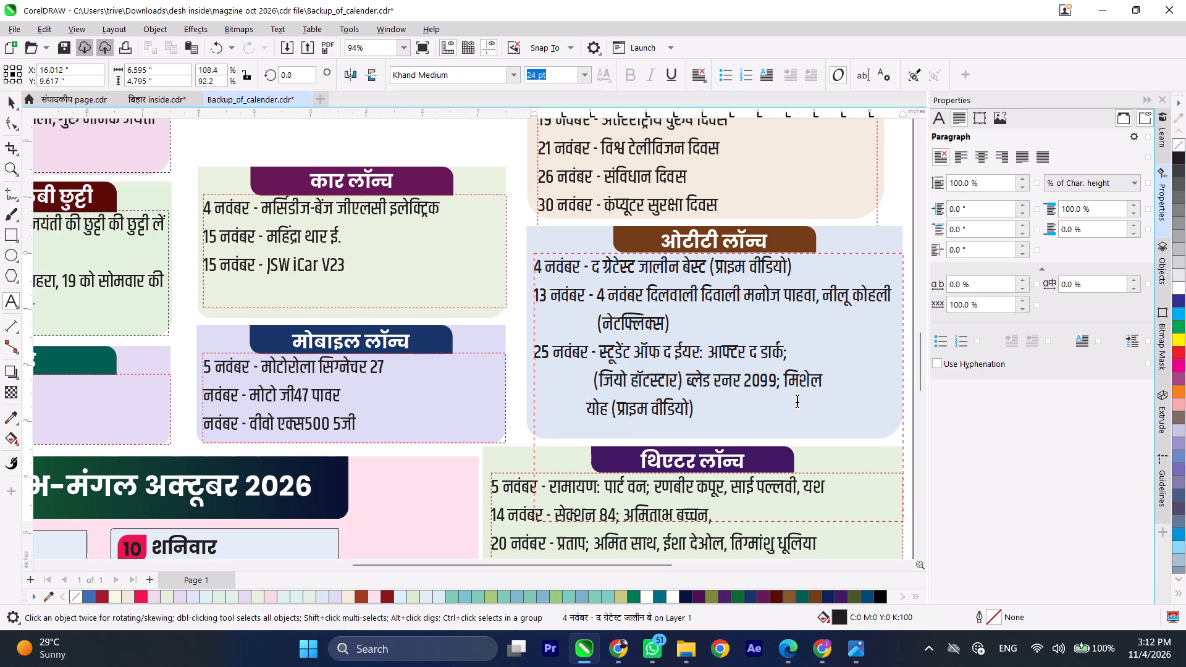
pyautogui.press('space')
pyautogui.press('space')
pyautogui.press('space')
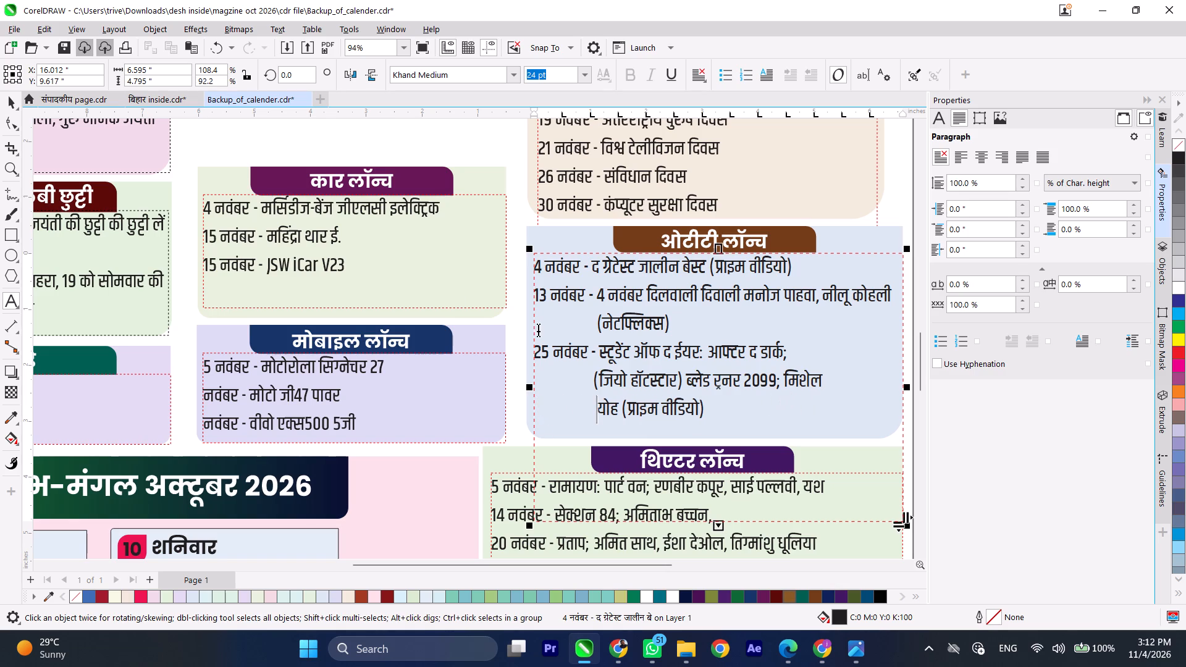
pyautogui.click(13, 101)
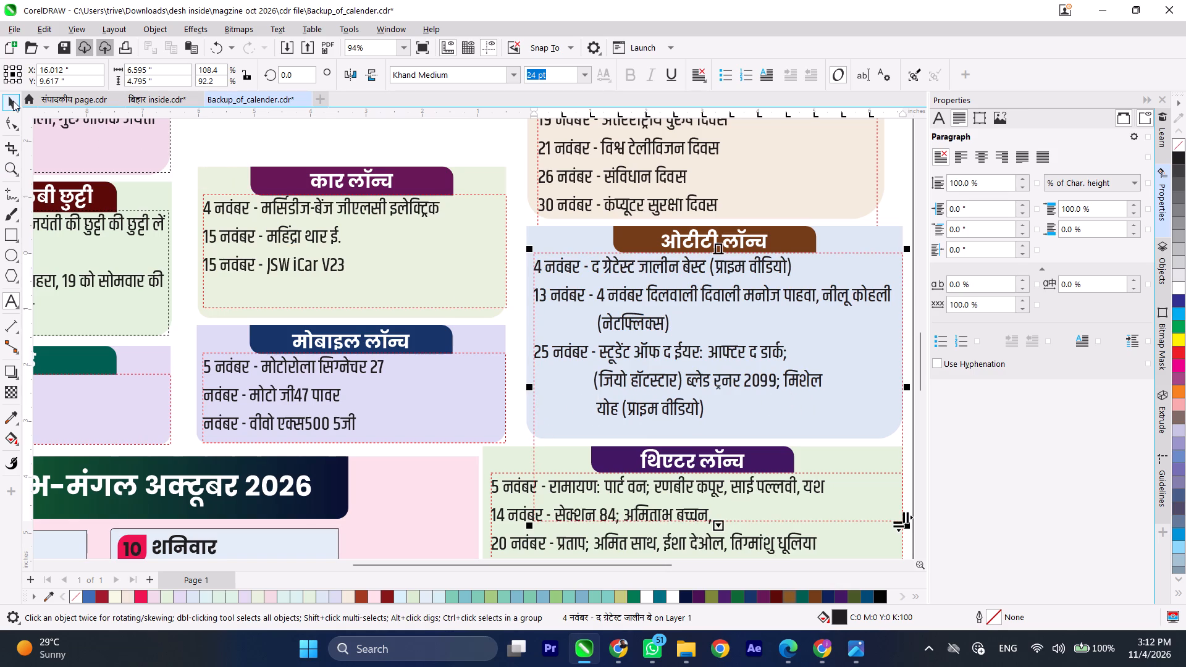
# Check the news screenshot, break the ओटीटी लॉन्च line before 4 नवंबर दिलवाली दिवाली, and insert a hyphen and space after that date.
pyautogui.click(852, 656)
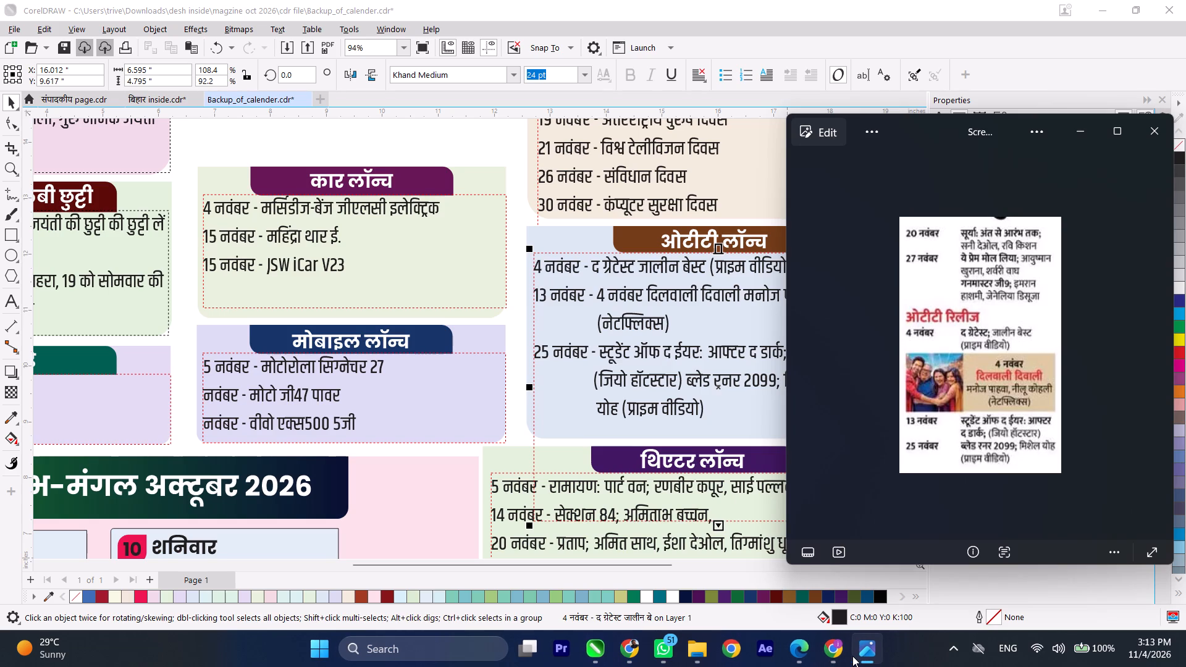
pyautogui.click(852, 656)
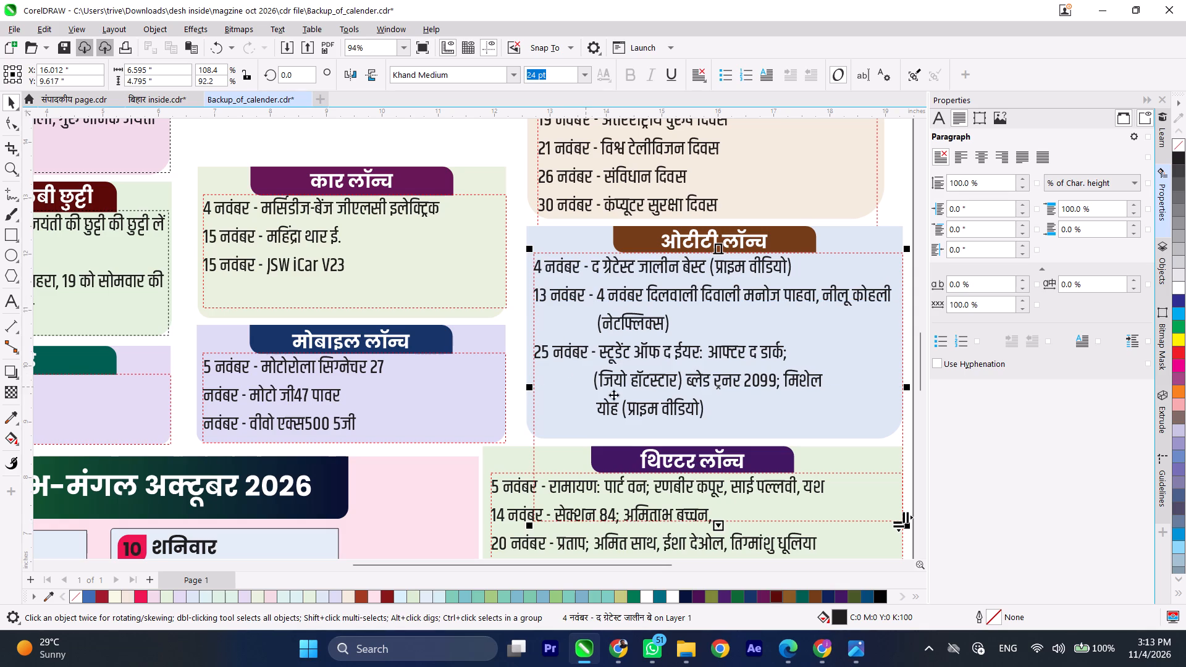
pyautogui.click(598, 293)
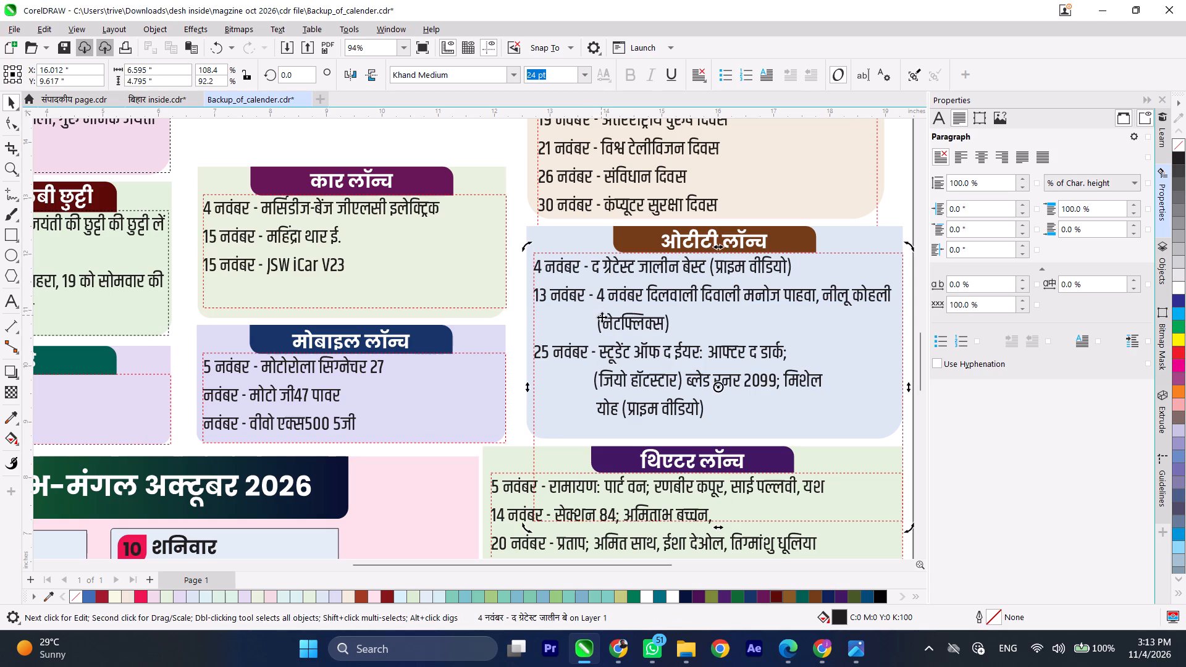
pyautogui.doubleClick(598, 296)
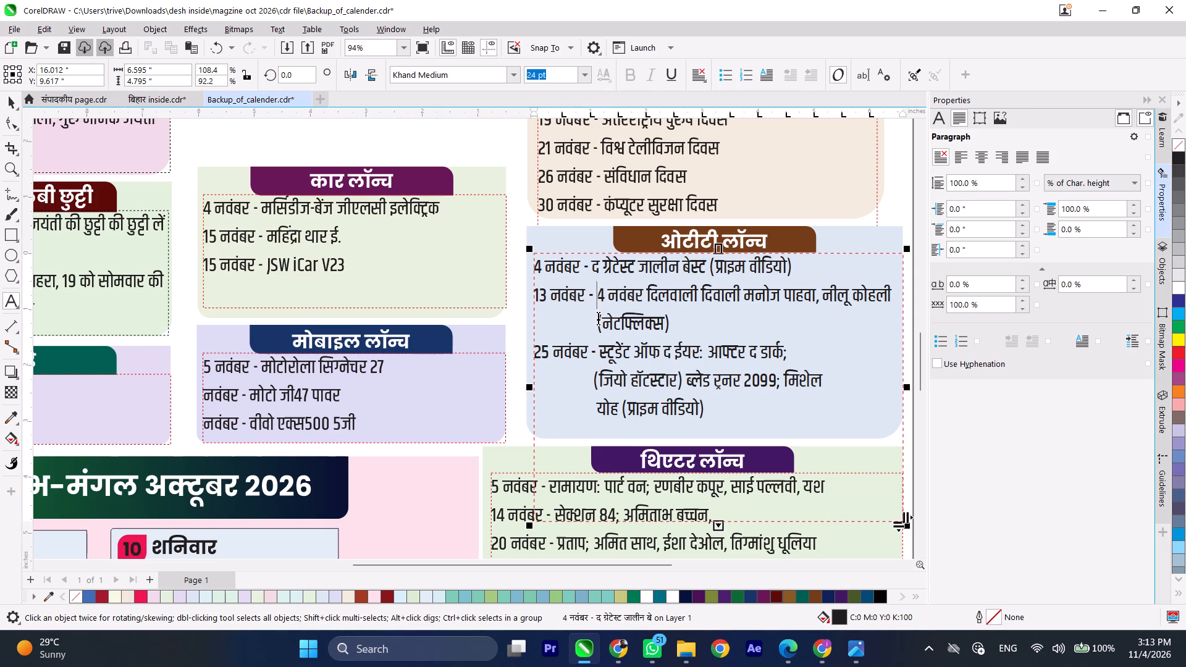
pyautogui.press('Return')
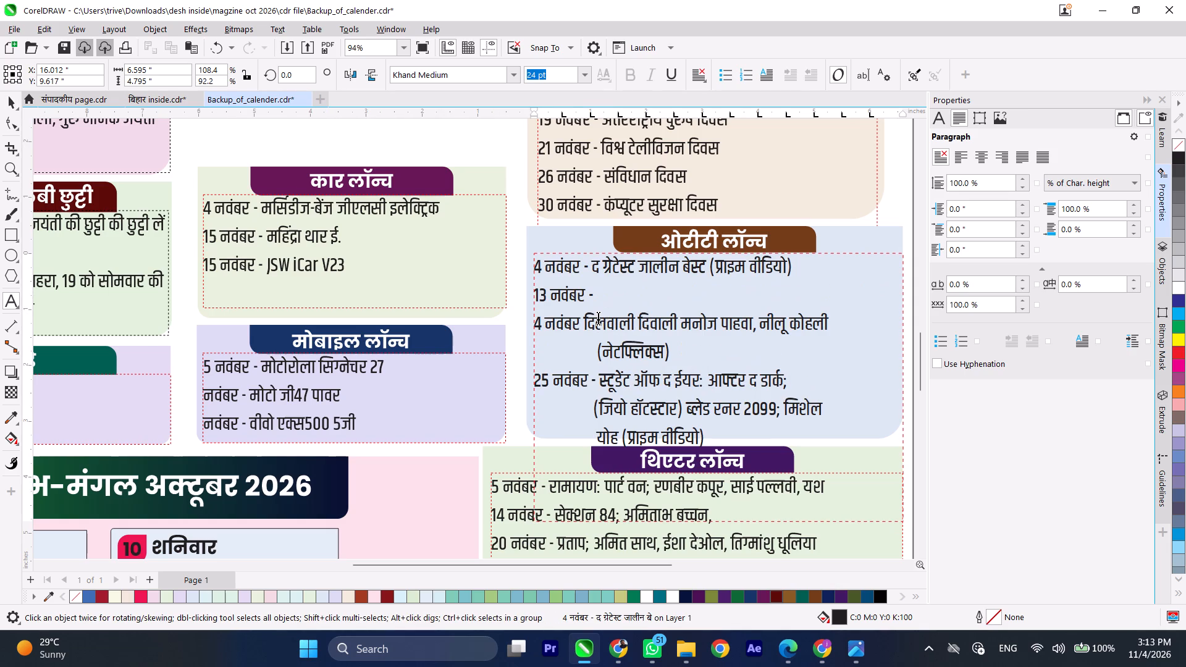
pyautogui.click(584, 321)
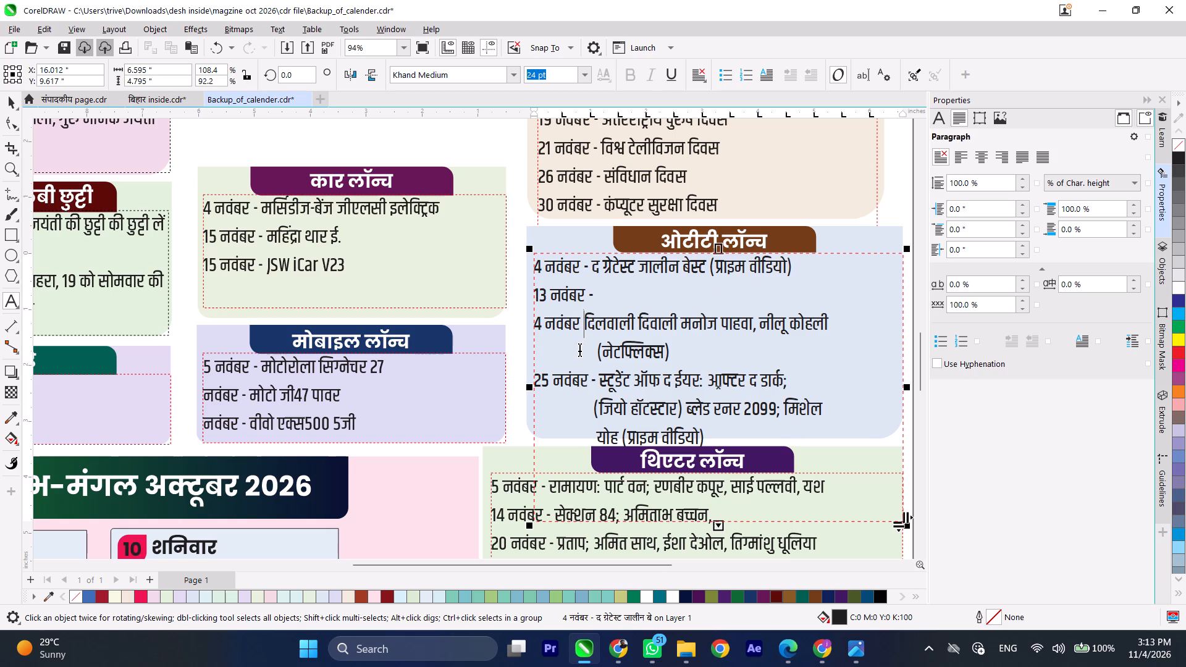
pyautogui.write('-')
pyautogui.press('space')
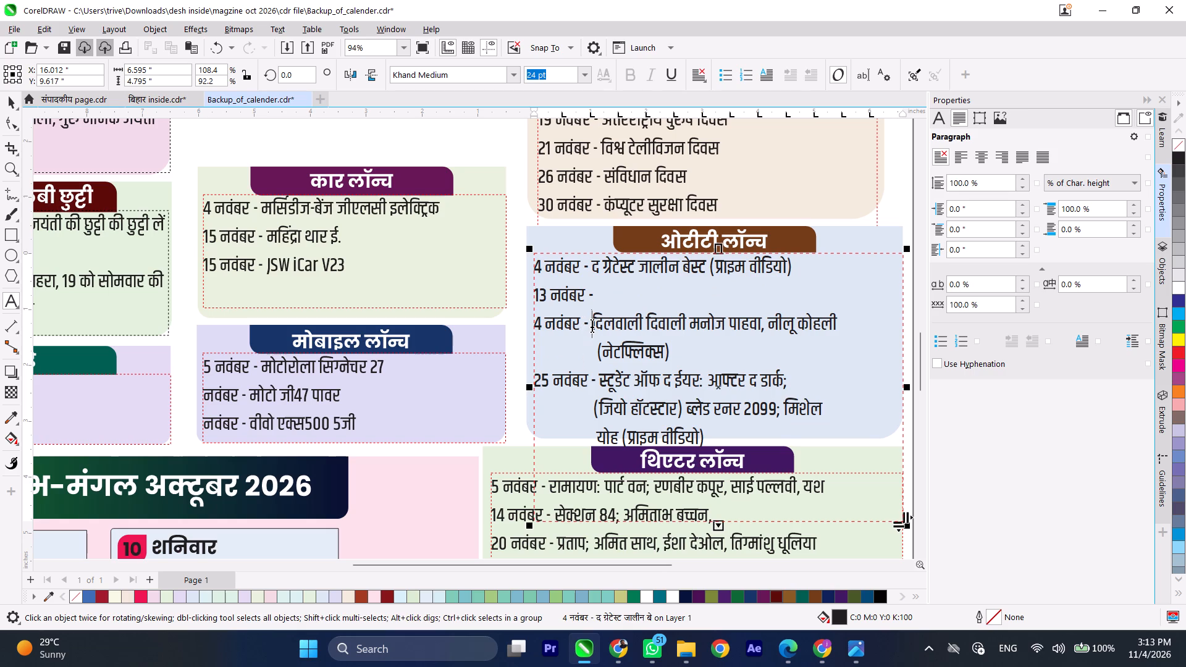
# Move the text दिलवाली दिवाली मनोज पाहवा, नीलू कोहली (नेटफ्लिक्स) from the second 4 नवंबर entry to the empty 13 नवंबर entry.
pyautogui.moveTo(592, 324); pyautogui.dragTo(673, 350)
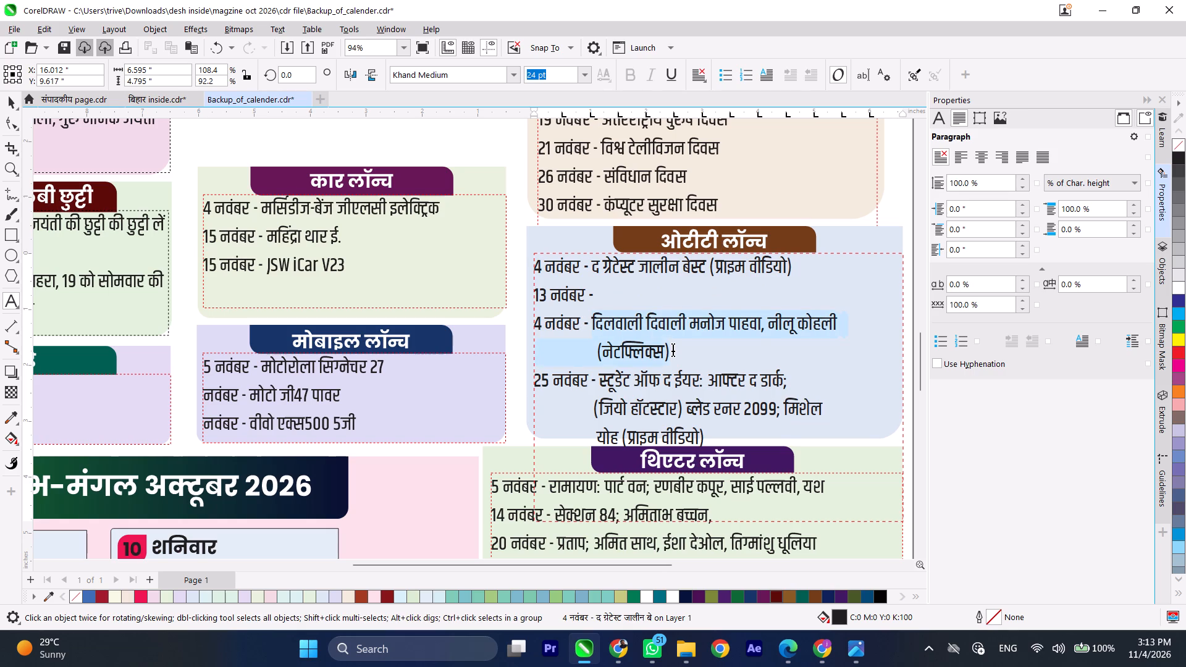
pyautogui.hotkey('ctrl', 'x')
pyautogui.click(607, 293)
pyautogui.hotkey('ctrl', 'v')
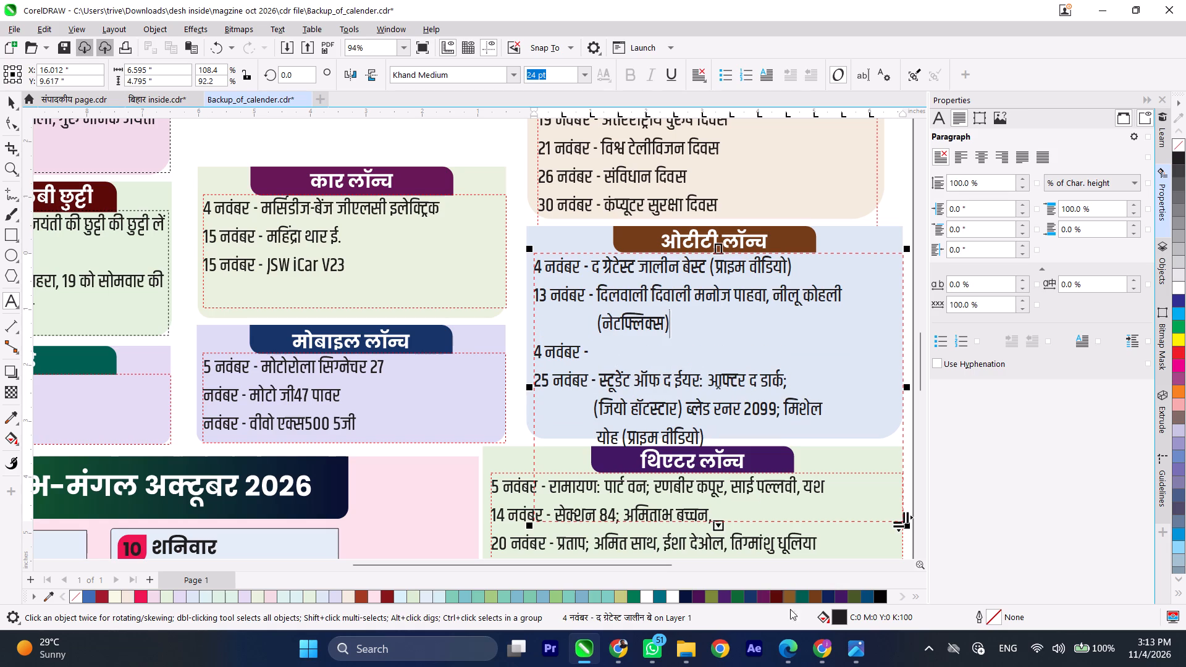
# Recheck the news screenshot and move स्टूडेंट ऑफ द ईयर: आफ्टर द डार्क; (जियो हॉटस्टार) from 25 नवंबर to the empty 4 नवंबर entry.
pyautogui.click(858, 652)
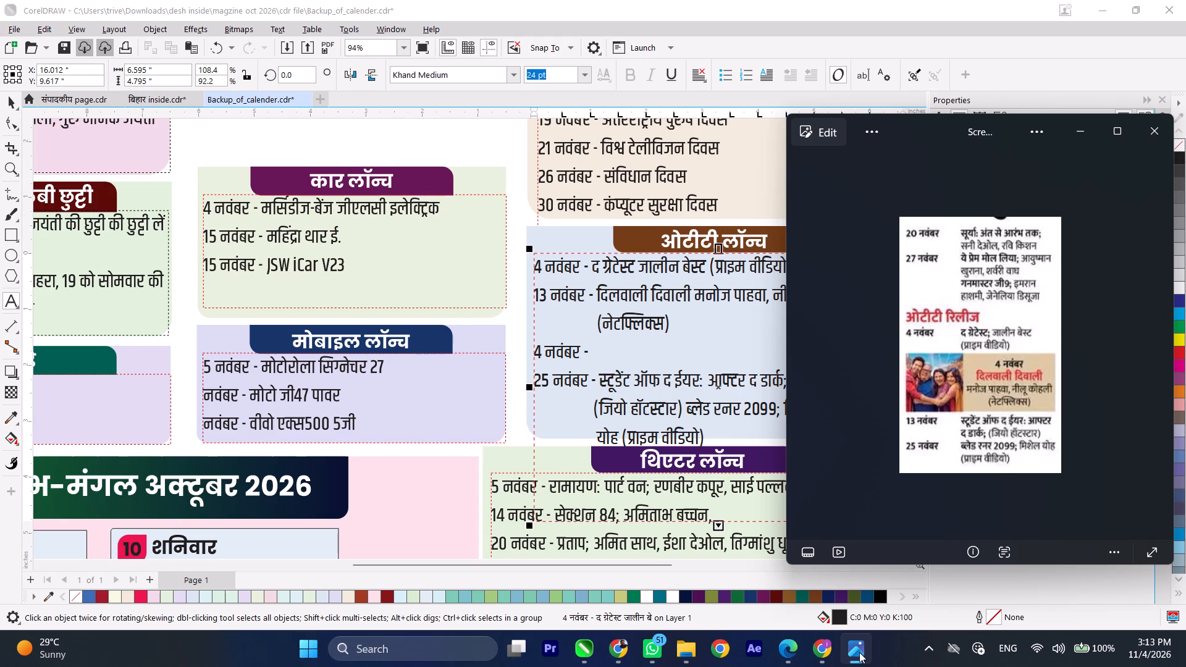
pyautogui.click(859, 652)
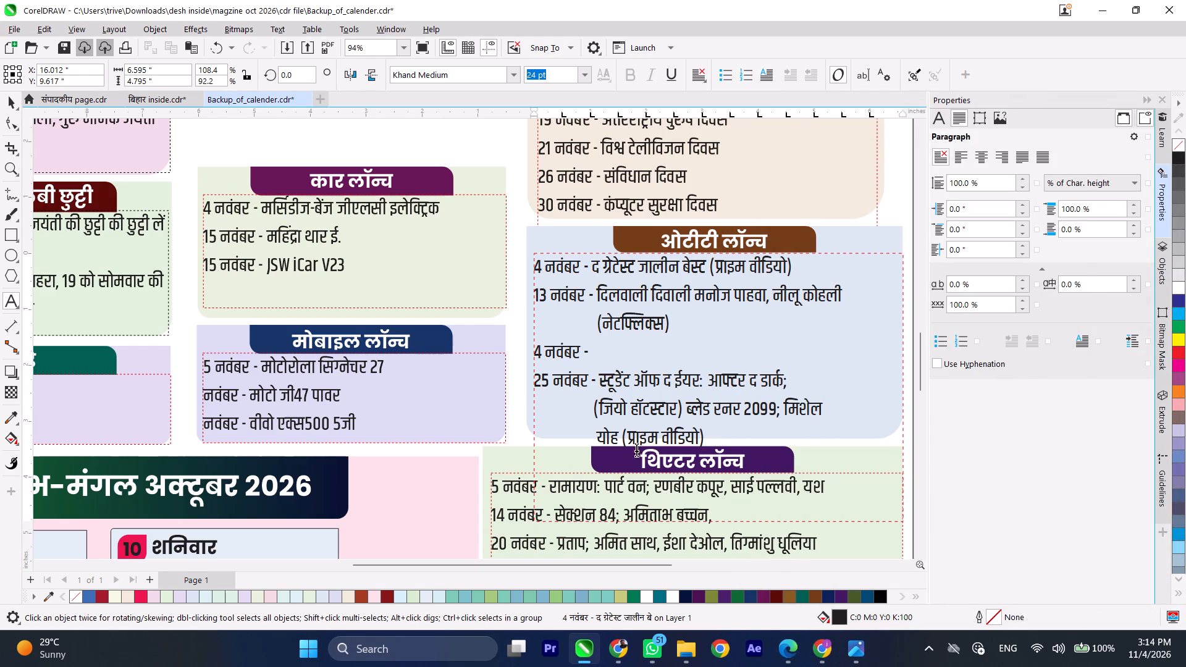
pyautogui.moveTo(683, 409); pyautogui.dragTo(601, 384)
pyautogui.hotkey('ctrl', 'x')
pyautogui.click(600, 344)
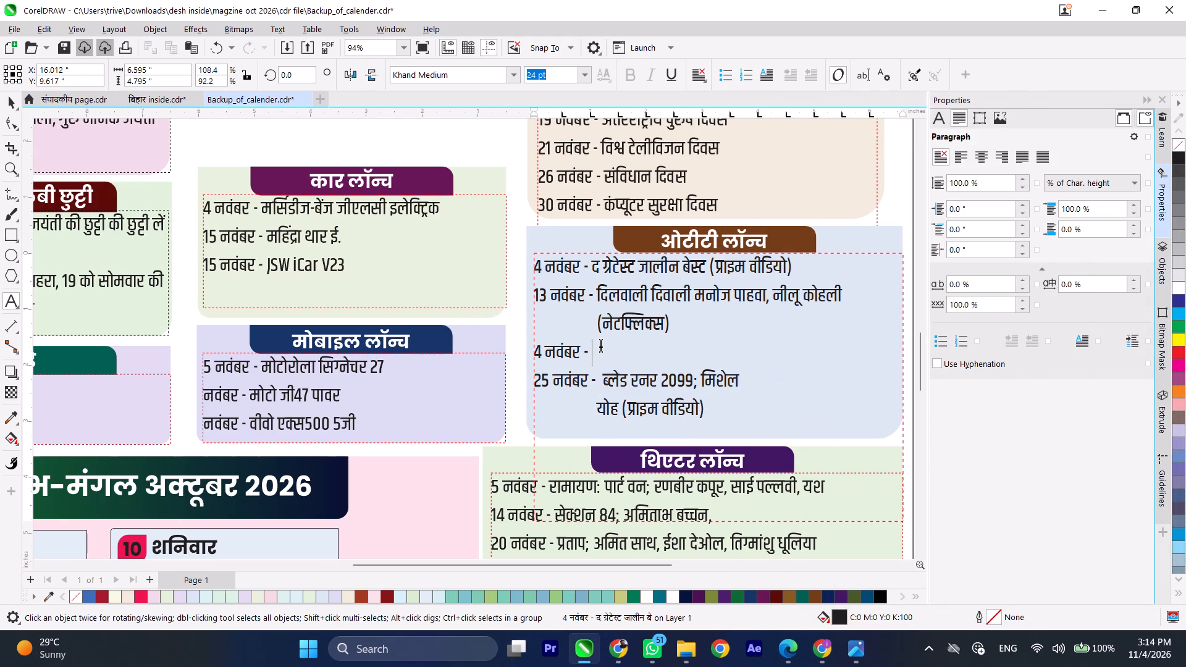
pyautogui.hotkey('ctrl', 'v')
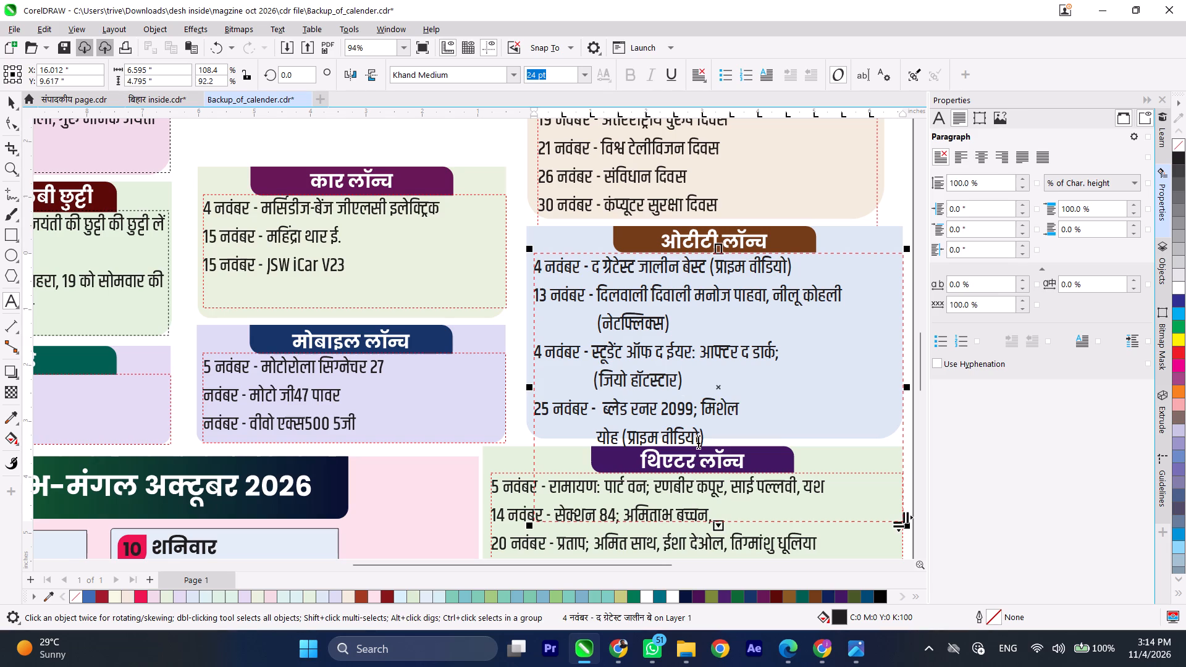
# Recheck the ओटीटी रिलीज list in the news screenshot against the ओटीटी लॉन्च box, then close the screenshot and the Screenshots folder.
pyautogui.click(850, 639)
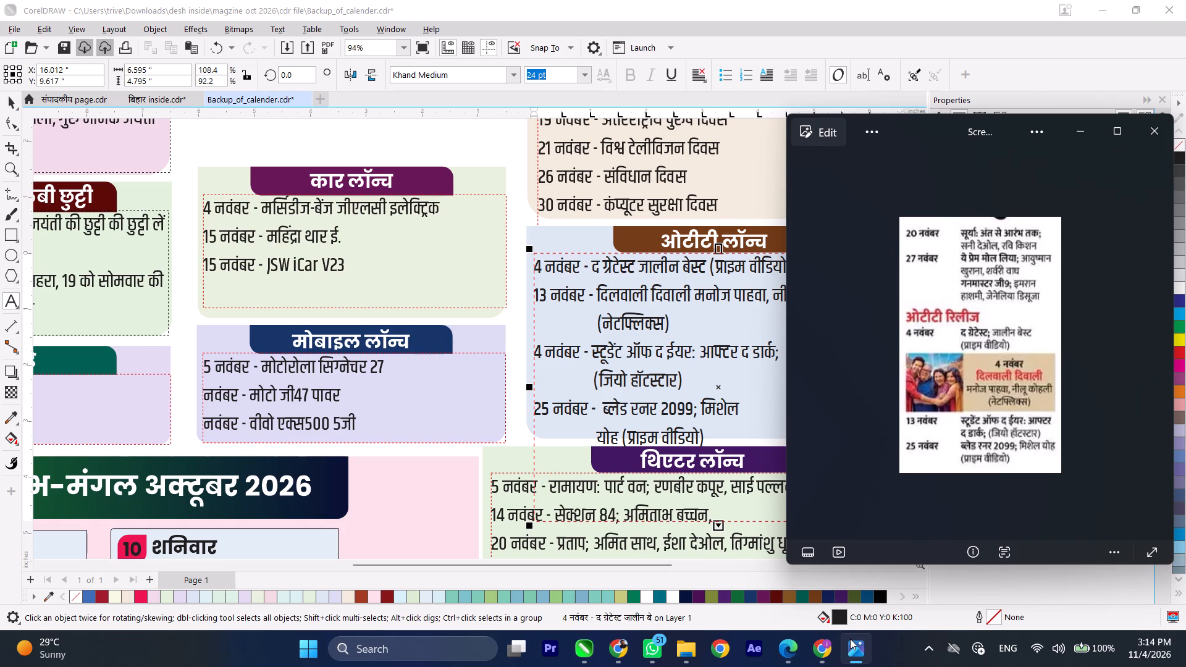
pyautogui.click(850, 639)
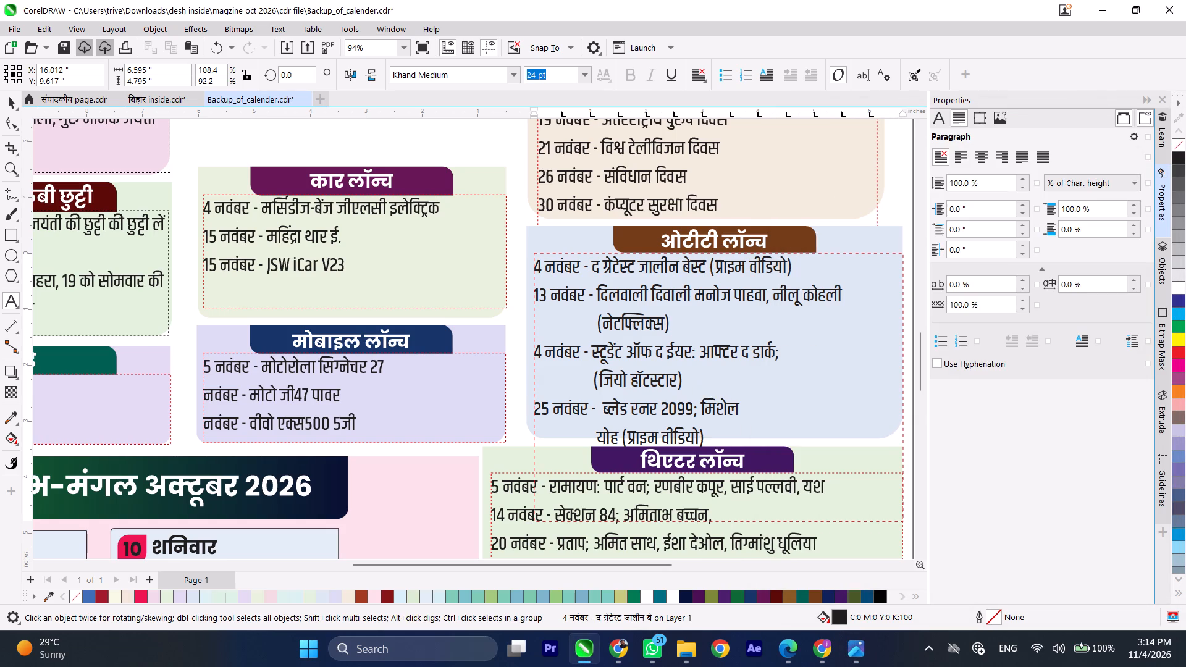
pyautogui.click(14, 96)
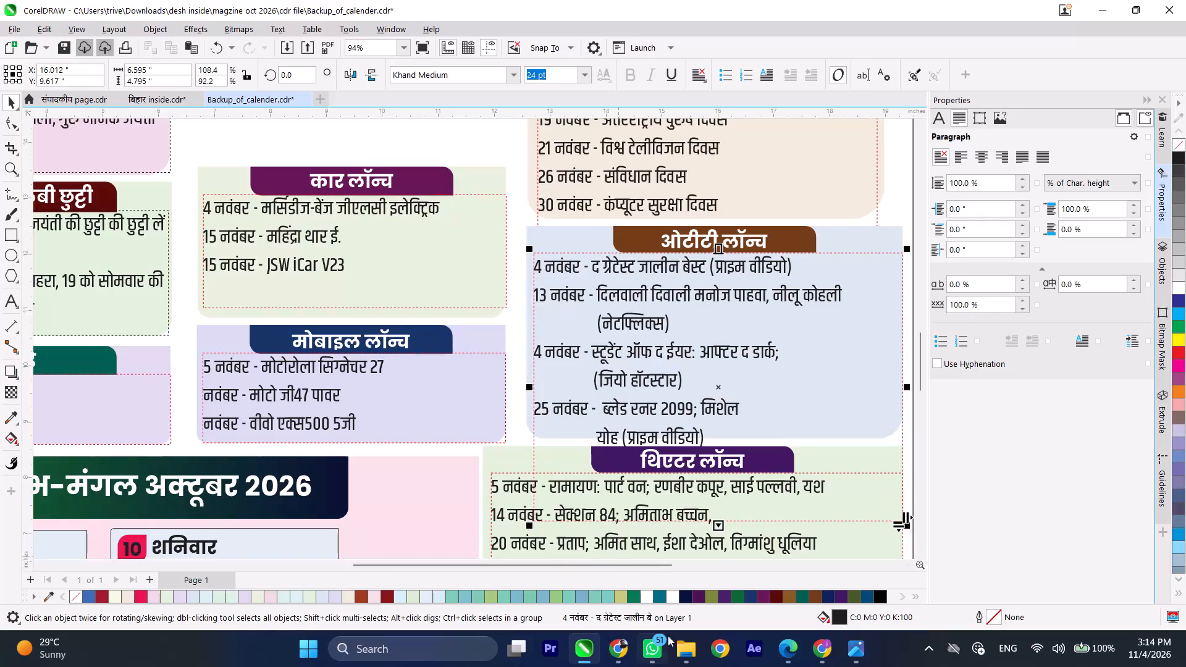
pyautogui.click(852, 653)
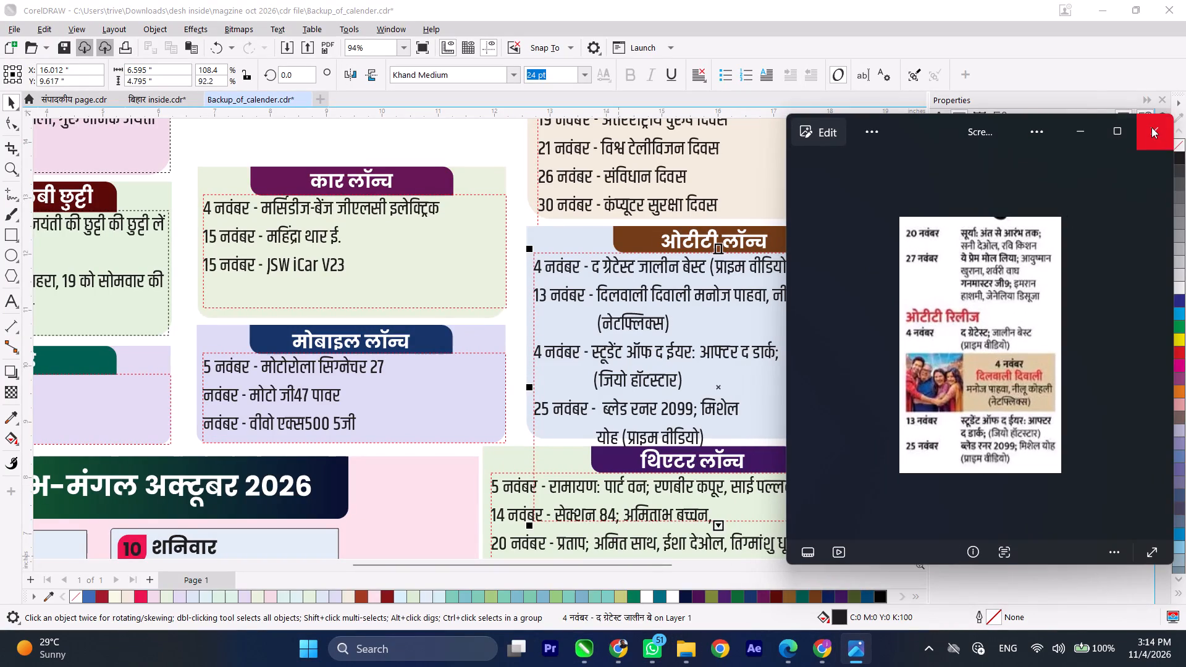
pyautogui.click(1152, 128)
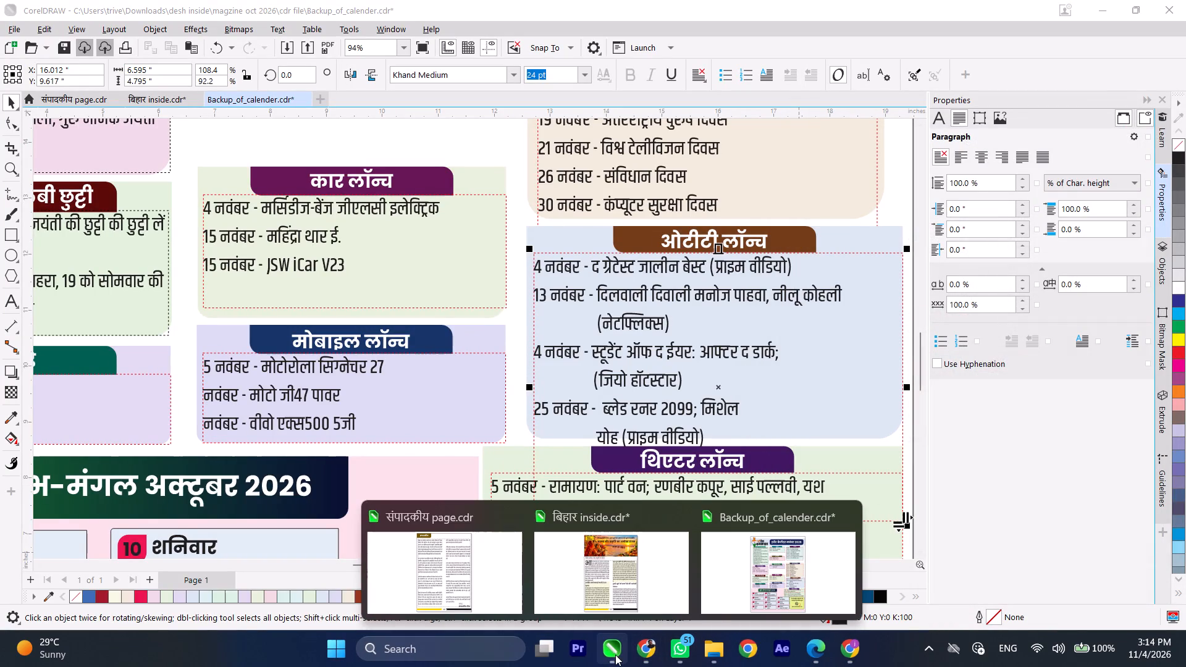
pyautogui.click(747, 588)
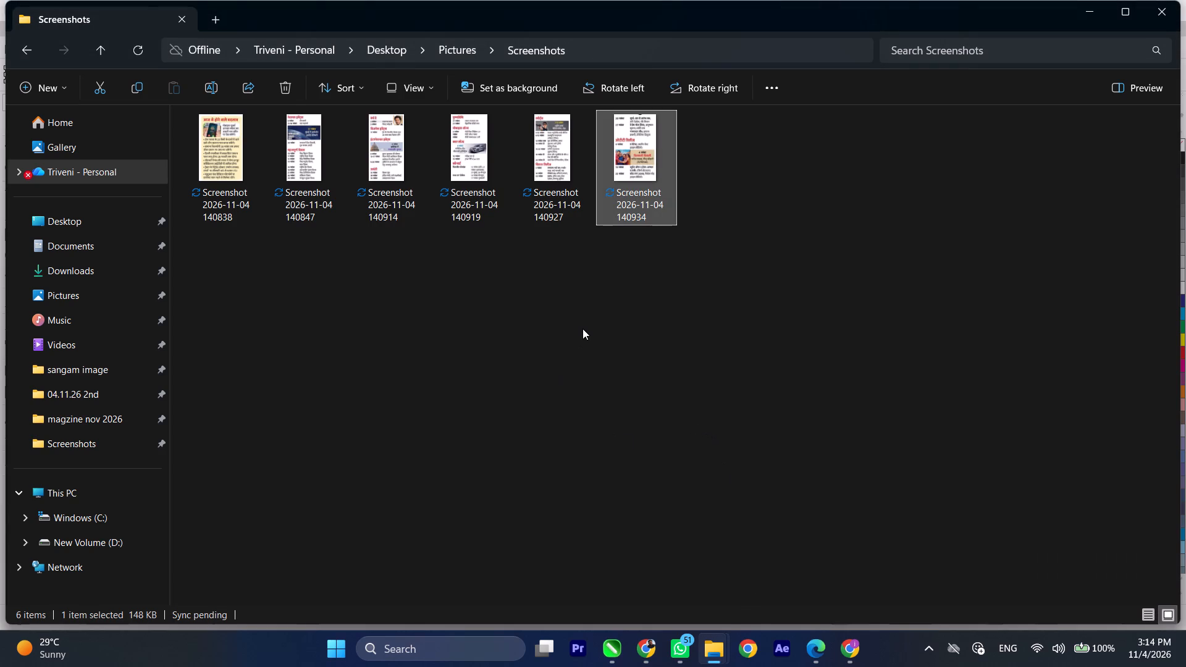
pyautogui.click(1171, 12)
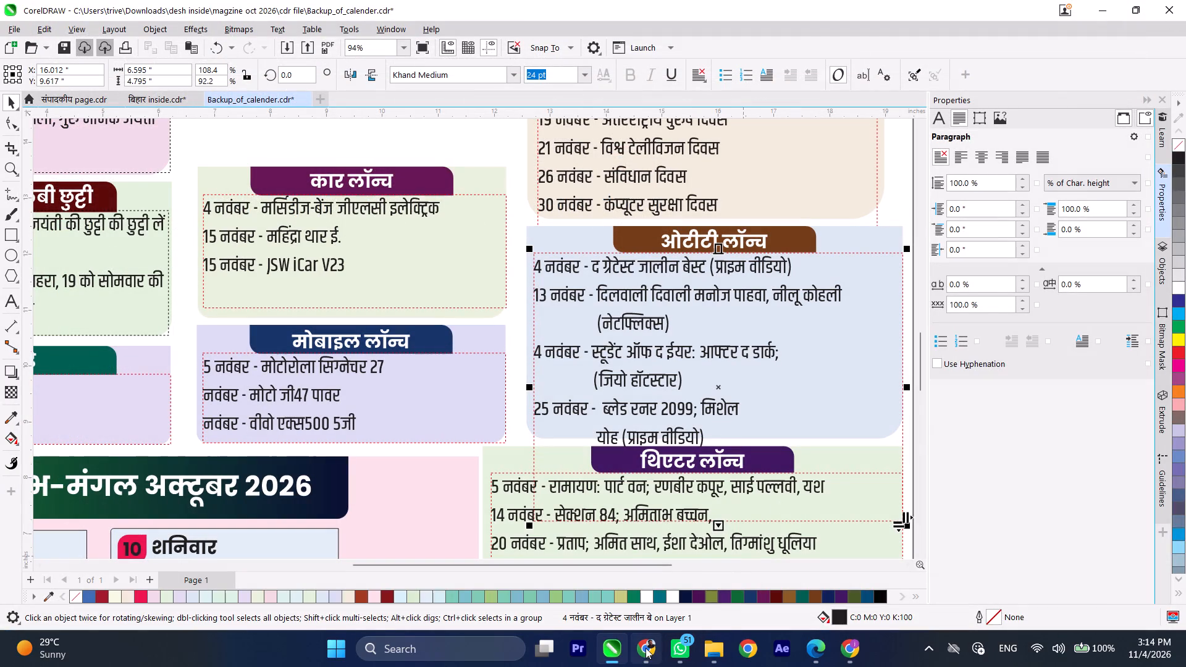
# Open WhatsApp Image 2026-11-04 at 2.03.37 PM from Downloads, compare its sections with the calendar page, close it and deselect the ओटीटी लॉन्च text.
pyautogui.click(721, 592)
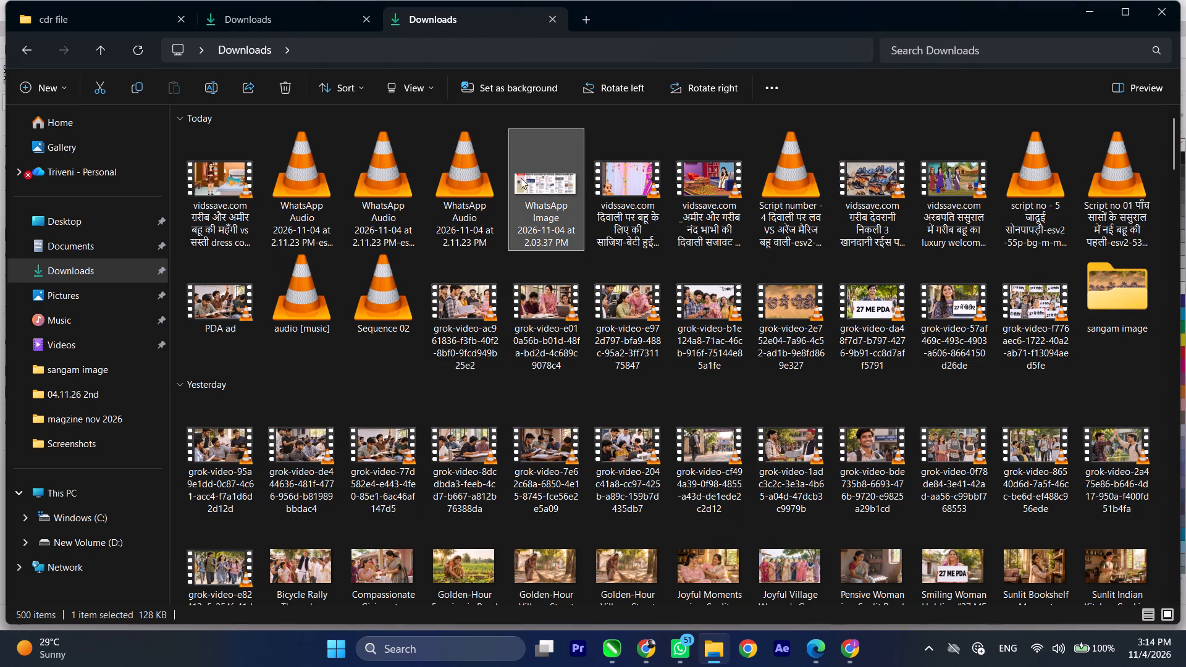
pyautogui.doubleClick(550, 182)
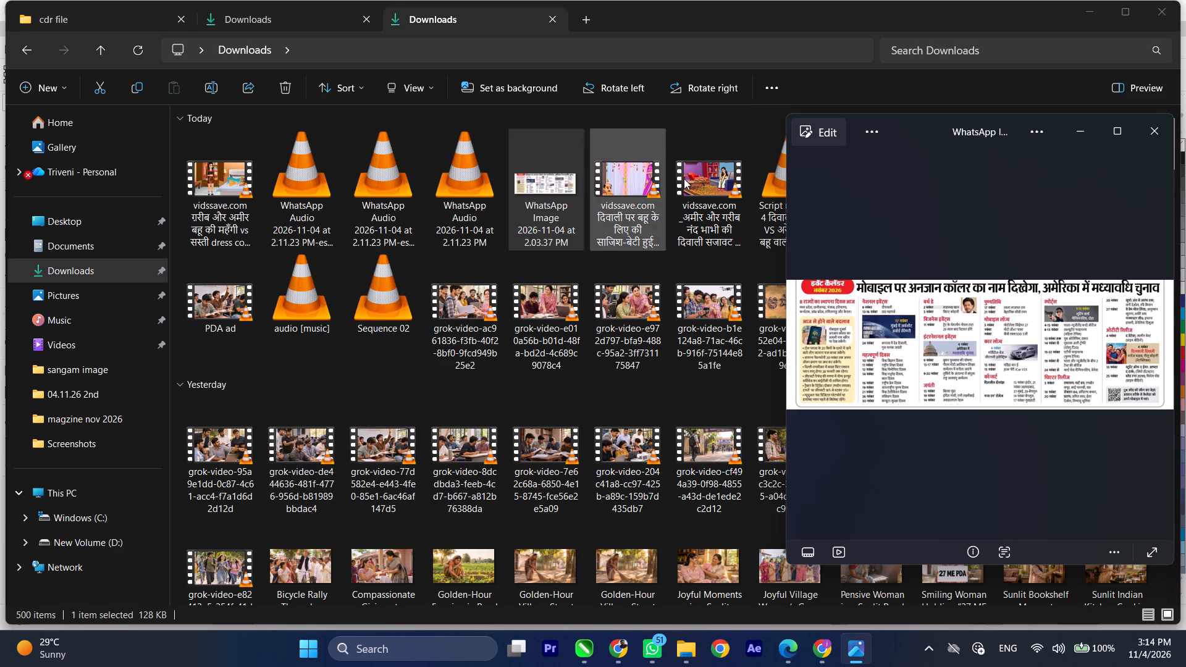
pyautogui.click(1154, 125)
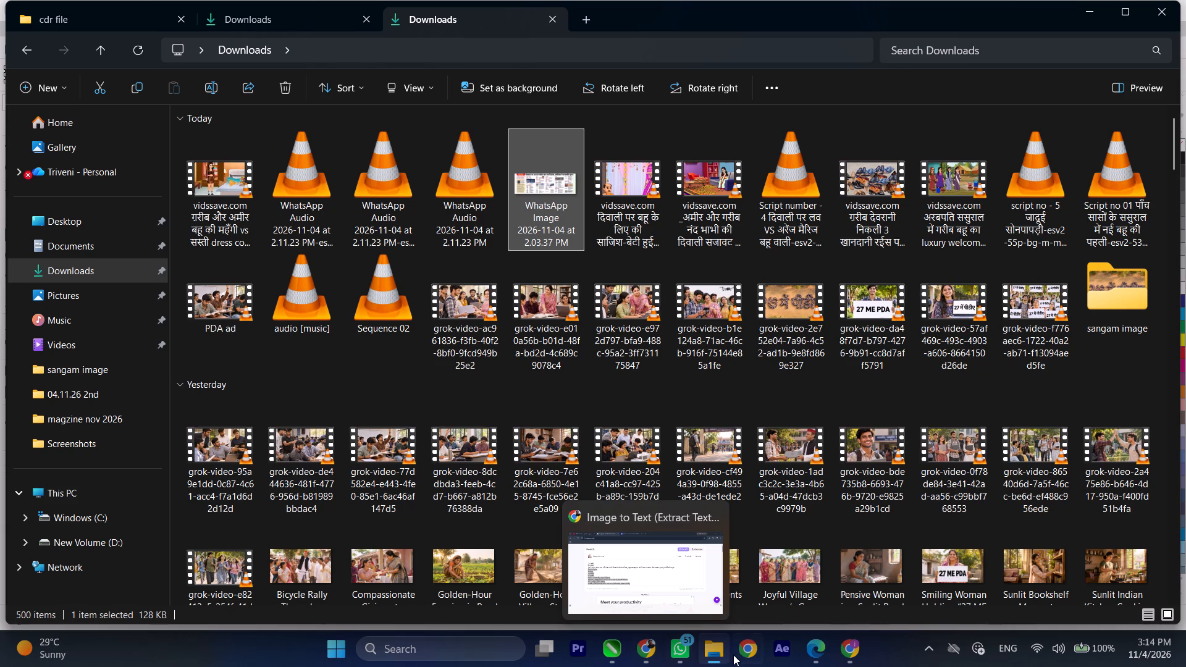
pyautogui.click(721, 568)
pyautogui.doubleClick(564, 183)
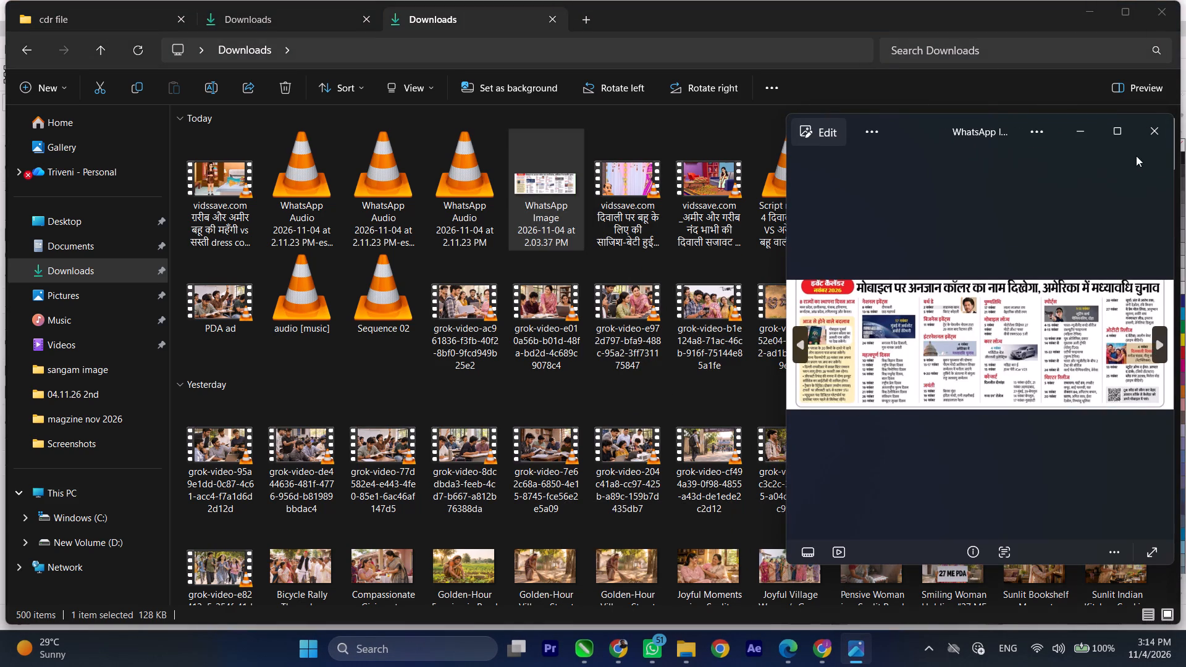
pyautogui.click(1117, 125)
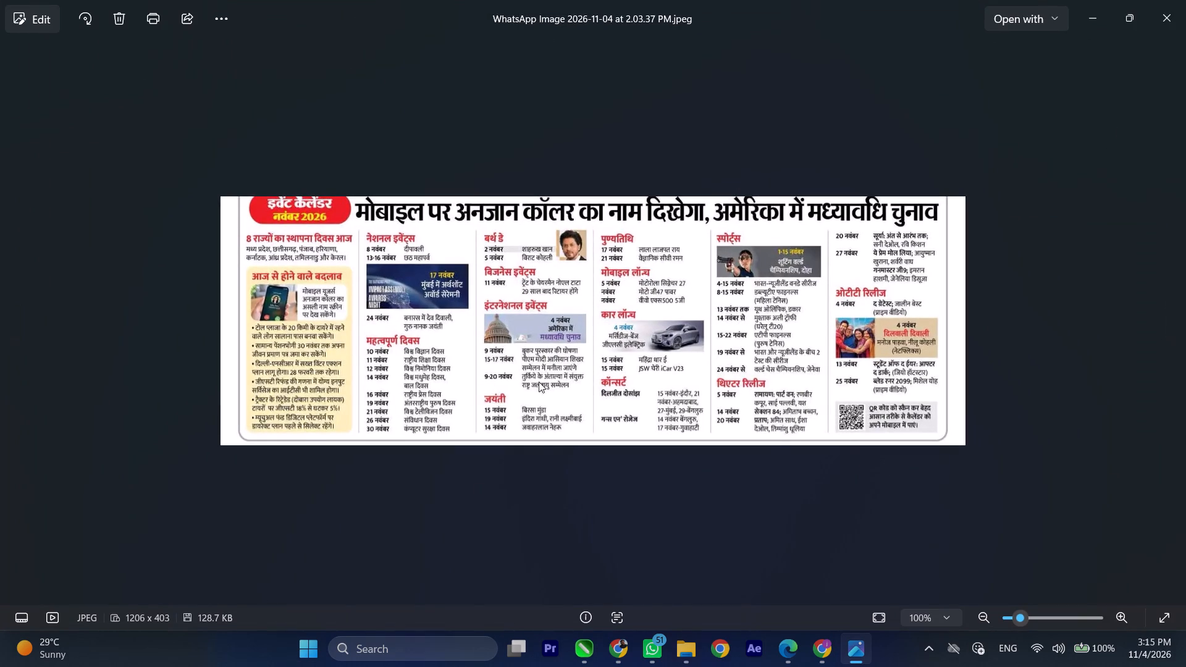
pyautogui.click(1103, 20)
pyautogui.click(592, 655)
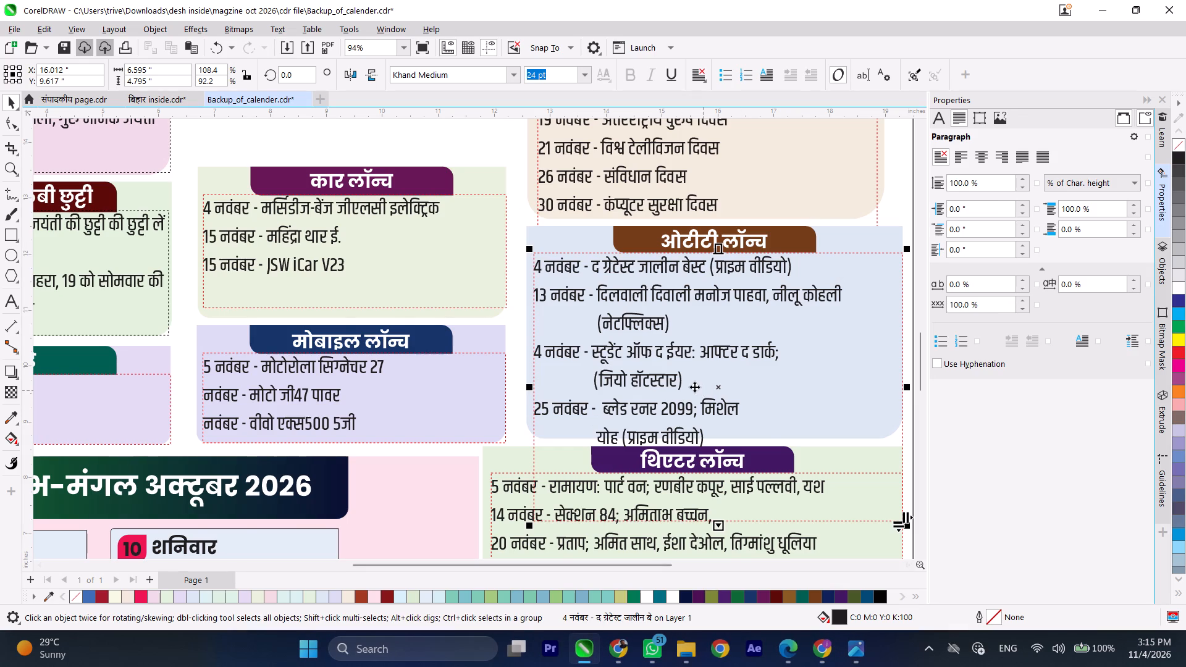
pyautogui.scroll(-8, 669, 365)
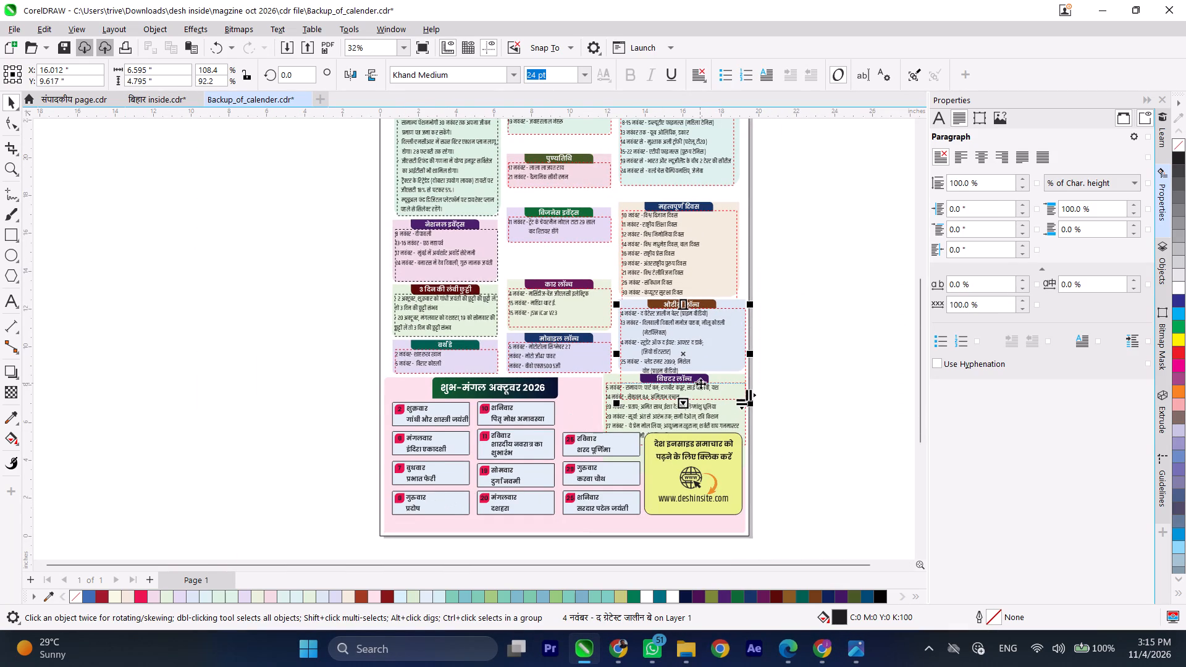
pyautogui.scroll(1, 700, 384)
pyautogui.scroll(-1, 603, 346)
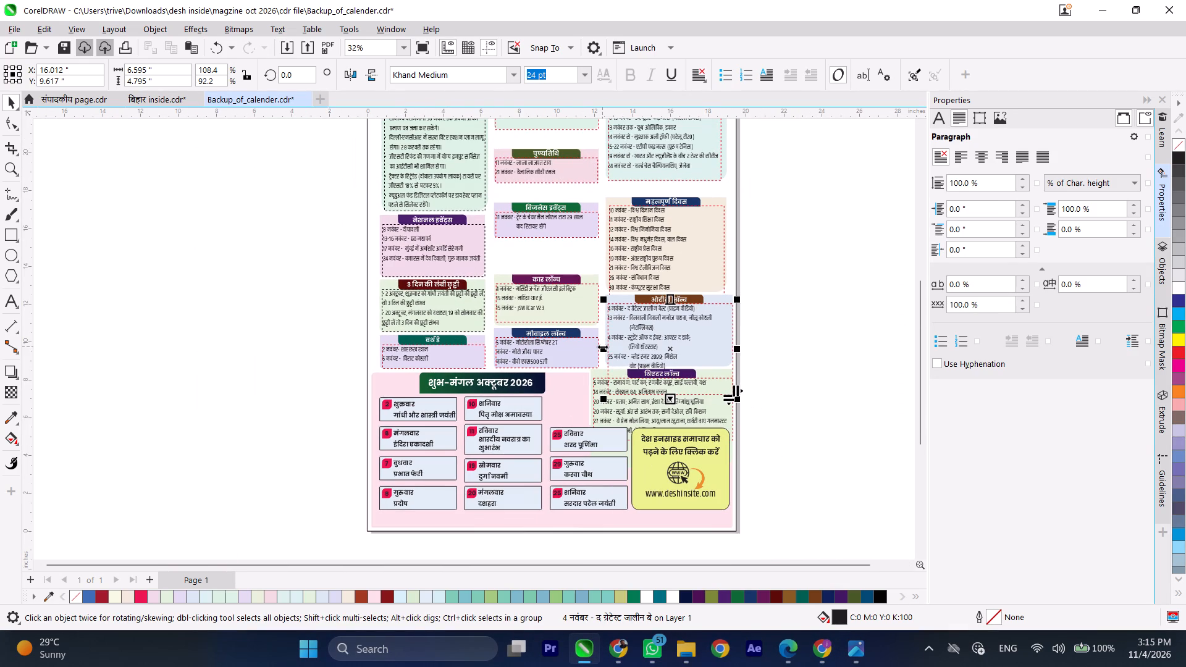
pyautogui.click(859, 650)
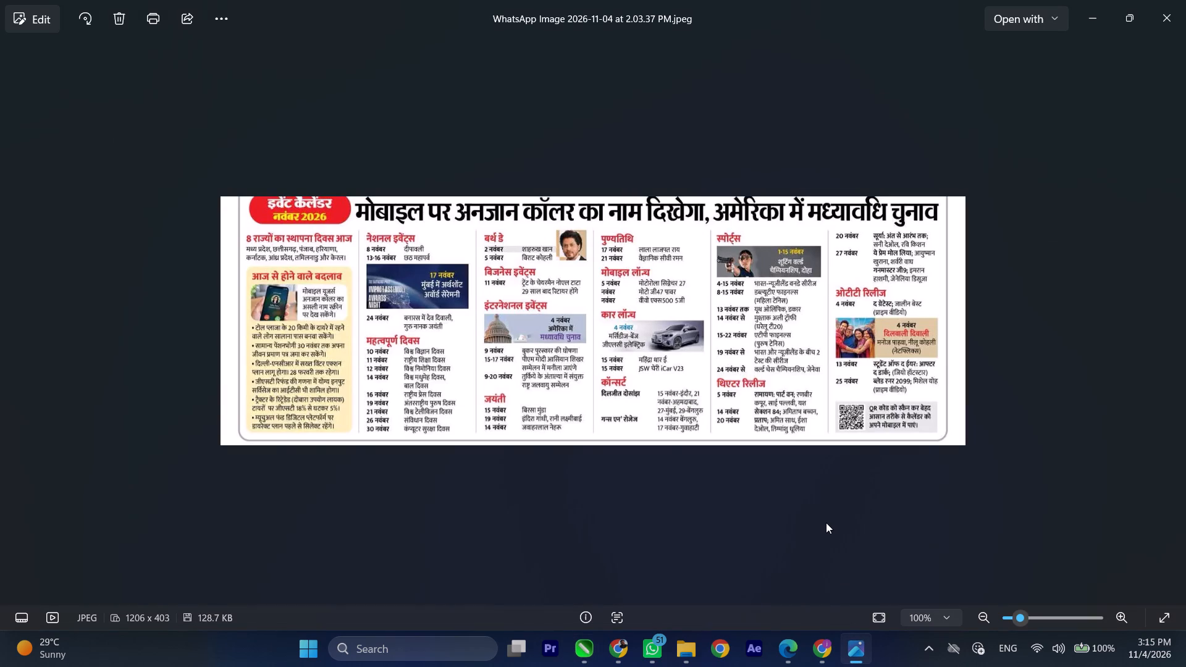
pyautogui.click(1174, 19)
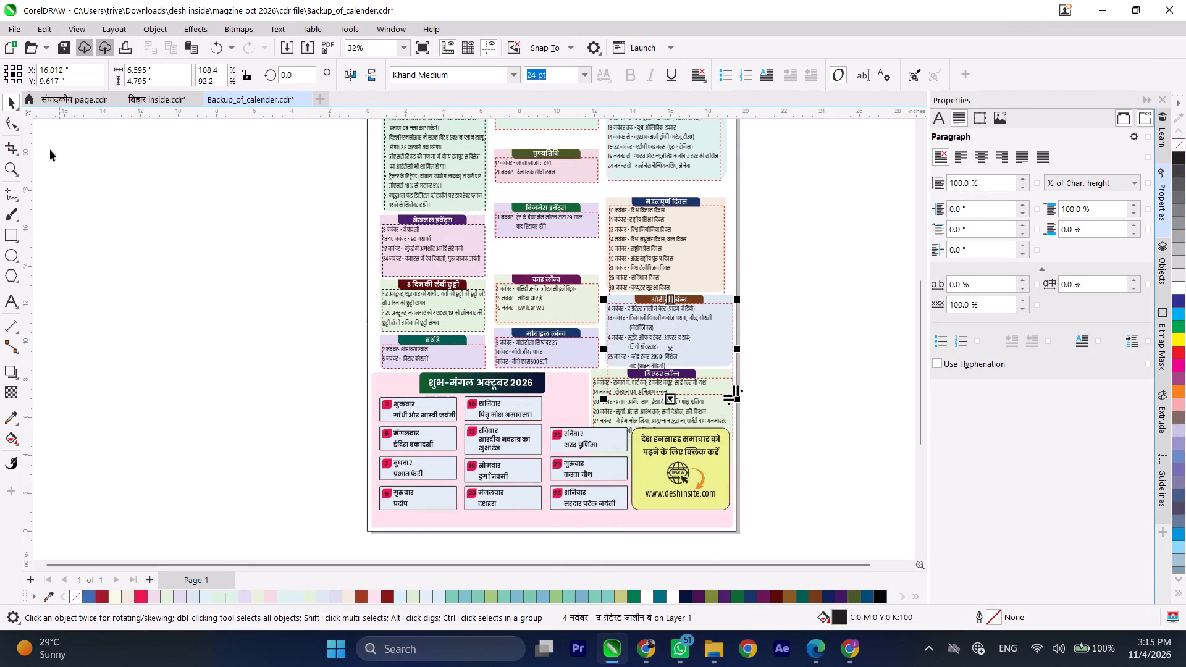
pyautogui.click(11, 104)
pyautogui.click(102, 207)
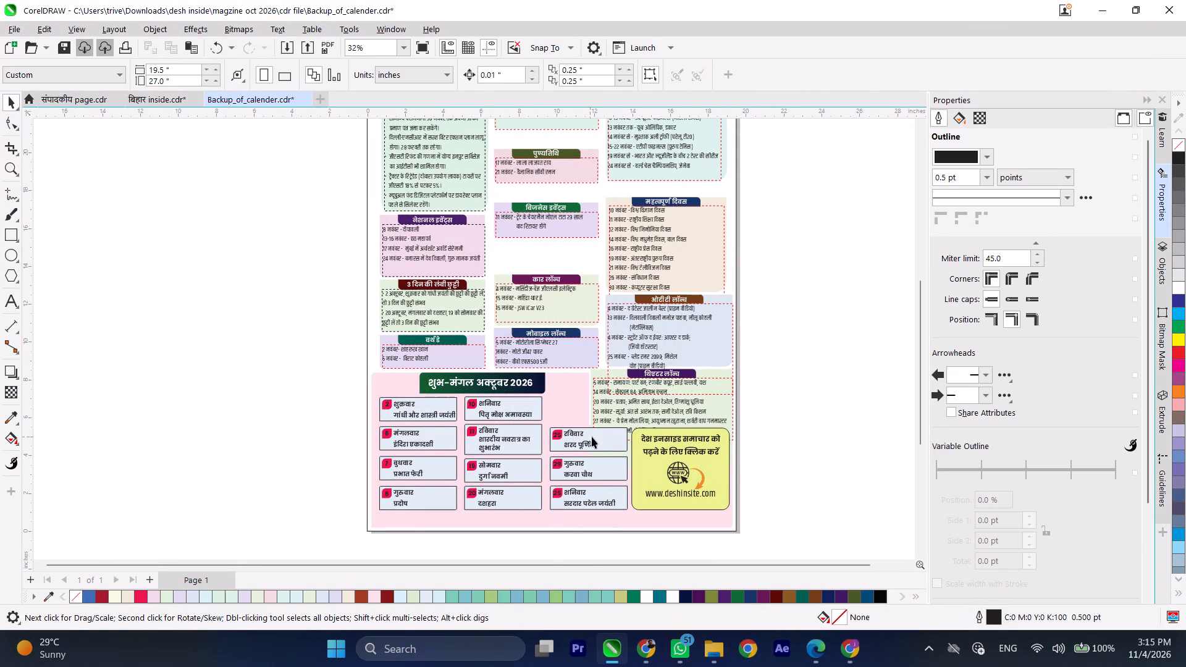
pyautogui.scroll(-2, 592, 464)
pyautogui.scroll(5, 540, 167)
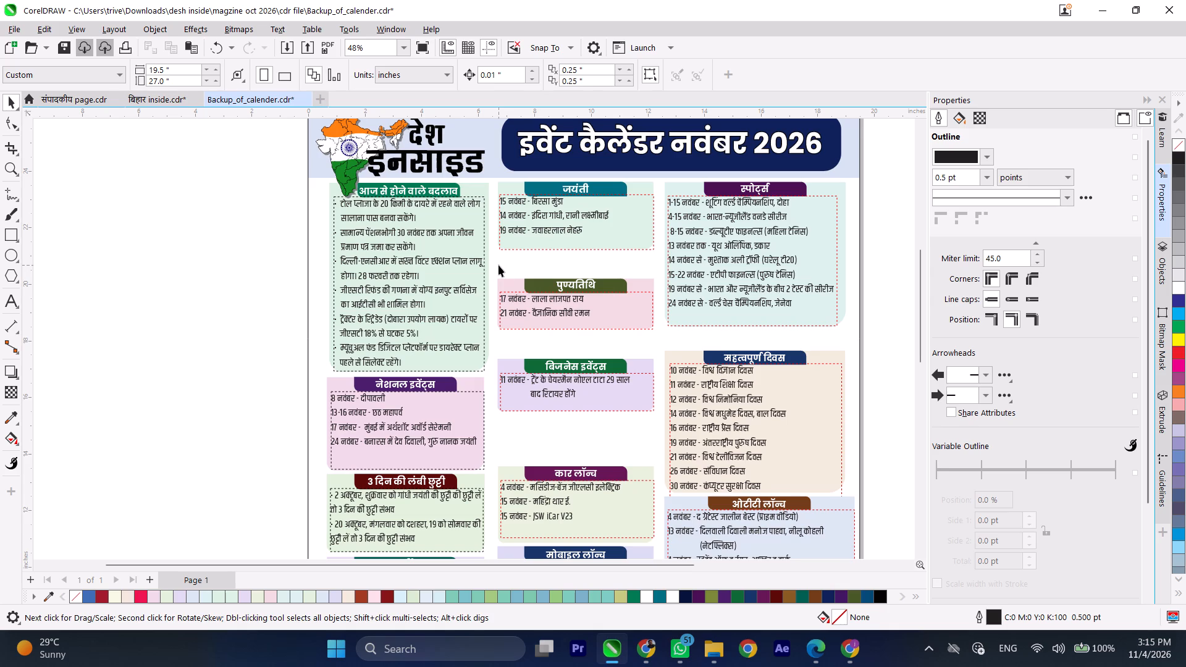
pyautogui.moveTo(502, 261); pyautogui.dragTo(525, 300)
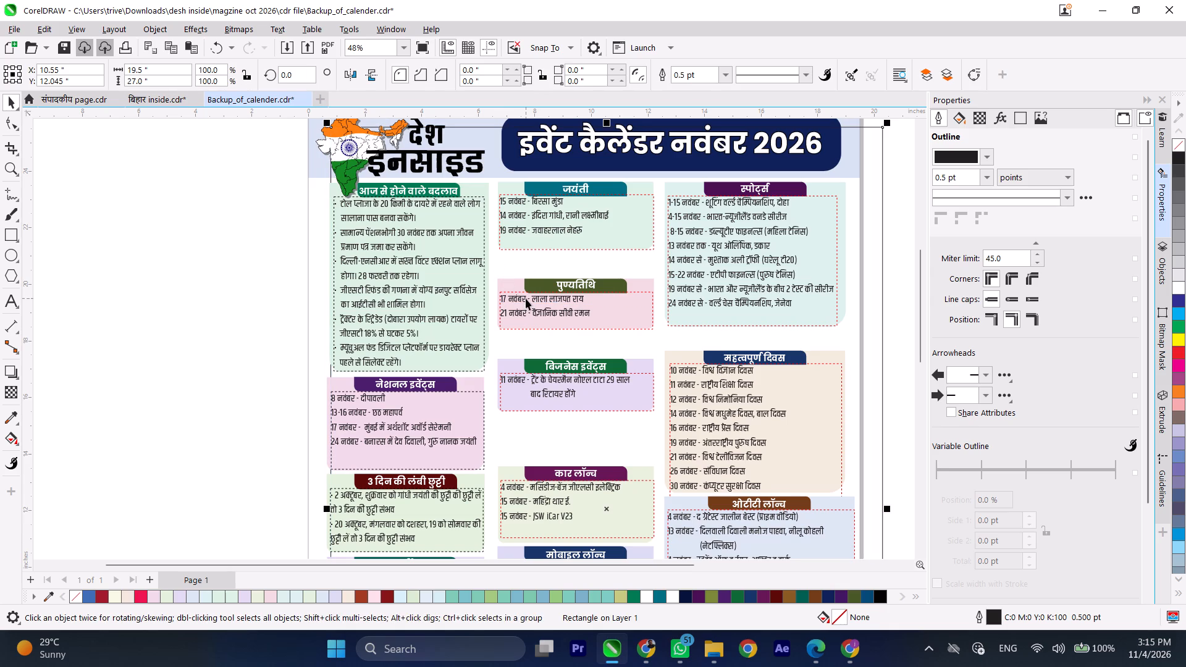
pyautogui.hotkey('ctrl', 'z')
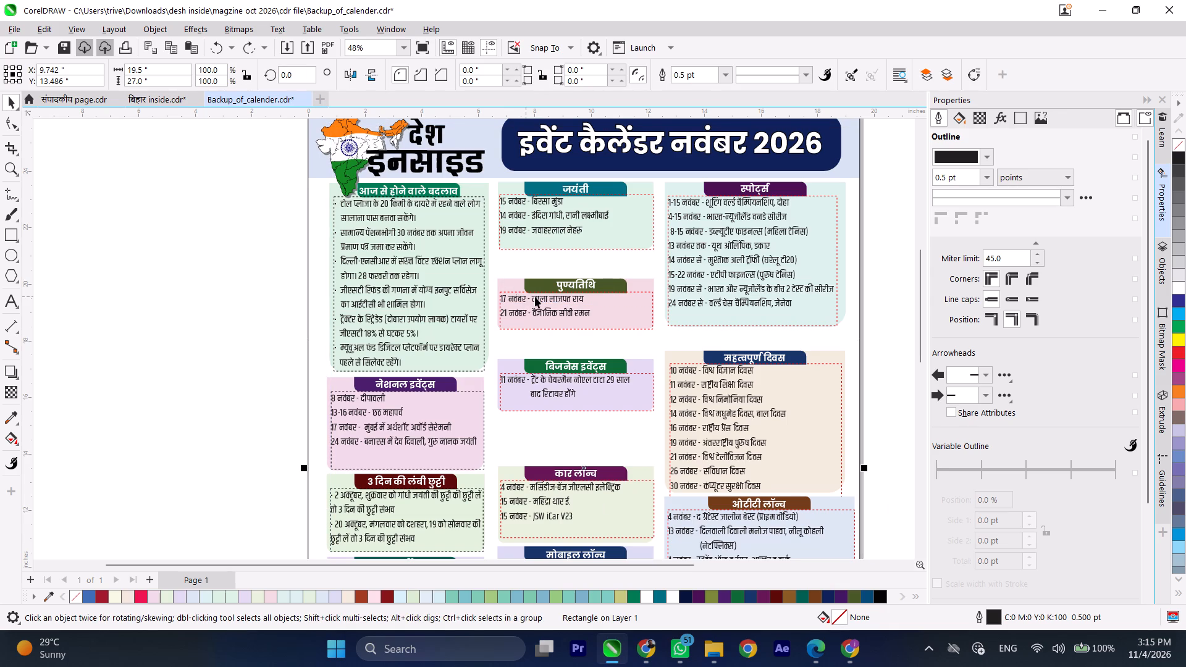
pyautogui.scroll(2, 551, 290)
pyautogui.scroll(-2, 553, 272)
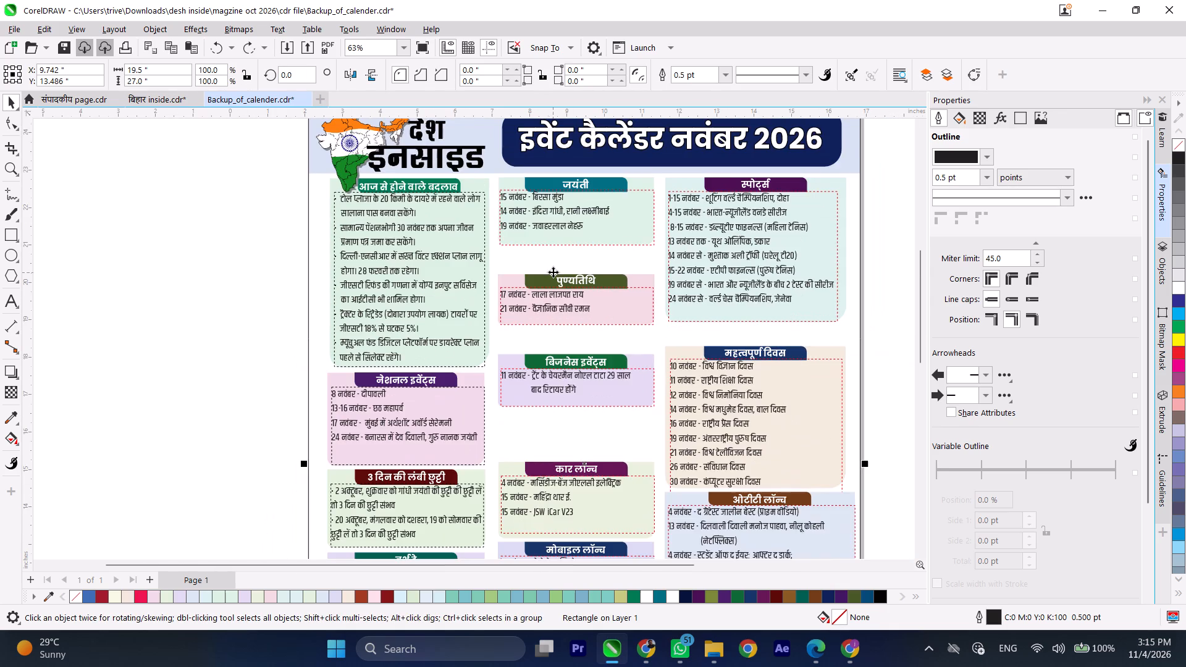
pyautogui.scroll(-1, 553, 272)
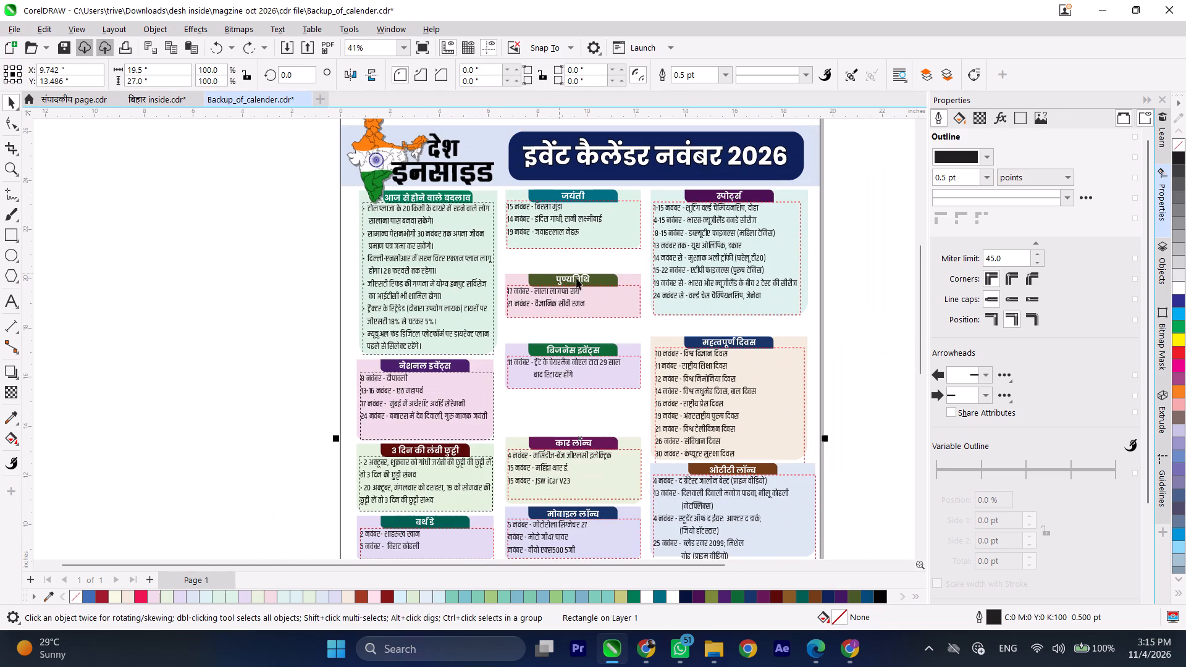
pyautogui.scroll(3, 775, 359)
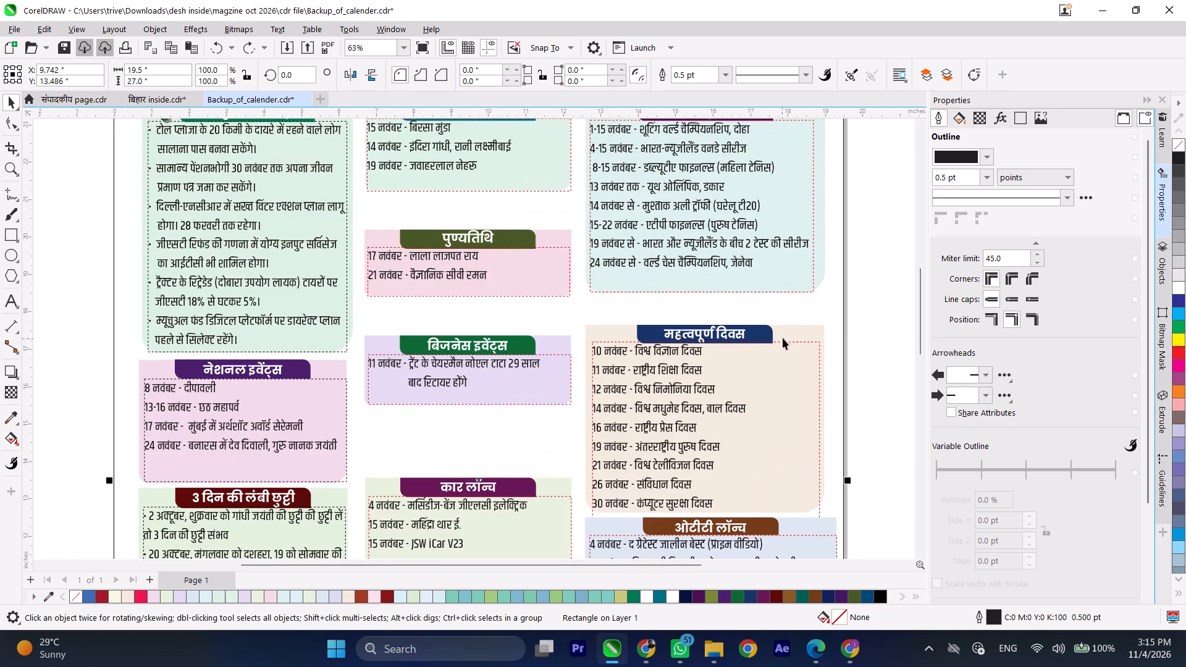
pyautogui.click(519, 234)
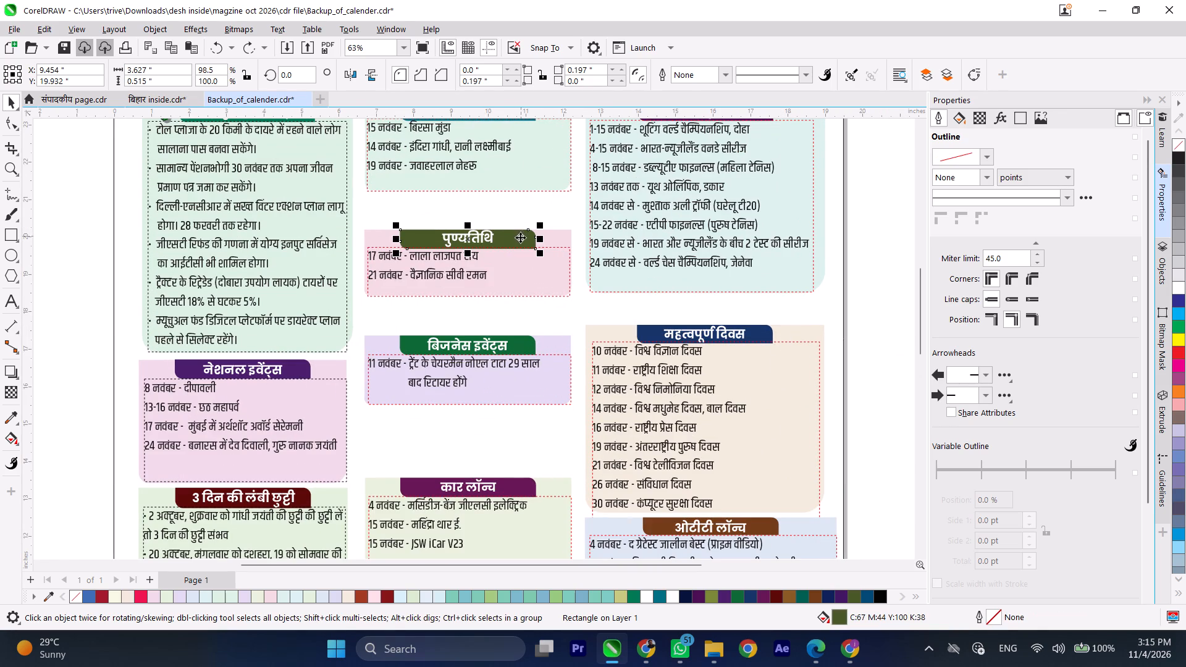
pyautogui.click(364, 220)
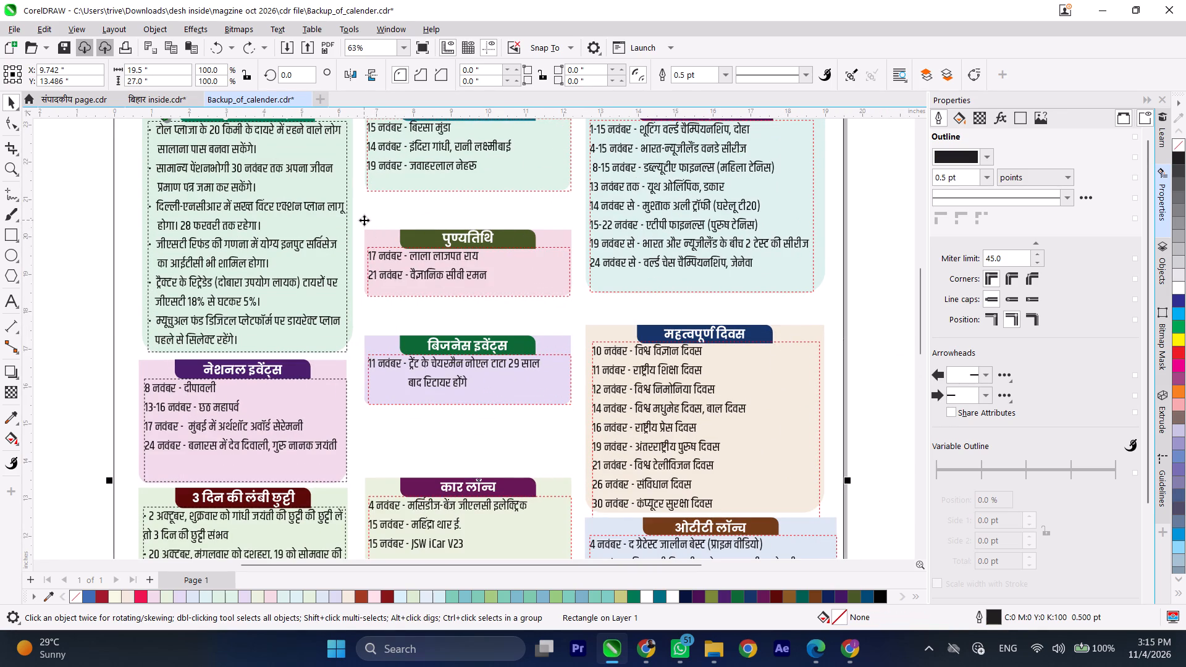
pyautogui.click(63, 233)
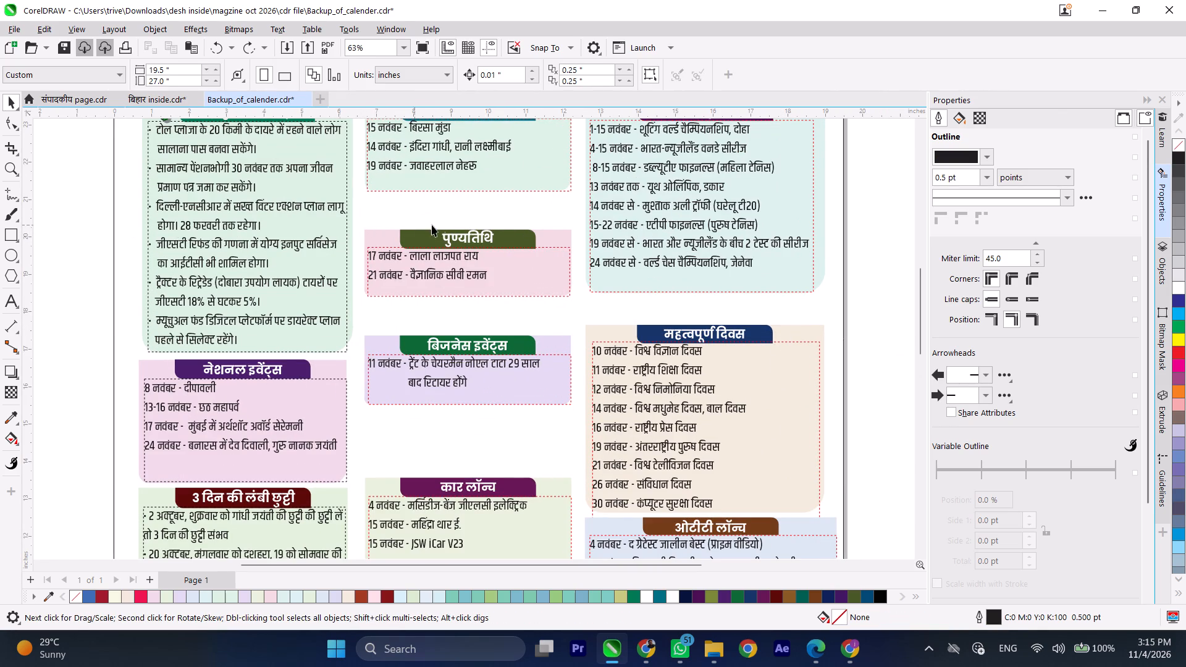
# Move the पुण्यतिथि box, heading bar, title and text together up towards the जयंती box, to about Y 20.04 inches, and group them.
pyautogui.scroll(3, 440, 229)
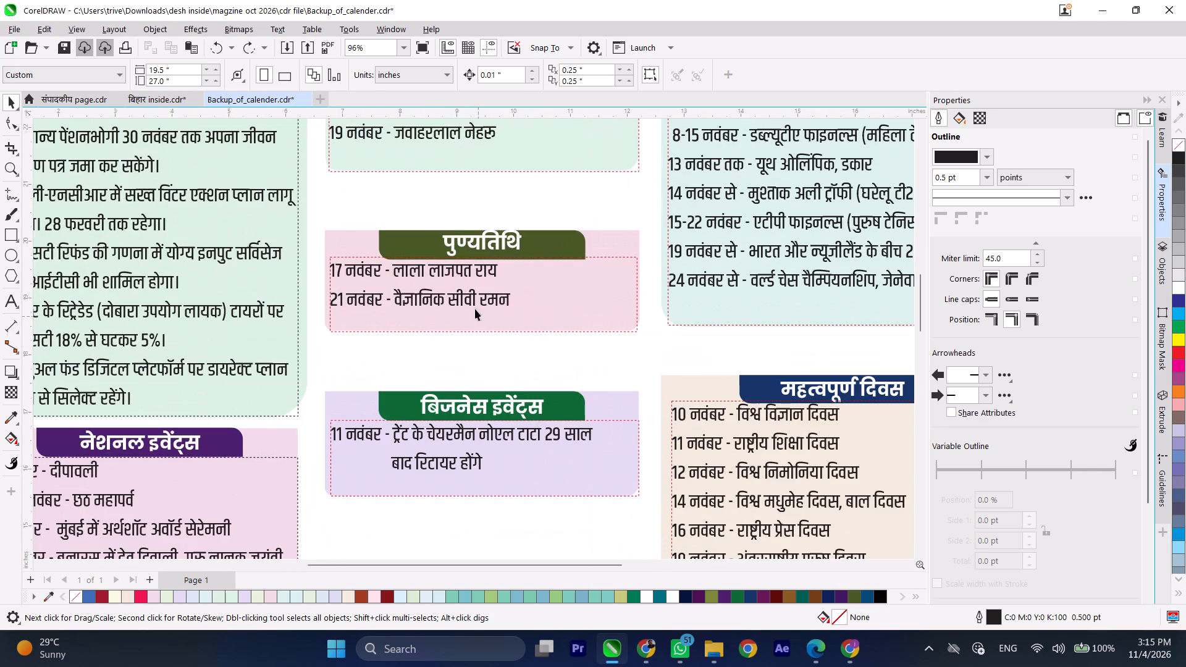
pyautogui.click(329, 240)
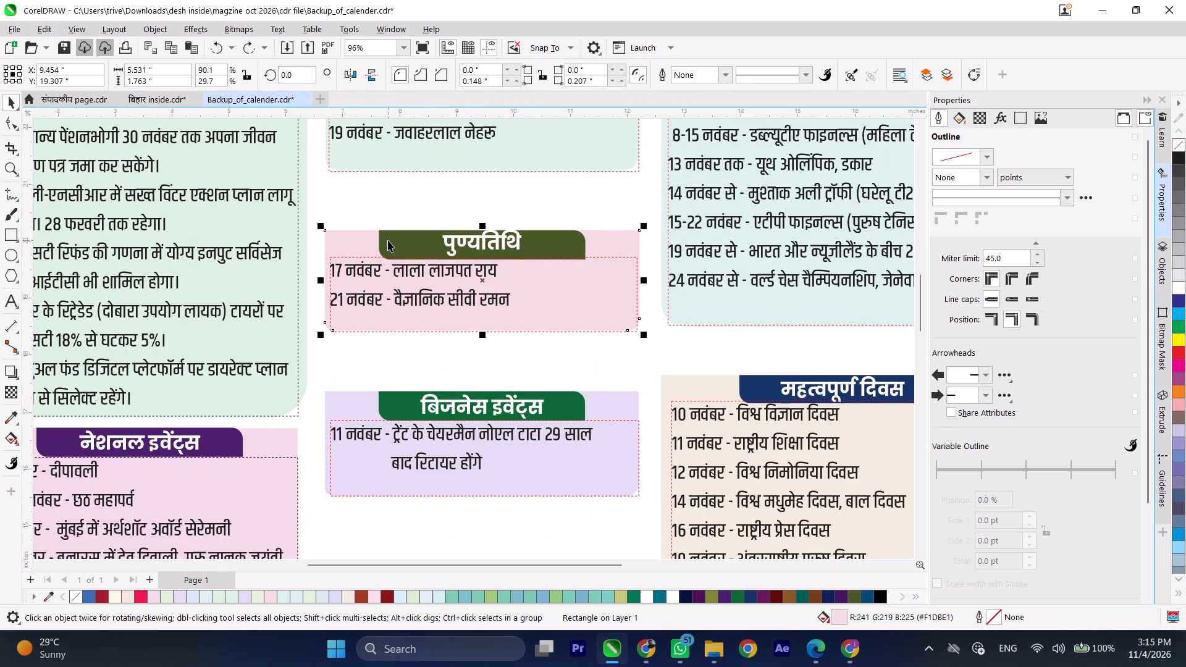
pyautogui.keyDown('shift'); pyautogui.click(390, 240); pyautogui.keyUp('shift')
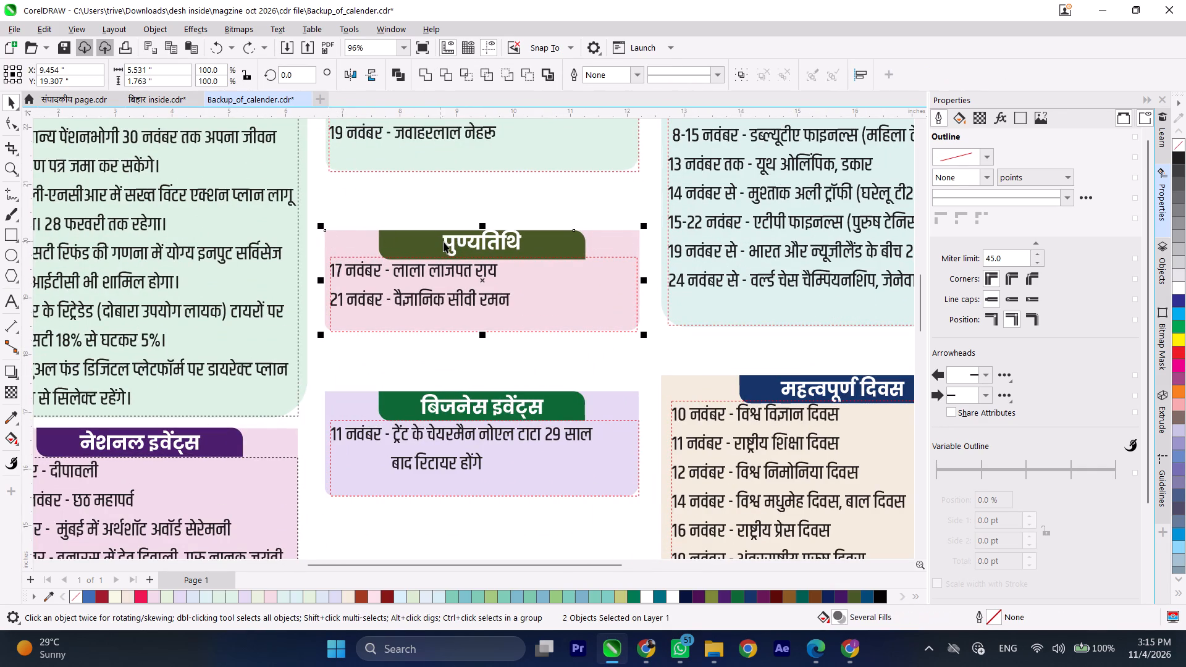
pyautogui.keyDown('shift'); pyautogui.click(445, 241); pyautogui.keyUp('shift')
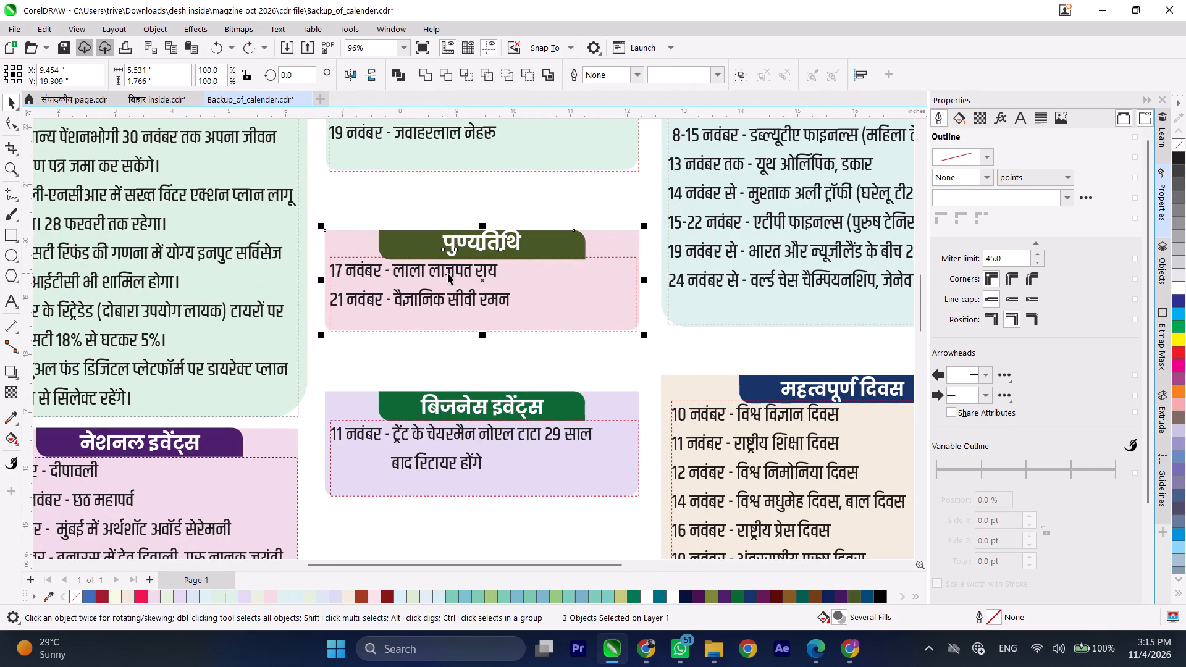
pyautogui.keyDown('shift'); pyautogui.click(448, 273); pyautogui.keyUp('shift')
pyautogui.press('Up')
pyautogui.press('Up')
pyautogui.press('Up')
pyautogui.press('Up')
pyautogui.press('Up')
pyautogui.press('Up')
pyautogui.press('Up')
pyautogui.press('Up')
pyautogui.press('Up')
pyautogui.press('Up')
pyautogui.press('Up')
pyautogui.press('Up')
pyautogui.press('Up')
pyautogui.press('Up')
pyautogui.press('Up')
pyautogui.press('Up')
pyautogui.press('Up')
pyautogui.press('Up')
pyautogui.press('Up')
pyautogui.press('Up')
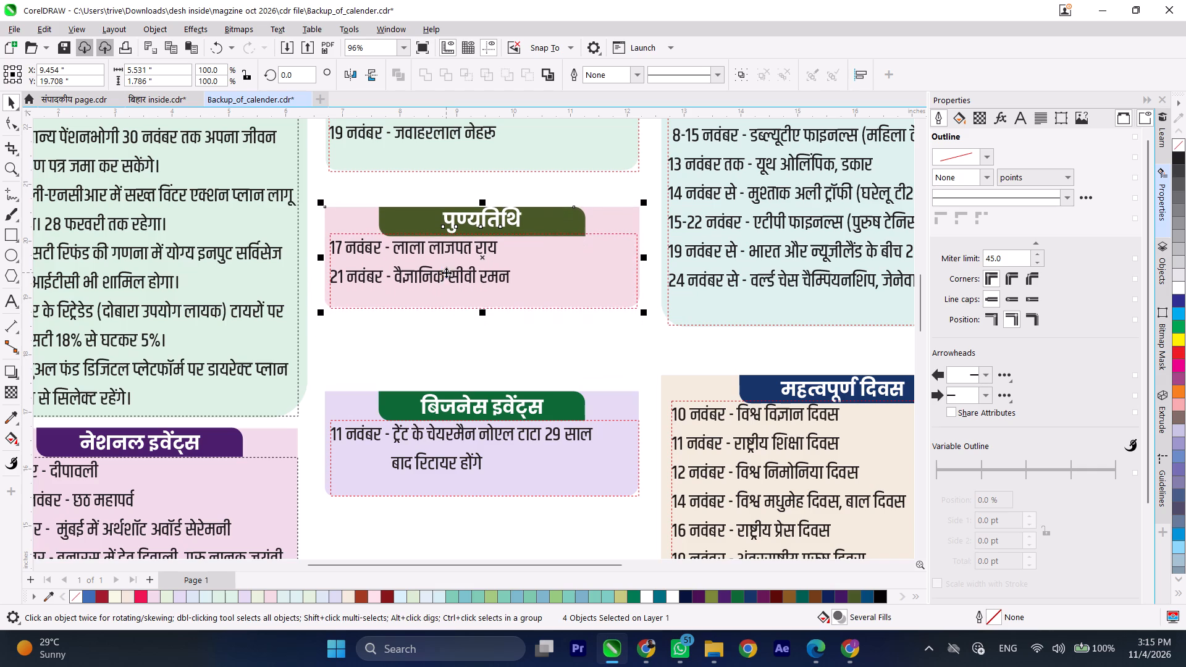
pyautogui.press('Up')
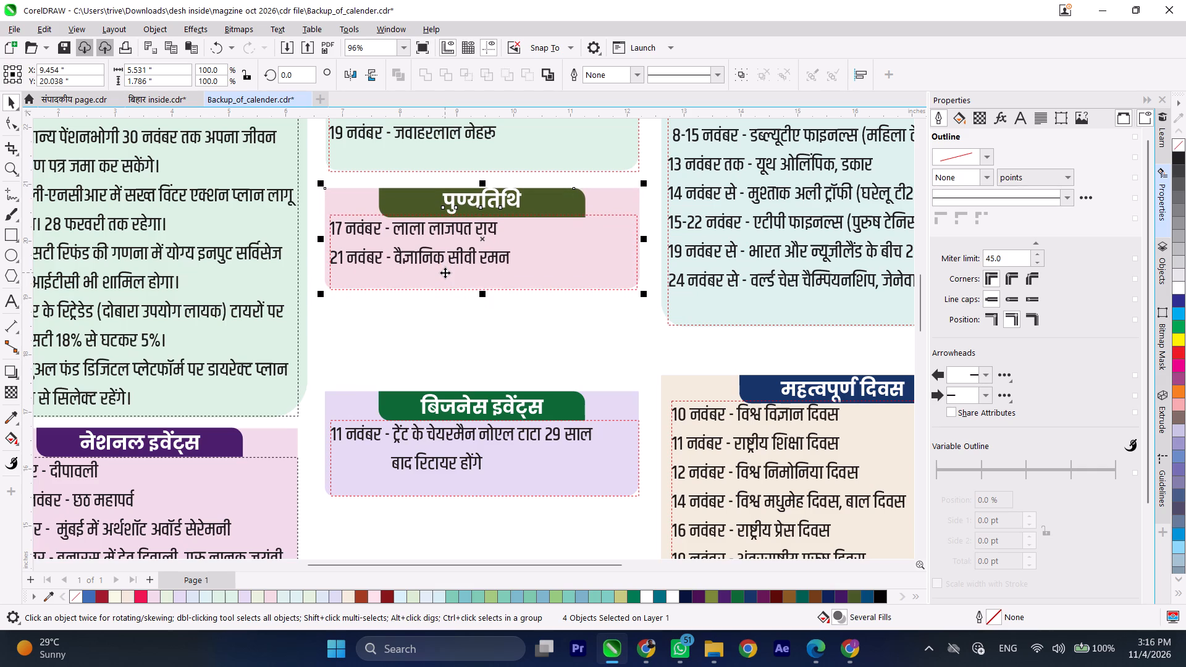
pyautogui.hotkey('ctrl', 'g')
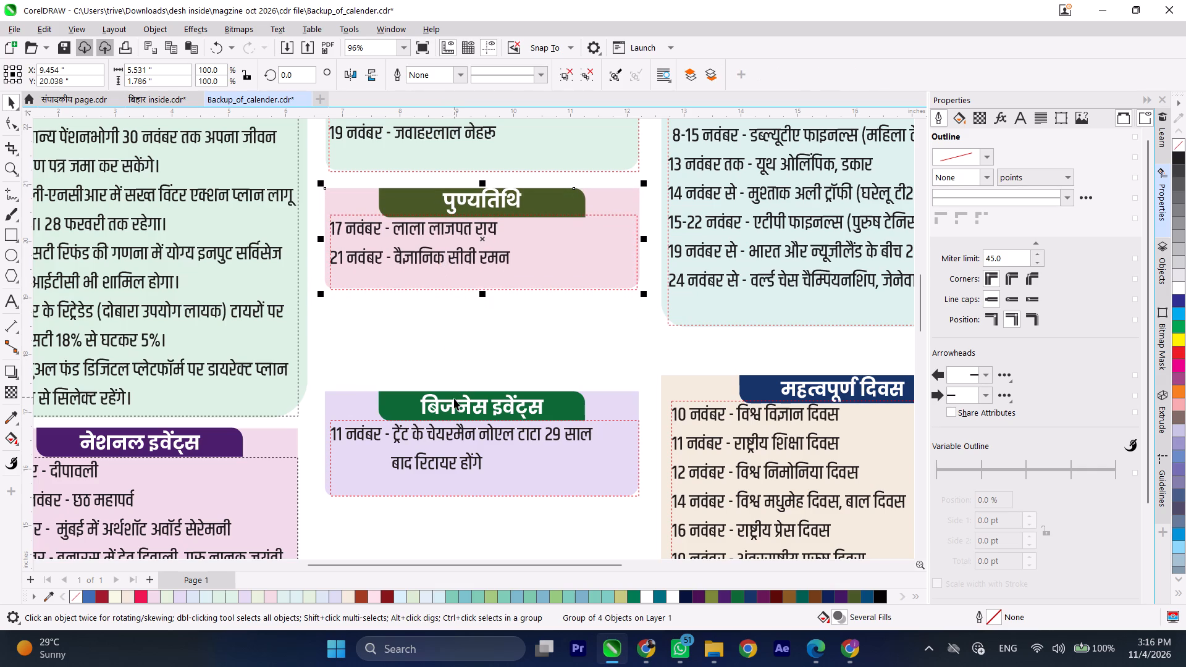
# Group the बिजनेस इवेंट्स box, heading bar, title and text, and move the group up towards the पुण्यतिथि box, to about Y 17.77 inches.
pyautogui.click(345, 412)
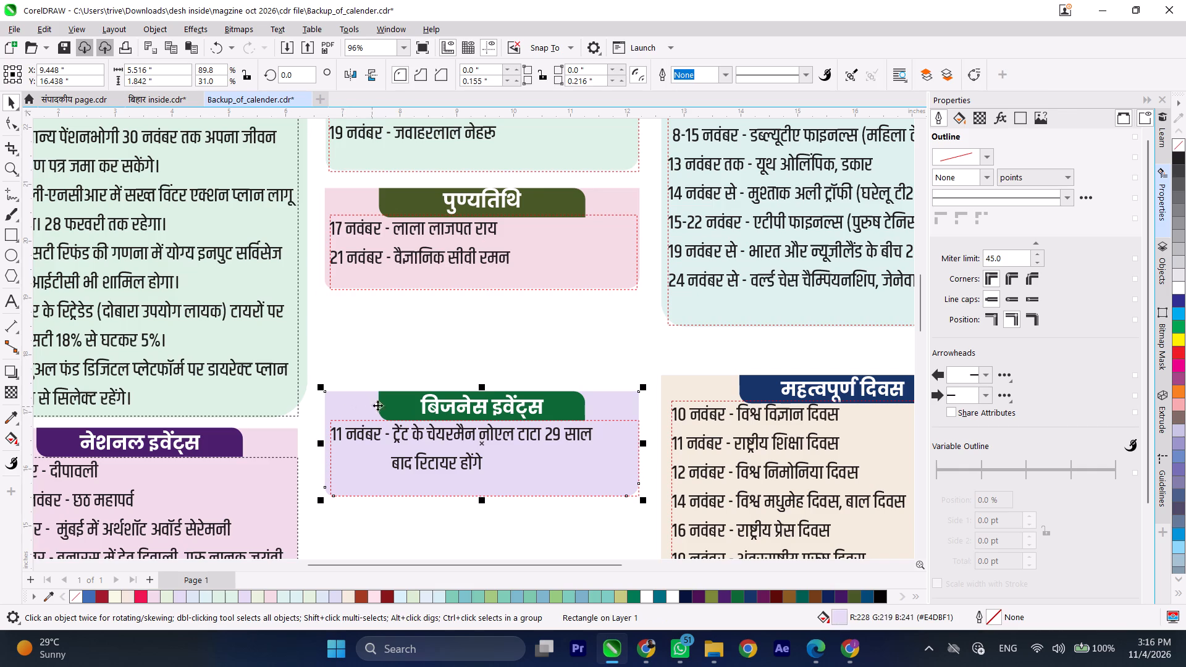
pyautogui.click(384, 405)
pyautogui.click(351, 404)
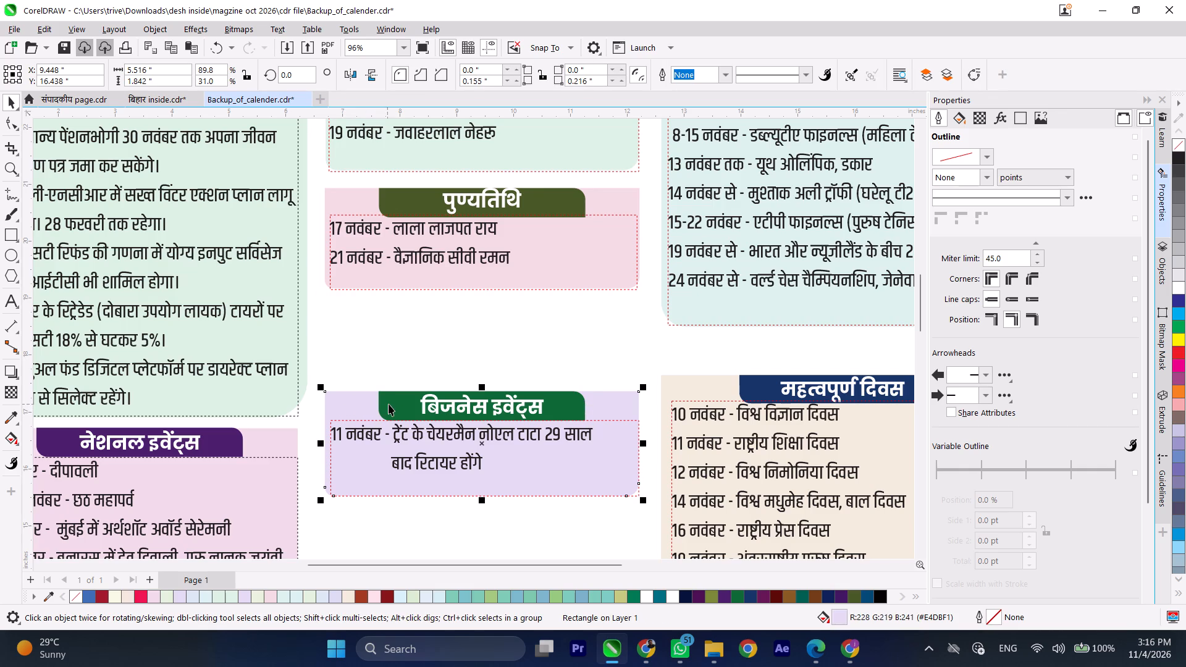
pyautogui.keyDown('shift'); pyautogui.click(390, 404); pyautogui.keyUp('shift')
pyautogui.keyDown('shift'); pyautogui.click(425, 408); pyautogui.keyUp('shift')
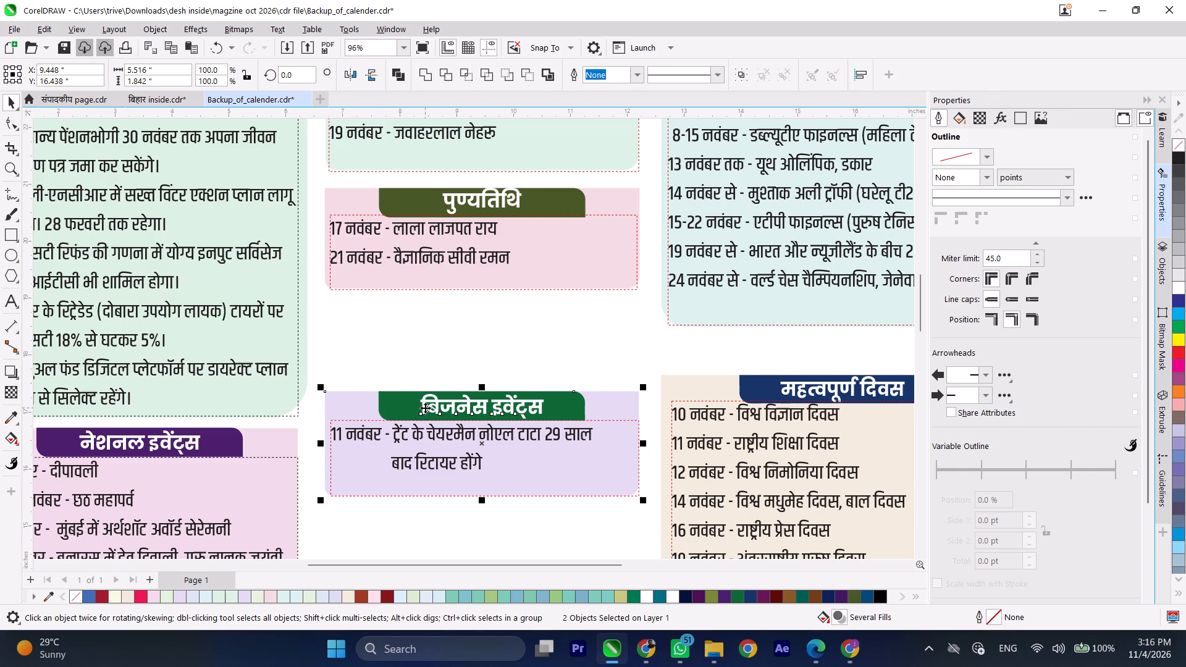
pyautogui.keyDown('shift'); pyautogui.click(421, 434); pyautogui.keyUp('shift')
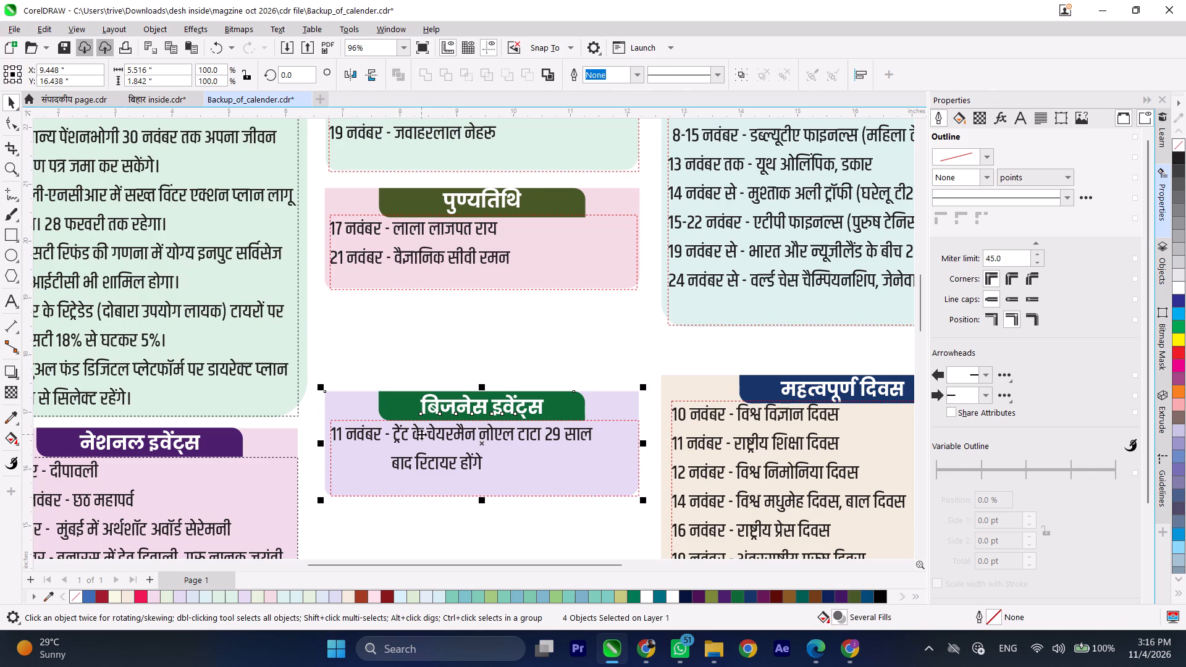
pyautogui.hotkey('ctrl', 'g')
pyautogui.press('Up')
pyautogui.press('Up')
pyautogui.press('Up')
pyautogui.press('Up')
pyautogui.press('Up')
pyautogui.press('Up')
pyautogui.press('Up')
pyautogui.press('Up')
pyautogui.press('Up')
pyautogui.press('Up')
pyautogui.press('Up')
pyautogui.press('Up')
pyautogui.press('Up')
pyautogui.press('Up')
pyautogui.press('Up')
pyautogui.press('Up')
pyautogui.press('Up')
pyautogui.press('Up')
pyautogui.press('Up')
pyautogui.press('Up')
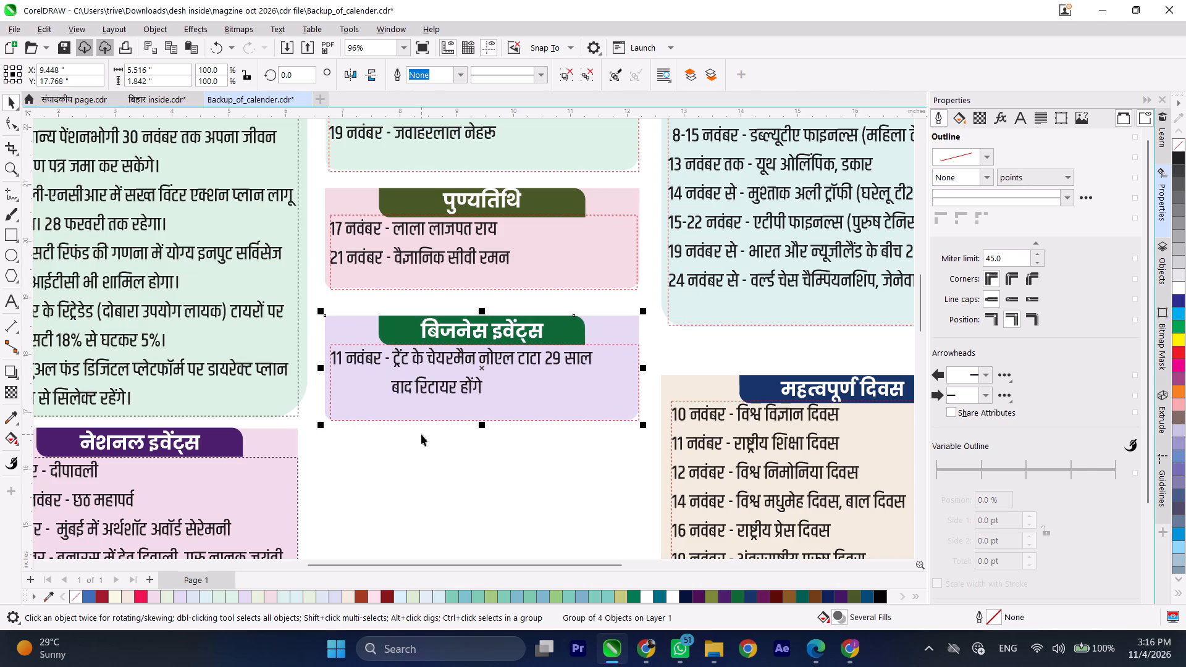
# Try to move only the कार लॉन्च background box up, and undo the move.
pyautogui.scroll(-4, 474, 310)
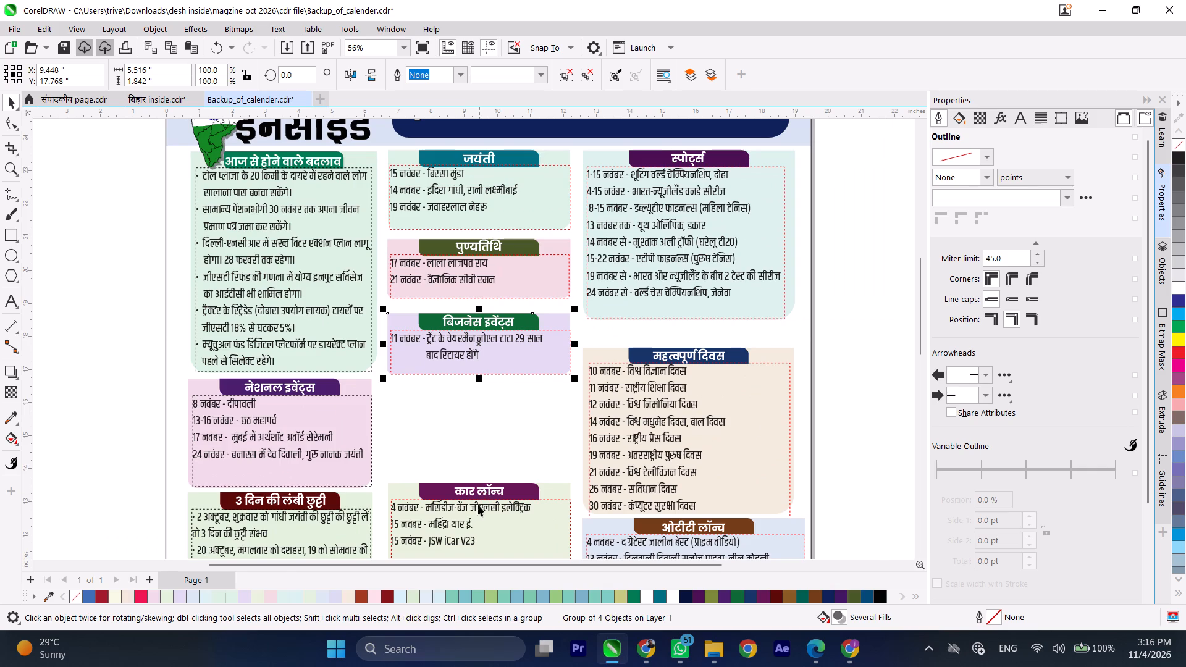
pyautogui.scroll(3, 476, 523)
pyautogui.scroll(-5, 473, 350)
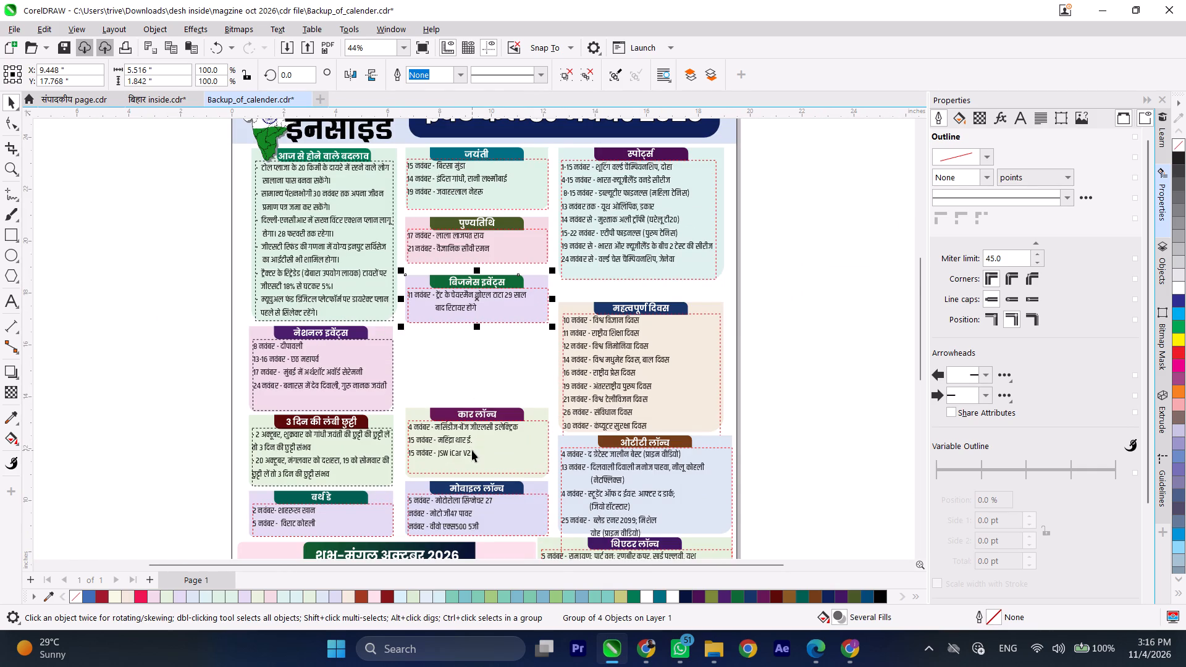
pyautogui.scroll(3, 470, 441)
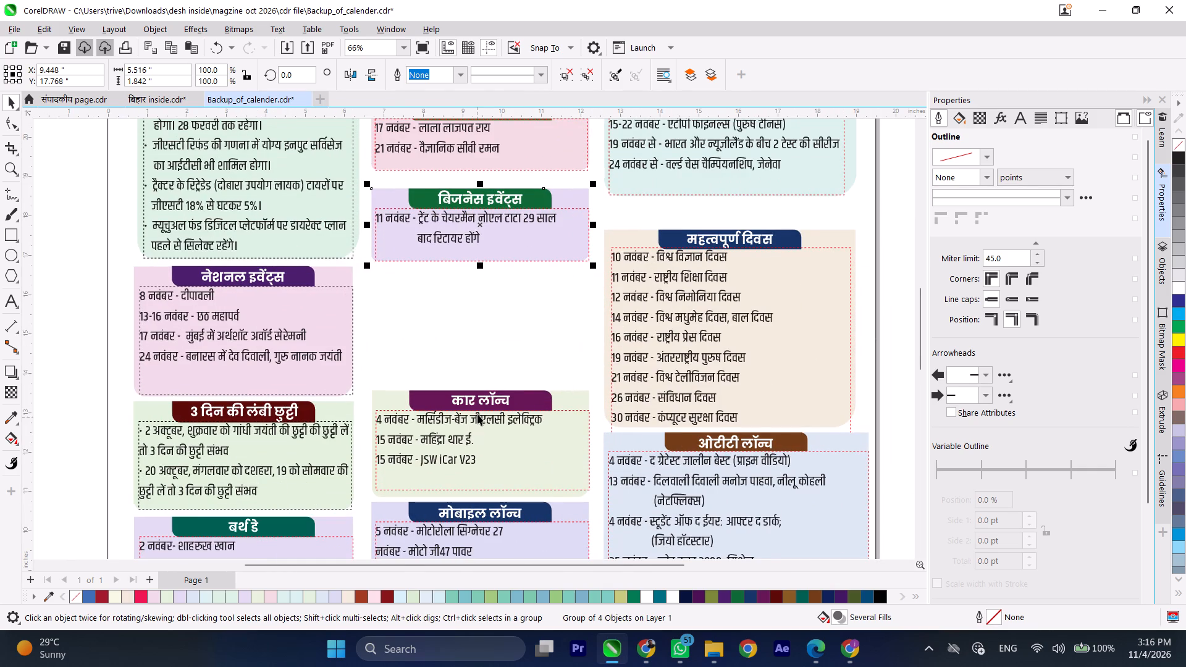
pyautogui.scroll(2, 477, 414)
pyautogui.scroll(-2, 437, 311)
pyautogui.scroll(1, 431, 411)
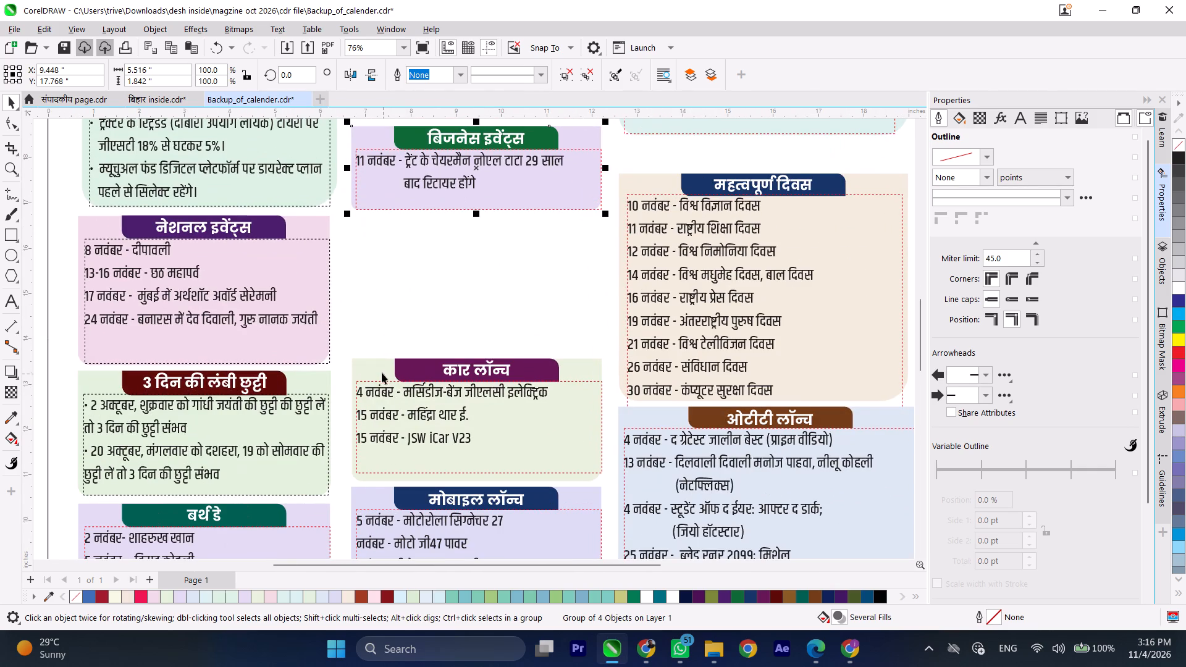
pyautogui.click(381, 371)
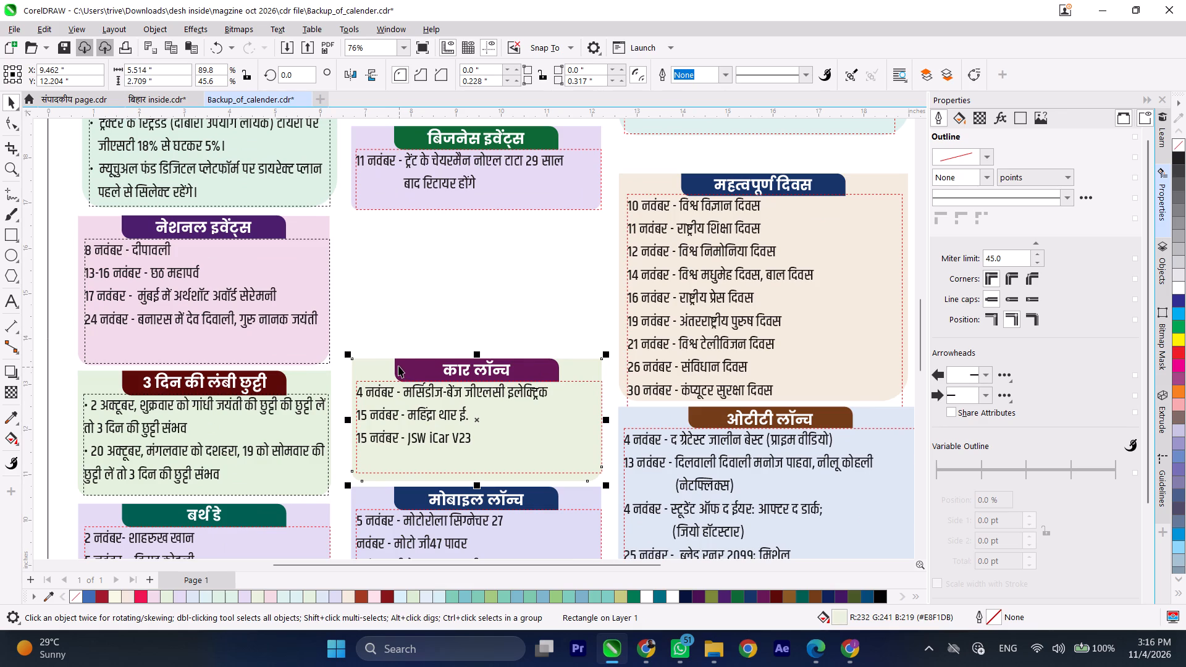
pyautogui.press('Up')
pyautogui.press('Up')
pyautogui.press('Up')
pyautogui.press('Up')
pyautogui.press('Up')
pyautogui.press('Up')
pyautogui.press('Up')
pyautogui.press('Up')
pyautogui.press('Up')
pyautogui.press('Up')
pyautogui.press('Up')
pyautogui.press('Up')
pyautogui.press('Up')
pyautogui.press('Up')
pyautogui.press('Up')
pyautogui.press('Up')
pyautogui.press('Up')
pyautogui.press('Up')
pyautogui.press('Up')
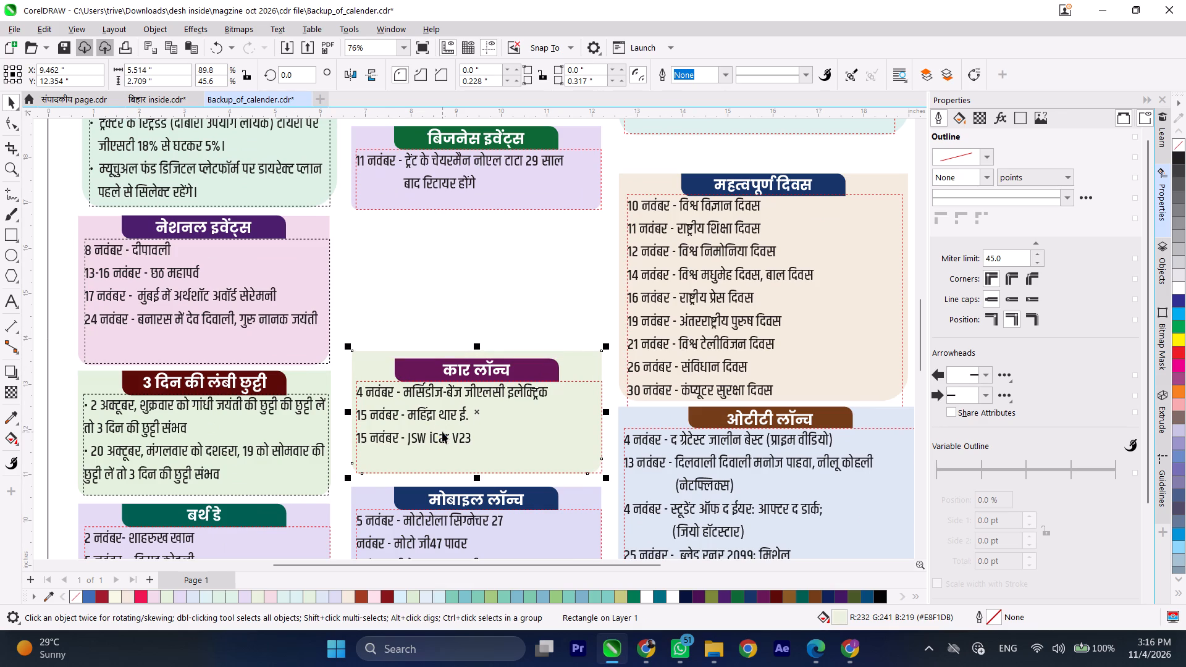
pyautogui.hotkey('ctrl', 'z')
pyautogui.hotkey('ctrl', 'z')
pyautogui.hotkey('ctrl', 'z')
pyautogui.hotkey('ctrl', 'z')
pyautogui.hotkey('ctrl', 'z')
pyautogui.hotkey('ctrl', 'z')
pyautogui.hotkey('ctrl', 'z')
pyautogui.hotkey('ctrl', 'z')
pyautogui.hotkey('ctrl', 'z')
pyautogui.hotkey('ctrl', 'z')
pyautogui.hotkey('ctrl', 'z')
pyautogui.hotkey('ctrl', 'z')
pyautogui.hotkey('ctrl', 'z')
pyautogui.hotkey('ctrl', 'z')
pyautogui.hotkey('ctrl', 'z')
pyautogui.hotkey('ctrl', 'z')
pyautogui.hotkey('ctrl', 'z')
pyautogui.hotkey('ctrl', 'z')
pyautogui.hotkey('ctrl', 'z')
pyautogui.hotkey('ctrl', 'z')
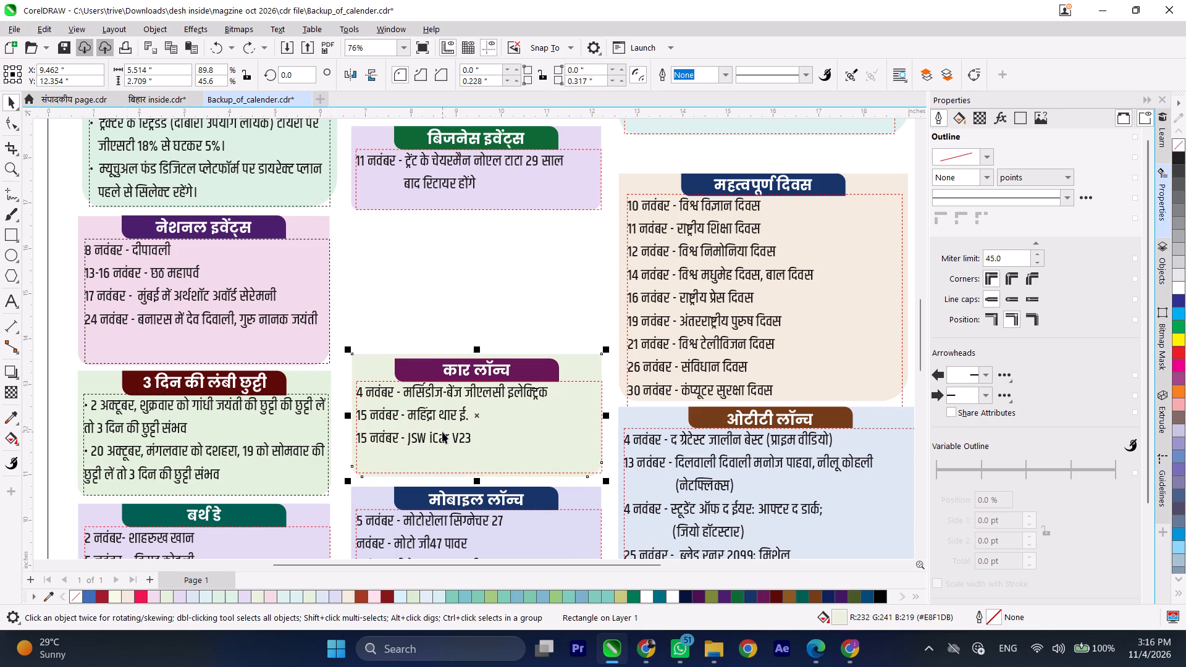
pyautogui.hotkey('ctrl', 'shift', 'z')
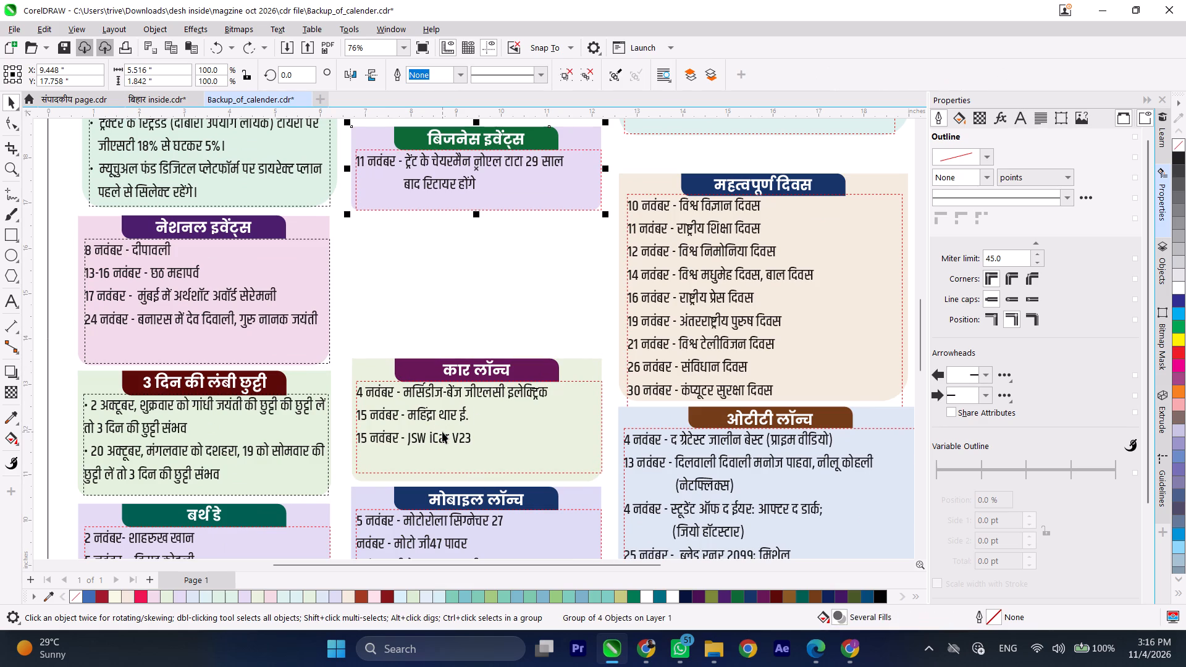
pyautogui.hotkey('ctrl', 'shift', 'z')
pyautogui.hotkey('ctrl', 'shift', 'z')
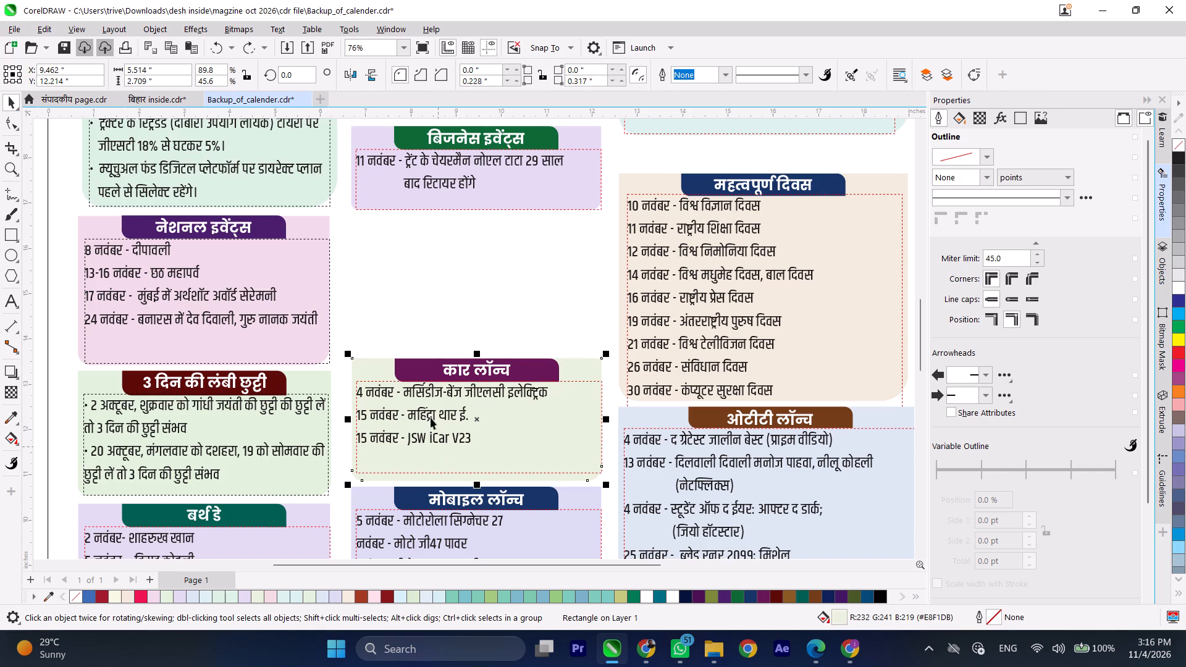
# Move the कार लॉन्च box, heading bar, title and text up towards the बिजनेस इवेंट्स box, to about Y 14.99 inches, as one group.
pyautogui.keyDown('shift'); pyautogui.click(419, 366); pyautogui.keyUp('shift')
pyautogui.keyDown('shift'); pyautogui.click(450, 371); pyautogui.keyUp('shift')
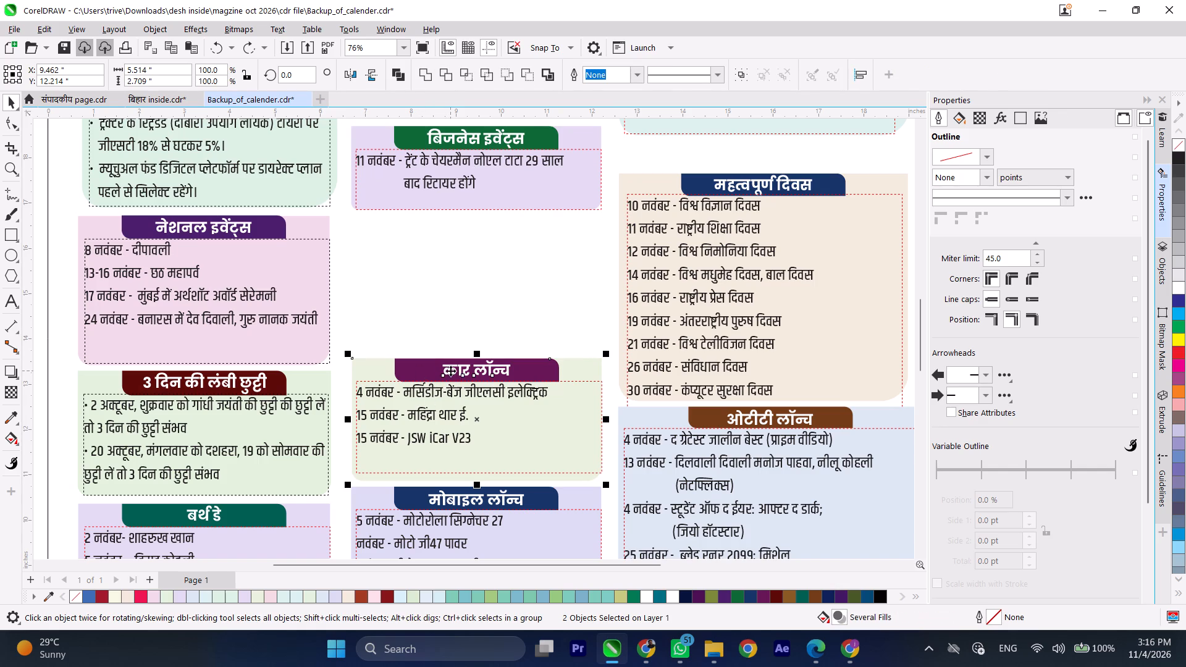
pyautogui.keyDown('shift'); pyautogui.click(463, 418); pyautogui.keyUp('shift')
pyautogui.press('Up')
pyautogui.press('Up')
pyautogui.press('Up')
pyautogui.press('Up')
pyautogui.press('Up')
pyautogui.press('Up')
pyautogui.press('Up')
pyautogui.press('Up')
pyautogui.press('Up')
pyautogui.press('Up')
pyautogui.press('Up')
pyautogui.press('Up')
pyautogui.press('Up')
pyautogui.press('Up')
pyautogui.press('Up')
pyautogui.press('Up')
pyautogui.press('Up')
pyautogui.press('Up')
pyautogui.press('Up')
pyautogui.press('Up')
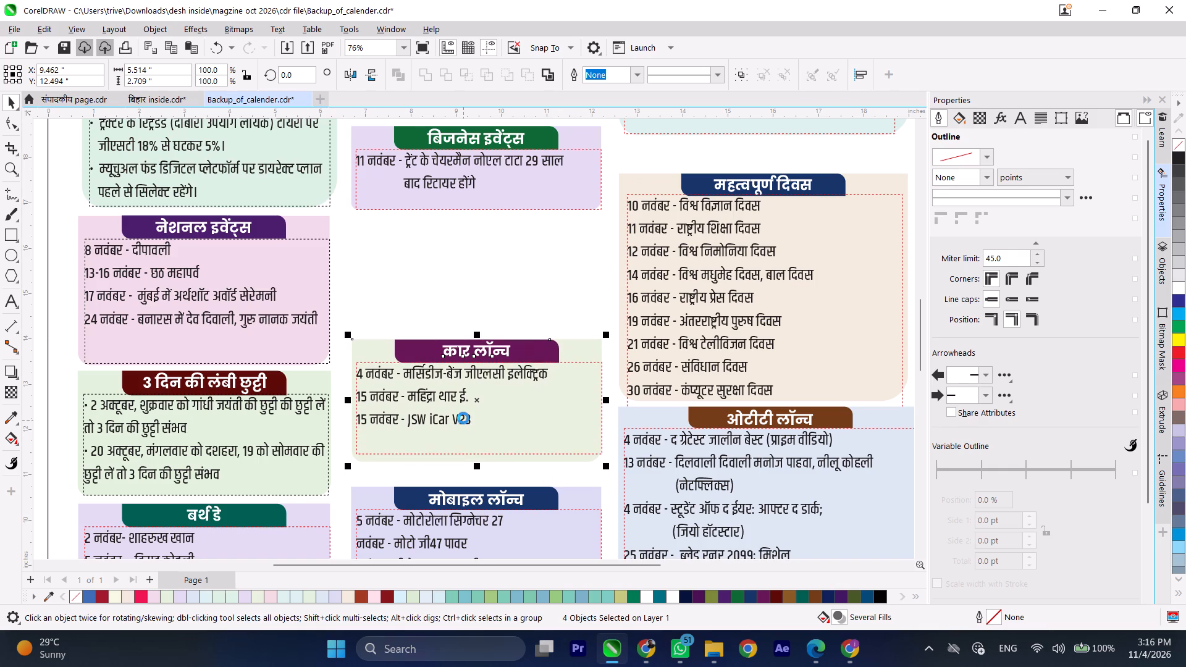
pyautogui.hotkey('ctrl', 'g')
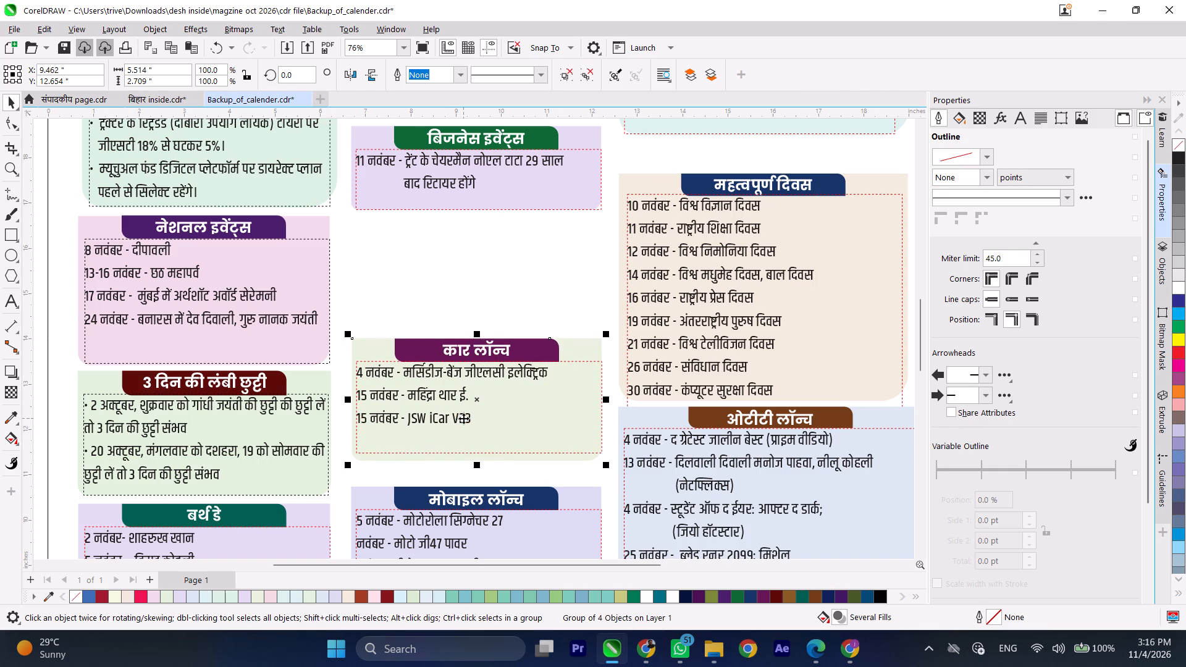
pyautogui.press('Up')
pyautogui.press('Up')
pyautogui.press('Up')
pyautogui.press('Up')
pyautogui.press('Up')
pyautogui.press('Up')
pyautogui.press('Up')
pyautogui.press('Up')
pyautogui.press('Up')
pyautogui.press('Up')
pyautogui.press('Up')
pyautogui.press('Up')
pyautogui.press('Up')
pyautogui.press('Up')
pyautogui.press('Up')
pyautogui.press('Up')
pyautogui.press('Up')
pyautogui.press('Up')
pyautogui.press('Up')
pyautogui.press('Up')
pyautogui.hotkey('shift', 'Up')
pyautogui.hotkey('shift', 'Up')
pyautogui.hotkey('shift', 'Up')
pyautogui.hotkey('shift', 'Up')
pyautogui.hotkey('shift', 'Up')
pyautogui.hotkey('shift', 'Up')
pyautogui.hotkey('shift', 'Up')
pyautogui.hotkey('shift', 'Up')
pyautogui.hotkey('shift', 'Up')
pyautogui.hotkey('shift', 'Up')
pyautogui.hotkey('shift', 'Up')
pyautogui.hotkey('shift', 'Up')
pyautogui.hotkey('shift', 'Up')
pyautogui.hotkey('shift', 'Up')
pyautogui.hotkey('shift', 'Up')
pyautogui.hotkey('shift', 'Up')
pyautogui.hotkey('shift', 'Up')
pyautogui.hotkey('shift', 'Up')
pyautogui.hotkey('shift', 'Up')
pyautogui.hotkey('shift', 'Up')
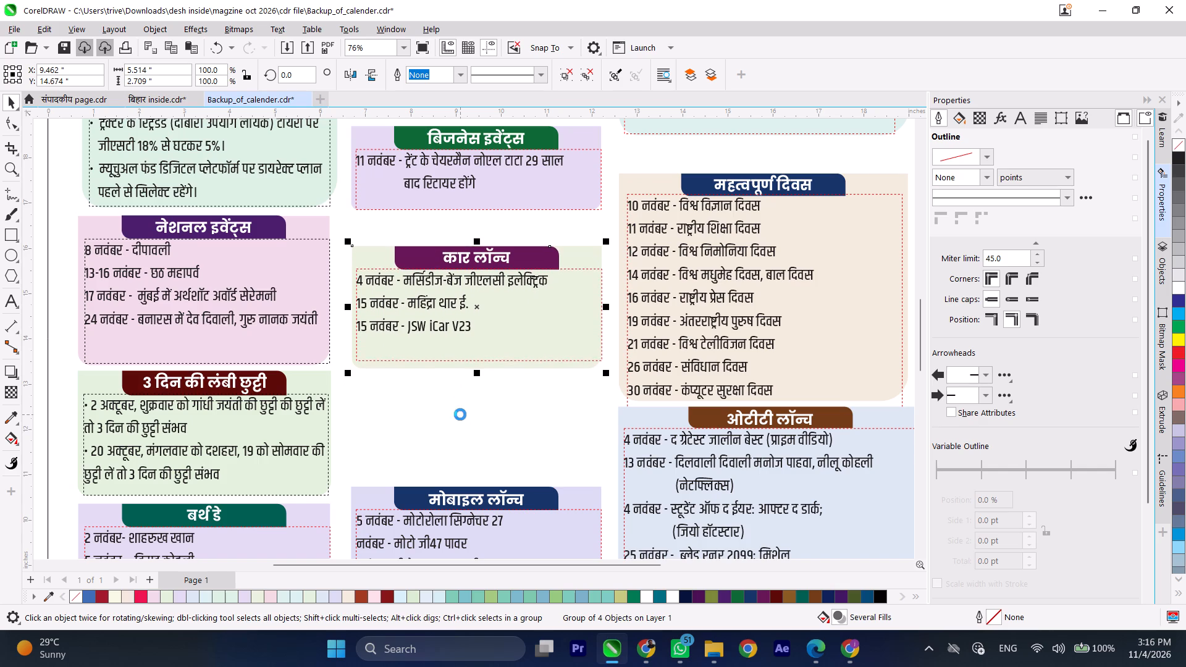
pyautogui.hotkey('shift', 'Up')
pyautogui.hotkey('shift', 'Up')
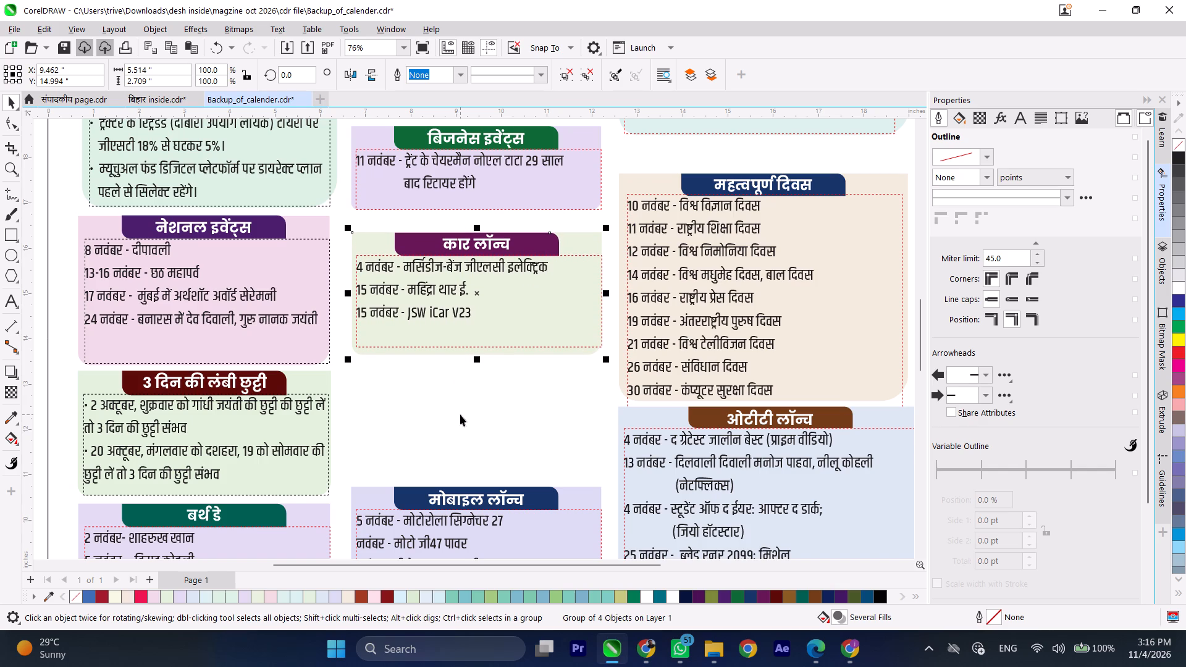
# Group the मोबाइल लॉन्च box, heading bar, title and text.
pyautogui.scroll(-3, 469, 406)
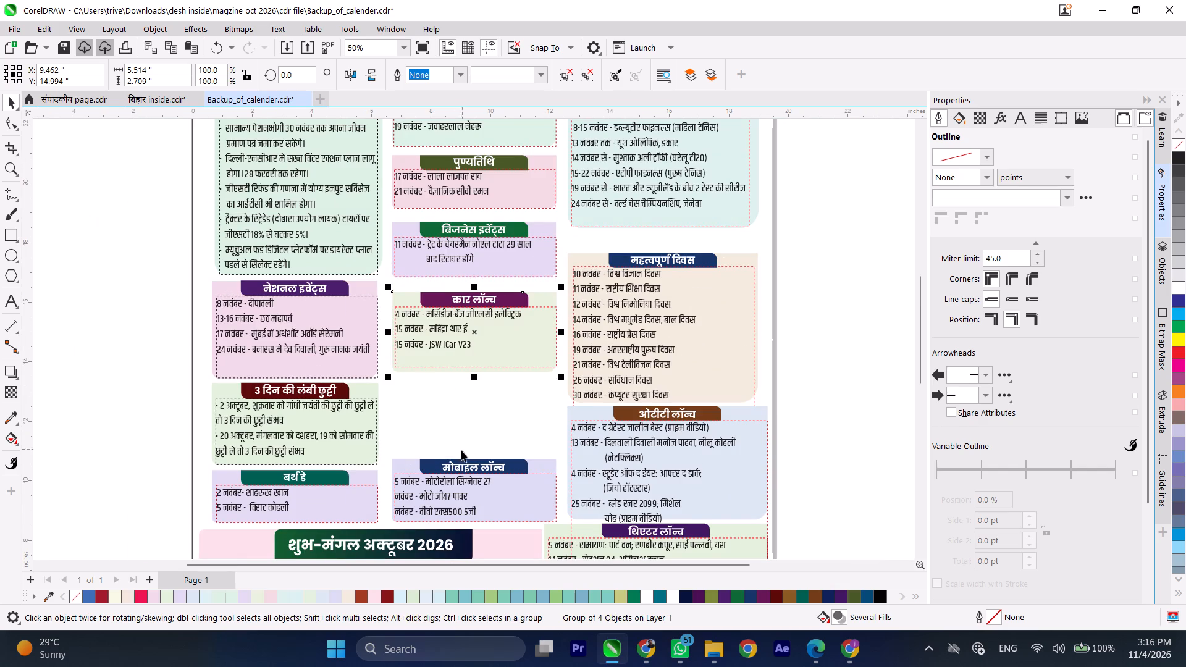
pyautogui.scroll(4, 445, 520)
pyautogui.click(374, 430)
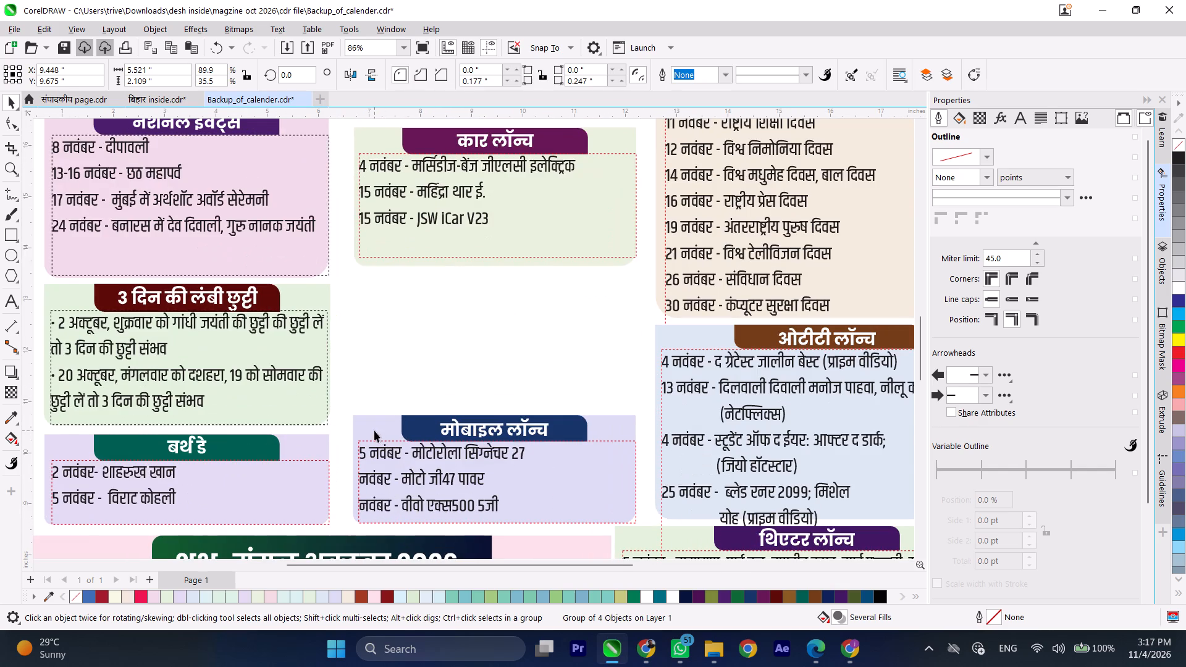
pyautogui.keyDown('shift'); pyautogui.click(413, 429); pyautogui.keyUp('shift')
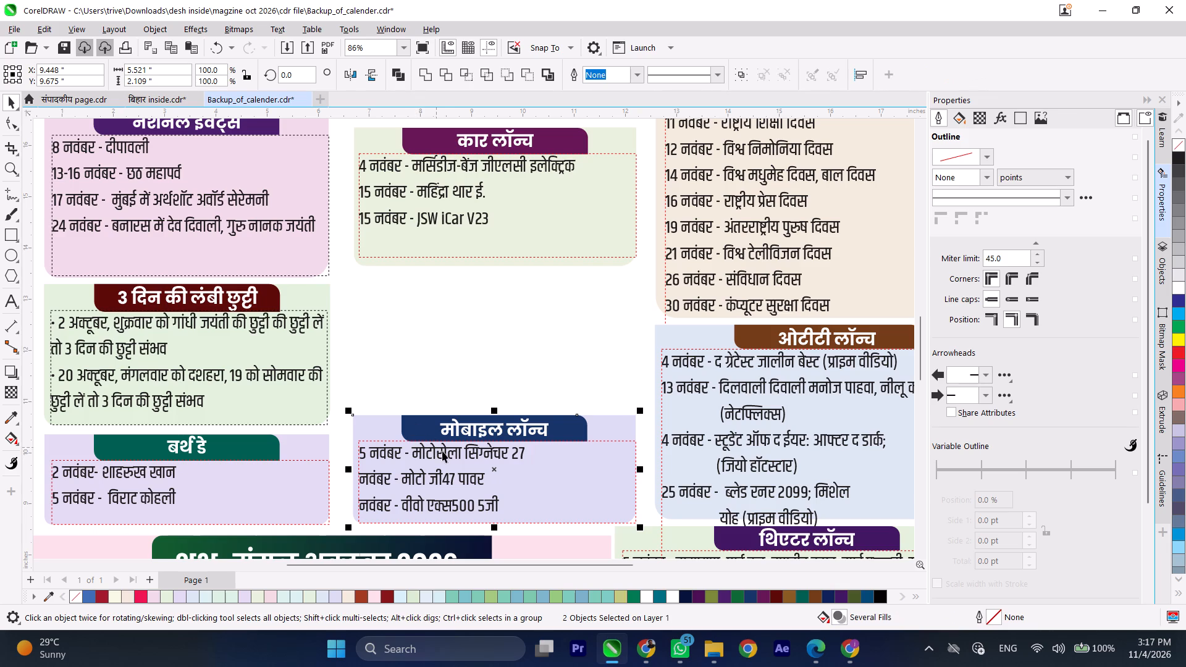
pyautogui.keyDown('shift'); pyautogui.click(447, 455); pyautogui.keyUp('shift')
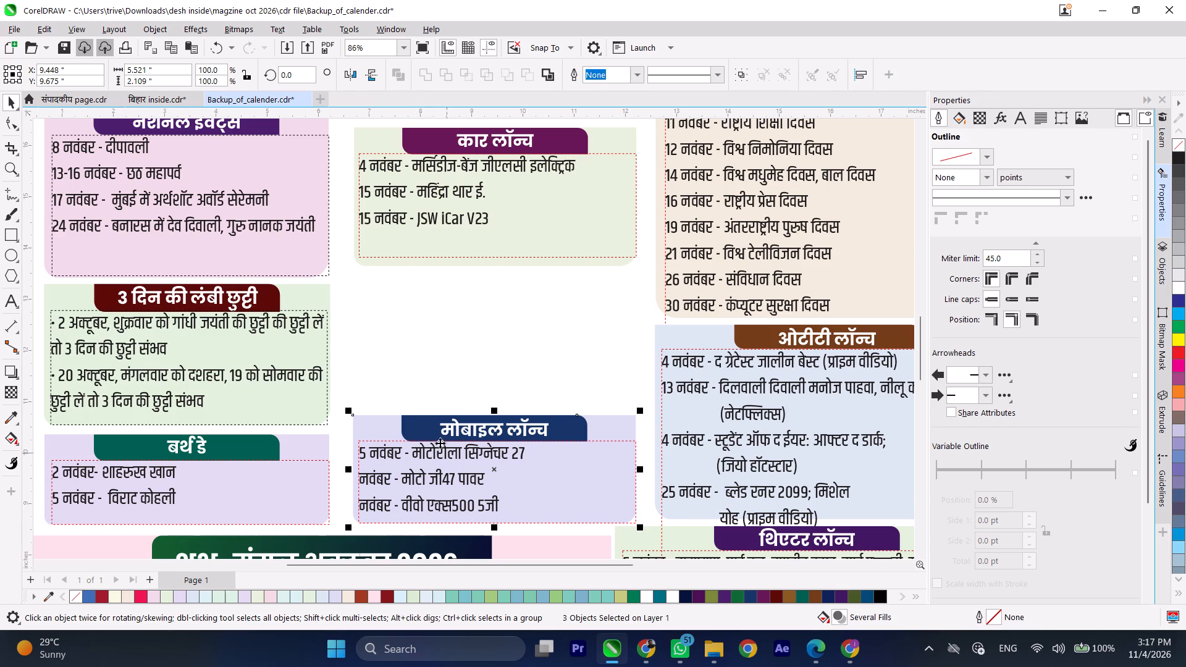
pyautogui.keyDown('shift'); pyautogui.click(448, 429); pyautogui.keyUp('shift')
pyautogui.hotkey('ctrl', 'g')
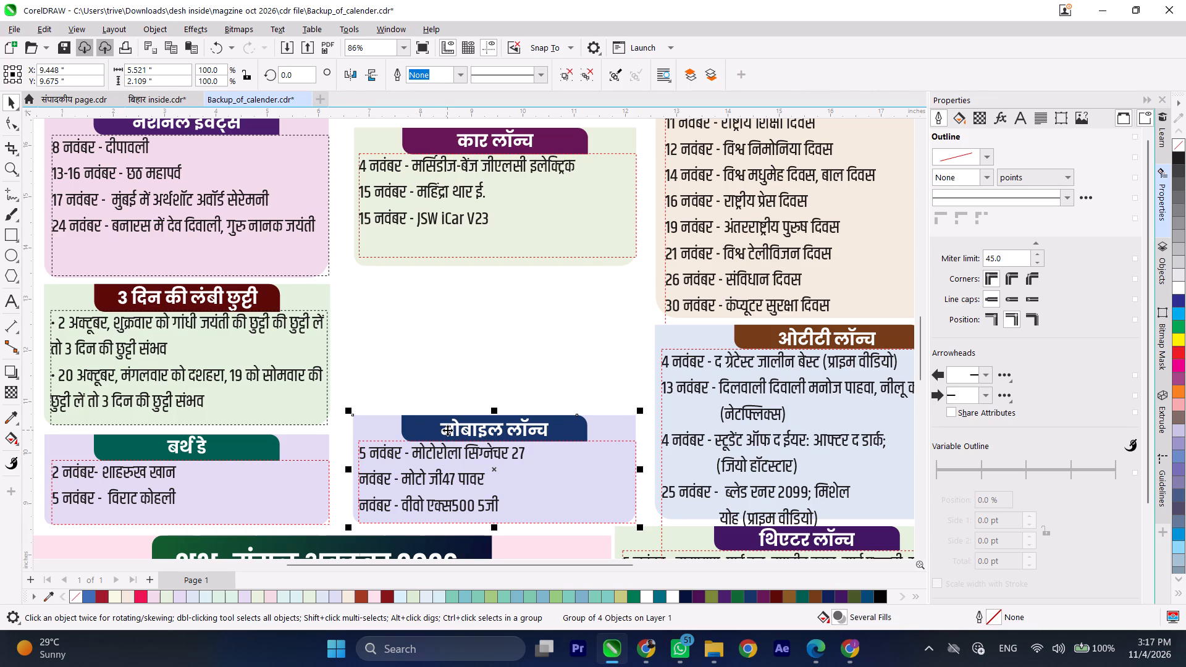
# Move the मोबाइल लॉन्च group up towards the कार लॉन्च box, to about Y 12.22 inches.
pyautogui.hotkey('shift', 'Up')
pyautogui.hotkey('shift', 'Up')
pyautogui.hotkey('shift', 'Up')
pyautogui.hotkey('shift', 'Up')
pyautogui.hotkey('shift', 'Up')
pyautogui.hotkey('shift', 'Up')
pyautogui.hotkey('shift', 'Up')
pyautogui.hotkey('shift', 'Up')
pyautogui.hotkey('shift', 'Up')
pyautogui.hotkey('shift', 'Up')
pyautogui.hotkey('shift', 'Up')
pyautogui.hotkey('shift', 'Up')
pyautogui.hotkey('shift', 'Up')
pyautogui.hotkey('shift', 'Up')
pyautogui.hotkey('shift', 'Up')
pyautogui.hotkey('shift', 'Up')
pyautogui.hotkey('shift', 'Up')
pyautogui.hotkey('shift', 'Up')
pyautogui.hotkey('shift', 'Up')
pyautogui.hotkey('shift', 'Up')
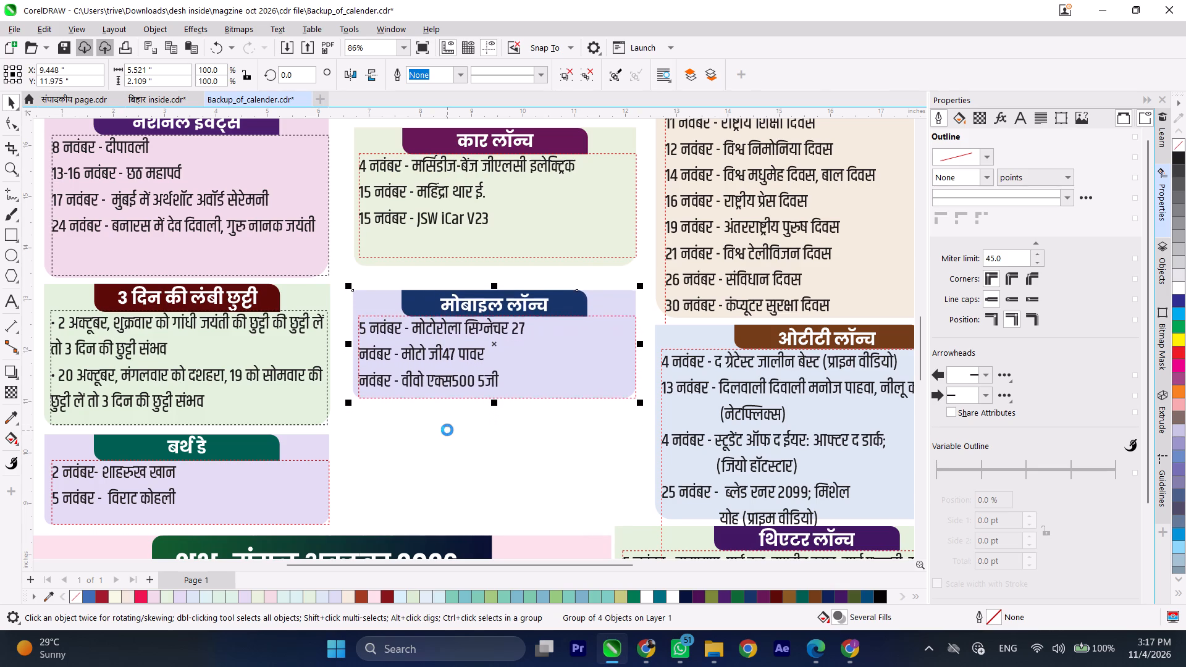
pyautogui.scroll(-4, 454, 395)
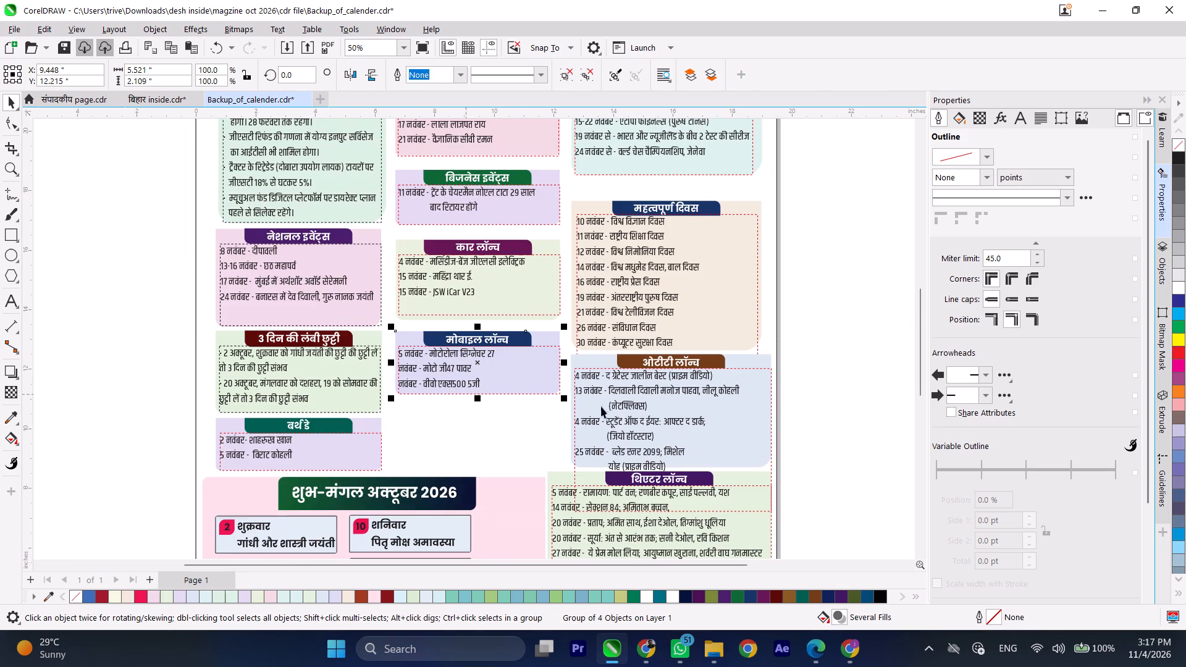
pyautogui.click(817, 409)
# Group the महत्वपूर्ण दिवस box, heading bar, title and text.
pyautogui.scroll(-2, 507, 437)
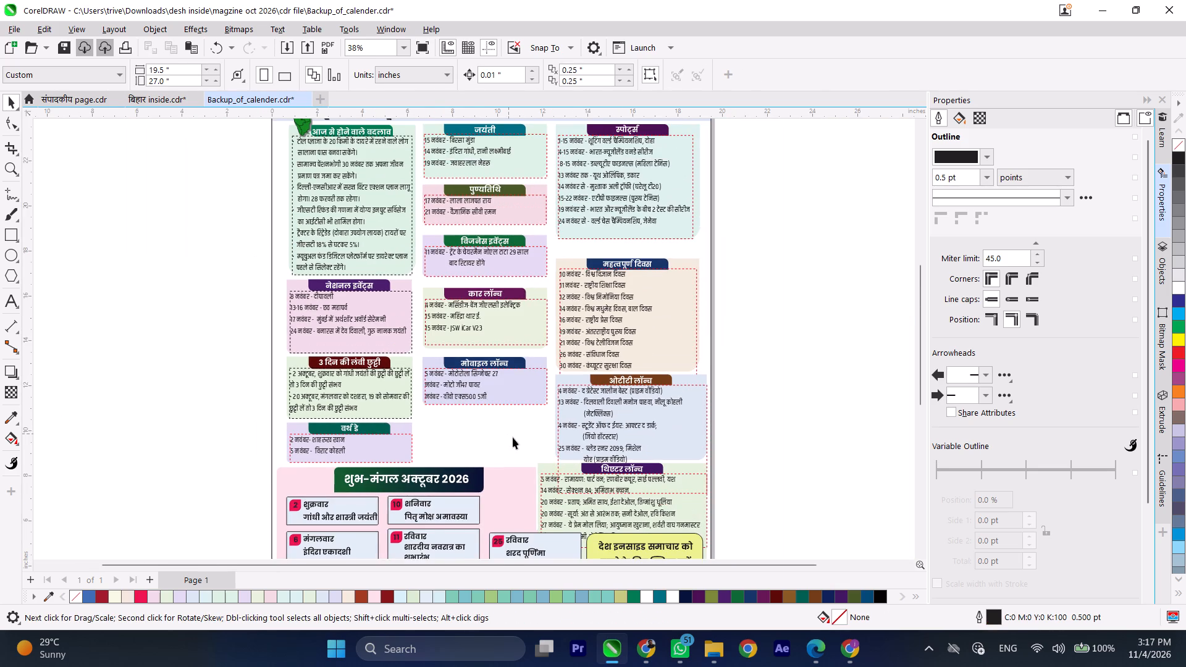
pyautogui.scroll(-1, 517, 442)
pyautogui.scroll(4, 593, 301)
pyautogui.scroll(2, 664, 280)
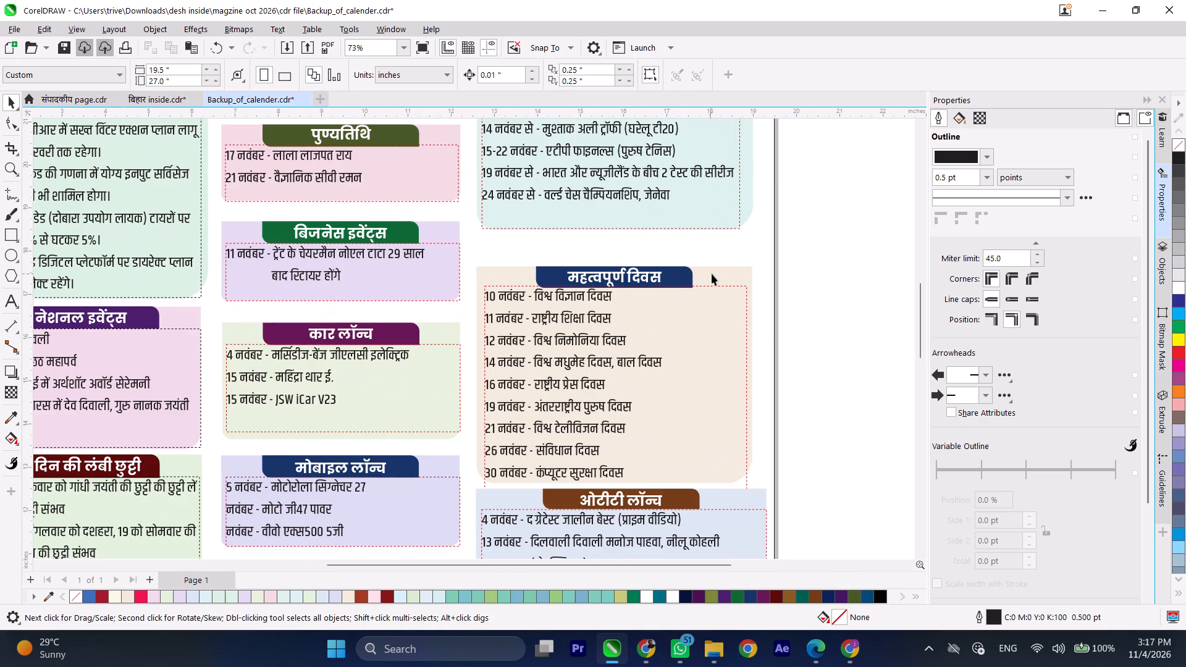
pyautogui.click(713, 274)
pyautogui.scroll(3, 667, 284)
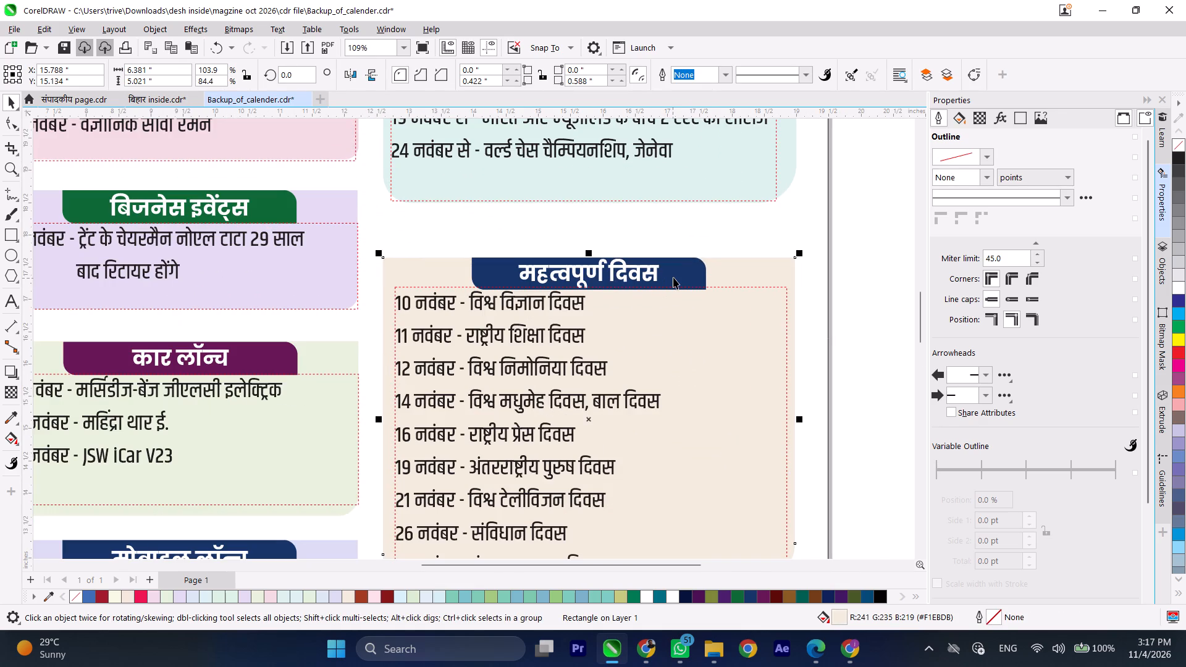
pyautogui.keyDown('shift'); pyautogui.click(677, 273); pyautogui.keyUp('shift')
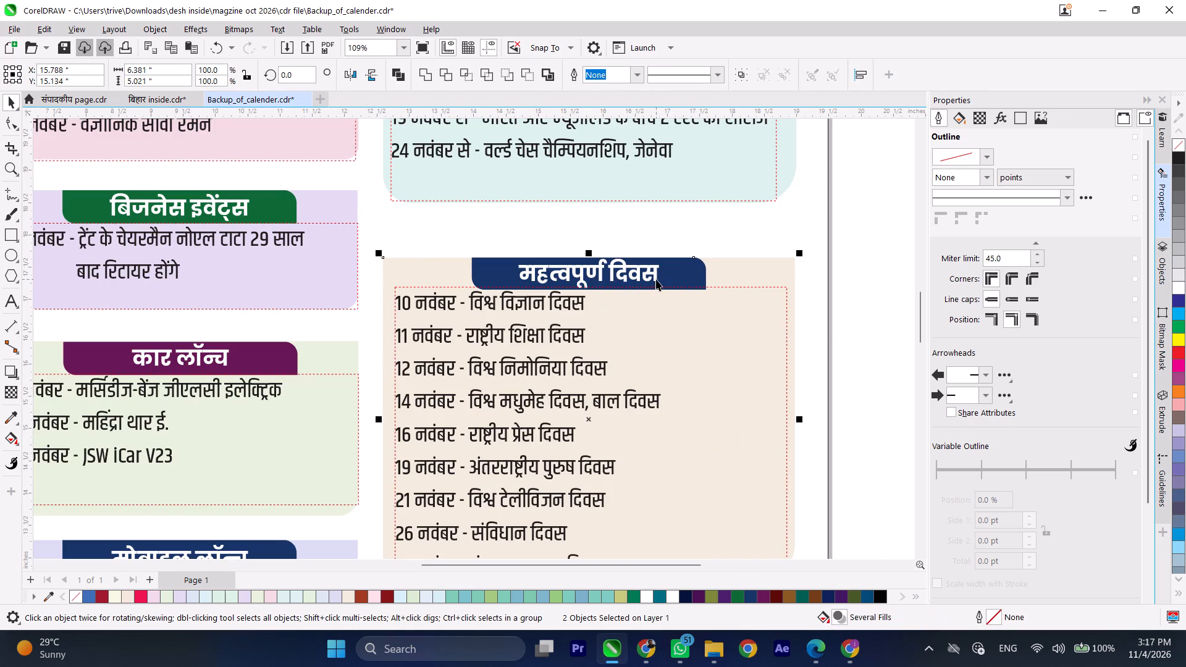
pyautogui.keyDown('shift'); pyautogui.click(656, 279); pyautogui.keyUp('shift')
pyautogui.keyDown('shift'); pyautogui.click(582, 307); pyautogui.keyUp('shift')
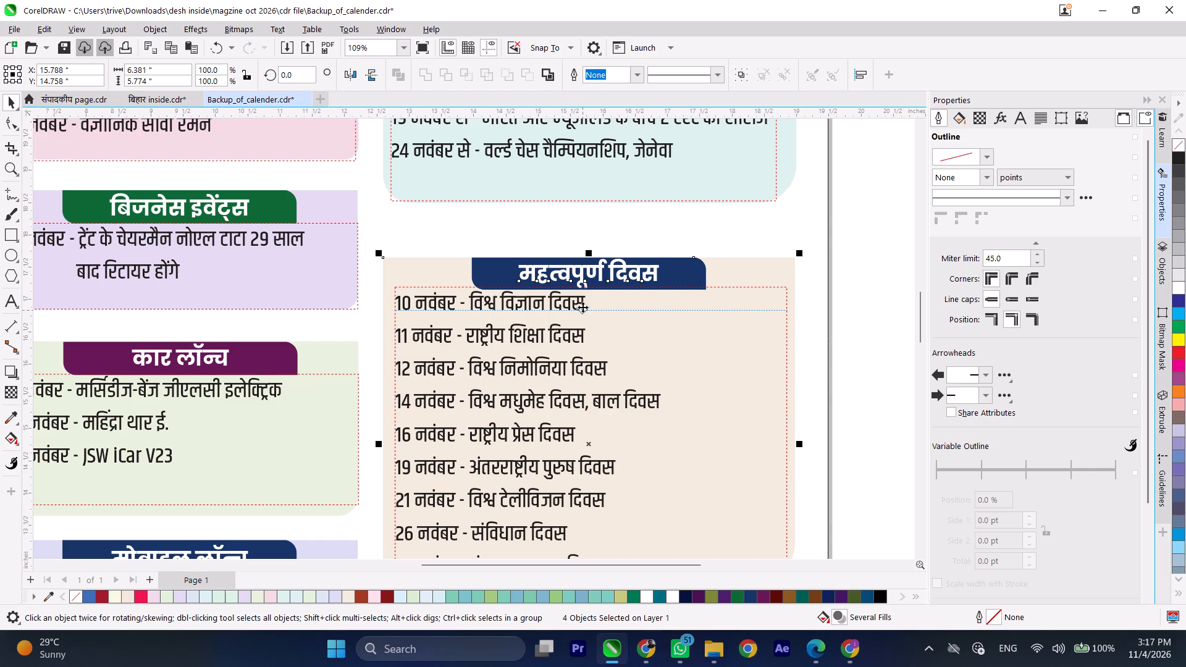
pyautogui.hotkey('ctrl', 'g')
# Move the महत्वपूर्ण दिवस group up towards the स्पोर्ट्स box, to about Y 15.42 inches.
pyautogui.hotkey('shift', 'Up')
pyautogui.hotkey('shift', 'Up')
pyautogui.hotkey('shift', 'Up')
pyautogui.hotkey('shift', 'Up')
pyautogui.hotkey('shift', 'Up')
pyautogui.hotkey('shift', 'Up')
pyautogui.hotkey('shift', 'Up')
pyautogui.hotkey('shift', 'Up')
pyautogui.hotkey('shift', 'Up')
pyautogui.hotkey('shift', 'Up')
pyautogui.hotkey('shift', 'Up')
pyautogui.hotkey('shift', 'Up')
pyautogui.hotkey('shift', 'Up')
pyautogui.hotkey('shift', 'Up')
pyautogui.hotkey('shift', 'Up')
pyautogui.hotkey('shift', 'Up')
pyautogui.hotkey('shift', 'Up')
pyautogui.hotkey('shift', 'Up')
pyautogui.hotkey('shift', 'Up')
pyautogui.hotkey('shift', 'Up')
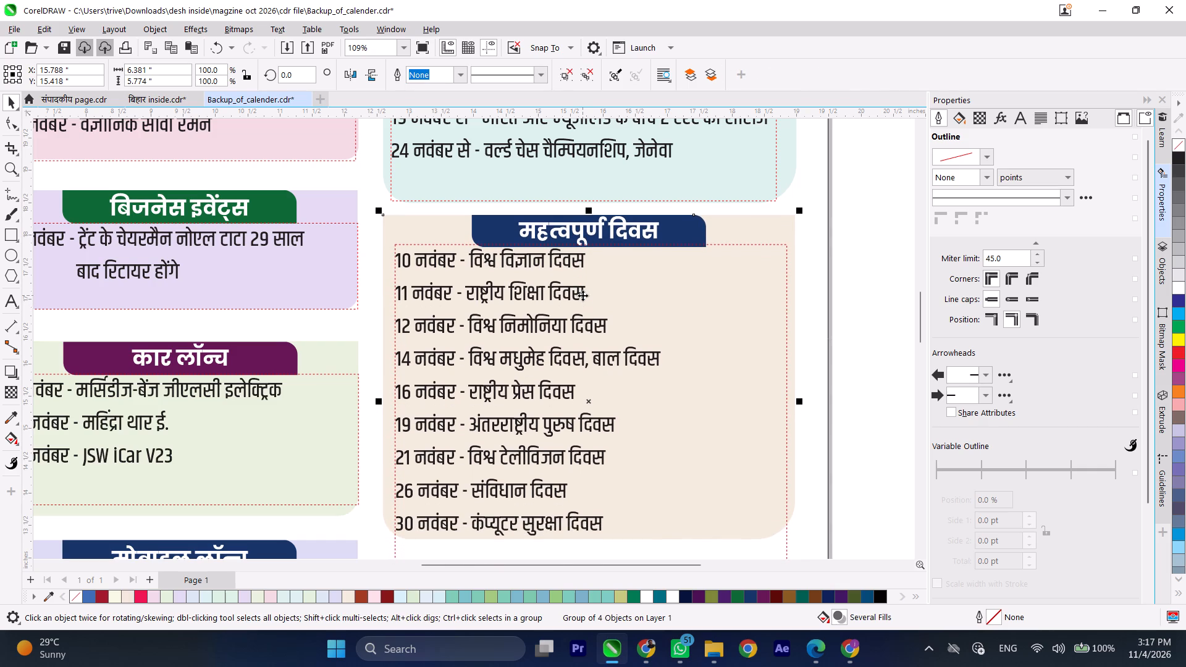
pyautogui.scroll(-4, 590, 253)
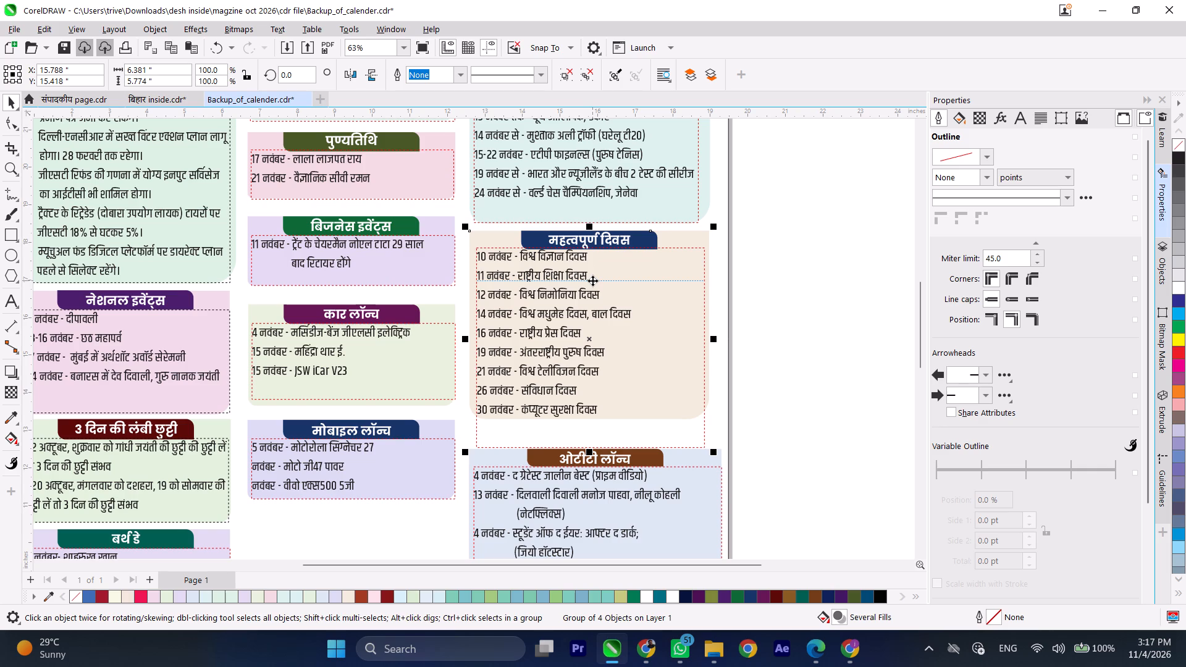
pyautogui.click(789, 309)
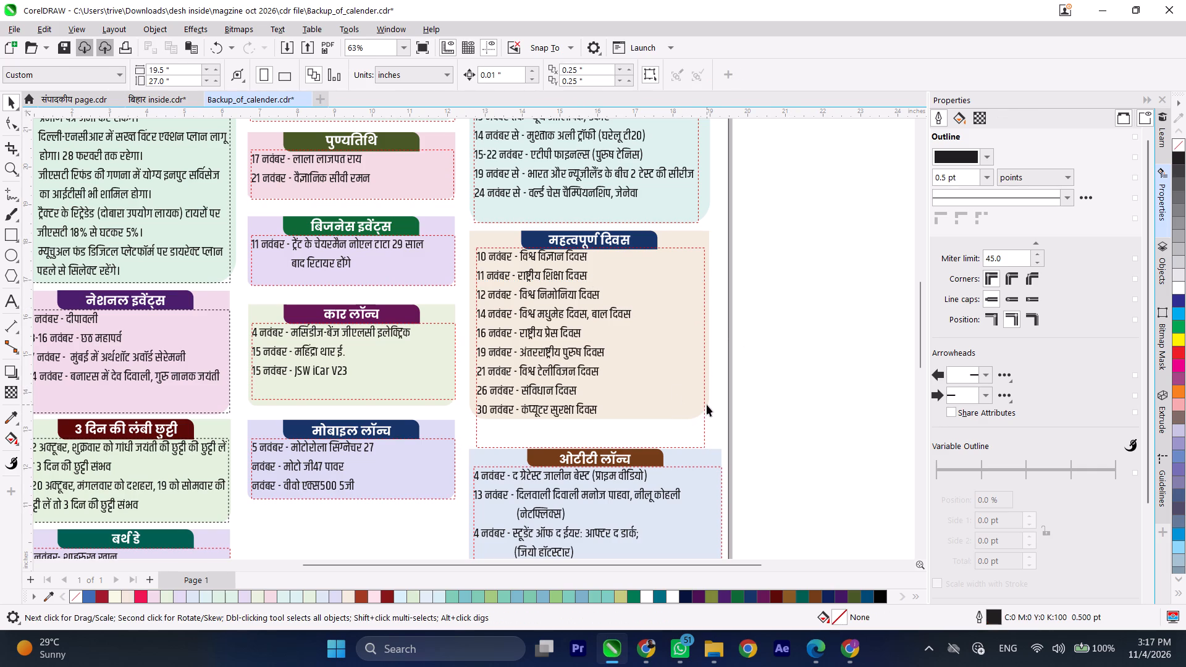
# Extend the bottom edge of the महत्वपूर्ण दिवस background box slightly downwards within its group.
pyautogui.click(707, 405)
pyautogui.doubleClick(707, 405)
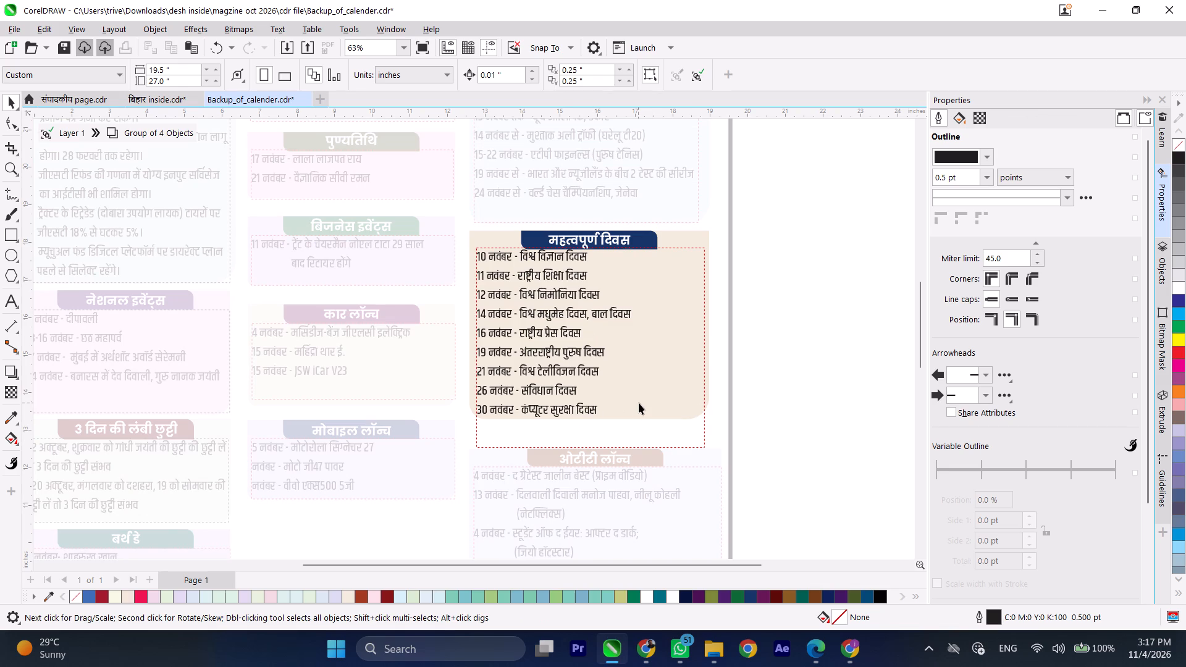
pyautogui.click(709, 387)
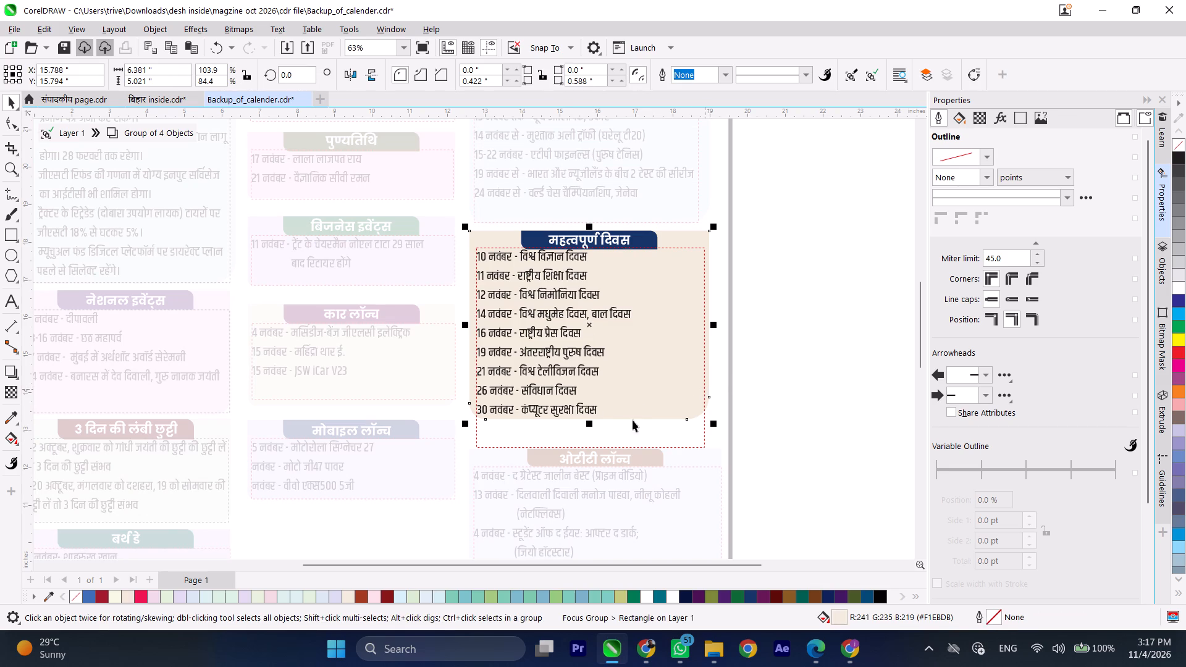
pyautogui.moveTo(587, 423); pyautogui.dragTo(588, 430)
pyautogui.doubleClick(775, 398)
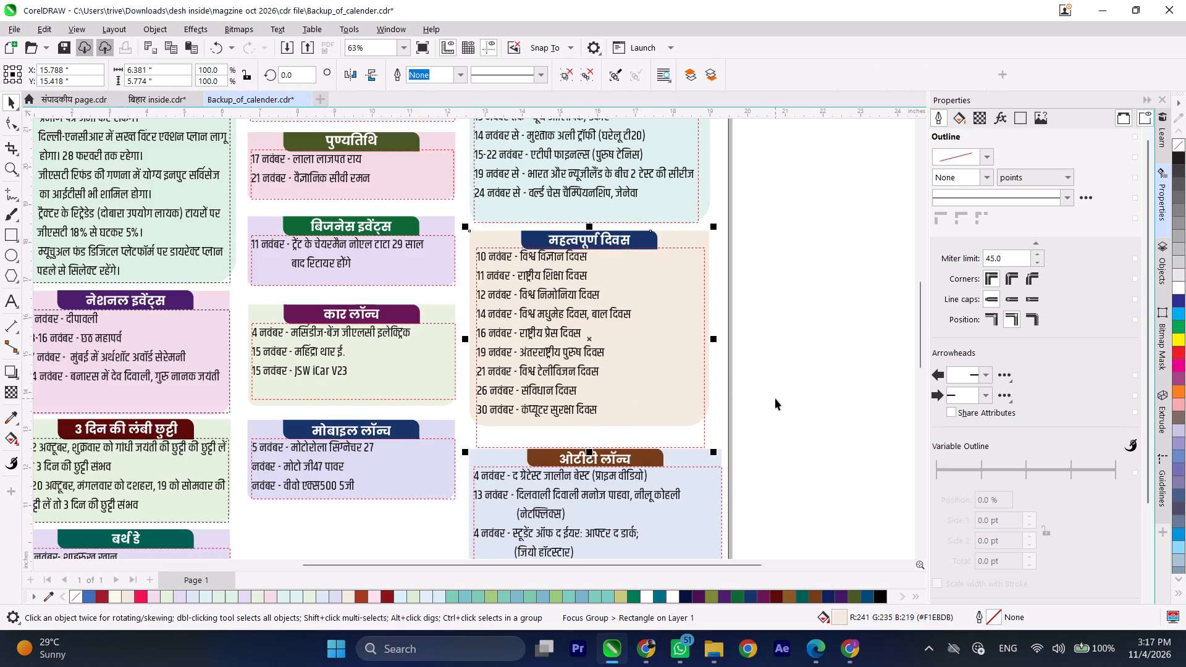
# Nudge the पुण्यतिथि group slightly up towards the जयंती box.
pyautogui.scroll(-4, 568, 260)
pyautogui.scroll(4, 572, 475)
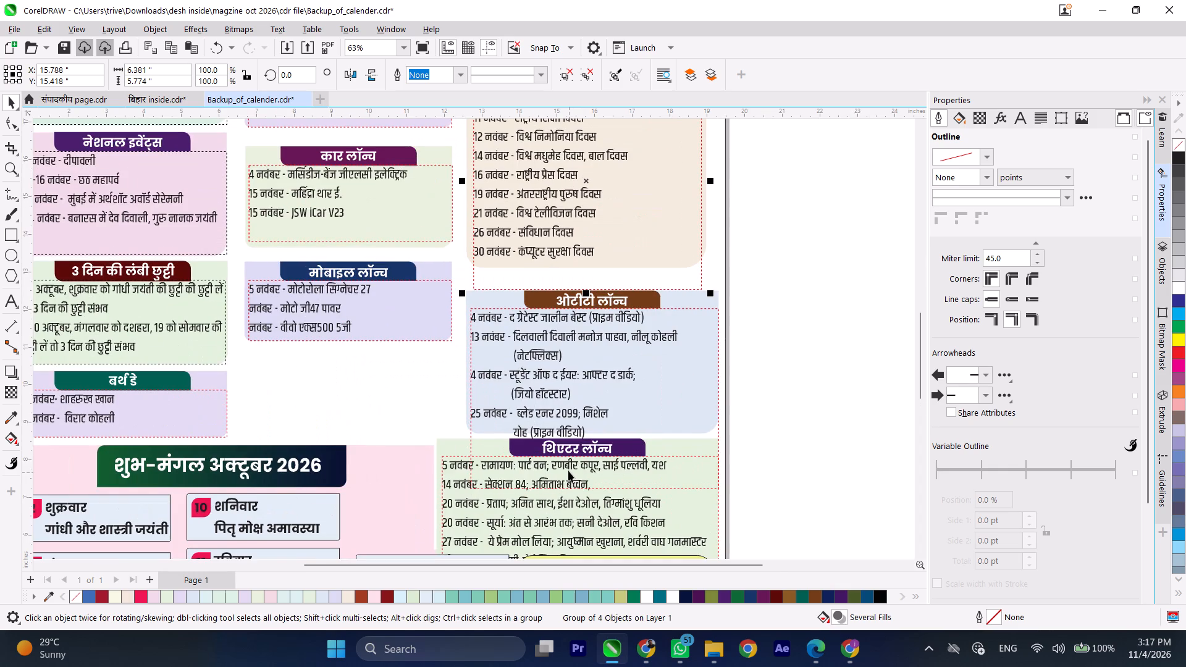
pyautogui.scroll(-2, 580, 334)
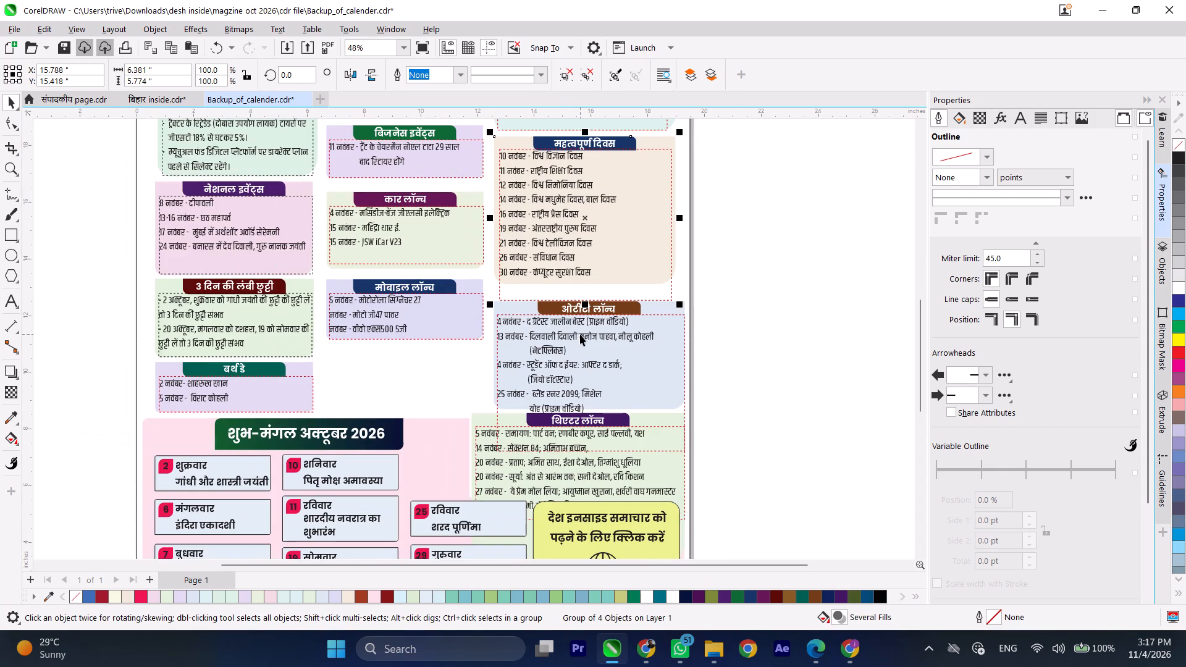
pyautogui.scroll(-3, 560, 419)
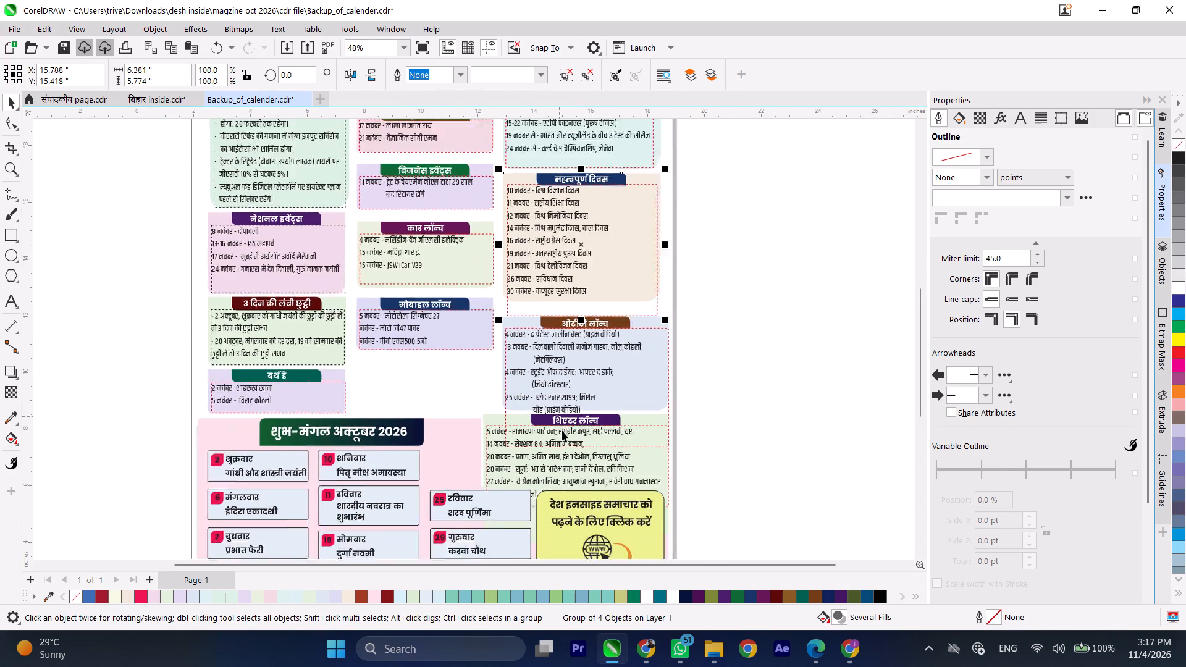
pyautogui.click(464, 201)
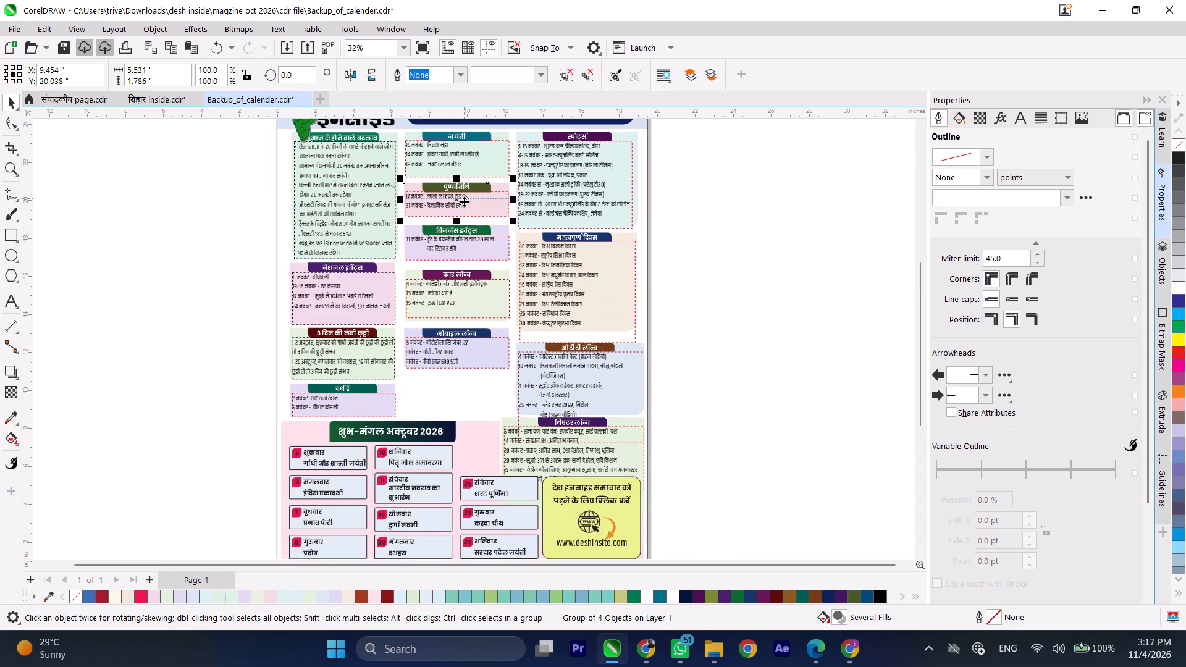
pyautogui.press('Up')
pyautogui.press('Up')
pyautogui.press('Up')
pyautogui.press('Up')
pyautogui.press('Up')
pyautogui.press('Up')
pyautogui.press('Up')
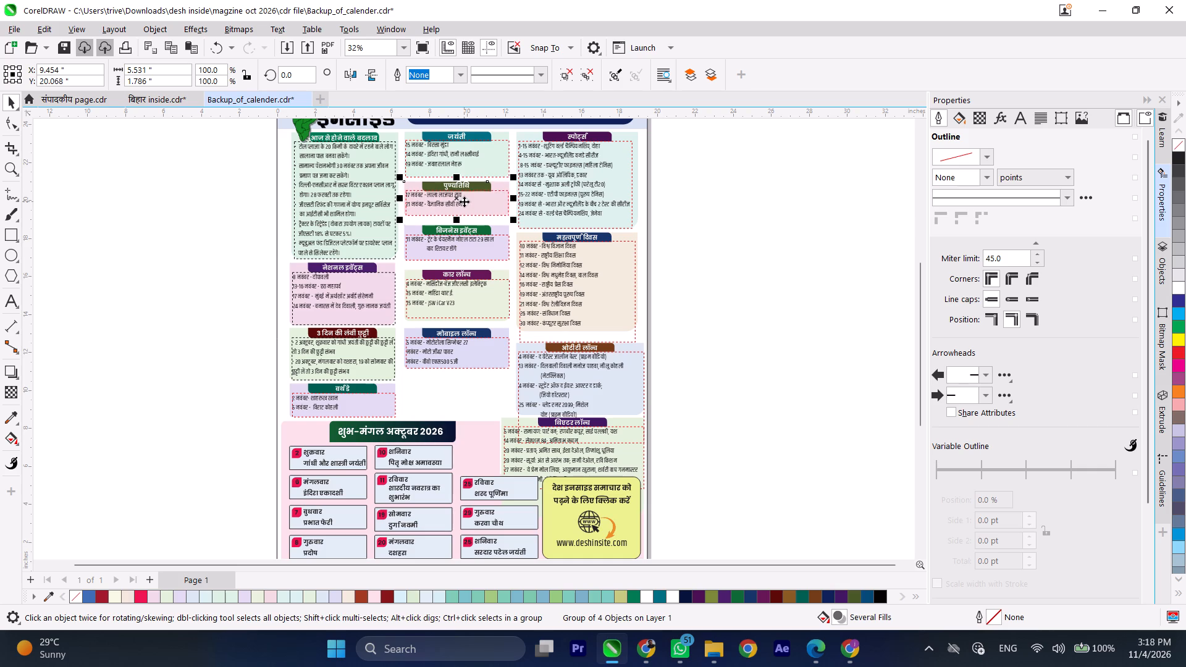
pyautogui.press('Up')
pyautogui.press('Up')
pyautogui.press('Up')
pyautogui.press('Up')
# Nudge the बिजनेस इवेंट्स group up towards the पुण्यतिथि box, to about Y 18.0 inches.
pyautogui.click(461, 244)
pyautogui.press('Up')
pyautogui.press('Up')
pyautogui.press('Up')
pyautogui.press('Up')
pyautogui.press('Up')
pyautogui.press('Up')
pyautogui.press('Up')
pyautogui.press('Up')
pyautogui.press('Up')
pyautogui.press('Up')
pyautogui.press('Up')
pyautogui.press('Up')
pyautogui.press('Up')
pyautogui.press('Up')
pyautogui.press('Up')
pyautogui.press('Up')
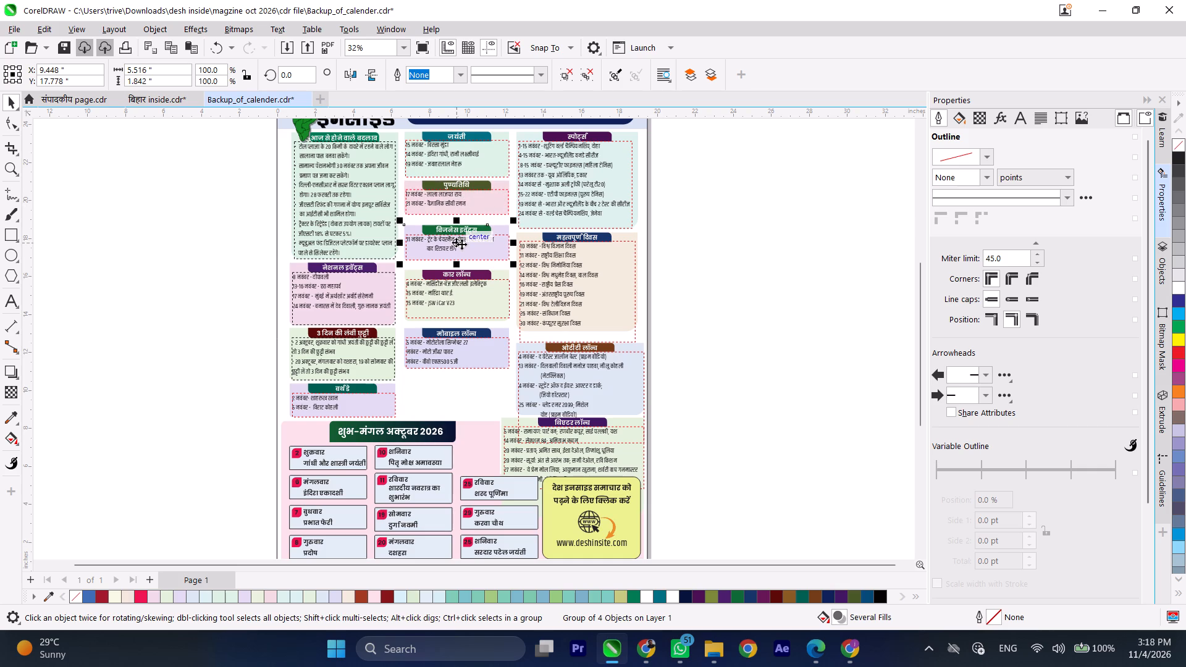
pyautogui.press('Up')
pyautogui.press('Up')
pyautogui.press('Up')
pyautogui.press('Up')
pyautogui.press('Up')
pyautogui.press('Up')
pyautogui.press('Up')
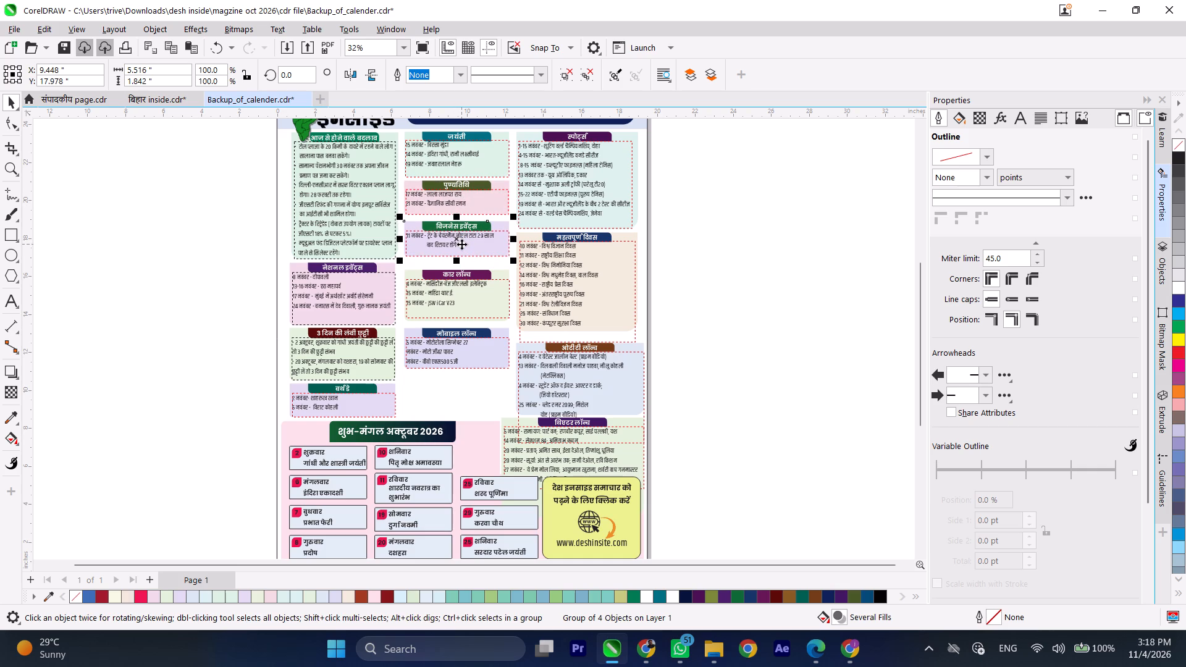
pyautogui.press('Up')
pyautogui.press('Up')
pyautogui.press('Up')
pyautogui.press('Up')
pyautogui.press('Up')
pyautogui.press('Up')
pyautogui.press('Up')
pyautogui.press('Up')
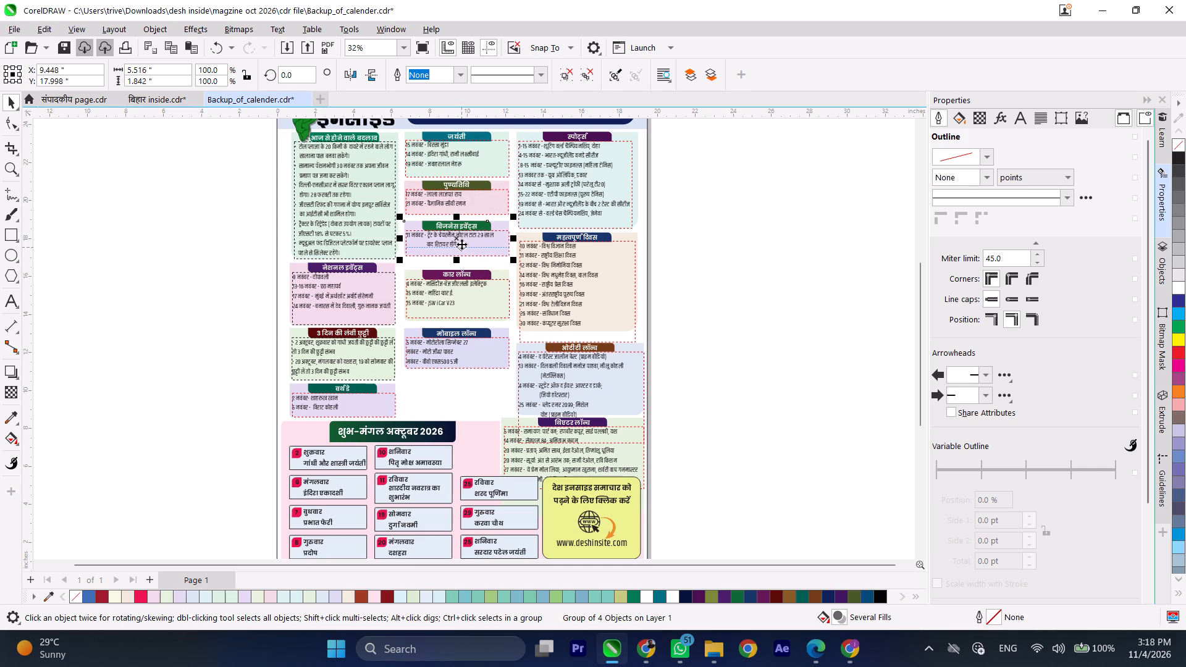
# Nudge the कार लॉन्च group up towards the बिजनेस इवेंट्स box, to about Y 15.49 inches.
pyautogui.click(448, 291)
pyautogui.press('Up')
pyautogui.press('Up')
pyautogui.press('Up')
pyautogui.press('Up')
pyautogui.press('Up')
pyautogui.press('Up')
pyautogui.press('Up')
pyautogui.press('Up')
pyautogui.press('Up')
pyautogui.press('Up')
pyautogui.press('Up')
pyautogui.press('Up')
pyautogui.press('Up')
pyautogui.press('Up')
pyautogui.press('Up')
pyautogui.press('Up')
pyautogui.press('Up')
pyautogui.press('Up')
pyautogui.press('Up')
pyautogui.press('Up')
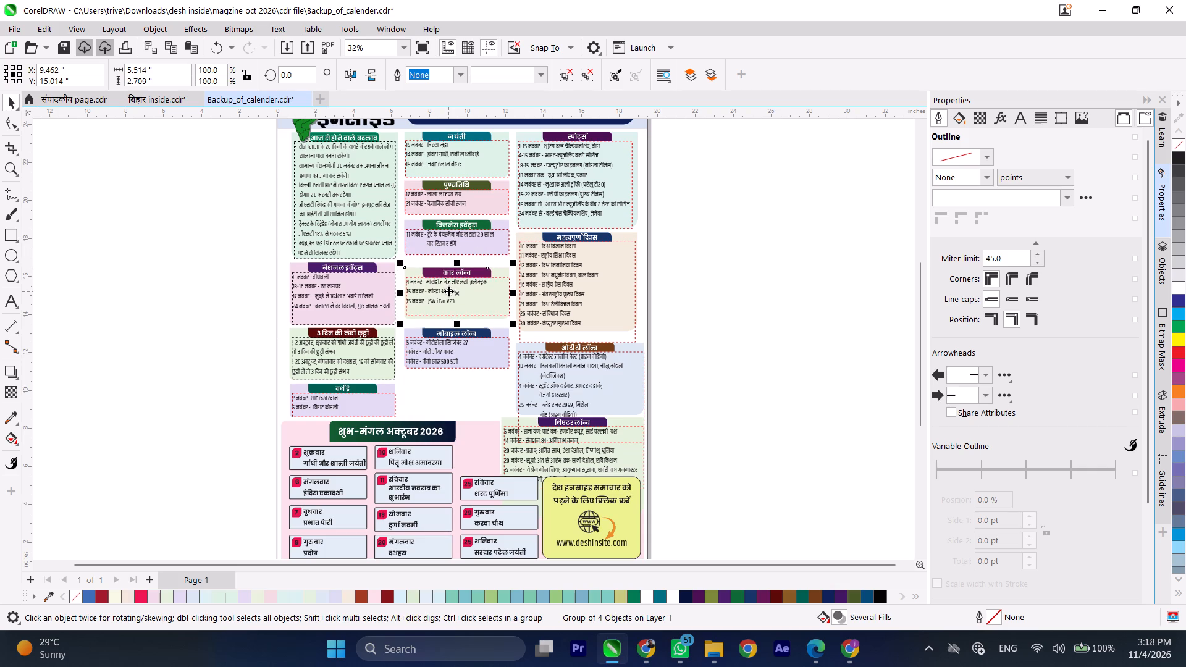
# Nudge the मोबाइल लॉन्च group up towards the कार लॉन्च box, to about Y 12.8 inches.
pyautogui.click(453, 343)
pyautogui.press('Up')
pyautogui.press('Up')
pyautogui.press('Up')
pyautogui.press('Up')
pyautogui.press('Up')
pyautogui.press('Up')
pyautogui.press('Up')
pyautogui.press('Up')
pyautogui.press('Up')
pyautogui.press('Up')
pyautogui.press('Up')
pyautogui.press('Up')
pyautogui.press('Up')
pyautogui.press('Up')
pyautogui.press('Up')
pyautogui.press('Up')
pyautogui.press('Up')
pyautogui.press('Up')
pyautogui.press('Up')
pyautogui.press('Up')
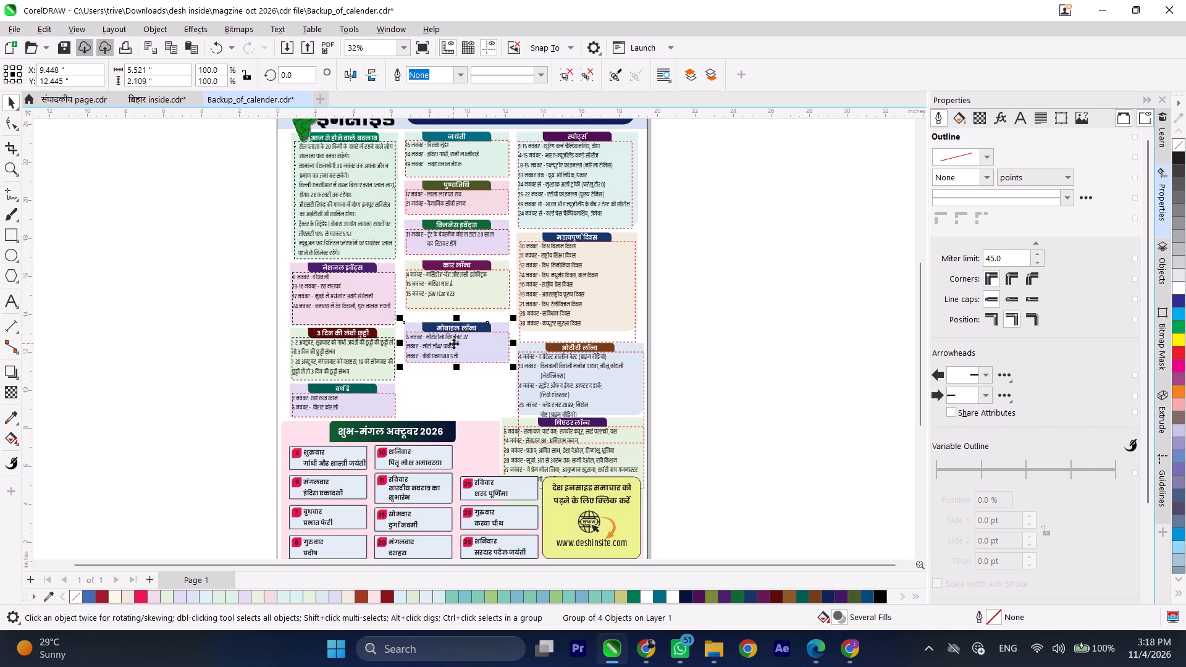
pyautogui.click(813, 334)
# Scale the ओटीटी लॉन्च box, heading bar, title and text down together to about 4.48 by 3.51 inches.
pyautogui.scroll(3, 512, 394)
pyautogui.scroll(3, 615, 361)
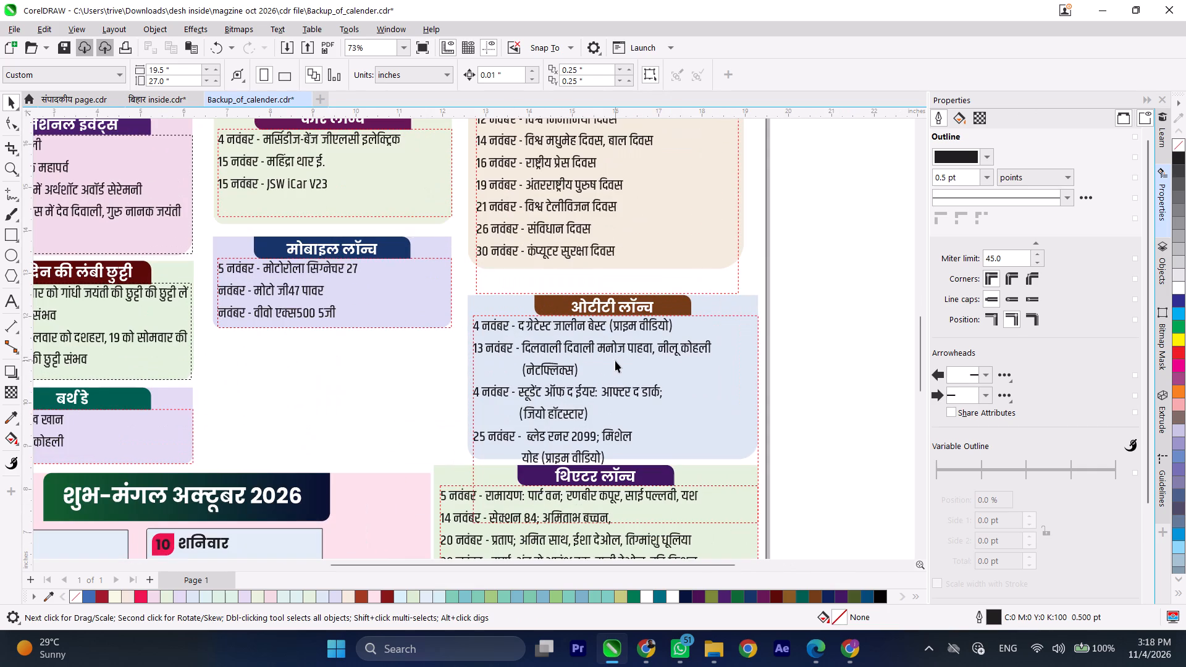
pyautogui.click(729, 303)
pyautogui.scroll(3, 654, 306)
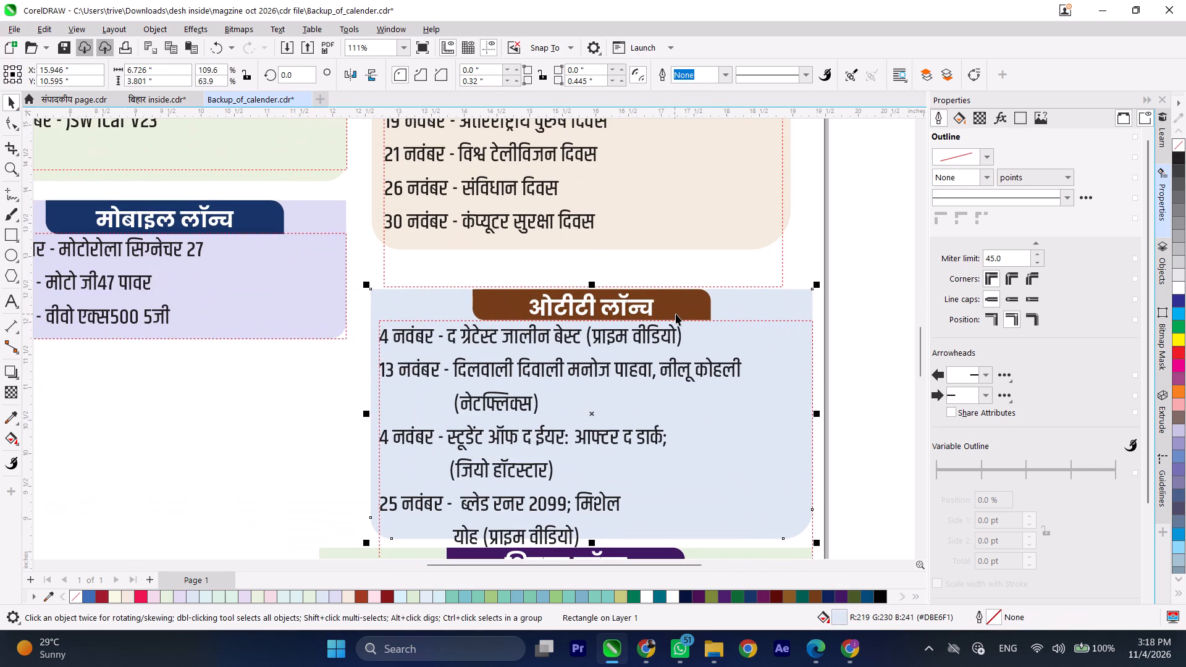
pyautogui.keyDown('shift'); pyautogui.click(676, 314); pyautogui.keyUp('shift')
pyautogui.keyDown('shift'); pyautogui.click(649, 313); pyautogui.keyUp('shift')
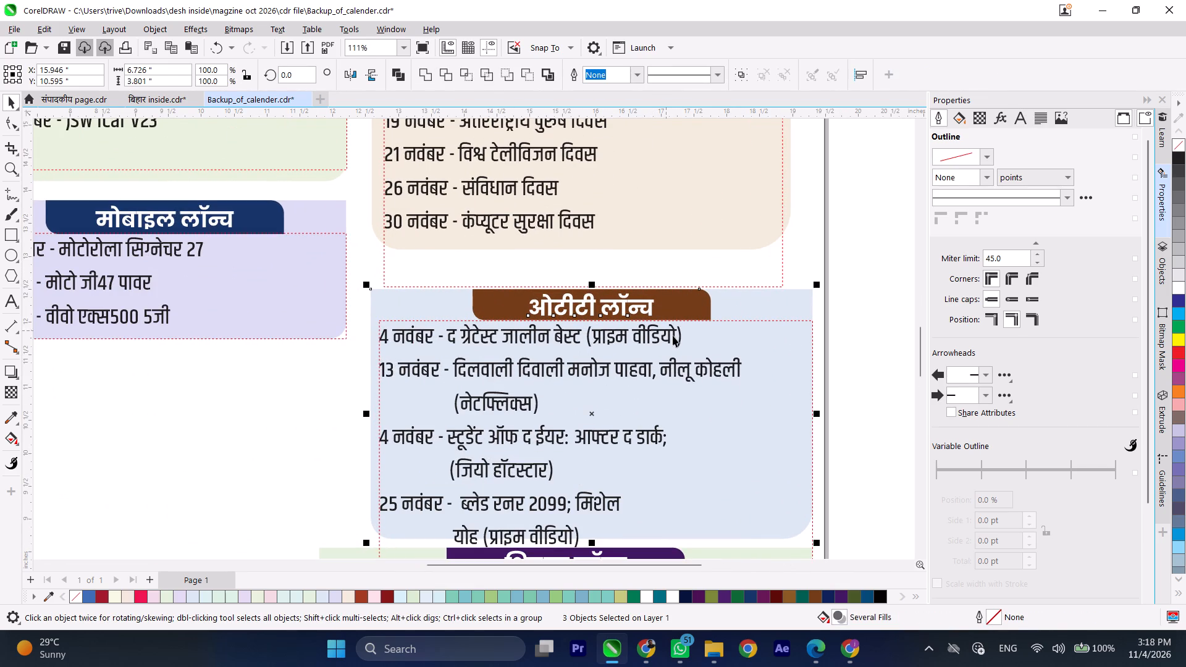
pyautogui.keyDown('shift'); pyautogui.click(681, 339); pyautogui.keyUp('shift')
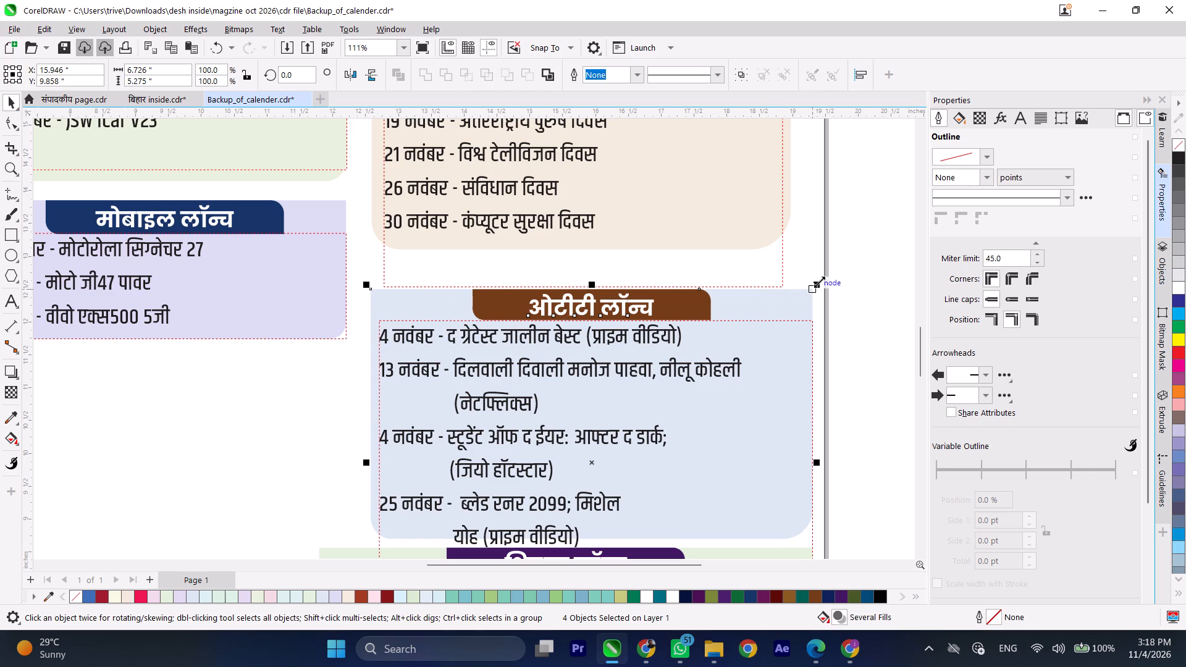
pyautogui.keyDown('shift'); pyautogui.moveTo(819, 282); pyautogui.dragTo(782, 316); pyautogui.keyUp('shift')
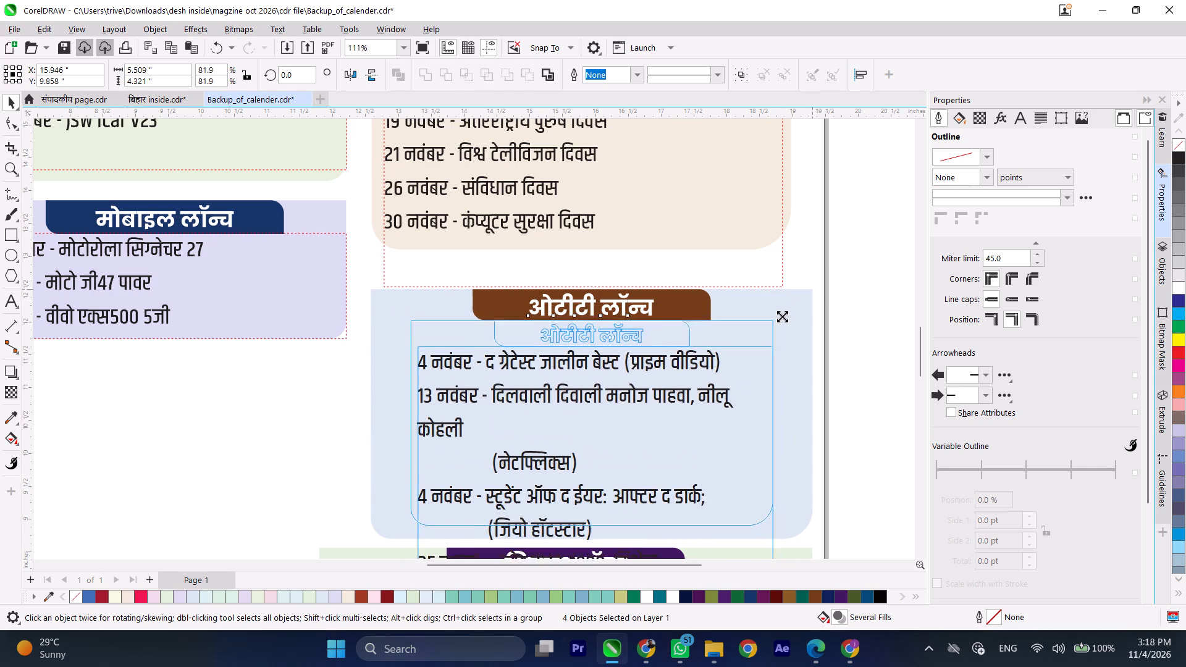
pyautogui.keyDown('shift'); pyautogui.moveTo(782, 316); pyautogui.dragTo(759, 340); pyautogui.keyUp('shift')
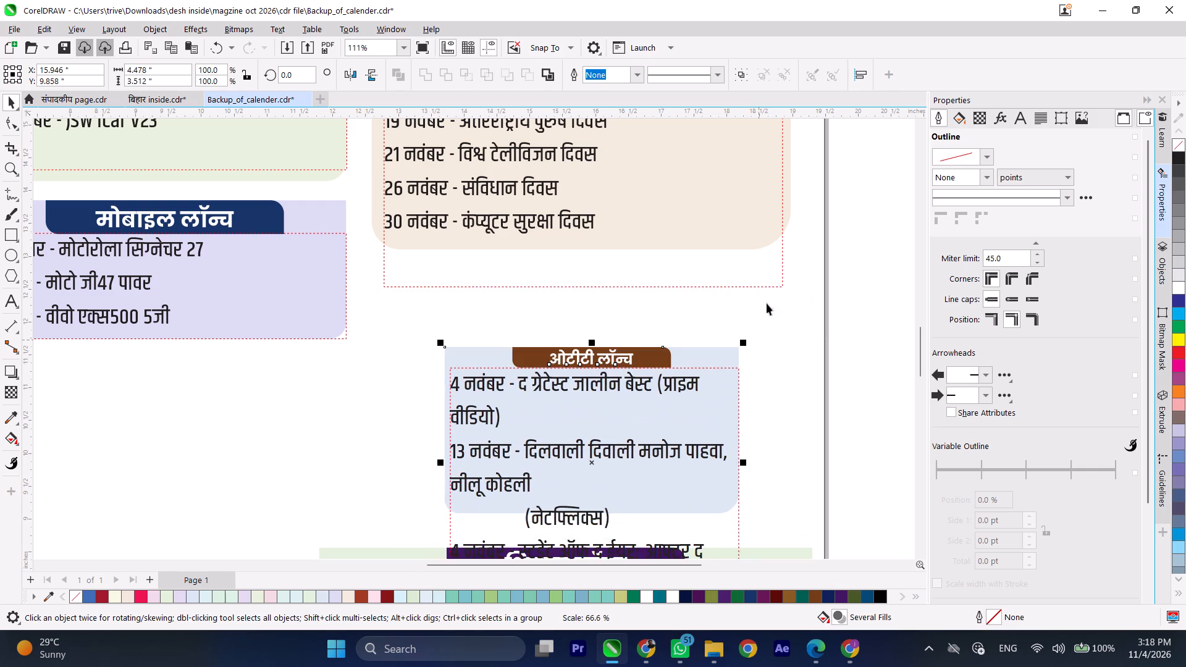
# Move the ओटीटी लॉन्च box, heading bar, title and text together into the middle column beneath मोबाइल लॉन्च, at about X 8.92, Y 9.8 inches.
pyautogui.scroll(-3, 775, 230)
pyautogui.moveTo(689, 345); pyautogui.dragTo(461, 349)
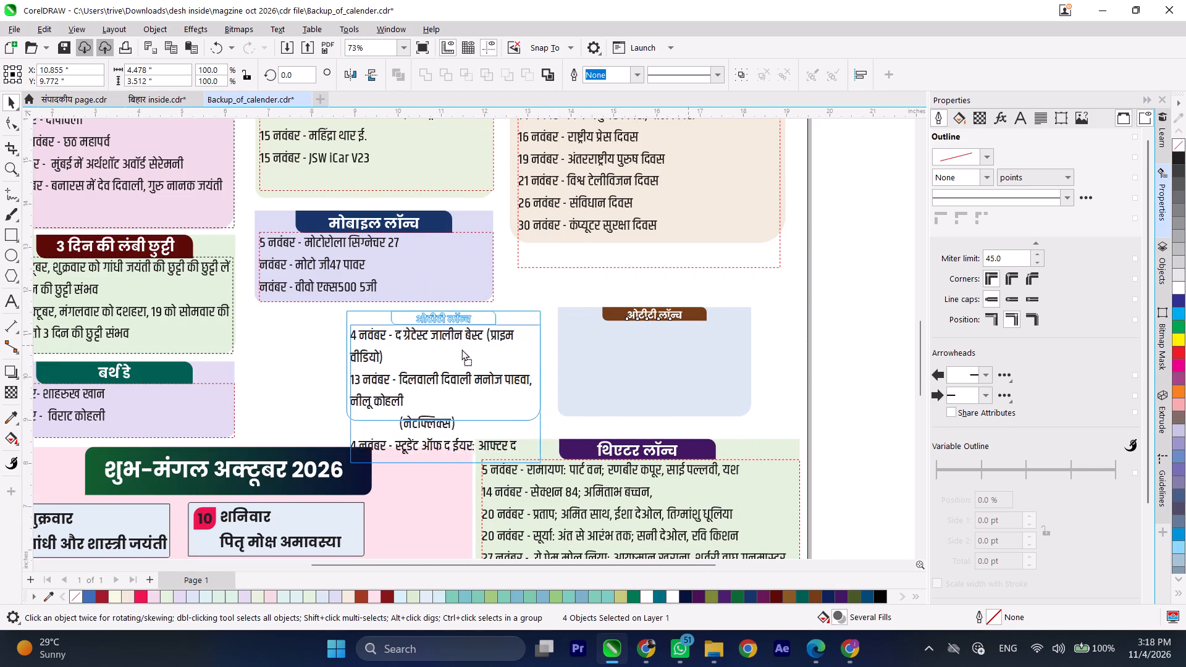
pyautogui.moveTo(461, 349); pyautogui.dragTo(385, 348)
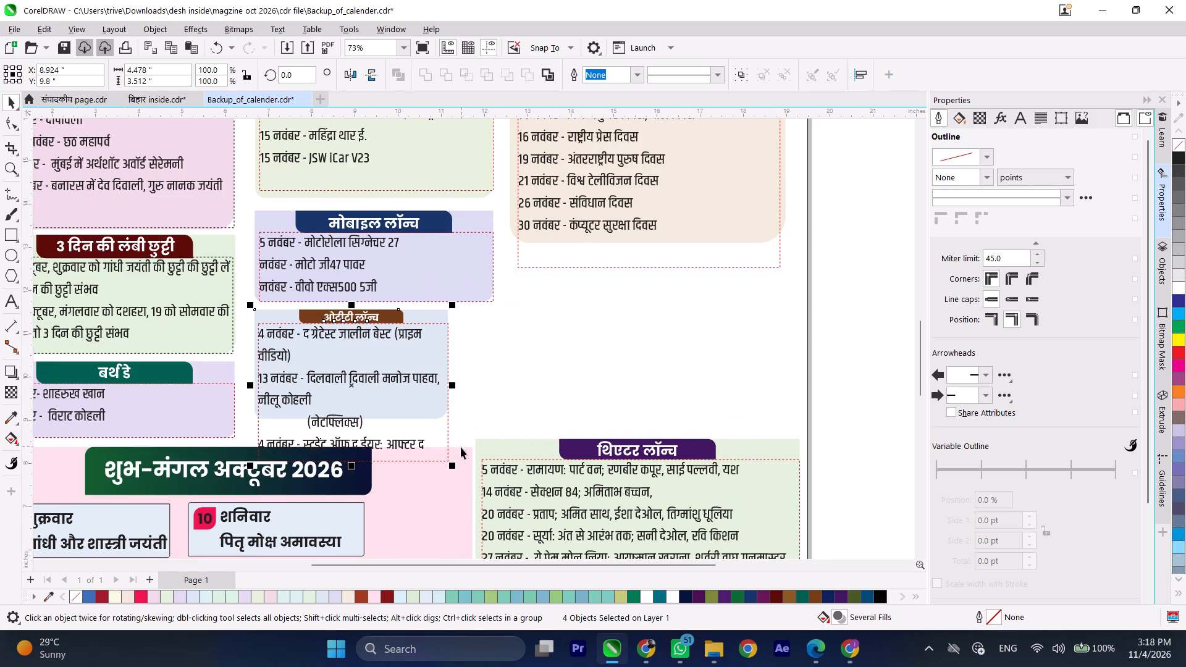
# Scale the ओटीटी लॉन्च objects up together to about 5.50 by 4.32 inches to match the middle column's width.
pyautogui.keyDown('shift'); pyautogui.moveTo(452, 306); pyautogui.dragTo(494, 297); pyautogui.keyUp('shift')
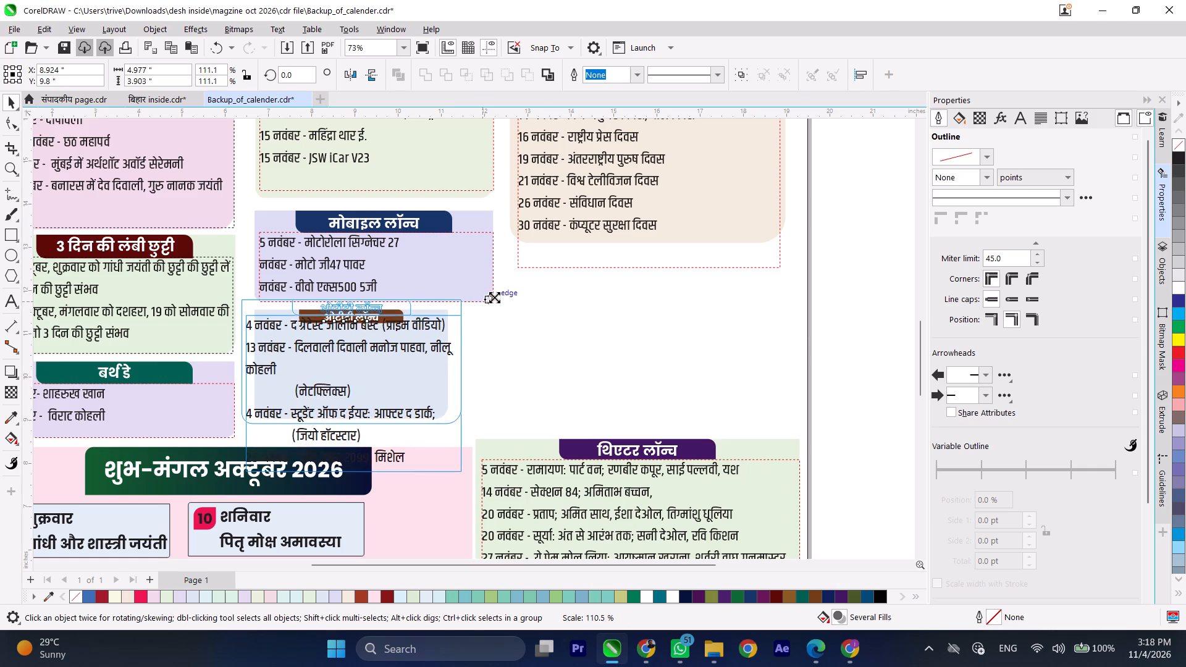
pyautogui.keyDown('shift'); pyautogui.moveTo(494, 297); pyautogui.dragTo(518, 292); pyautogui.keyUp('shift')
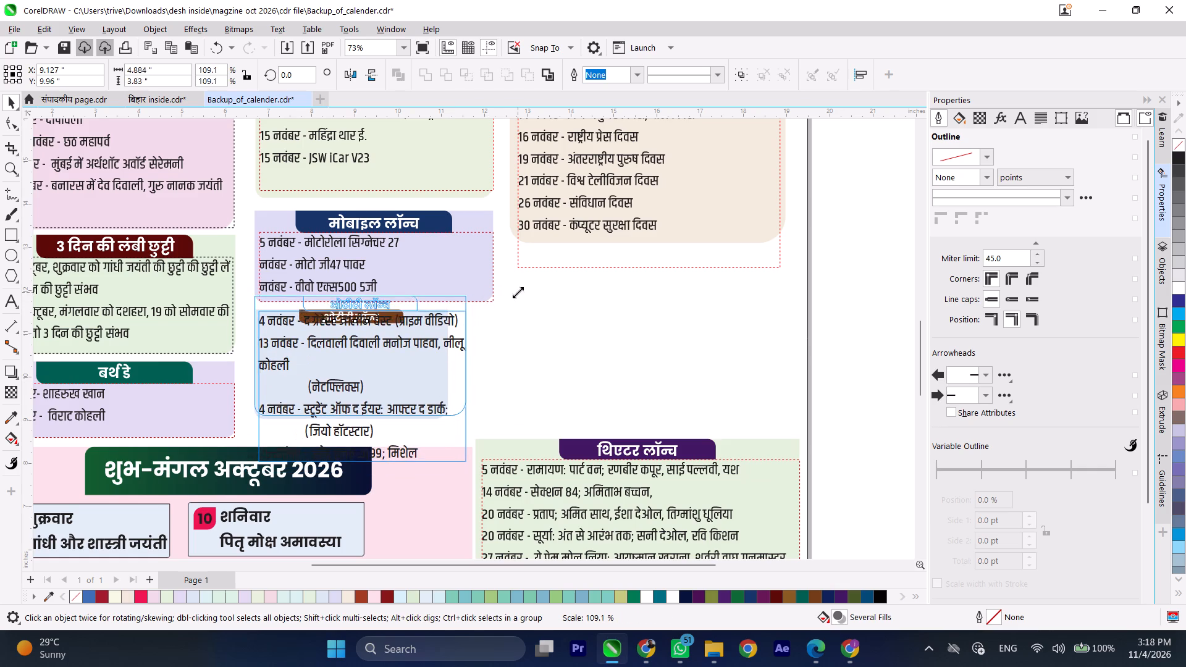
pyautogui.keyDown('shift'); pyautogui.moveTo(518, 292); pyautogui.dragTo(565, 271); pyautogui.keyUp('shift')
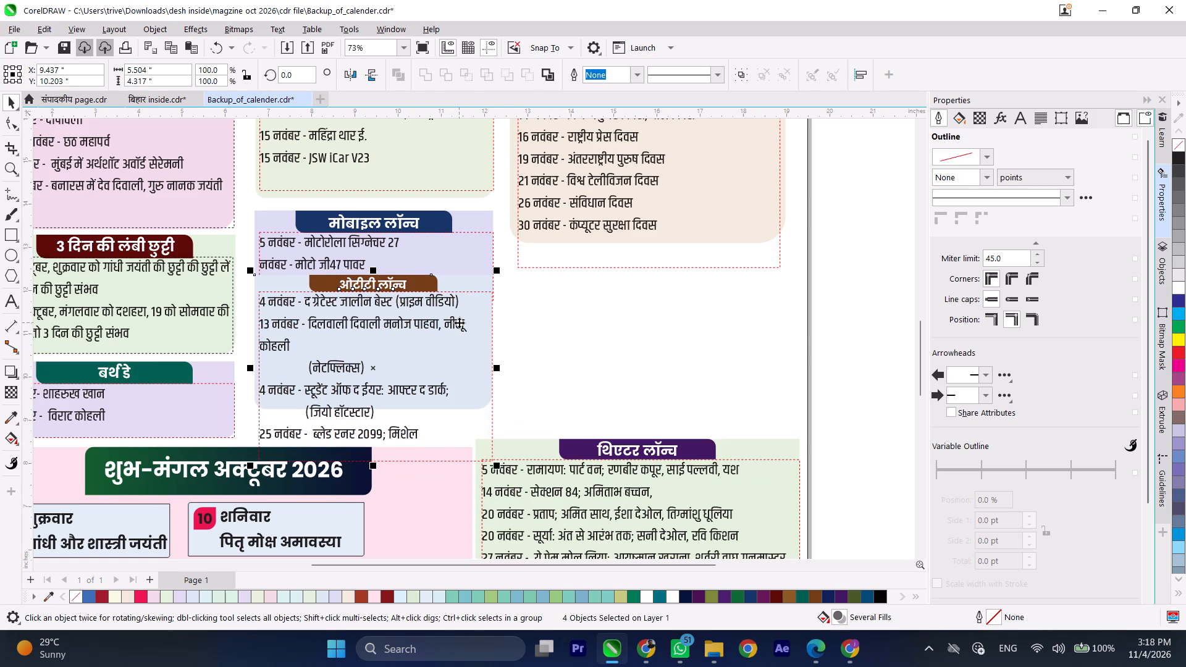
# Nudge the ओटीटी लॉन्च objects down to just below the मोबाइल लॉन्च box, at about Y 9.36 inches, and deselect them.
pyautogui.hotkey('shift', 'Down')
pyautogui.hotkey('shift', 'Down')
pyautogui.hotkey('shift', 'Down')
pyautogui.hotkey('shift', 'Down')
pyautogui.hotkey('shift', 'Down')
pyautogui.hotkey('shift', 'Down')
pyautogui.hotkey('shift', 'Down')
pyautogui.hotkey('shift', 'Down')
pyautogui.hotkey('shift', 'Down')
pyautogui.hotkey('shift', 'Down')
pyautogui.hotkey('shift', 'Down')
pyautogui.hotkey('shift', 'Down')
pyautogui.hotkey('shift', 'Down')
pyautogui.hotkey('shift', 'Down')
pyautogui.hotkey('shift', 'Down')
pyautogui.hotkey('shift', 'Down')
pyautogui.hotkey('shift', 'Down')
pyautogui.hotkey('shift', 'Down')
pyautogui.hotkey('shift', 'Down')
pyautogui.hotkey('shift', 'Down')
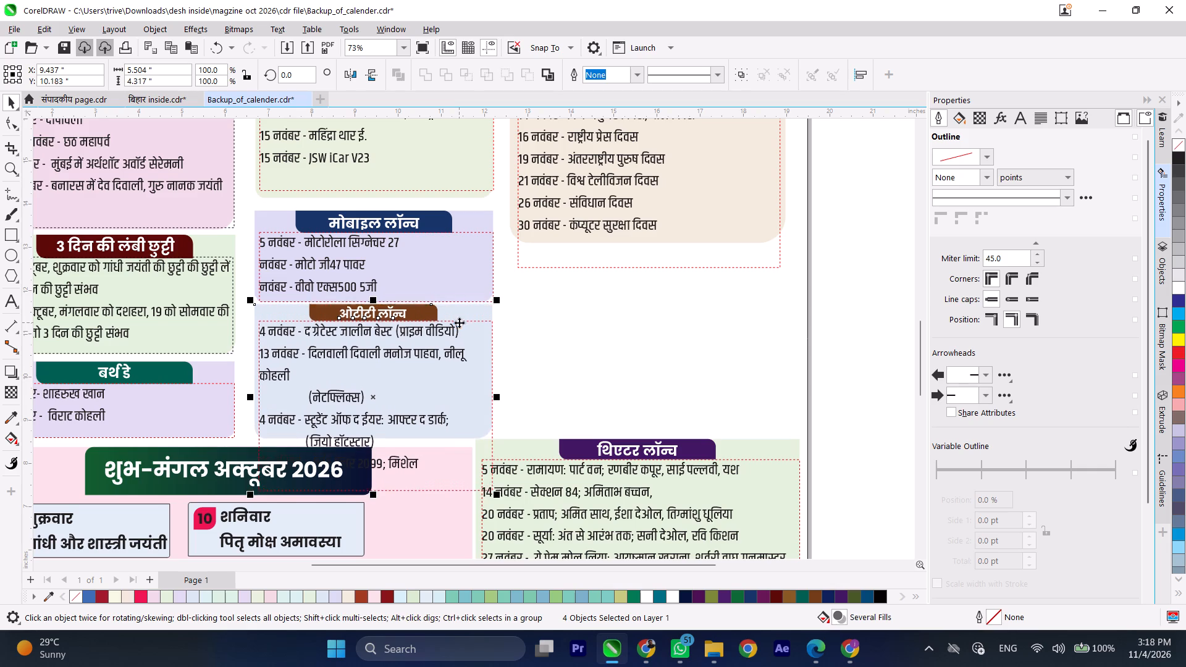
pyautogui.hotkey('shift', 'Up')
pyautogui.hotkey('shift', 'Up')
pyautogui.hotkey('shift', 'Up')
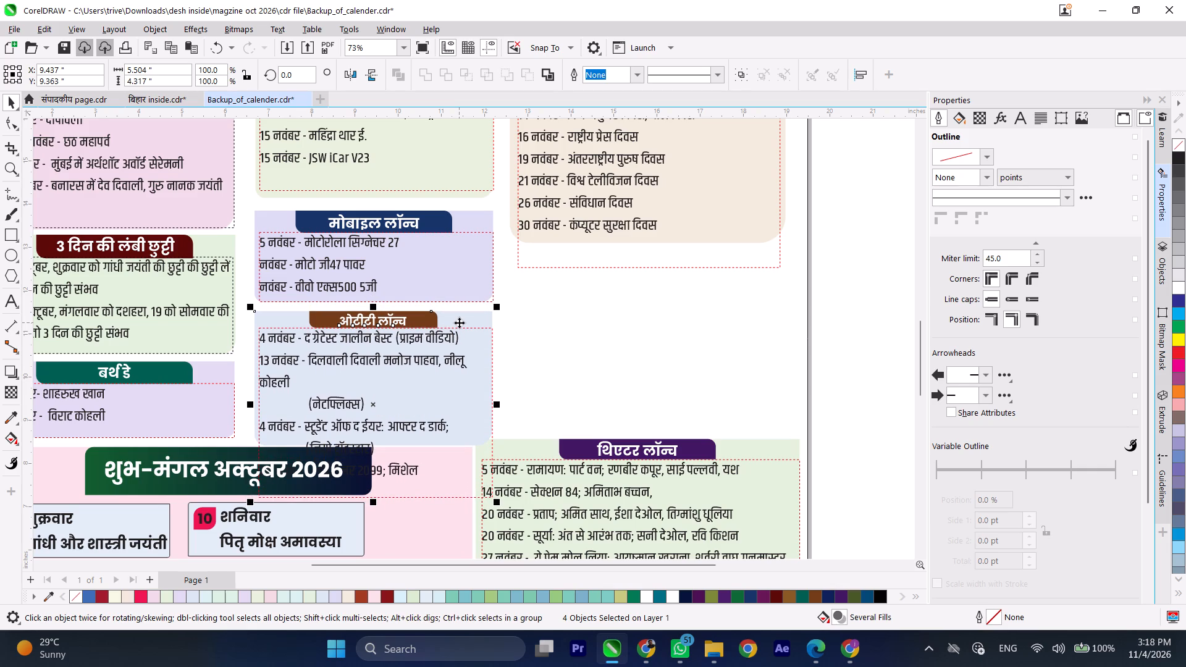
pyautogui.scroll(-2, 469, 300)
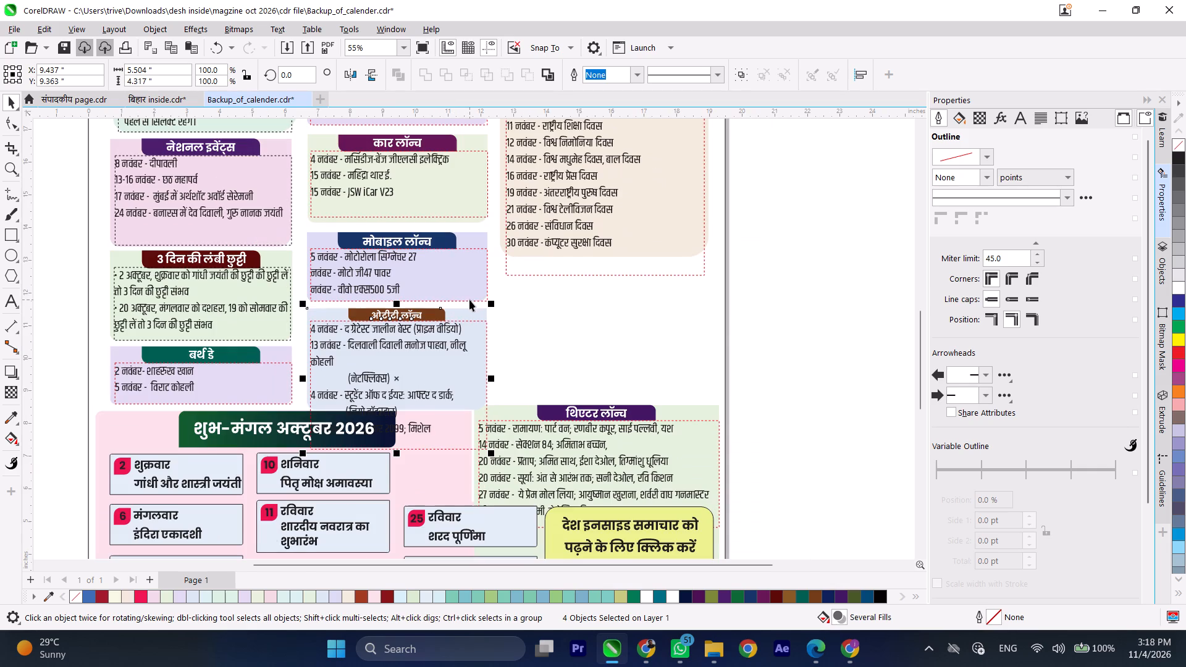
pyautogui.scroll(2, 414, 411)
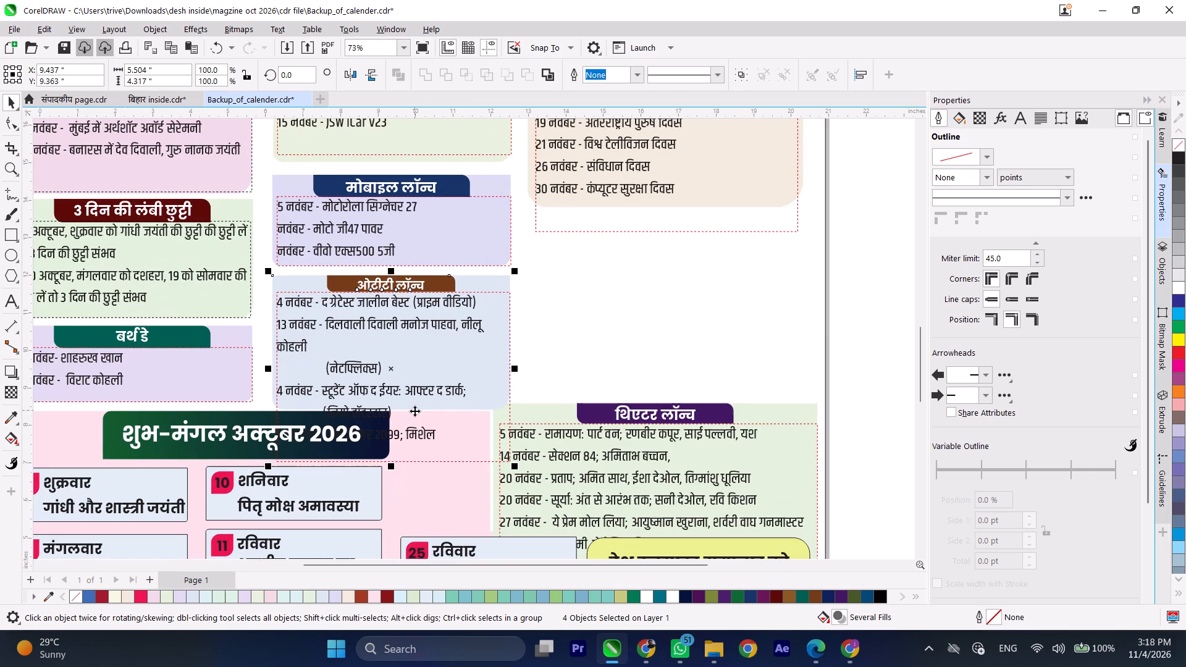
pyautogui.click(898, 338)
# Delete the indent and line break before (नेटफ्लिक्स) in the ओटीटी लॉन्च text, joining it to the कोहली line.
pyautogui.scroll(1, 304, 352)
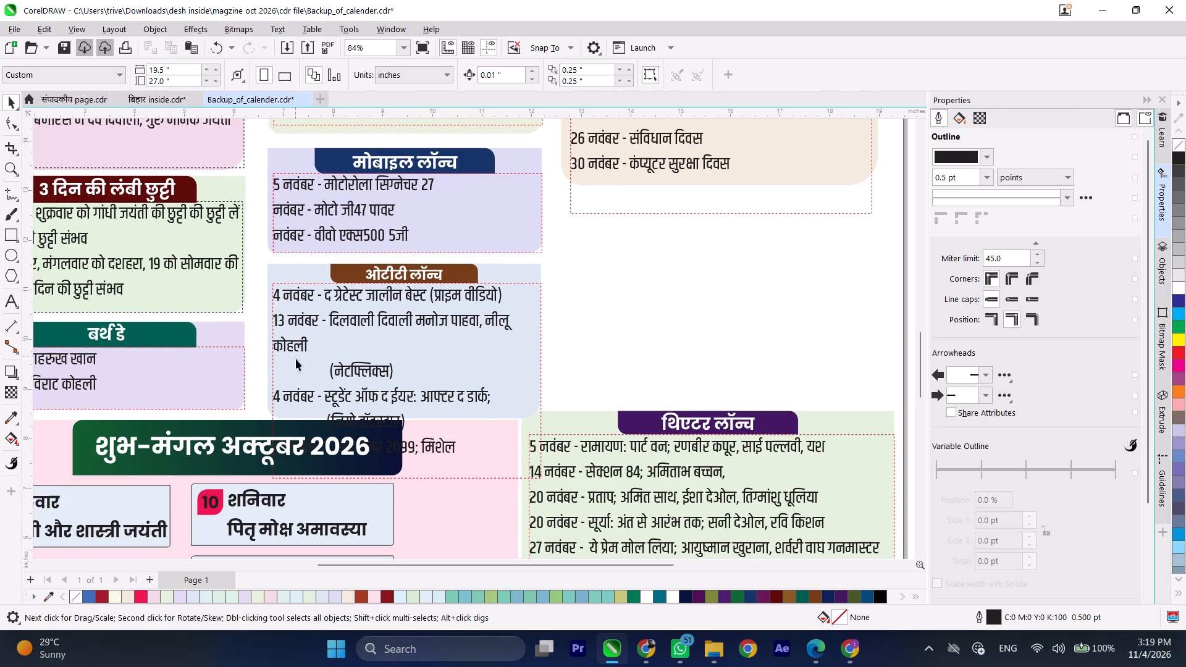
pyautogui.doubleClick(329, 372)
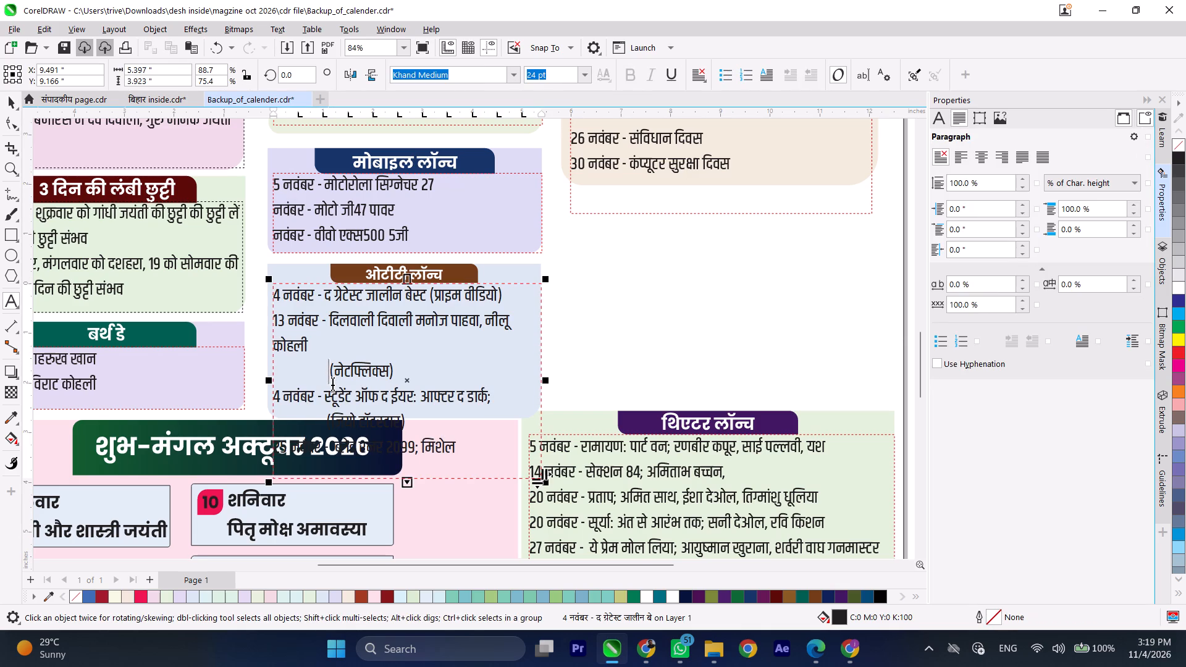
pyautogui.press('BackSpace')
pyautogui.press('BackSpace')
pyautogui.press('BackSpace')
pyautogui.press('BackSpace')
pyautogui.press('BackSpace')
pyautogui.press('BackSpace')
pyautogui.press('BackSpace')
pyautogui.press('BackSpace')
pyautogui.press('BackSpace')
pyautogui.press('BackSpace')
pyautogui.press('BackSpace')
pyautogui.press('BackSpace')
pyautogui.press('BackSpace')
pyautogui.press('BackSpace')
pyautogui.press('BackSpace')
pyautogui.press('BackSpace')
pyautogui.press('BackSpace')
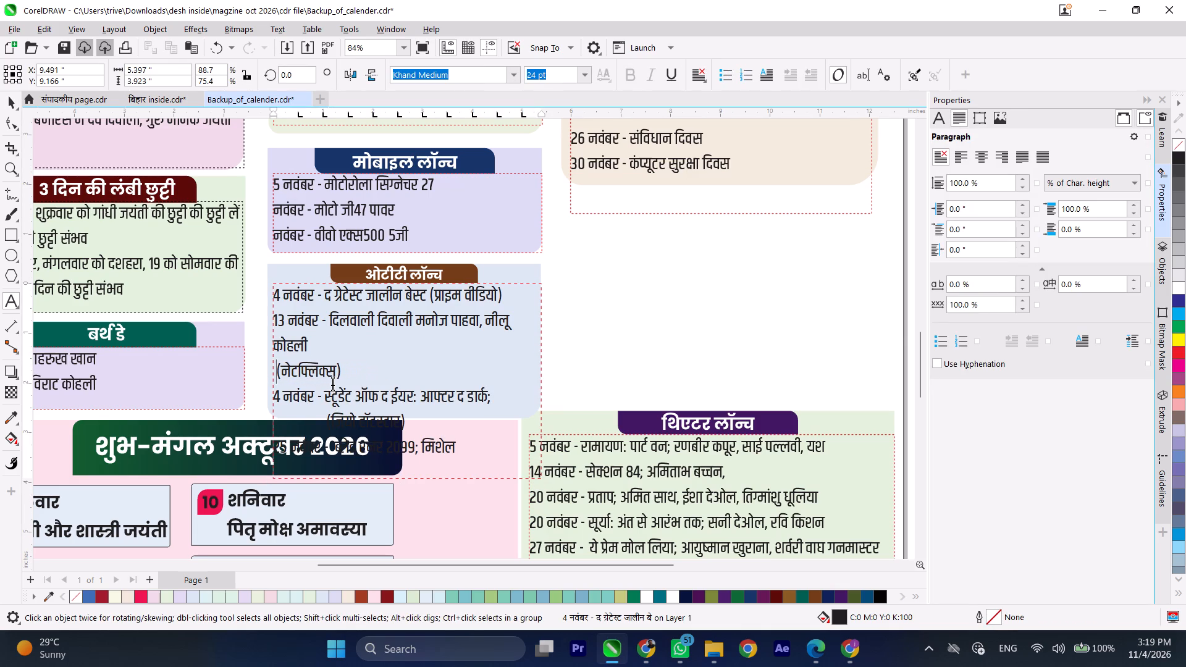
pyautogui.press('BackSpace')
pyautogui.press('BackSpace')
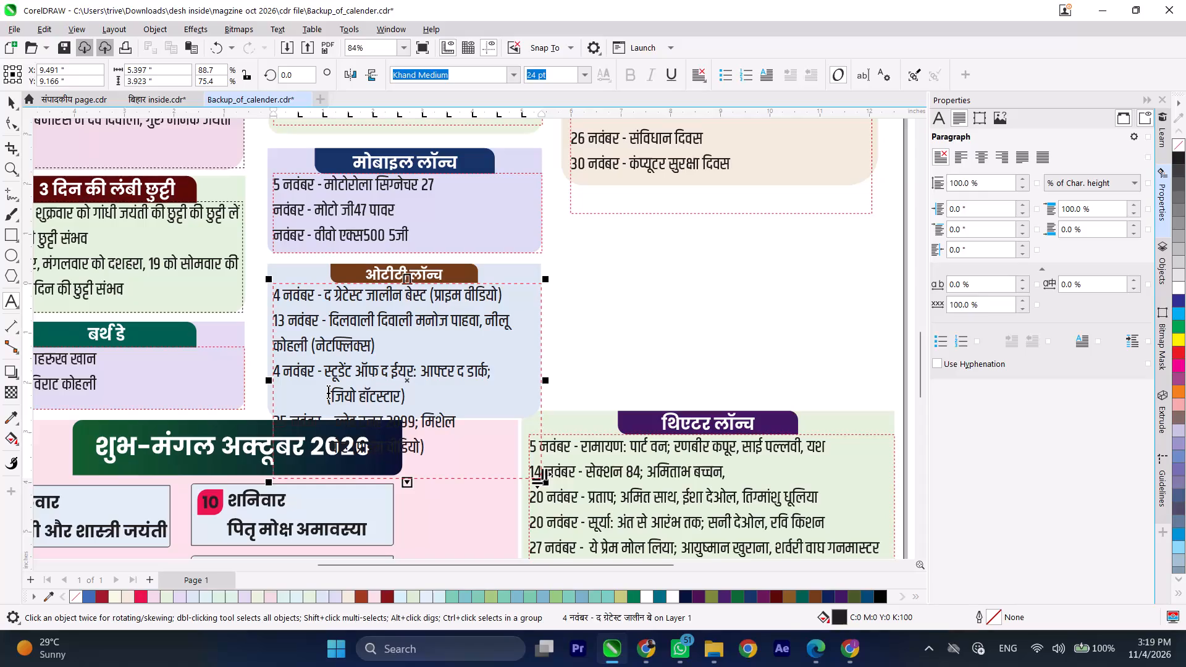
# Examine how the ओटीटी लॉन्च box and its text fit between the neighbouring sections of the calendar page.
pyautogui.scroll(-2, 384, 306)
pyautogui.scroll(-3, 356, 380)
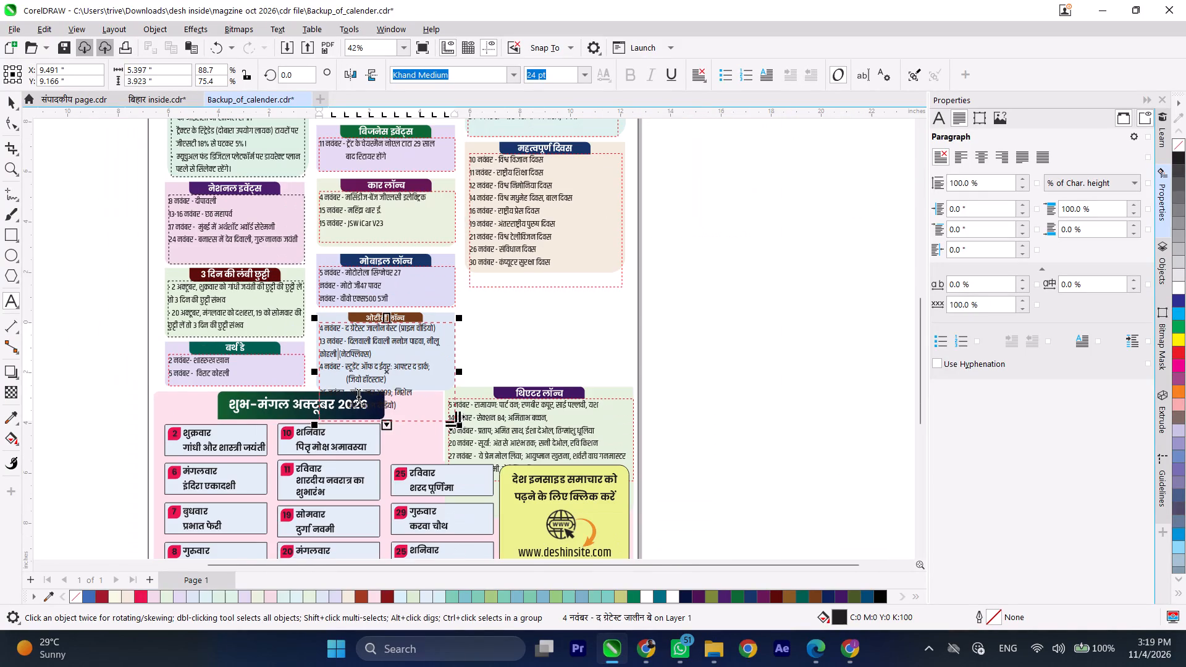
pyautogui.scroll(6, 360, 393)
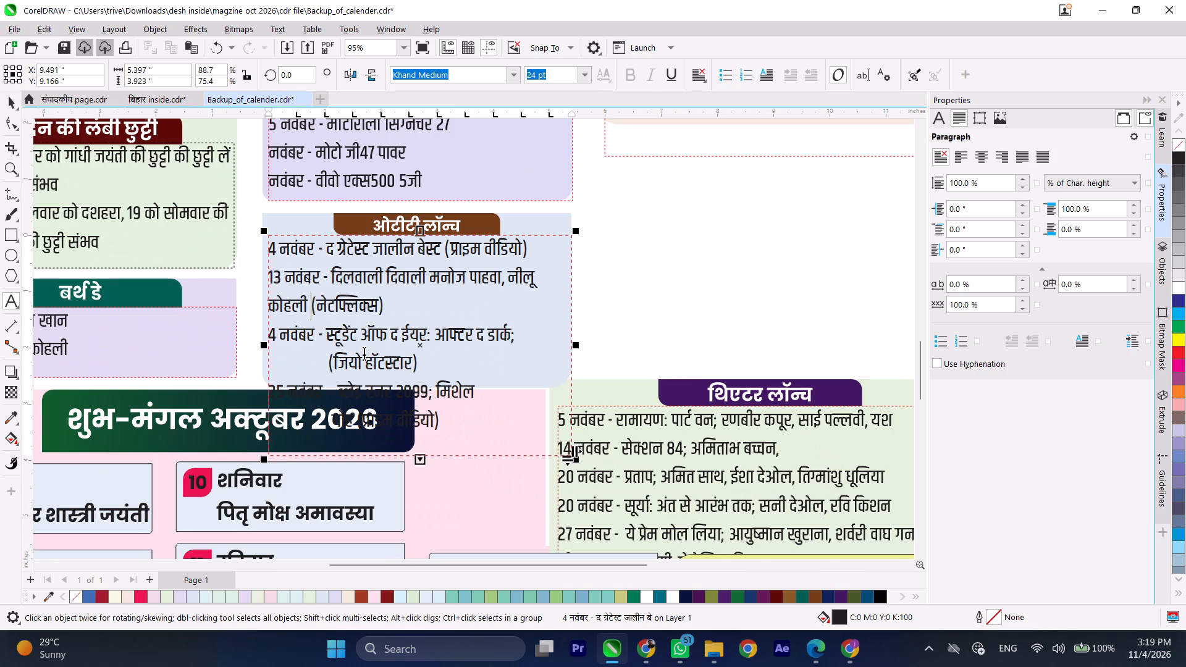
pyautogui.scroll(-10, 365, 360)
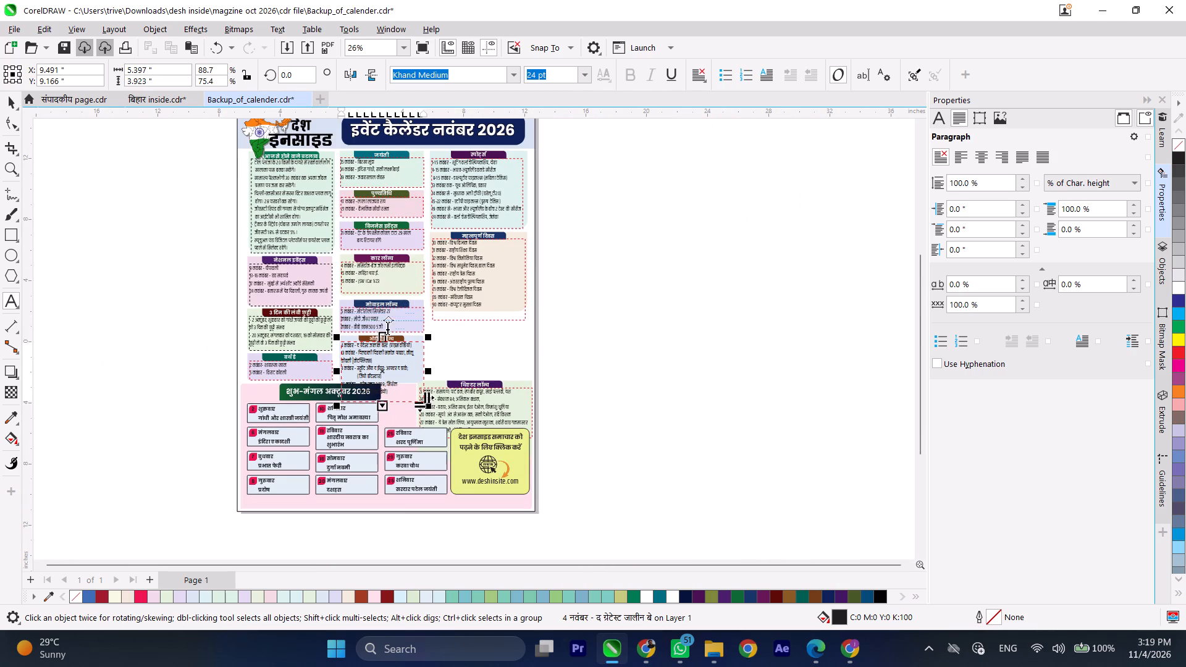
pyautogui.scroll(7, 372, 350)
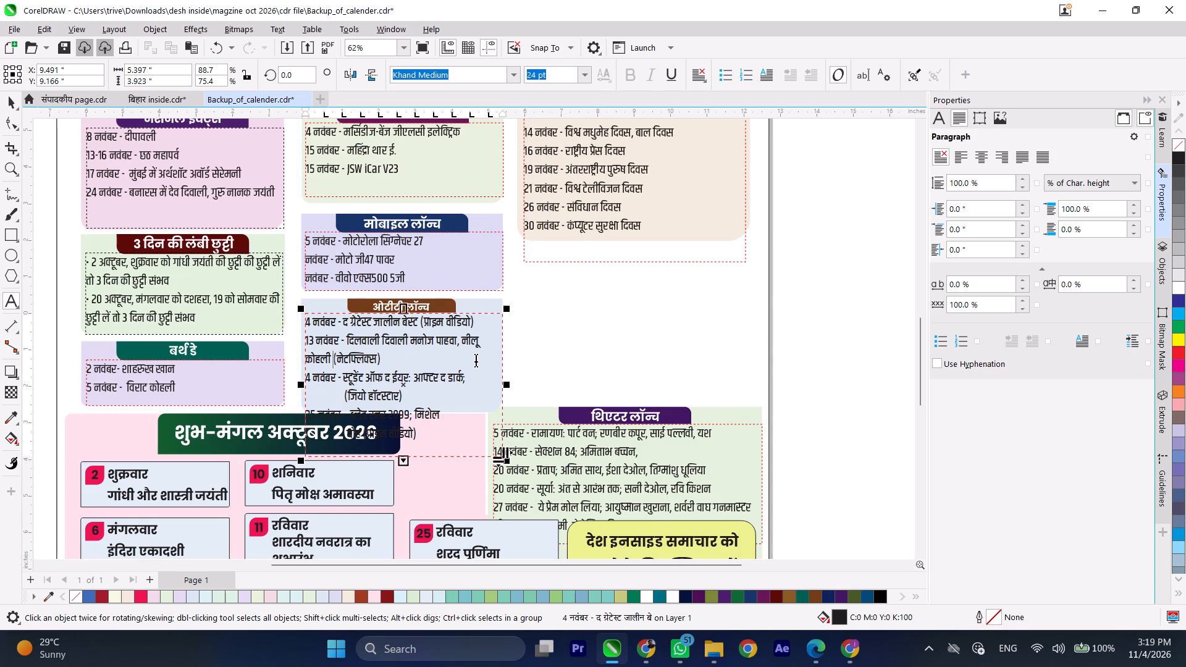
pyautogui.scroll(3, 372, 393)
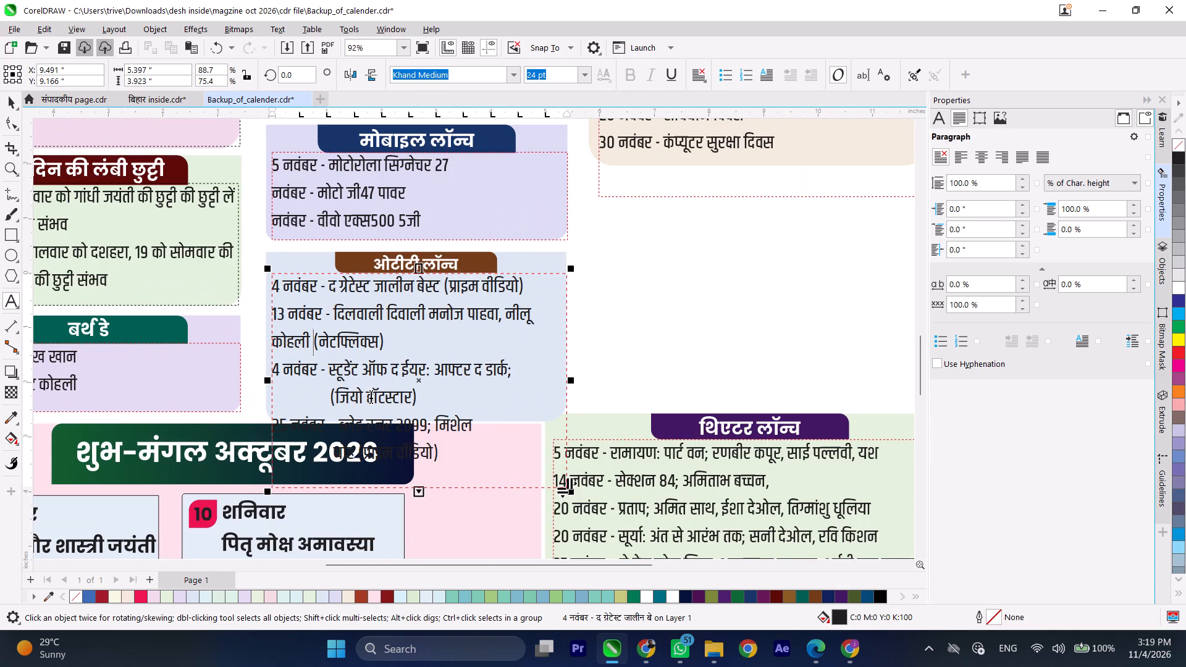
# Save the calendar document.
pyautogui.hotkey('ctrl', 's')
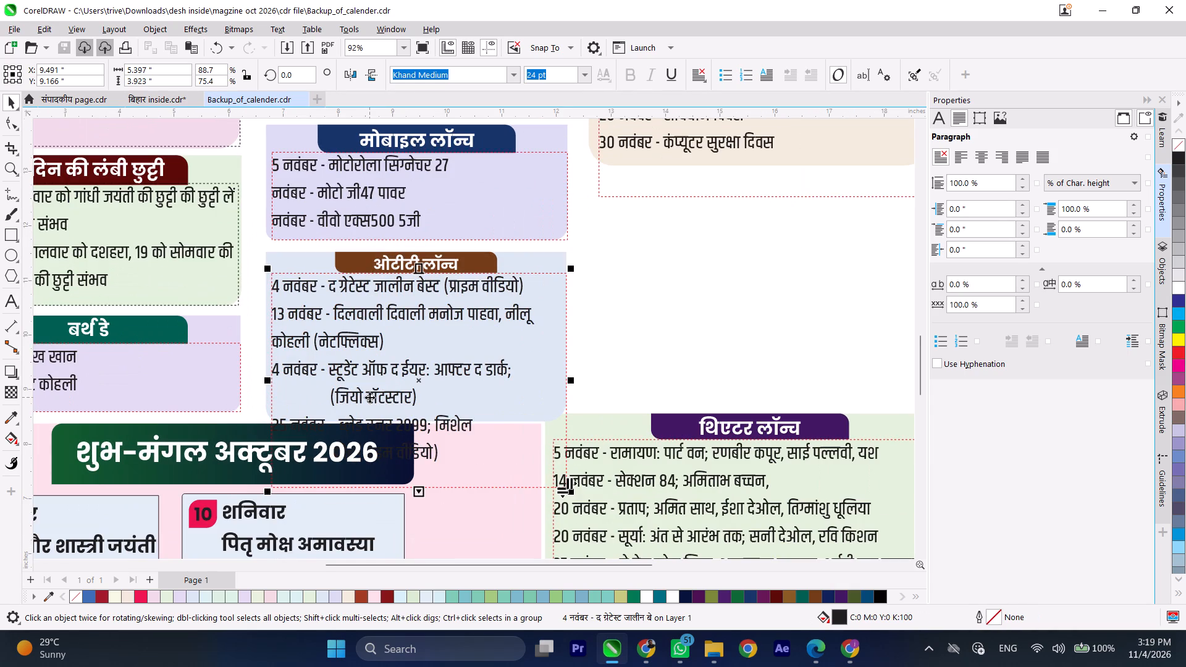
pyautogui.hotkey('ctrl', 's')
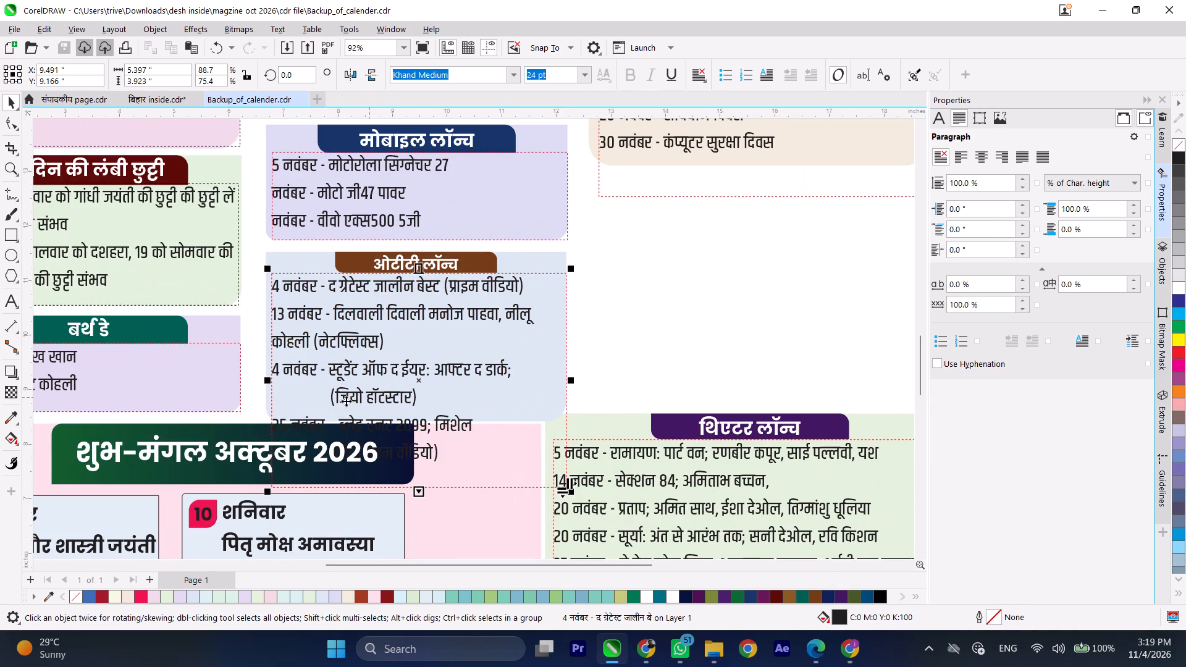
# Remove the indent before (जियो हॉटस्टार) in the ओटीटी लॉन्च text, keeping it on its own line aligned with the entries.
pyautogui.doubleClick(333, 397)
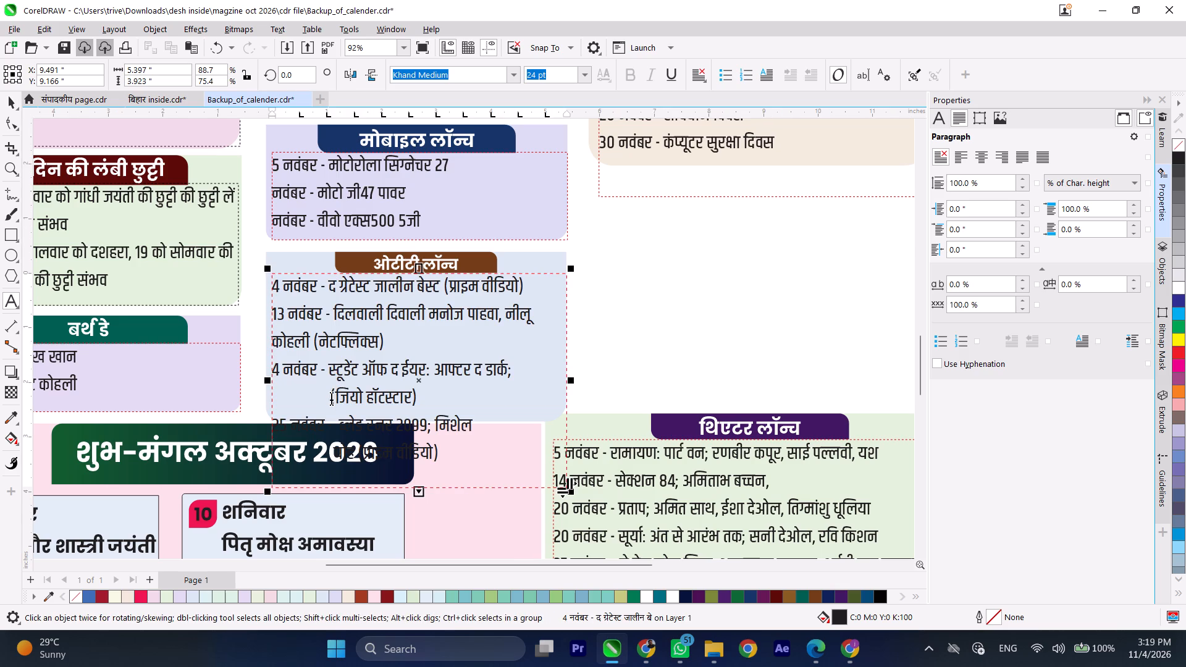
pyautogui.click(329, 395)
pyautogui.press('BackSpace')
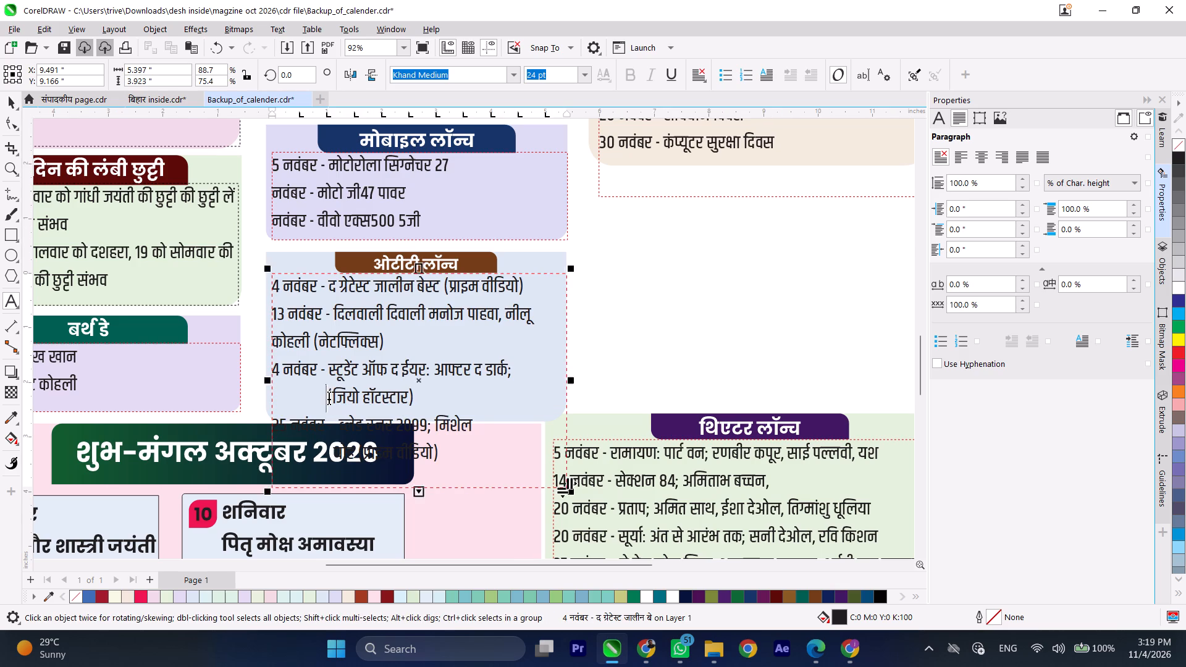
pyautogui.press('BackSpace')
pyautogui.press('BackSpace')
pyautogui.press('BackSpace')
pyautogui.press('BackSpace')
pyautogui.press('BackSpace')
pyautogui.press('BackSpace')
pyautogui.press('BackSpace')
pyautogui.press('BackSpace')
pyautogui.press('BackSpace')
pyautogui.press('BackSpace')
pyautogui.press('BackSpace')
pyautogui.press('BackSpace')
pyautogui.press('BackSpace')
pyautogui.press('BackSpace')
pyautogui.press('BackSpace')
pyautogui.press('BackSpace')
pyautogui.press('BackSpace')
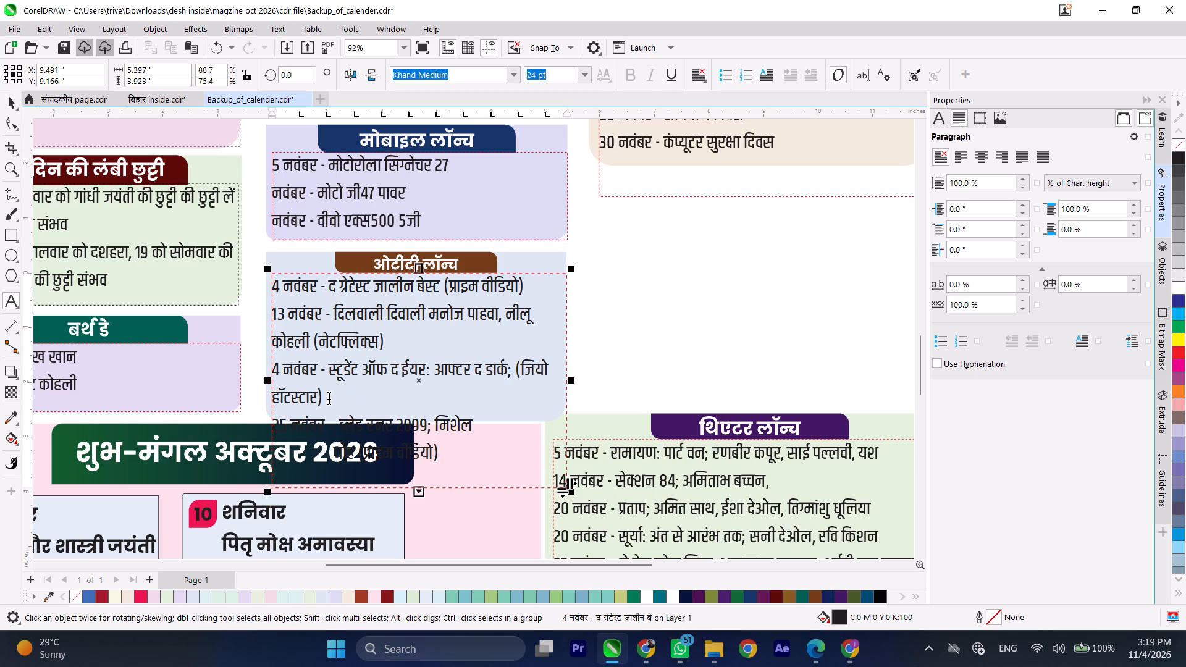
pyautogui.press('Return')
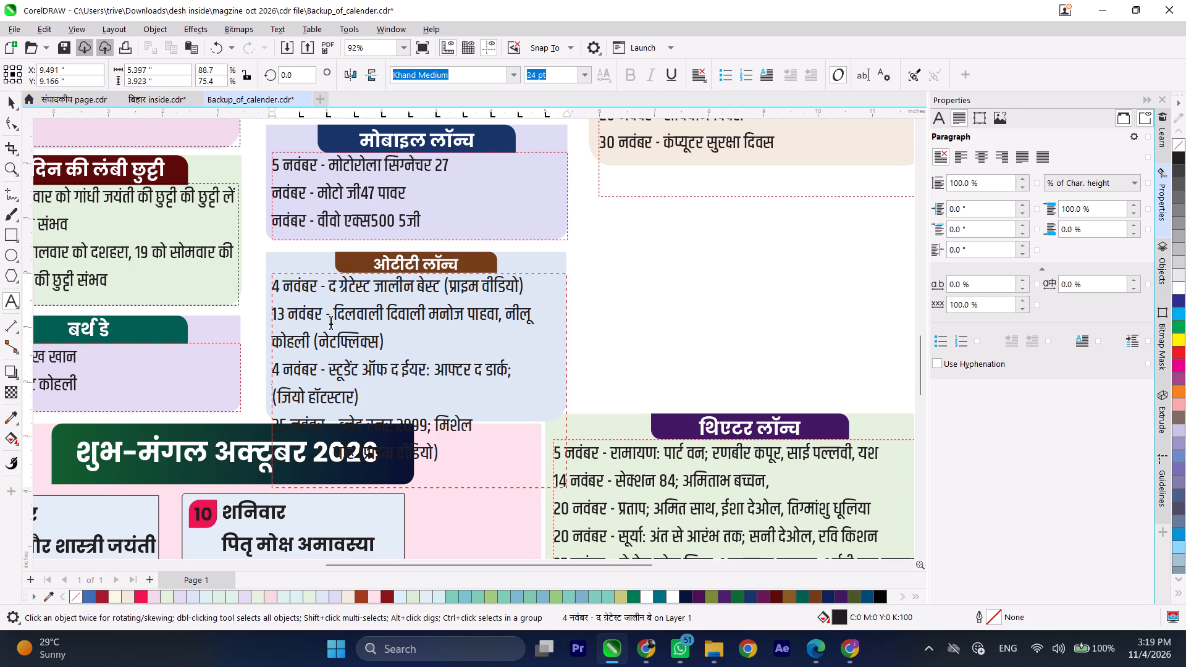
# Move the मोबाइल लॉन्च group into the right column below महत्वपूर्ण दिवस, at about X 16.14, Y 11.02 inches.
pyautogui.scroll(-1, 328, 289)
pyautogui.scroll(2, 316, 418)
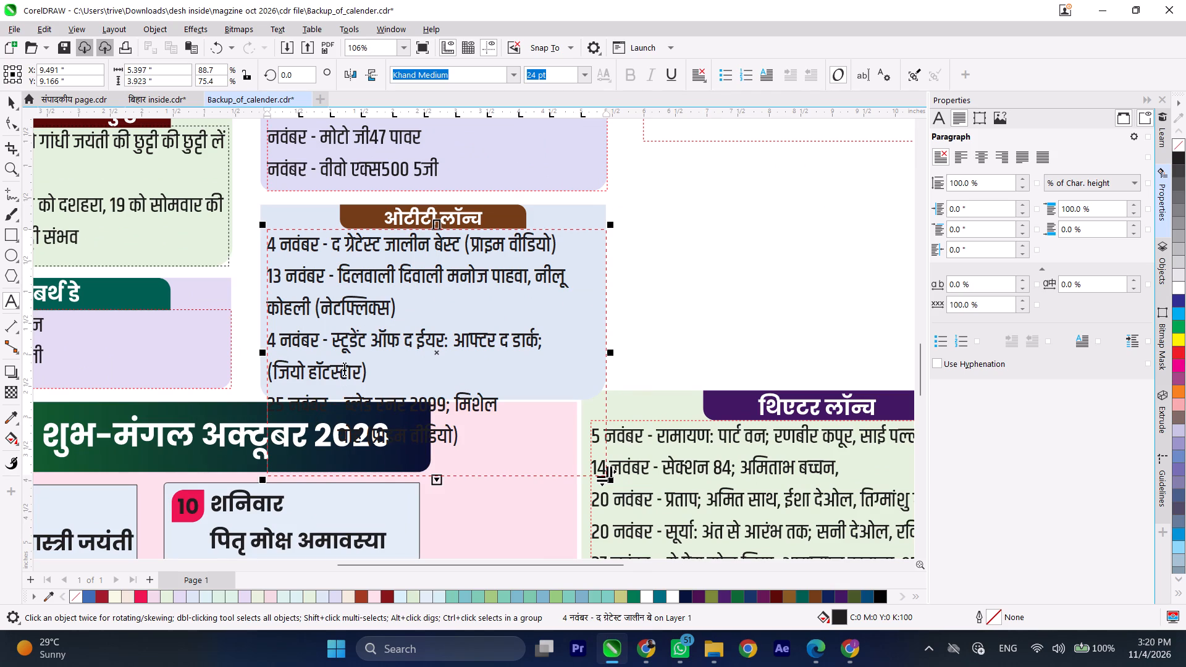
pyautogui.click(13, 101)
pyautogui.scroll(-7, 369, 356)
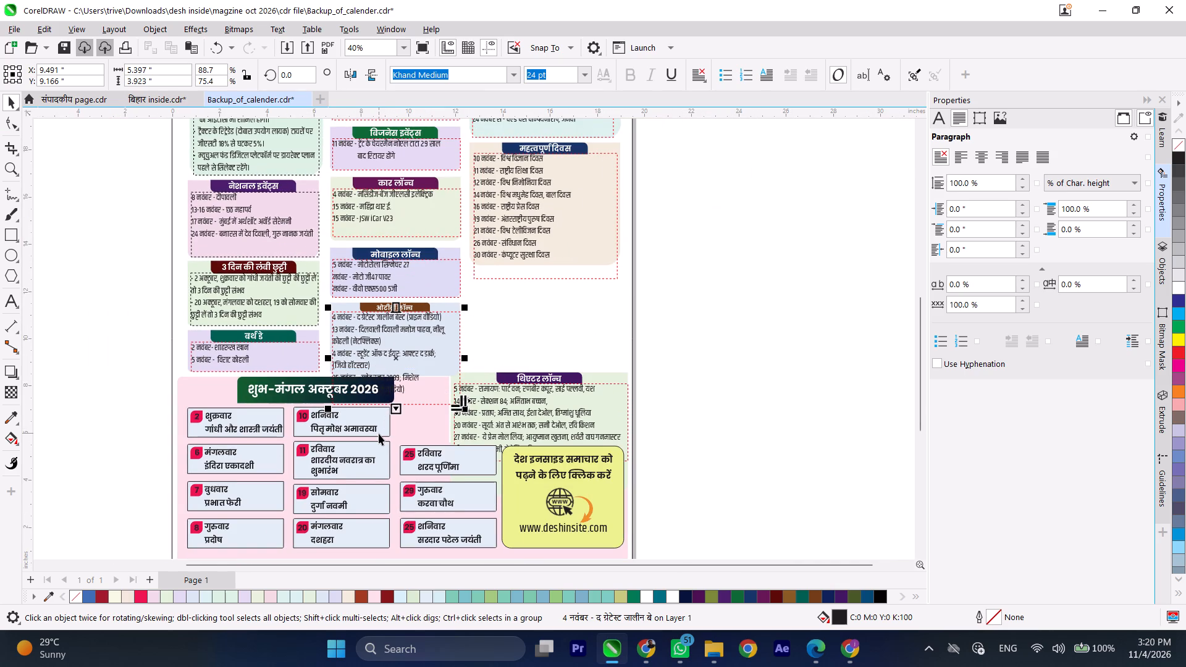
pyautogui.scroll(-3, 369, 462)
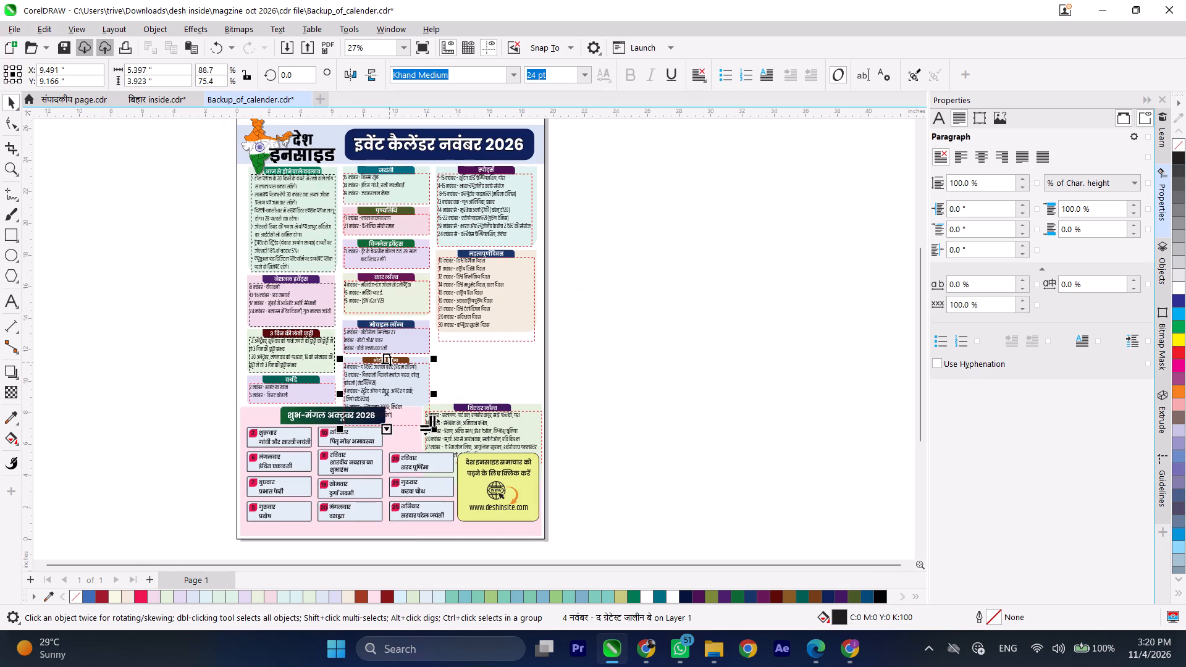
pyautogui.scroll(5, 391, 346)
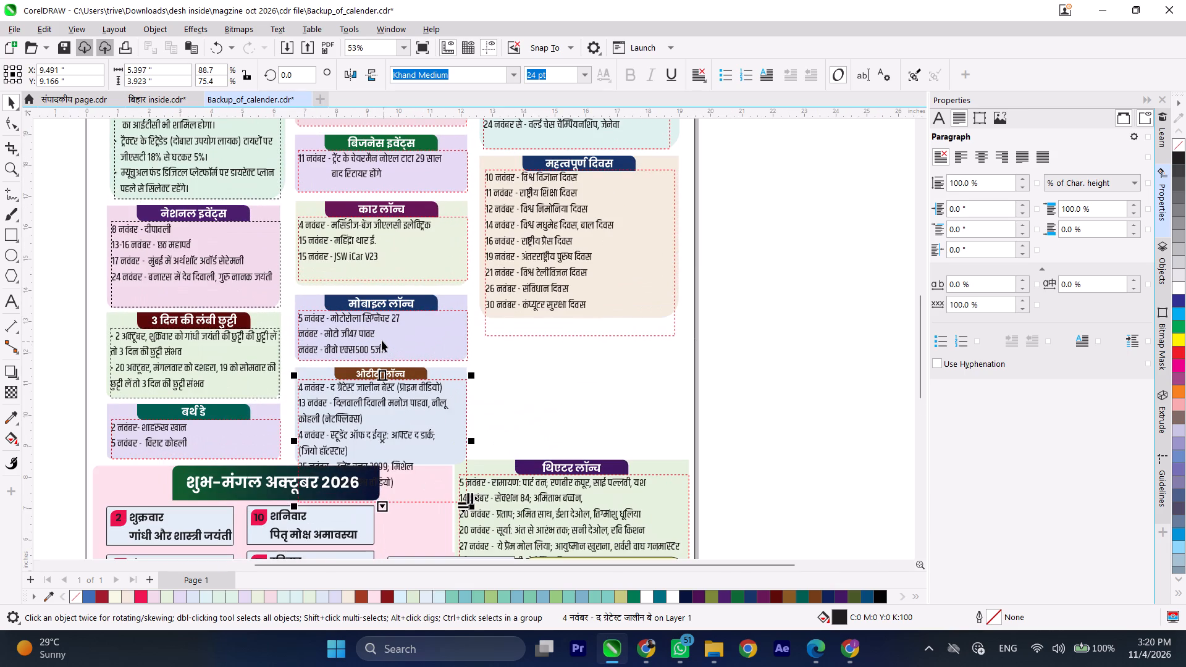
pyautogui.click(372, 322)
pyautogui.moveTo(372, 322); pyautogui.dragTo(581, 377)
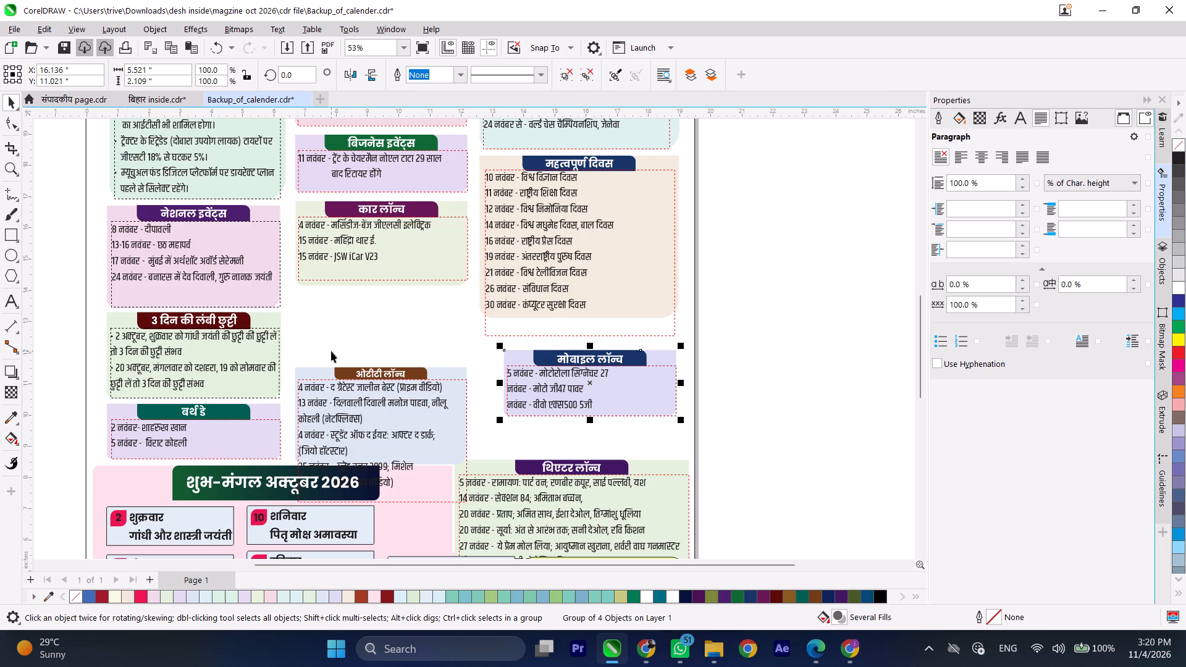
# Select the ओटीटी लॉन्च box, heading bar, title and text and nudge them up towards कार लॉन्च, to about Y 11.36 inches.
pyautogui.click(349, 393)
pyautogui.scroll(4, 351, 393)
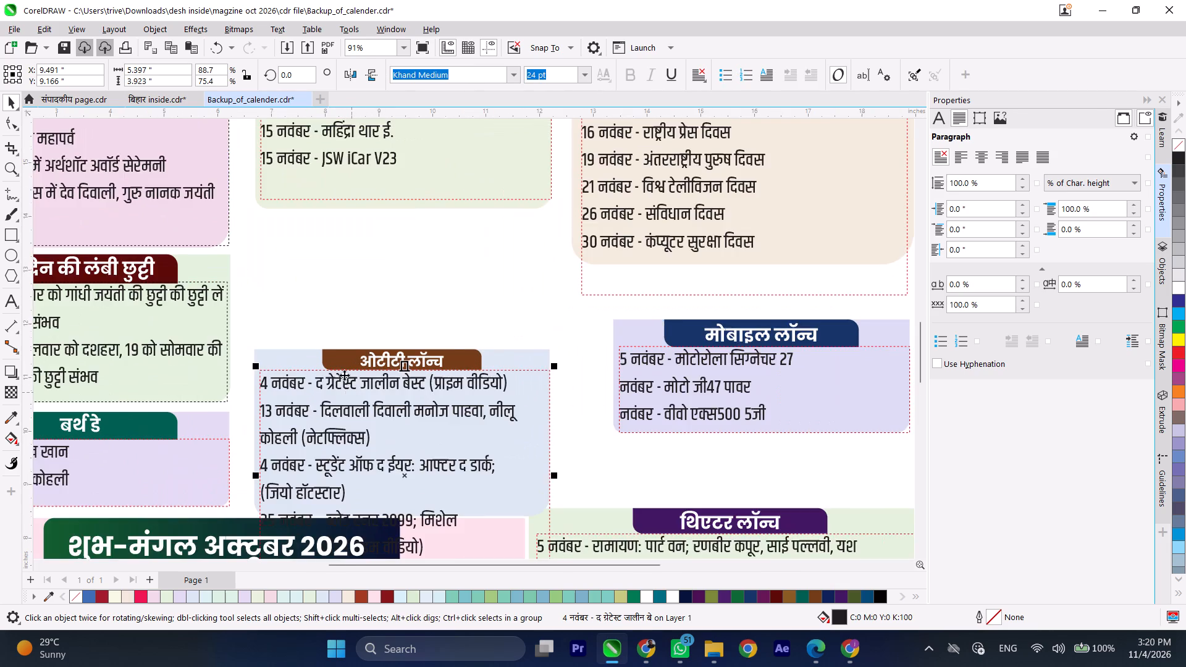
pyautogui.scroll(2, 344, 375)
pyautogui.keyDown('shift'); pyautogui.click(301, 353); pyautogui.keyUp('shift')
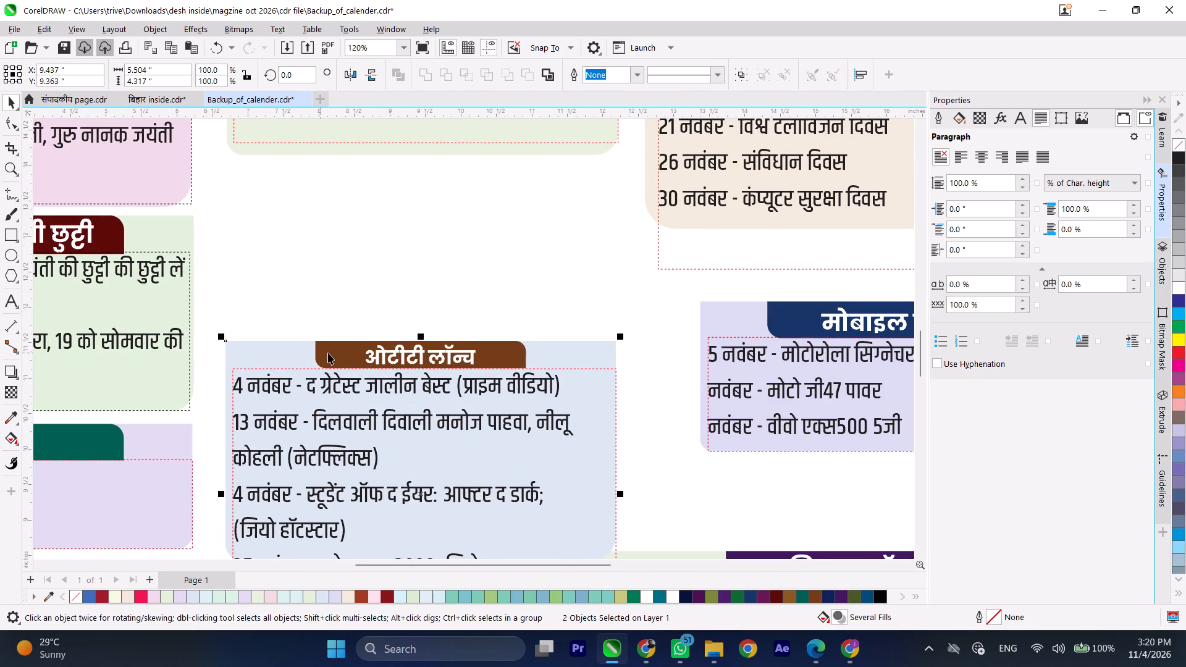
pyautogui.keyDown('shift'); pyautogui.click(332, 353); pyautogui.keyUp('shift')
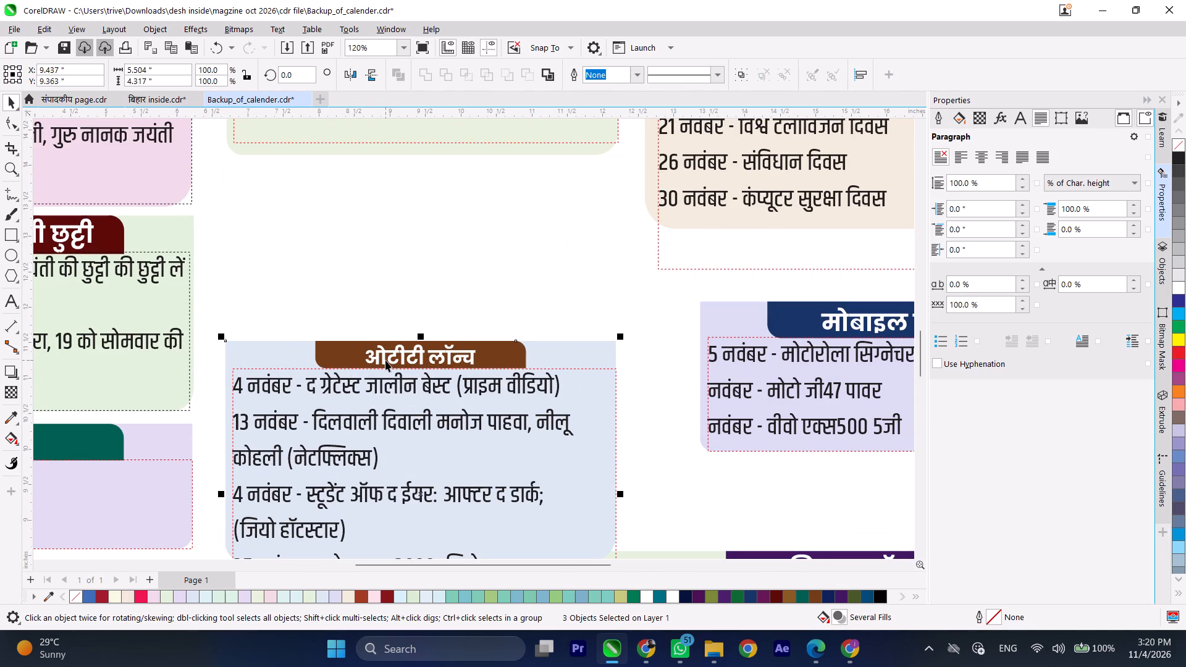
pyautogui.keyDown('shift'); pyautogui.click(384, 359); pyautogui.keyUp('shift')
pyautogui.hotkey('shift', 'Up')
pyautogui.hotkey('shift', 'Up')
pyautogui.hotkey('shift', 'Up')
pyautogui.hotkey('shift', 'Up')
pyautogui.hotkey('shift', 'Up')
pyautogui.hotkey('shift', 'Up')
pyautogui.hotkey('shift', 'Up')
pyautogui.hotkey('shift', 'Up')
pyautogui.hotkey('shift', 'Up')
pyautogui.hotkey('shift', 'Up')
pyautogui.hotkey('shift', 'Up')
pyautogui.hotkey('shift', 'Up')
pyautogui.hotkey('shift', 'Up')
pyautogui.hotkey('shift', 'Up')
pyautogui.hotkey('shift', 'Up')
pyautogui.hotkey('shift', 'Up')
pyautogui.hotkey('shift', 'Up')
pyautogui.hotkey('shift', 'Up')
pyautogui.hotkey('shift', 'Up')
pyautogui.hotkey('shift', 'Up')
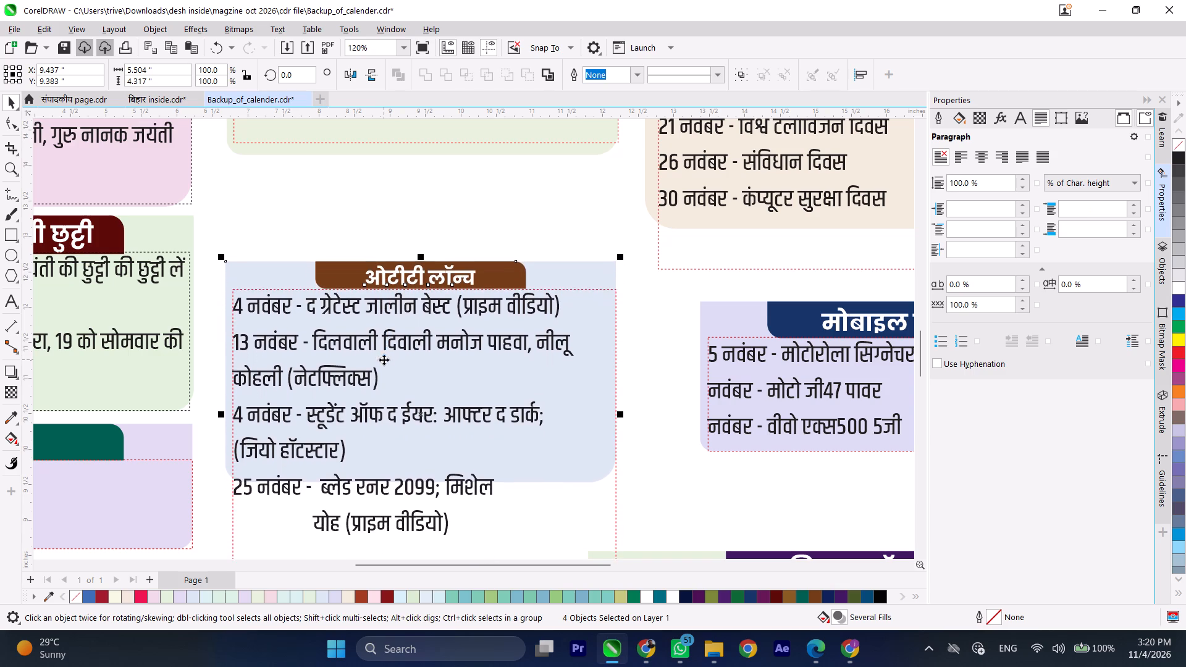
pyautogui.hotkey('shift', 'Up')
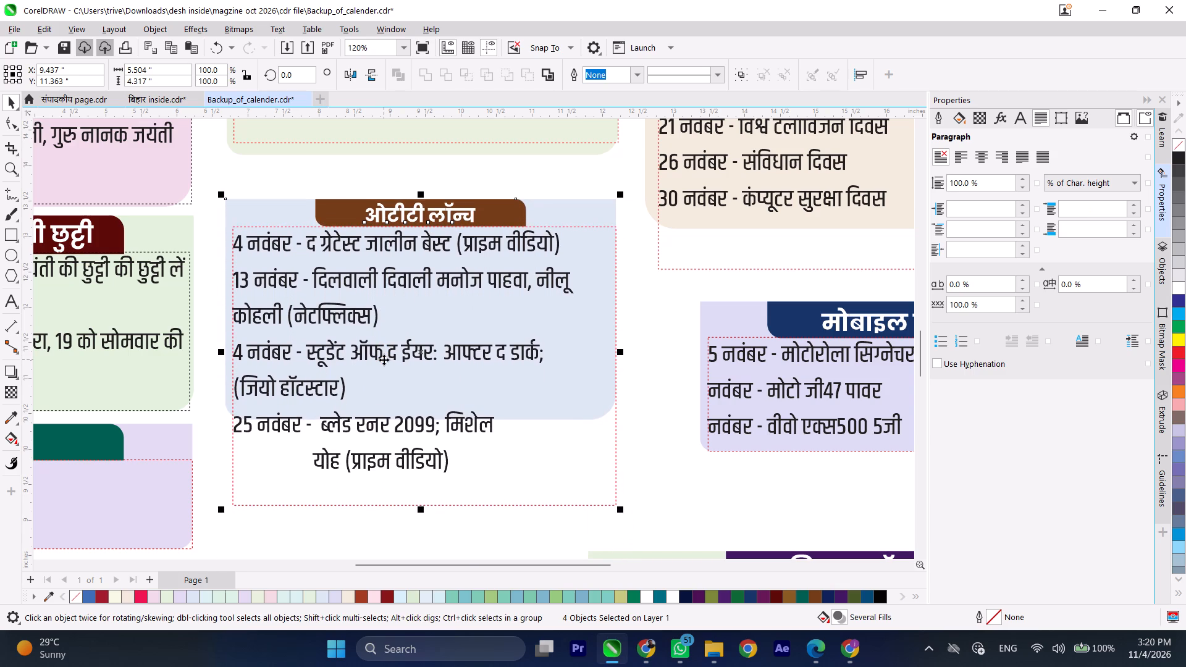
# Nudge the selected ओटीटी लॉन्च box, heading bar, title and text further up, to about Y 11.48 inches.
pyautogui.hotkey('shift', 'Up')
pyautogui.hotkey('shift', 'Up')
pyautogui.hotkey('shift', 'Up')
pyautogui.hotkey('shift', 'Up')
pyautogui.hotkey('shift', 'Up')
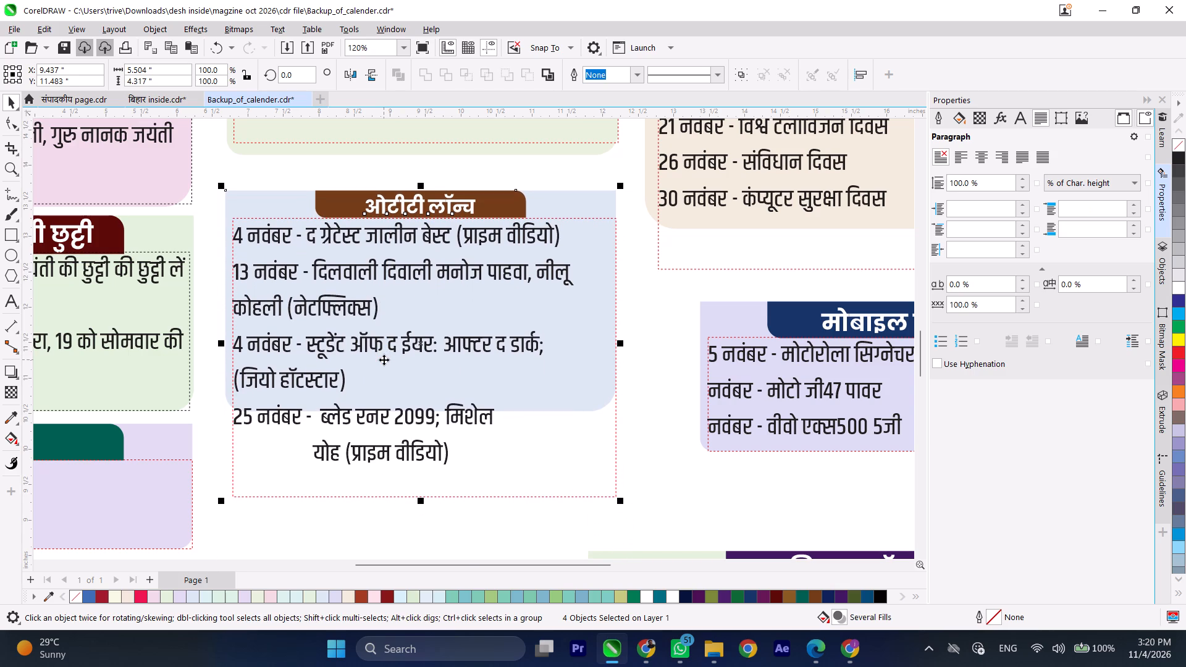
pyautogui.scroll(-3, 599, 254)
pyautogui.scroll(-2, 690, 308)
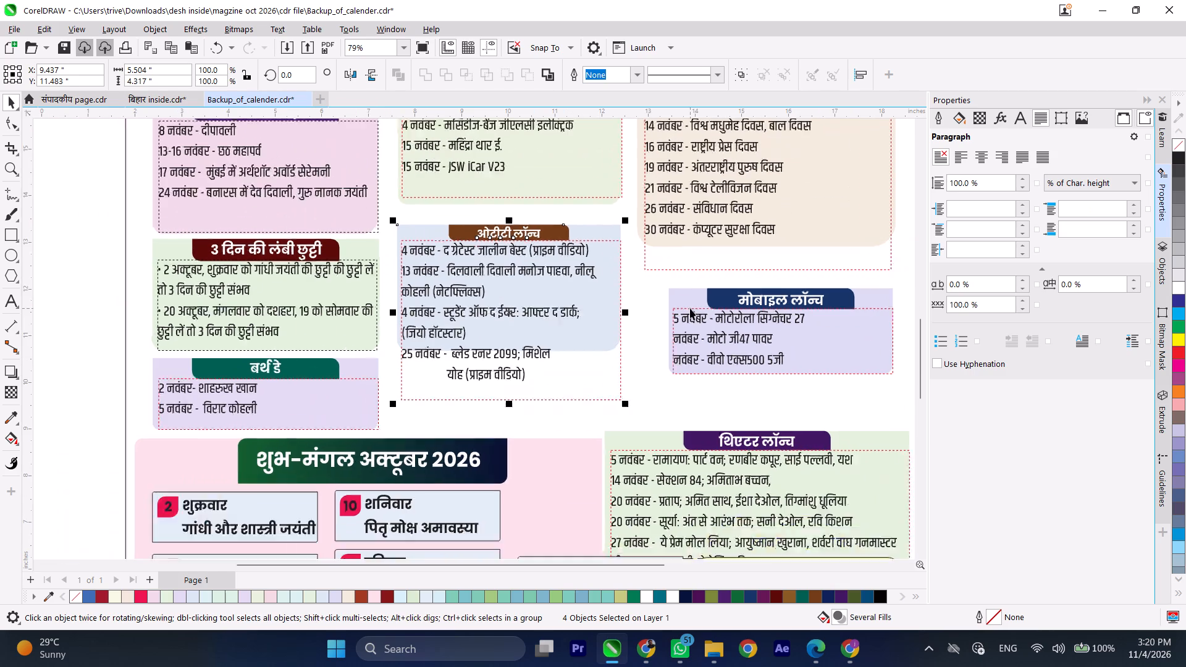
pyautogui.click(145, 353)
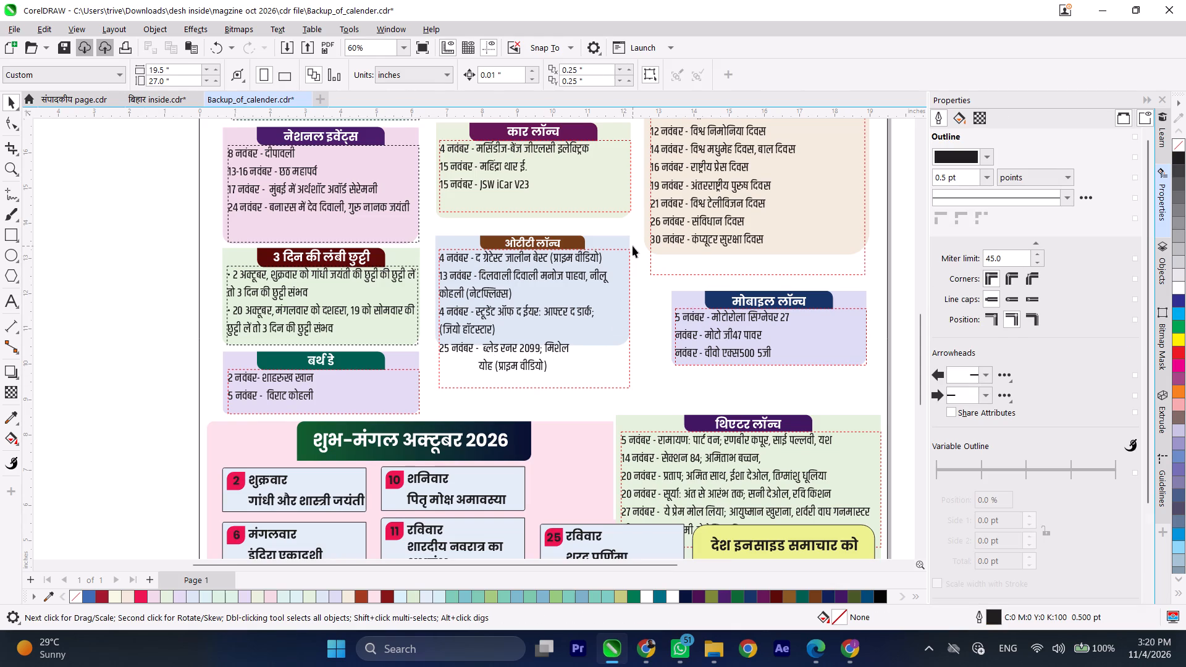
# Stretch the blue ओटीटी लॉन्च background rectangle downward to about 4.19 inches high, keeping its top edge in place.
pyautogui.doubleClick(623, 241)
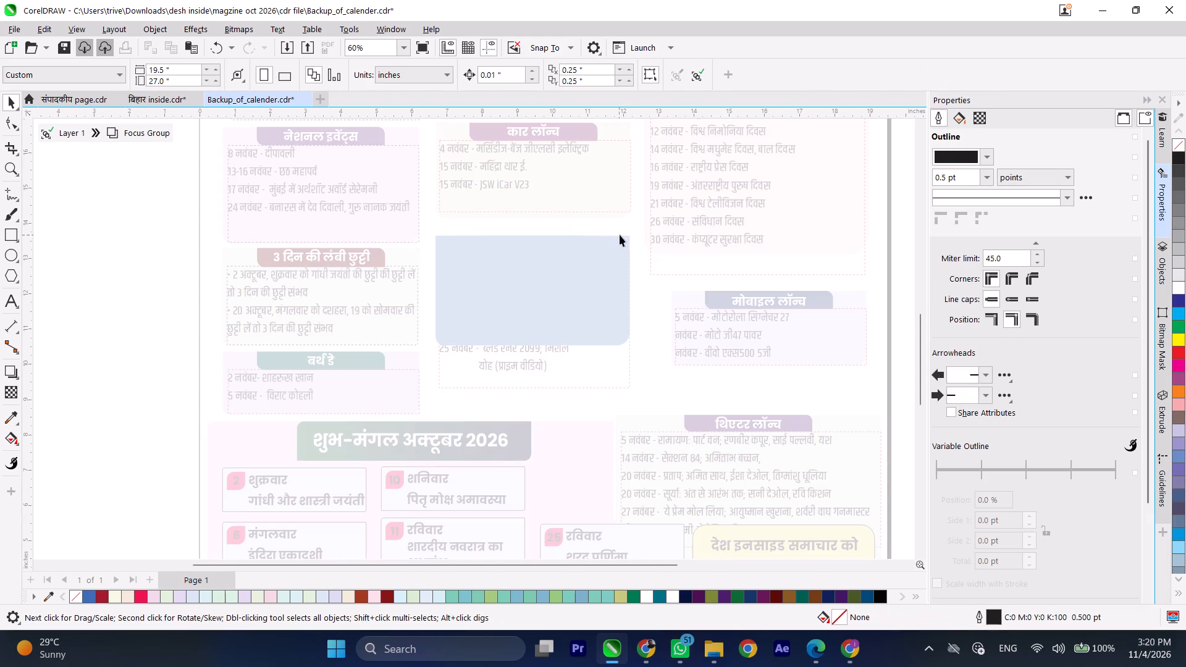
pyautogui.click(627, 239)
pyautogui.click(626, 240)
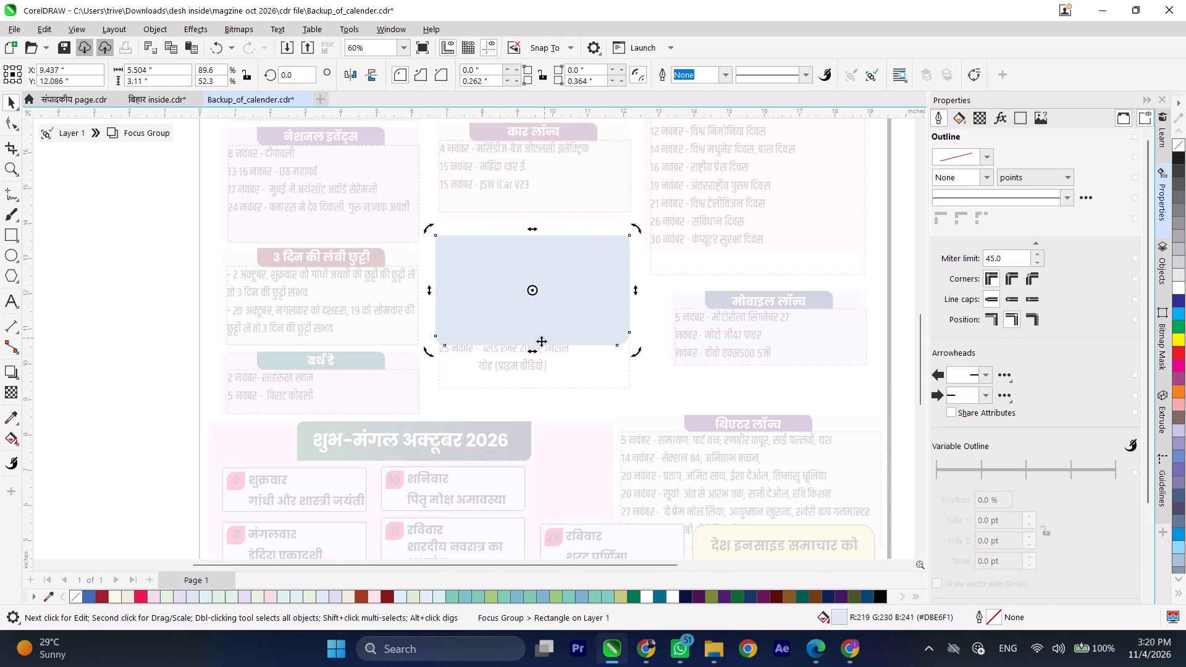
pyautogui.click(581, 291)
pyautogui.moveTo(530, 348); pyautogui.dragTo(531, 350)
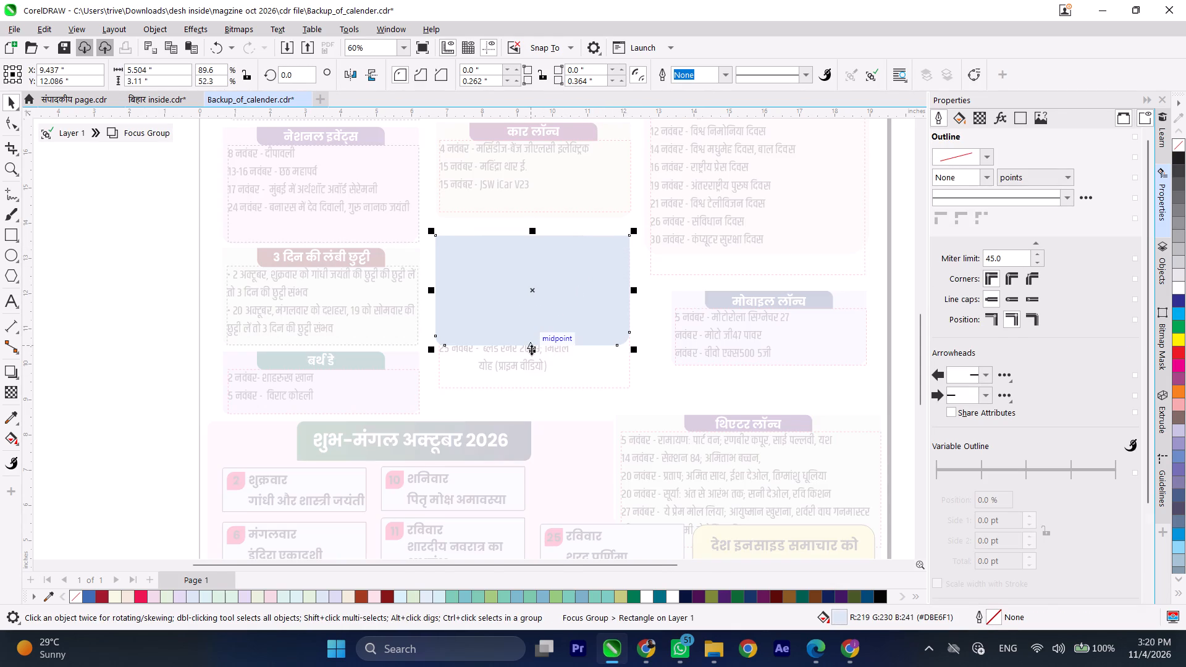
pyautogui.moveTo(531, 350); pyautogui.dragTo(531, 387)
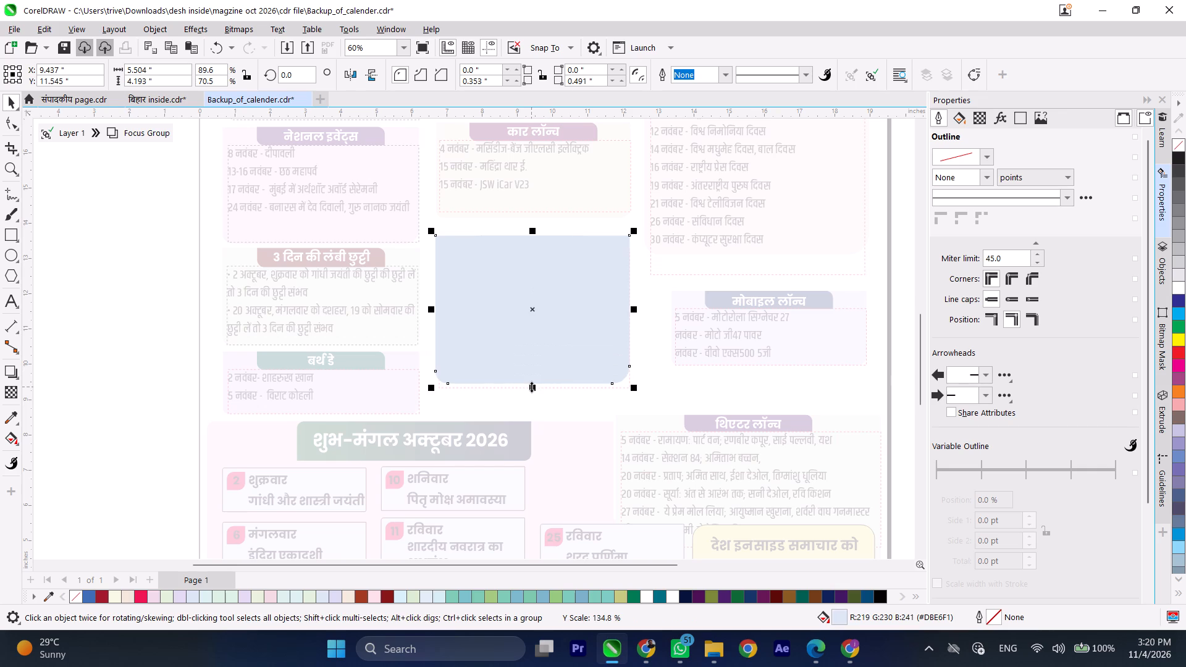
pyautogui.doubleClick(148, 348)
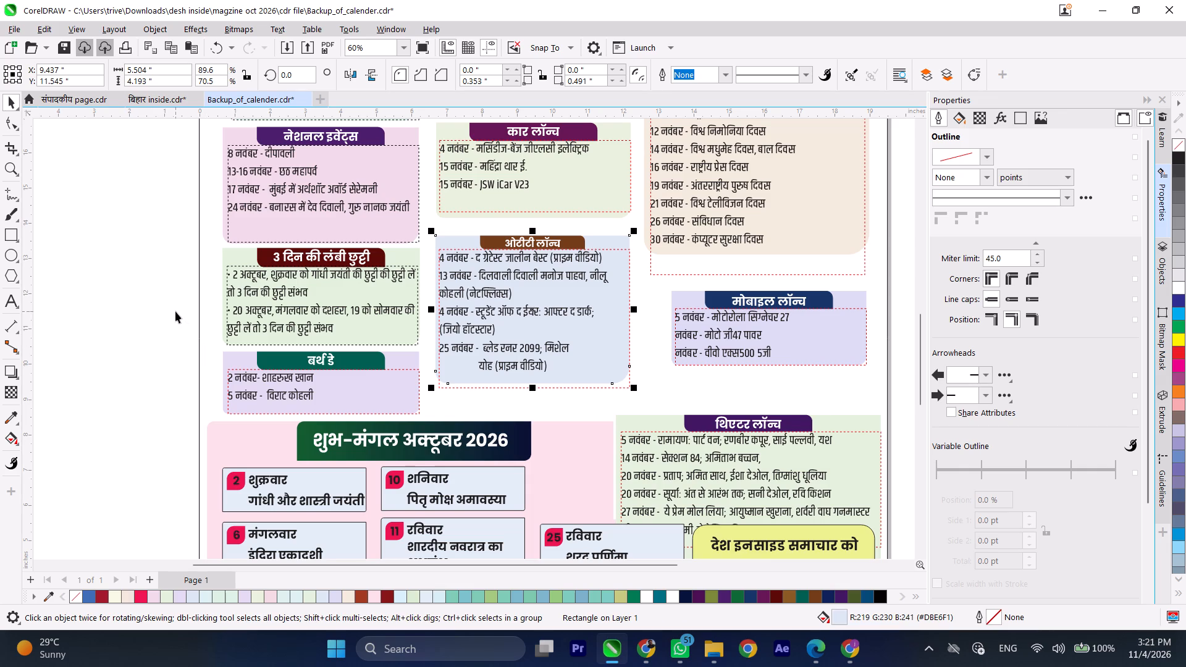
# Delete the extra space before ब्लेड रनर 2099 in the 25 नवंबर entry of the ओटीटी लॉन्च text.
pyautogui.doubleClick(482, 346)
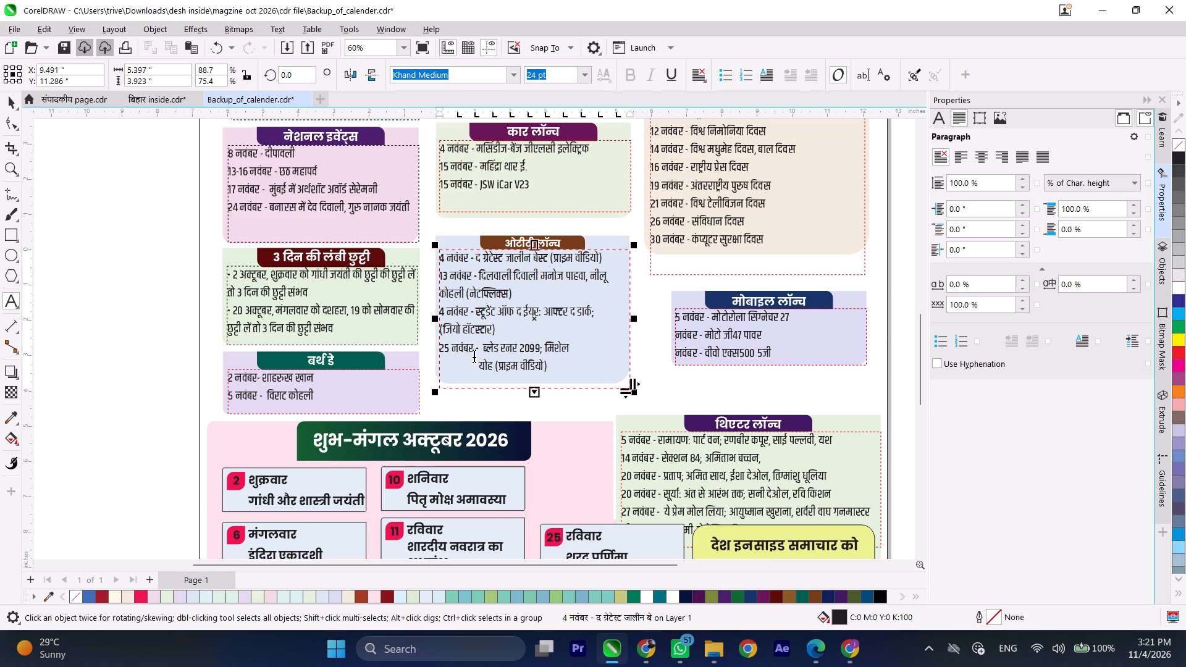
pyautogui.press('BackSpace')
pyautogui.click(141, 354)
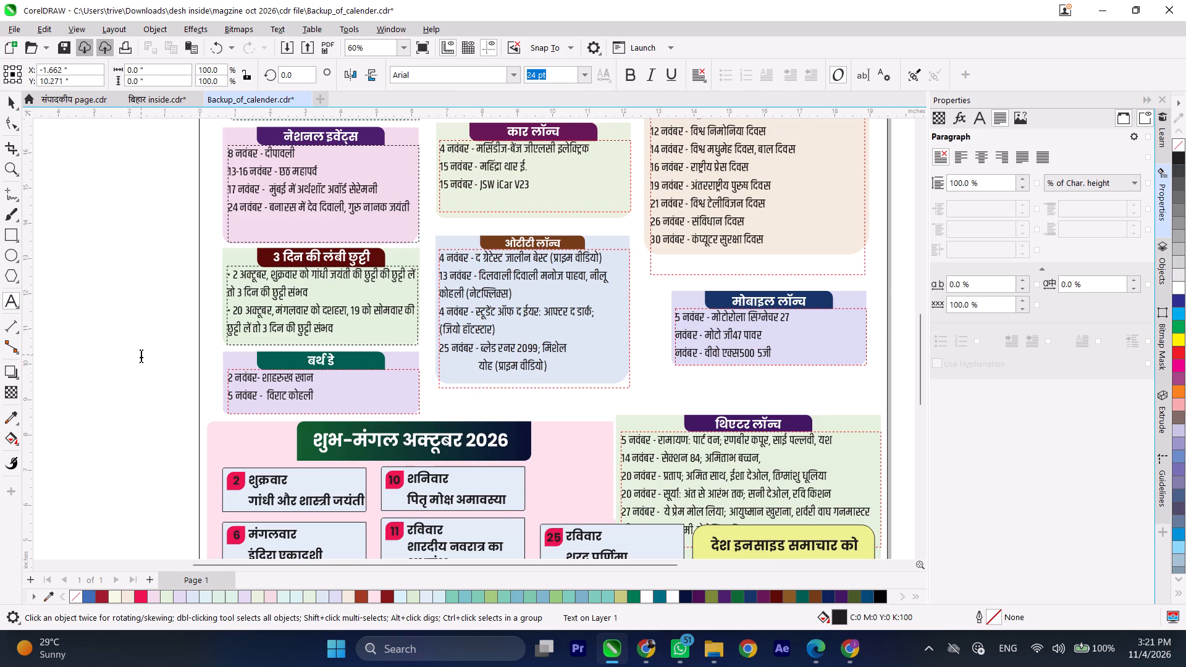
pyautogui.click(11, 103)
pyautogui.click(85, 223)
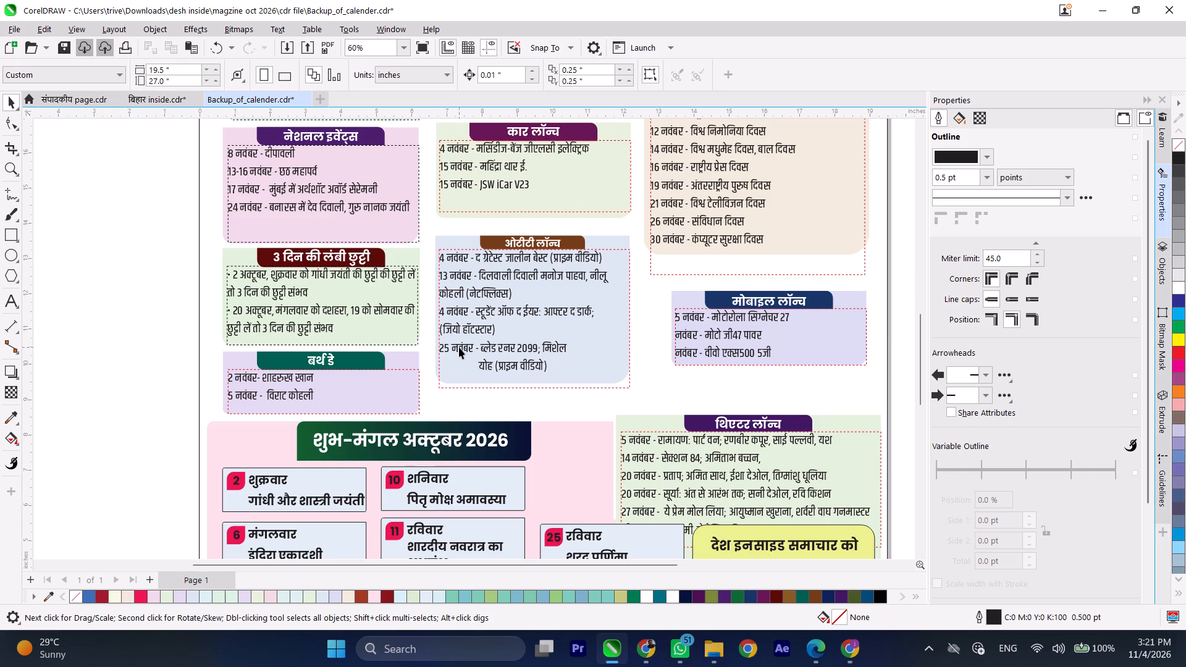
# Remove the indent and line break before योह in the ओटीटी लॉन्च text, so it directly follows मिशेल.
pyautogui.doubleClick(479, 366)
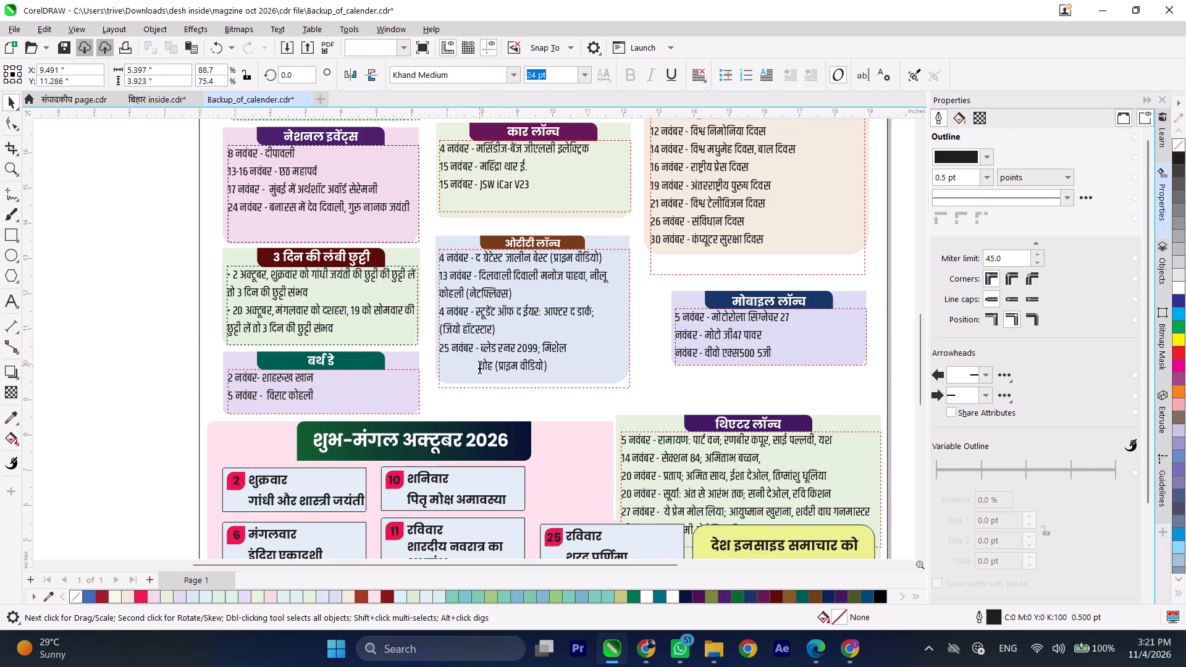
pyautogui.press('BackSpace')
pyautogui.press('BackSpace')
pyautogui.press('BackSpace')
pyautogui.press('BackSpace')
pyautogui.press('BackSpace')
pyautogui.press('BackSpace')
pyautogui.press('BackSpace')
pyautogui.press('BackSpace')
pyautogui.press('BackSpace')
pyautogui.press('BackSpace')
pyautogui.press('BackSpace')
pyautogui.press('BackSpace')
pyautogui.press('BackSpace')
pyautogui.press('BackSpace')
pyautogui.press('BackSpace')
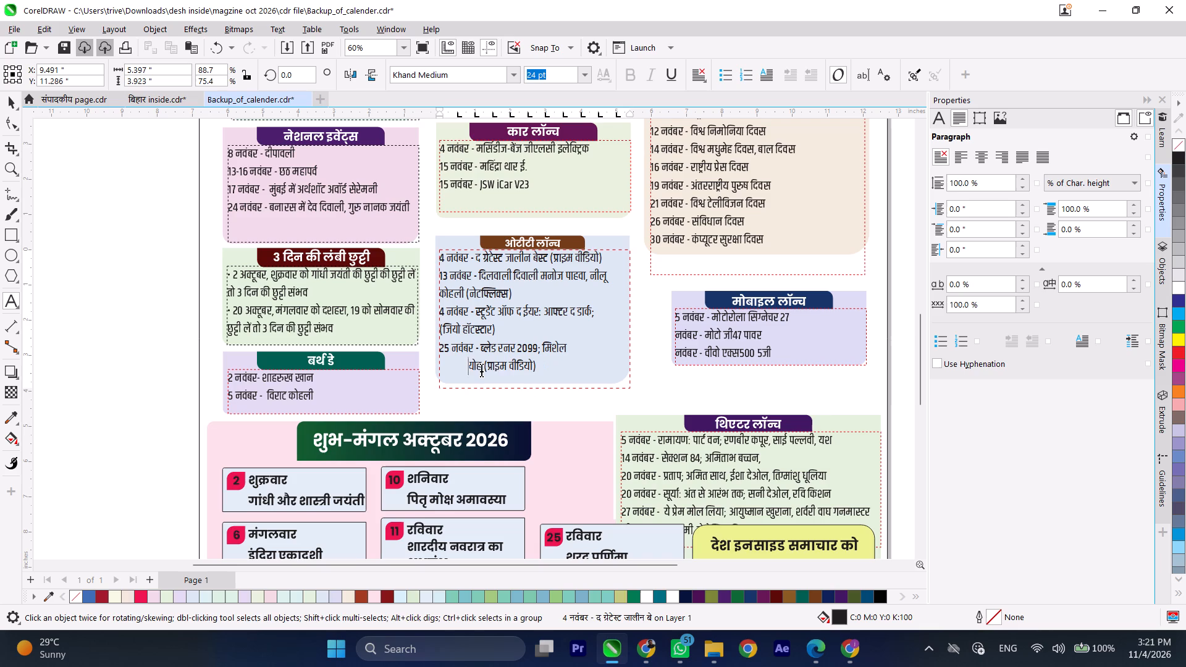
pyautogui.press('BackSpace')
pyautogui.press('BackSpace')
pyautogui.press('BackSpace')
pyautogui.press('BackSpace')
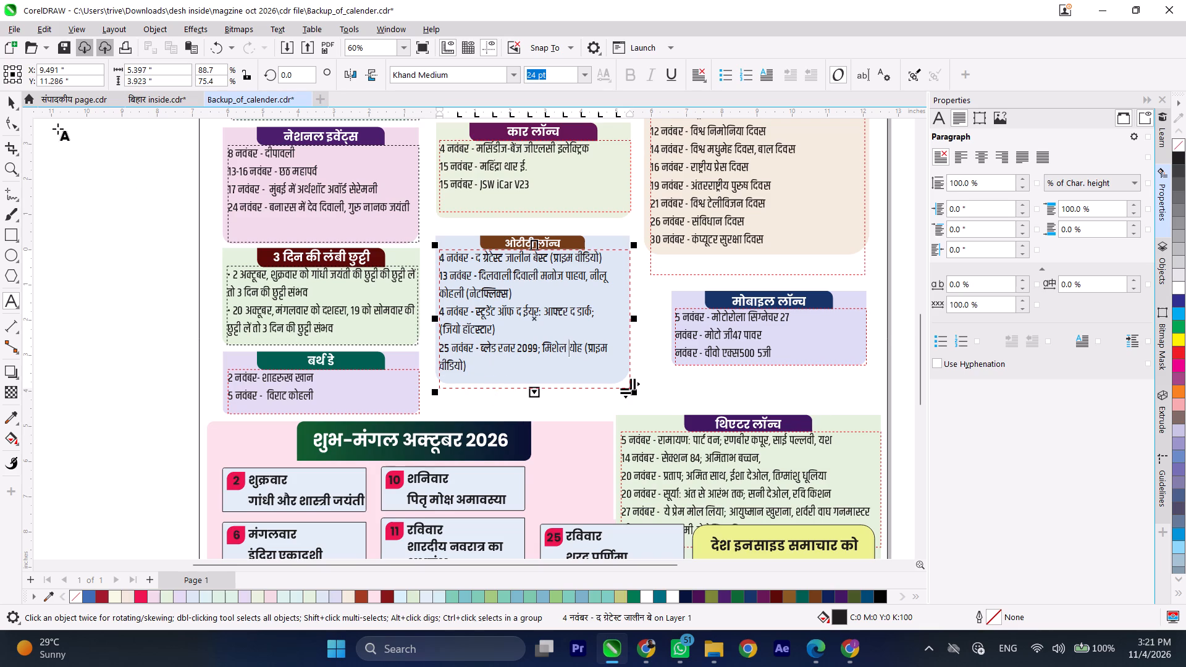
pyautogui.click(14, 110)
pyautogui.click(67, 197)
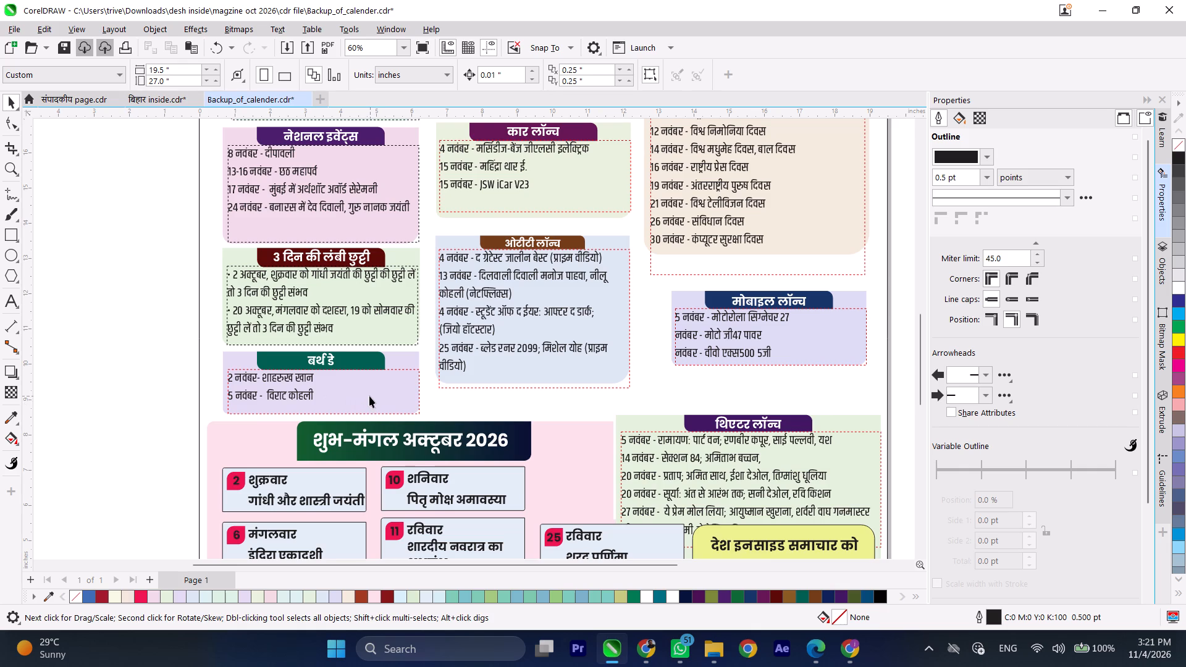
# Move the मोबाइल लॉन्च group up to the महत्वपूर्ण दिवस column's left edge, at about X 15.33, Y 11.59 inches.
pyautogui.scroll(-2, 369, 396)
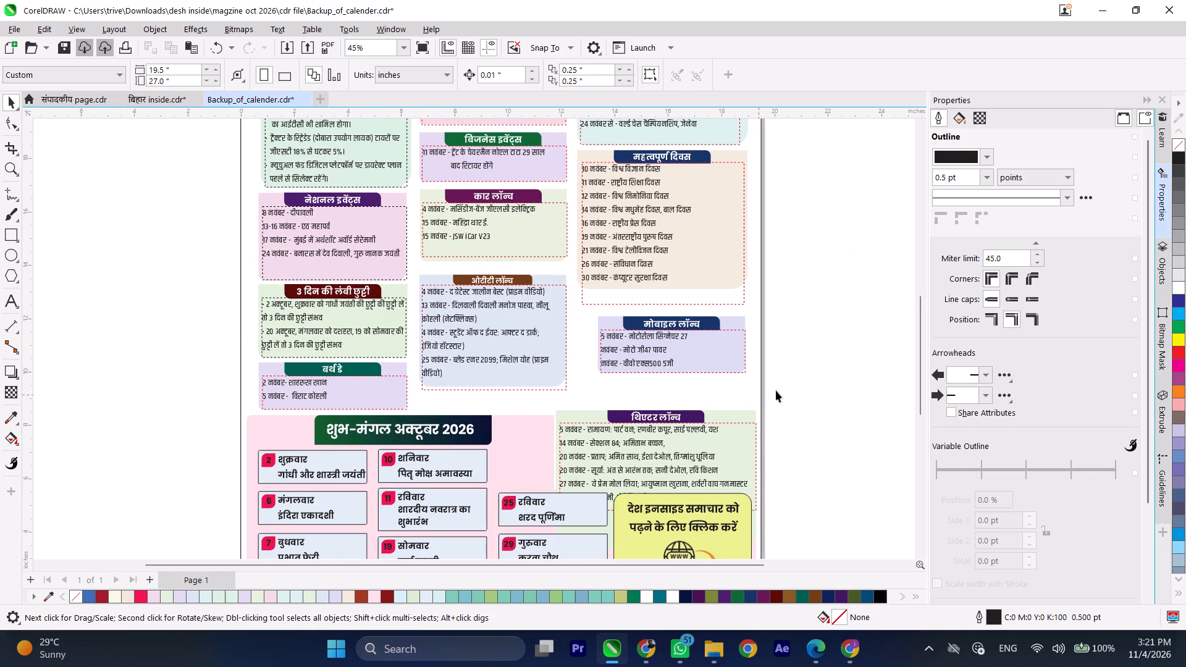
pyautogui.click(804, 384)
pyautogui.scroll(-3, 769, 419)
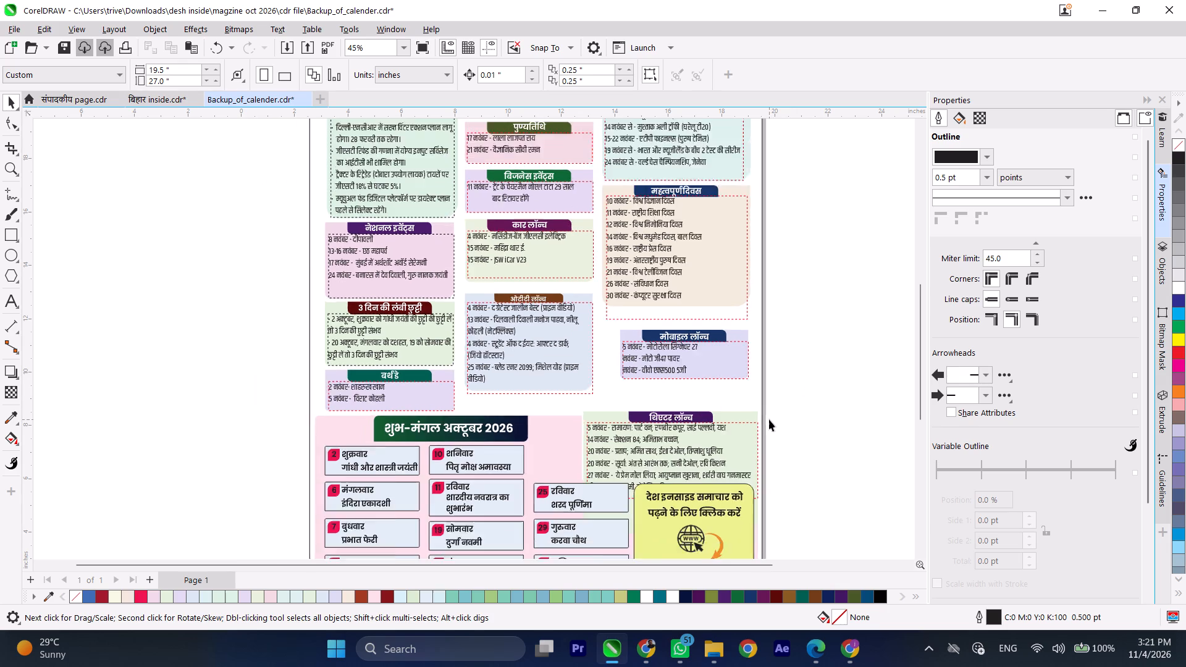
pyautogui.scroll(-1, 769, 419)
pyautogui.scroll(4, 746, 343)
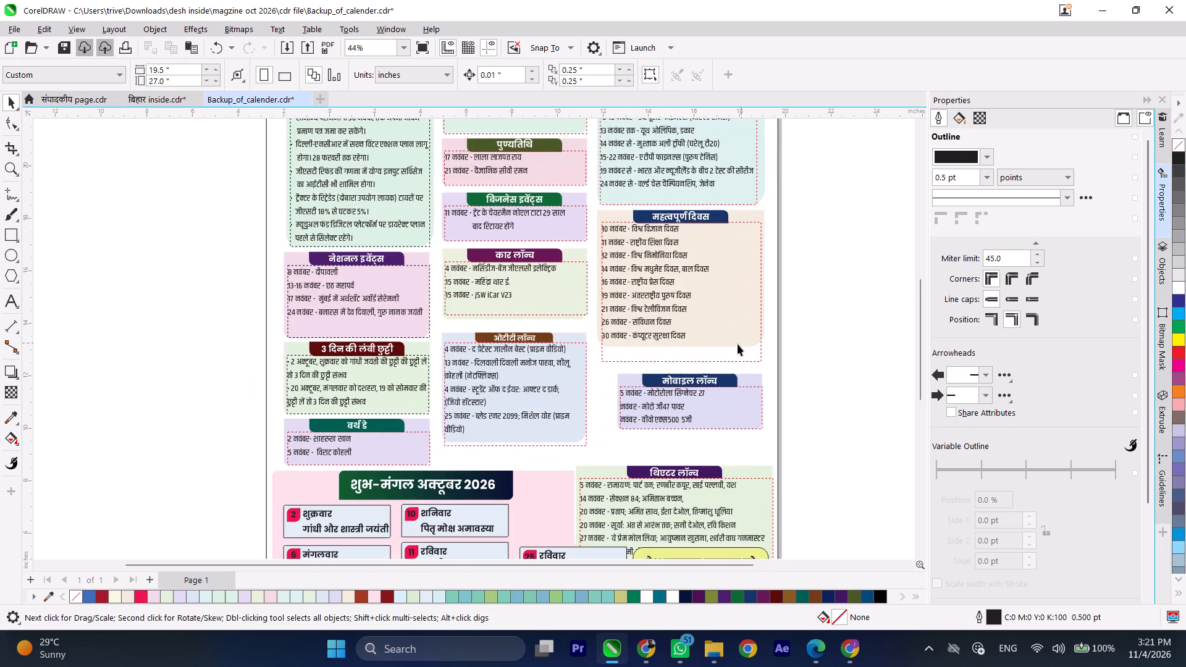
pyautogui.scroll(2, 697, 398)
pyautogui.click(696, 402)
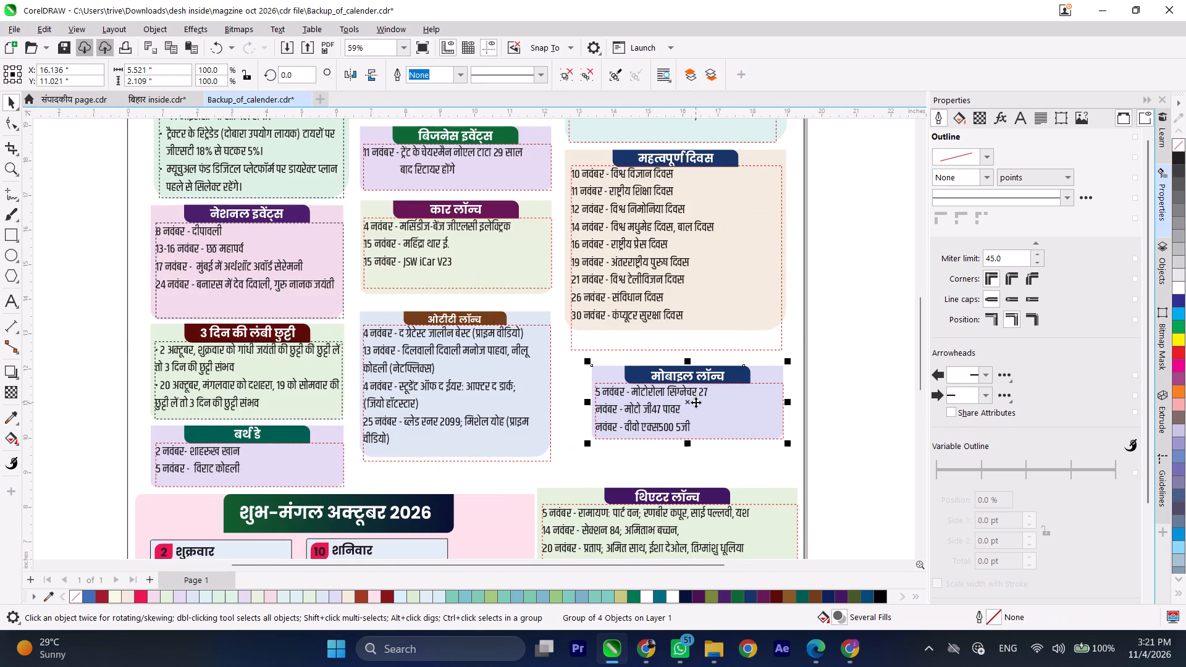
pyautogui.moveTo(613, 379); pyautogui.dragTo(581, 359)
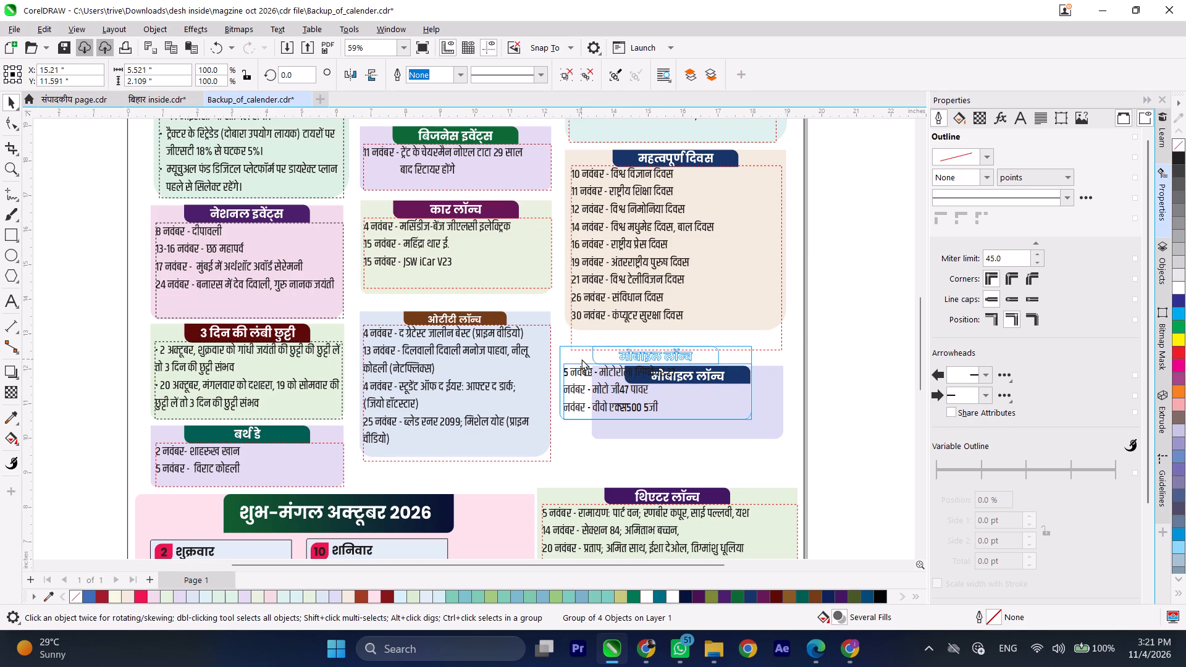
pyautogui.moveTo(581, 359); pyautogui.dragTo(586, 359)
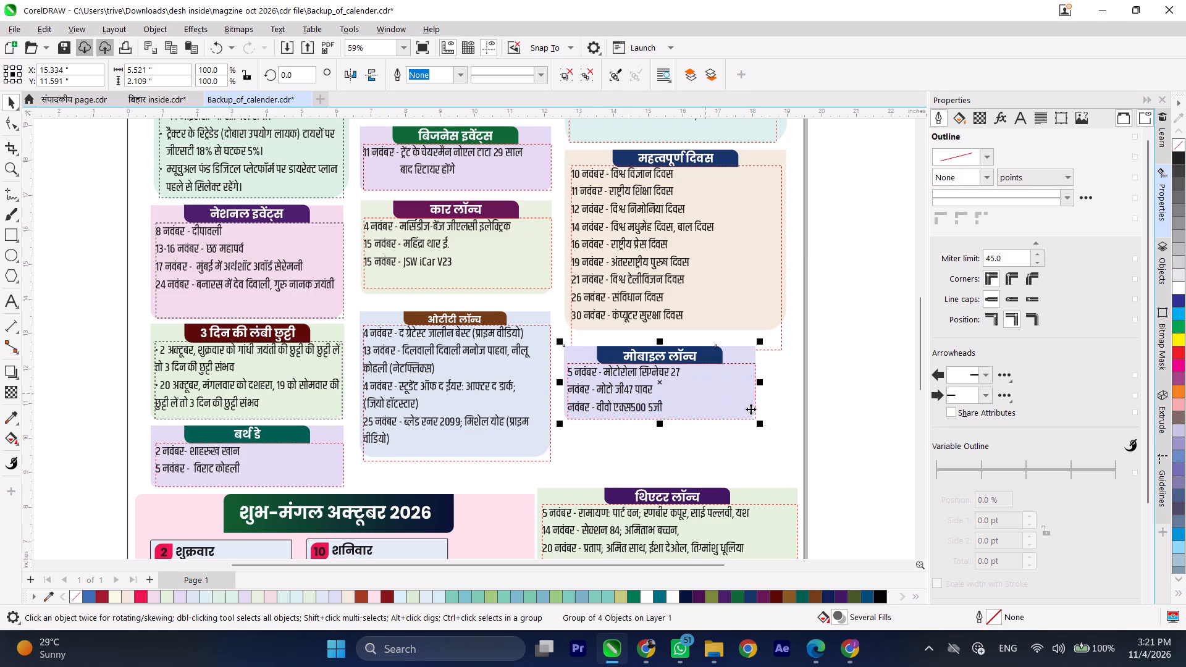
# Enlarge the मोबाइल लॉन्च group proportionally to about 6.30 by 2.41 inches and nudge it up to about Y 11.46 inches.
pyautogui.moveTo(761, 425); pyautogui.dragTo(791, 443)
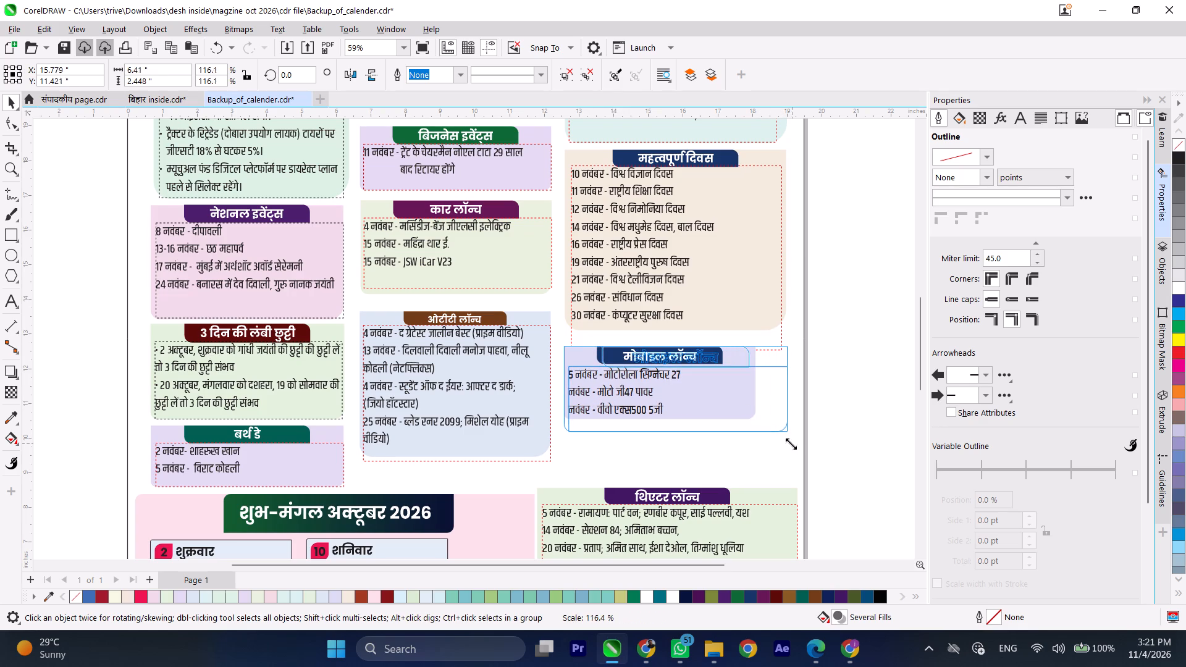
pyautogui.moveTo(791, 443); pyautogui.dragTo(788, 443)
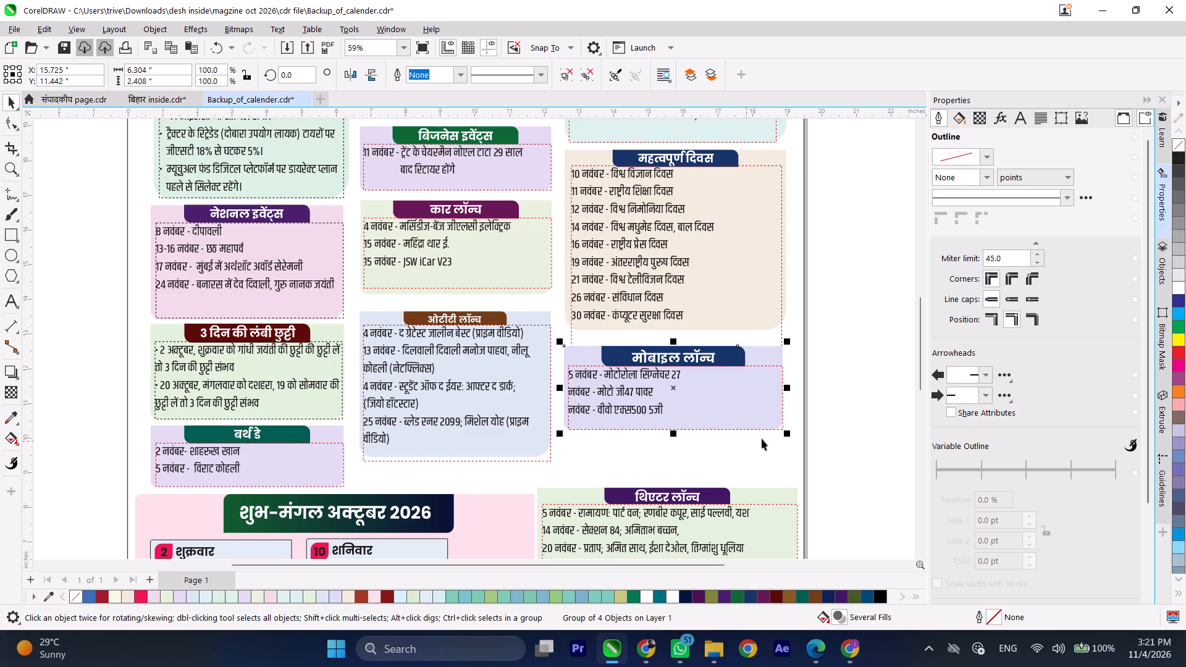
pyautogui.press('Up')
pyautogui.press('Up')
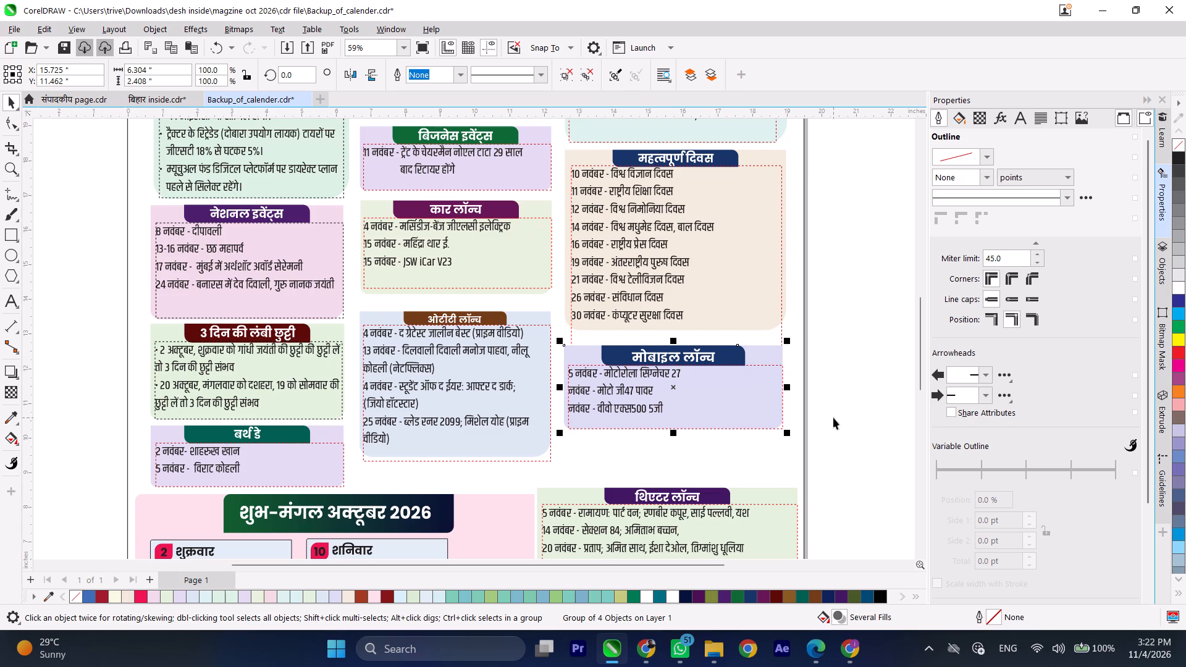
pyautogui.click(833, 417)
# Select the थिएटर लॉन्च box, heading bar, title and text and nudge them up to about Y 6.69 inches.
pyautogui.scroll(-3, 829, 351)
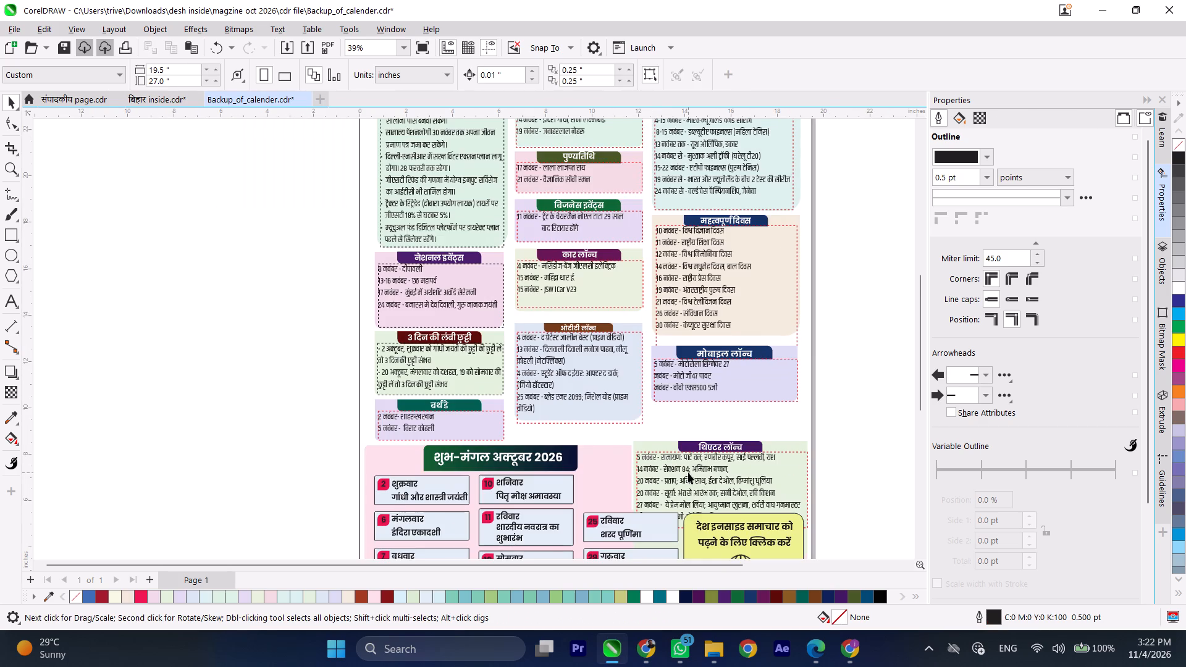
pyautogui.scroll(-2, 639, 355)
pyautogui.scroll(3, 751, 495)
pyautogui.scroll(4, 620, 411)
pyautogui.click(608, 380)
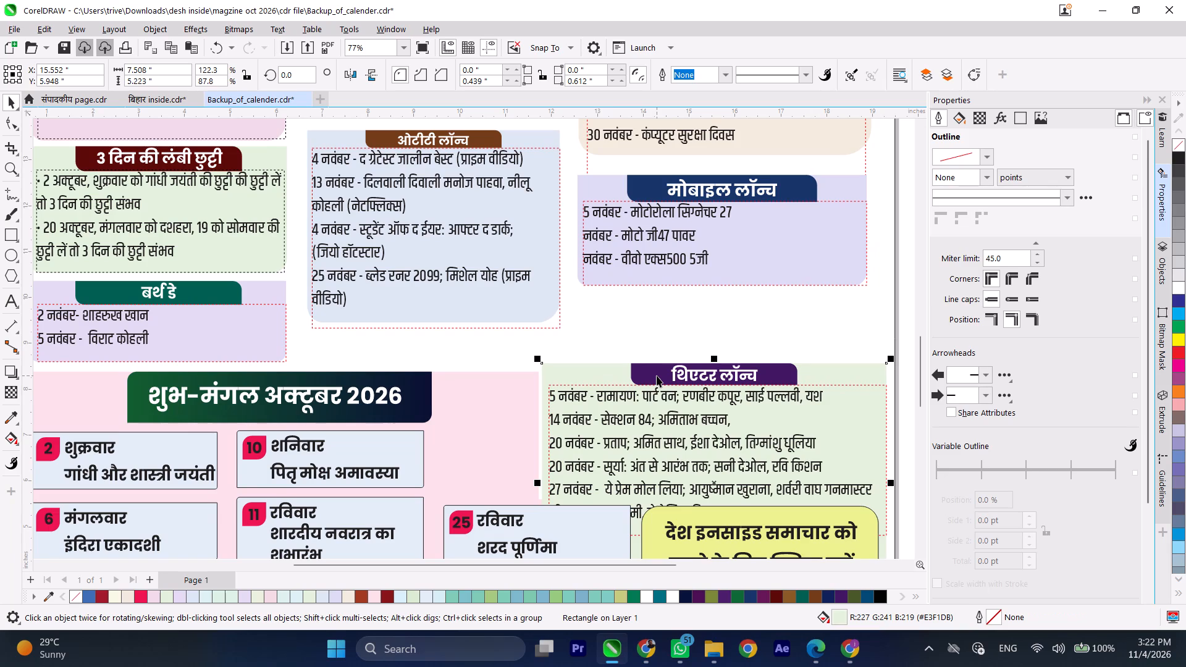
pyautogui.keyDown('shift'); pyautogui.click(657, 375); pyautogui.keyUp('shift')
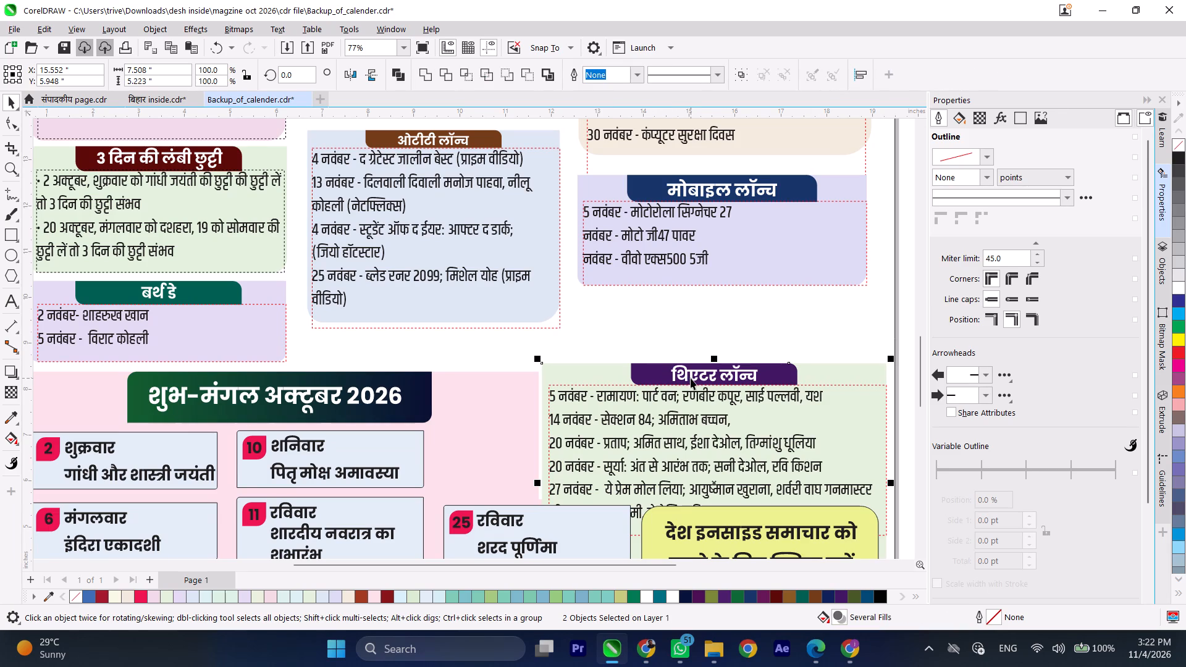
pyautogui.keyDown('shift'); pyautogui.click(691, 378); pyautogui.keyUp('shift')
pyautogui.keyDown('shift'); pyautogui.click(691, 397); pyautogui.keyUp('shift')
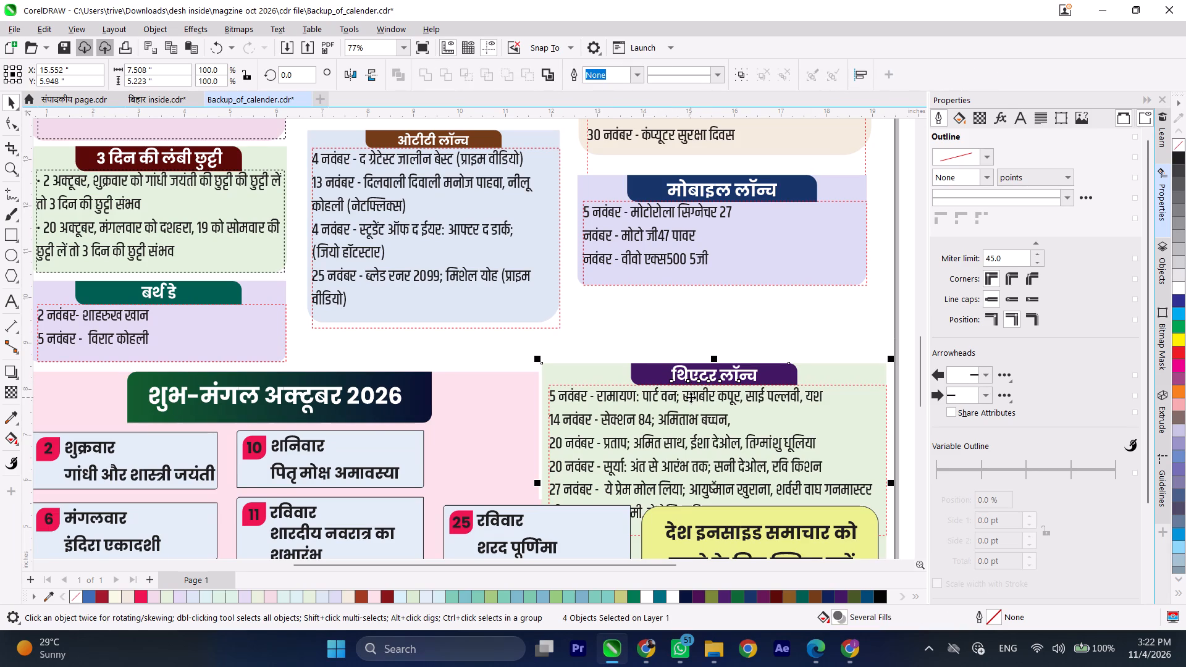
pyautogui.hotkey('shift', 'Up')
pyautogui.hotkey('shift', 'Up')
pyautogui.hotkey('shift', 'Up')
pyautogui.hotkey('shift', 'Up')
pyautogui.hotkey('shift', 'Up')
pyautogui.hotkey('shift', 'Up')
pyautogui.hotkey('shift', 'Up')
pyautogui.hotkey('shift', 'Up')
pyautogui.hotkey('shift', 'Up')
pyautogui.hotkey('shift', 'Up')
pyautogui.hotkey('shift', 'Up')
pyautogui.hotkey('shift', 'Up')
pyautogui.hotkey('shift', 'Up')
pyautogui.hotkey('shift', 'Up')
pyautogui.hotkey('shift', 'Up')
pyautogui.hotkey('shift', 'Up')
pyautogui.hotkey('shift', 'Up')
pyautogui.hotkey('shift', 'Up')
pyautogui.hotkey('shift', 'Up')
pyautogui.hotkey('shift', 'Up')
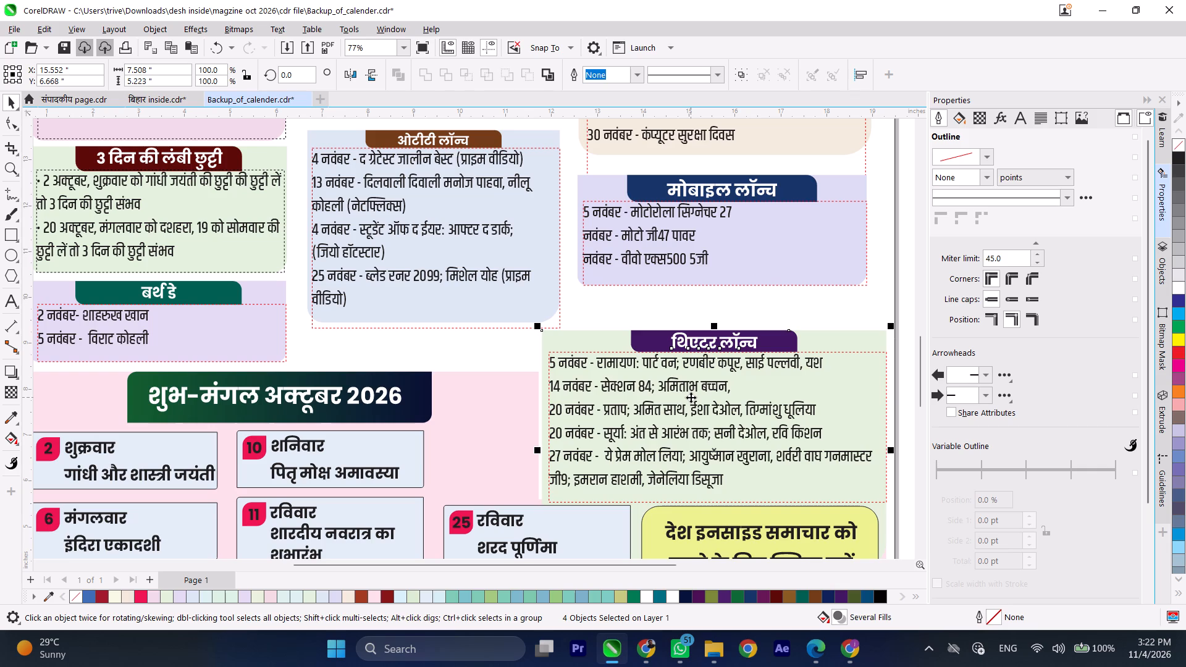
pyautogui.hotkey('shift', 'Up')
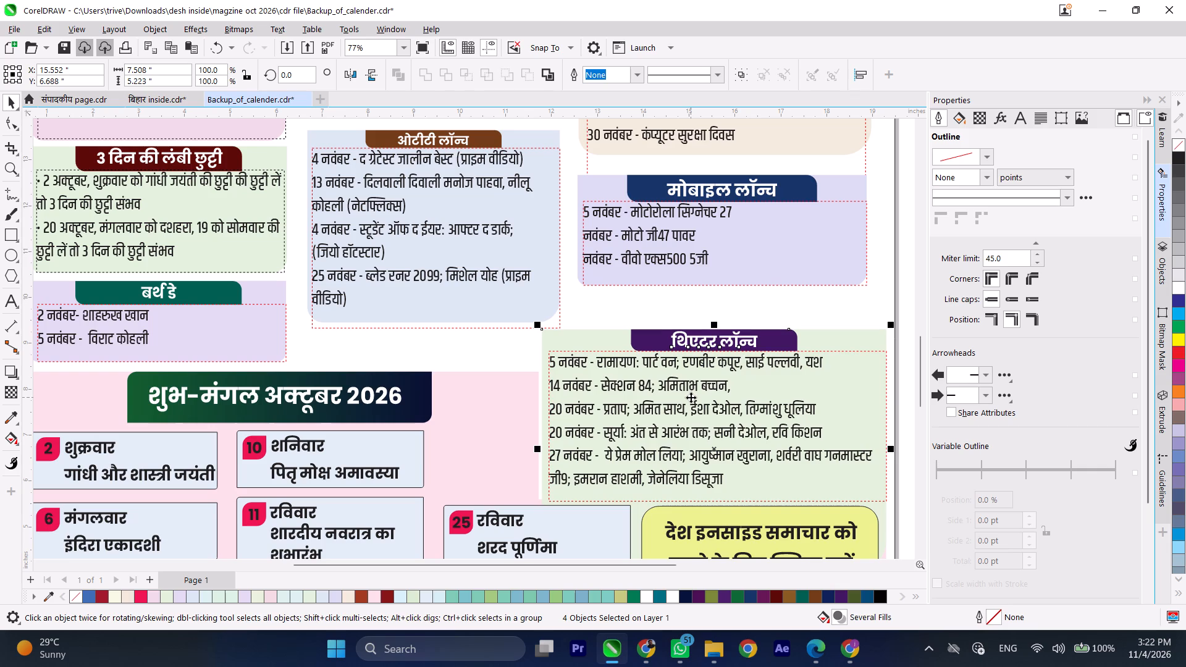
pyautogui.scroll(-3, 571, 309)
pyautogui.click(817, 400)
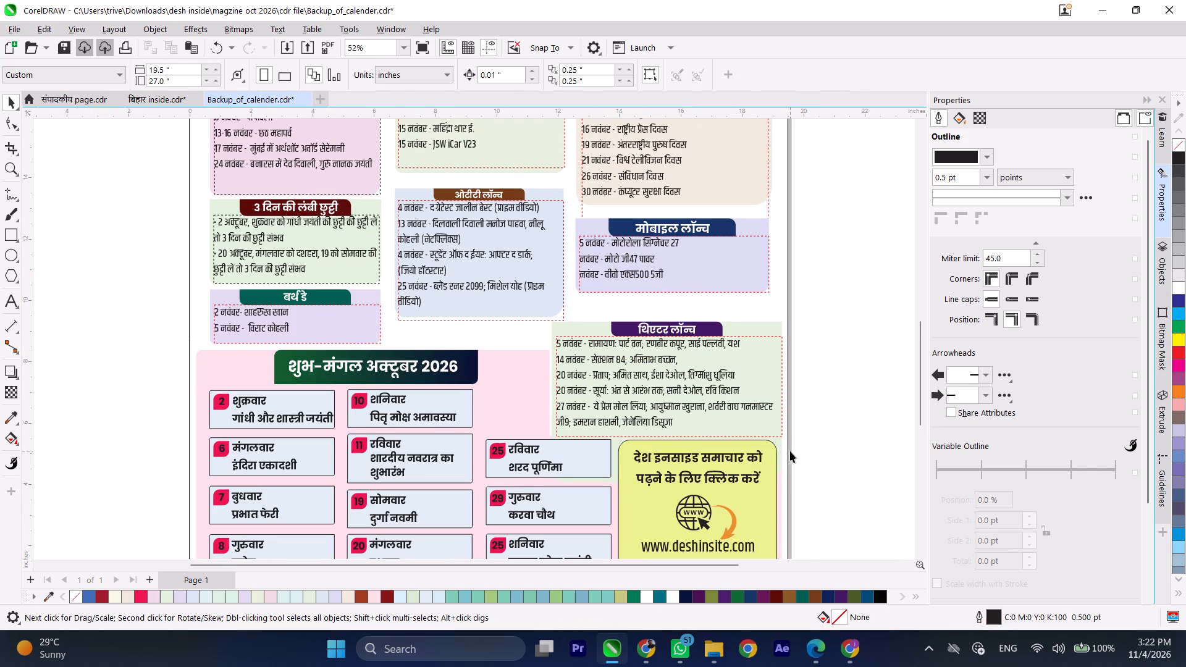
# Shorten the green थिएटर लॉन्च background rectangle from its bottom edge to about 4.29 inches high.
pyautogui.doubleClick(781, 451)
pyautogui.click(781, 451)
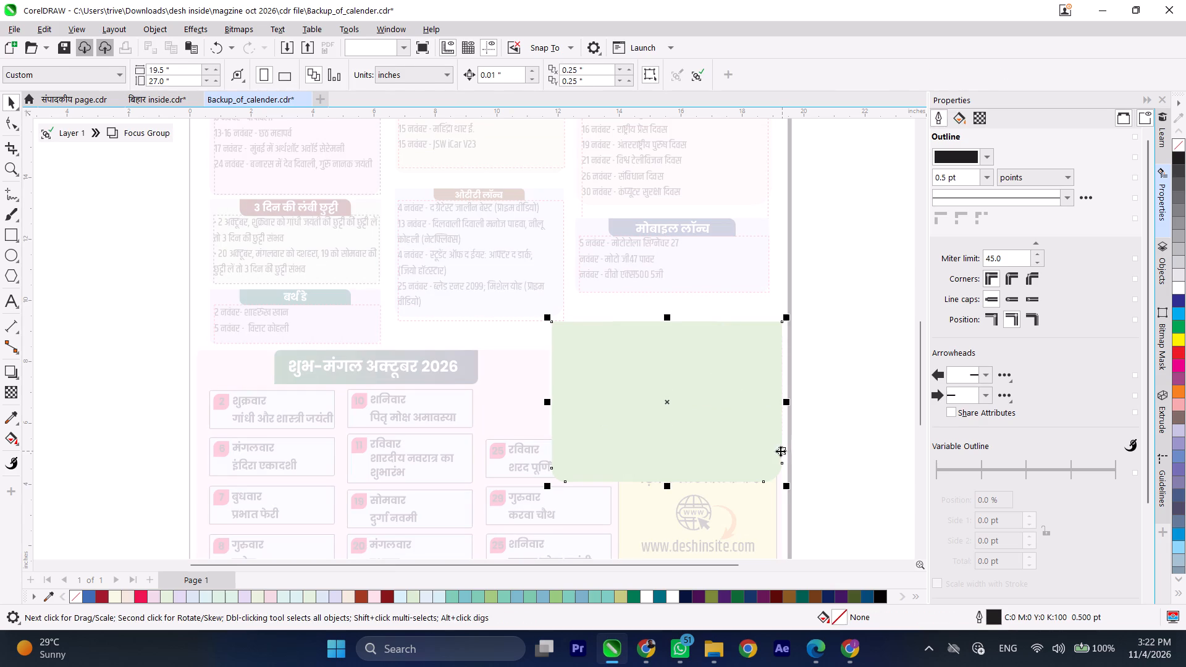
pyautogui.moveTo(664, 487); pyautogui.dragTo(663, 458)
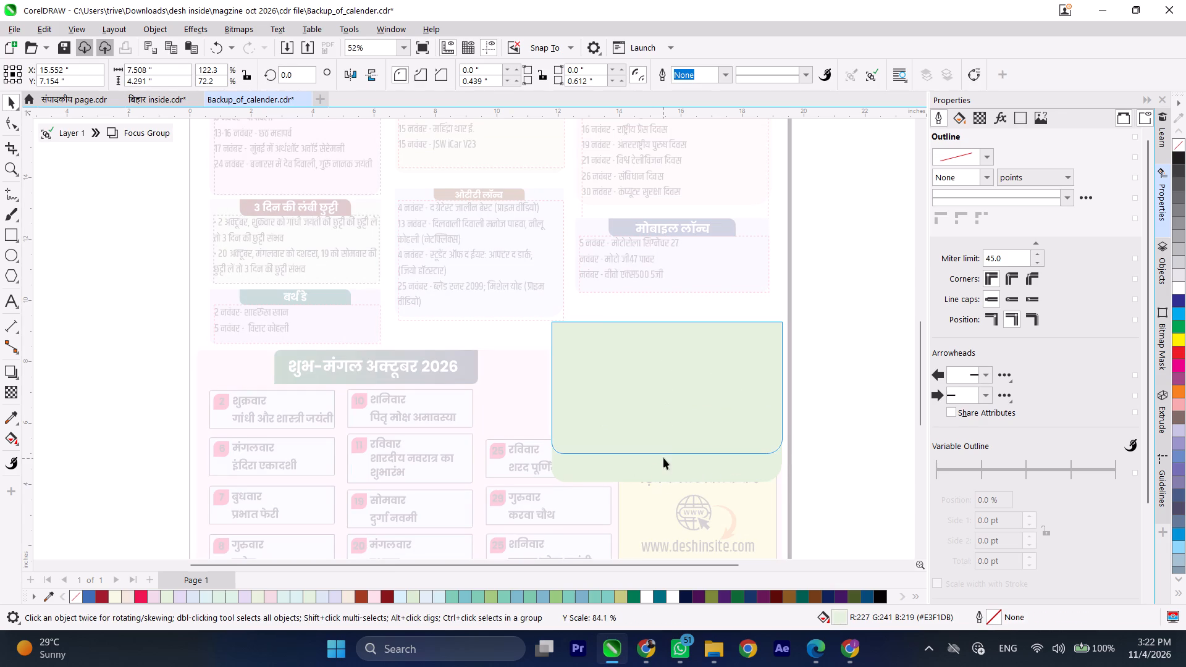
pyautogui.doubleClick(821, 426)
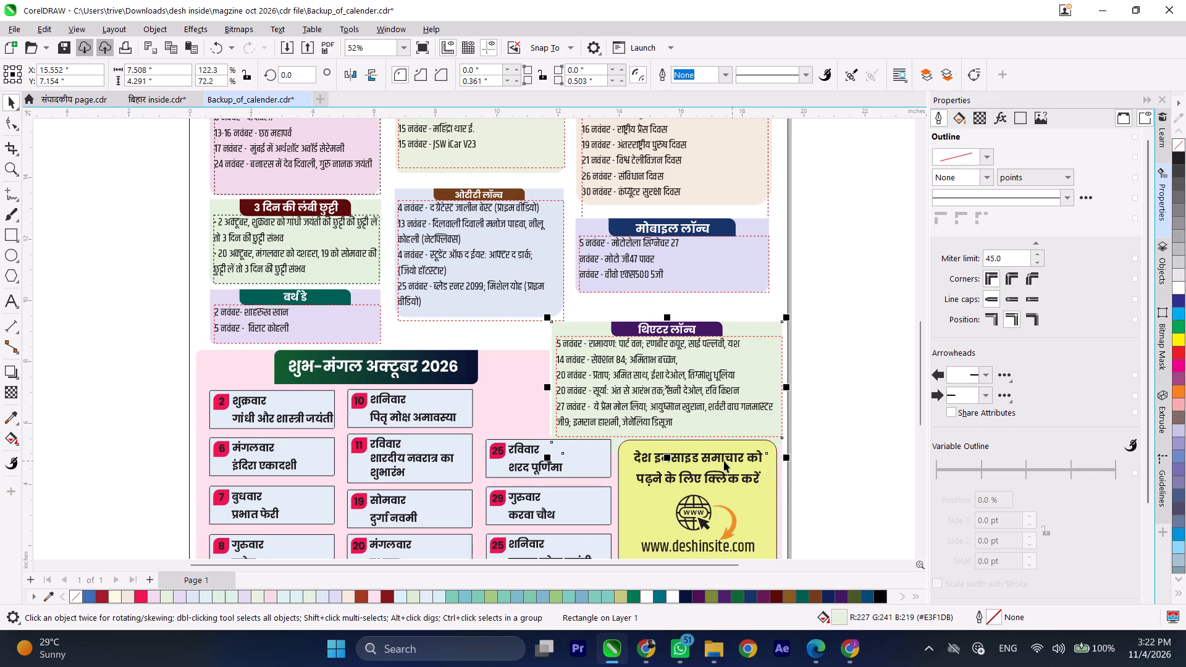
# Shorten the green थिएटर लॉन्च background rectangle from its bottom edge to about 3.71 inches high and deselect it.
pyautogui.moveTo(667, 458); pyautogui.dragTo(670, 440)
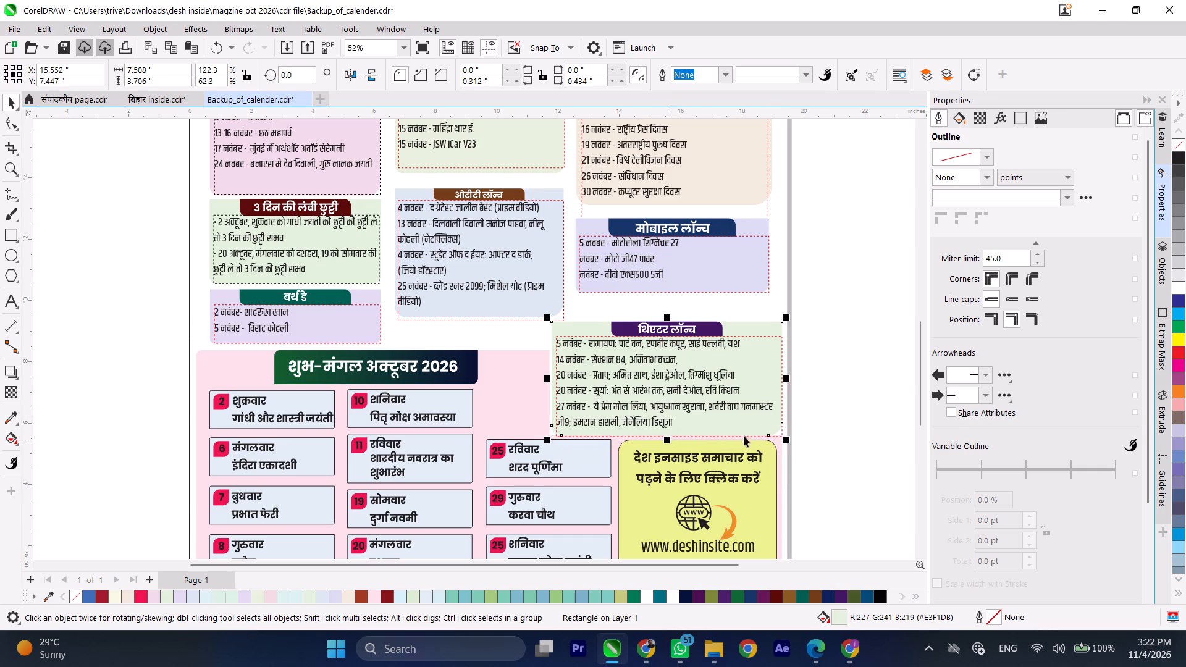
pyautogui.click(825, 421)
pyautogui.doubleClick(825, 421)
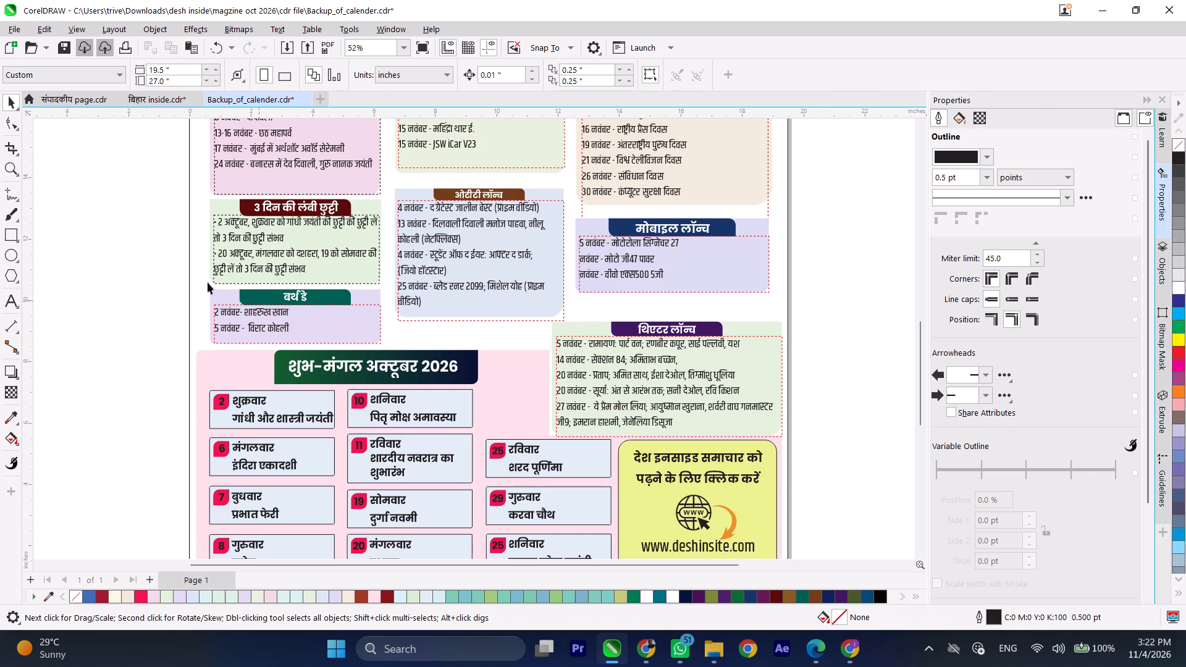
pyautogui.click(6, 98)
pyautogui.click(72, 161)
# Review the whole calendar page, examining the section box spacing and the शुभ-मंगल अक्टूबर 2026 block at the bottom of the page.
pyautogui.scroll(-6, 671, 327)
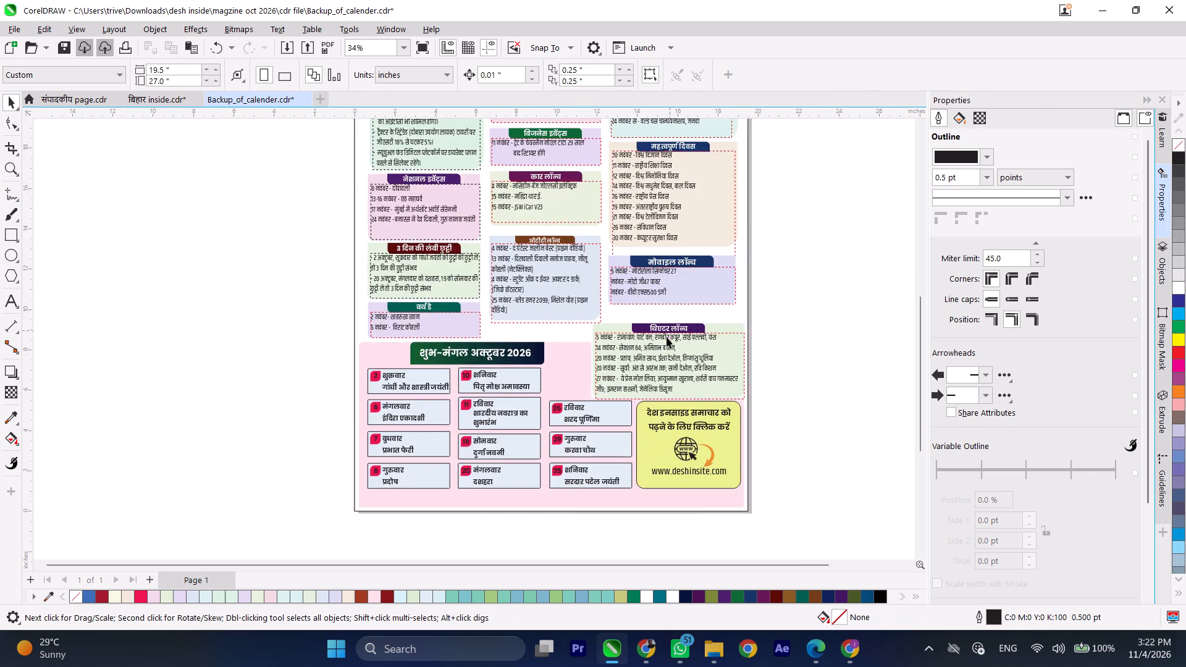
pyautogui.scroll(-2, 553, 375)
pyautogui.scroll(1, 586, 270)
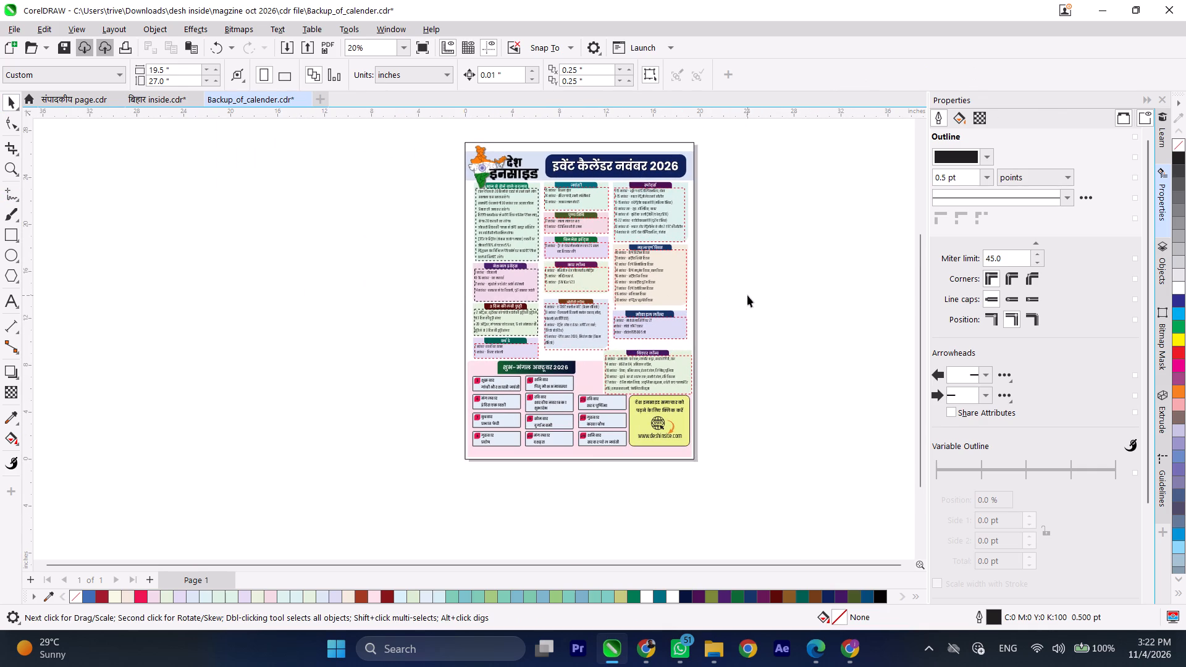
pyautogui.click(747, 295)
pyautogui.scroll(-1, 502, 378)
pyautogui.scroll(2, 586, 288)
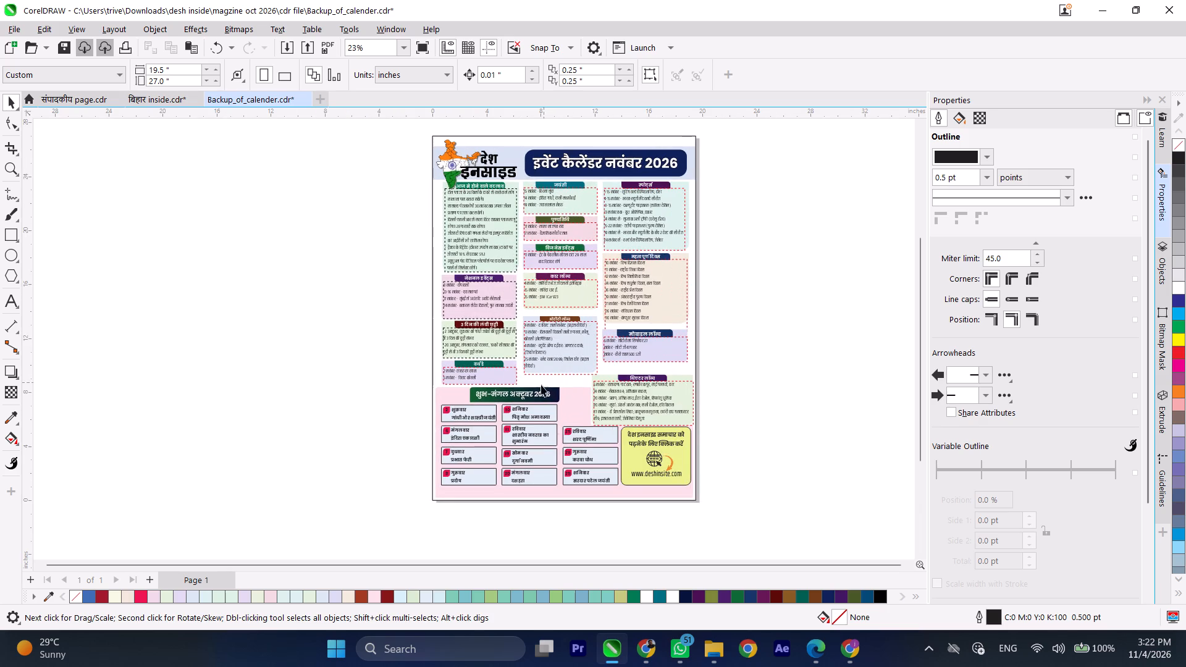
pyautogui.scroll(1, 541, 386)
pyautogui.scroll(3, 503, 451)
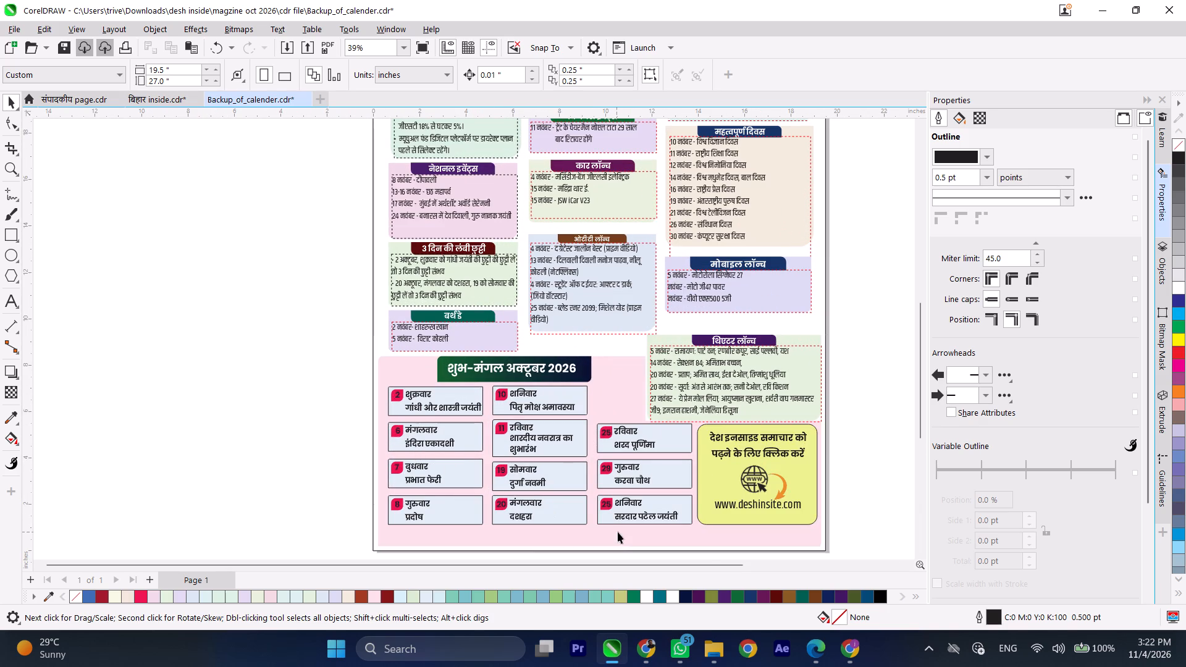
pyautogui.scroll(-3, 563, 523)
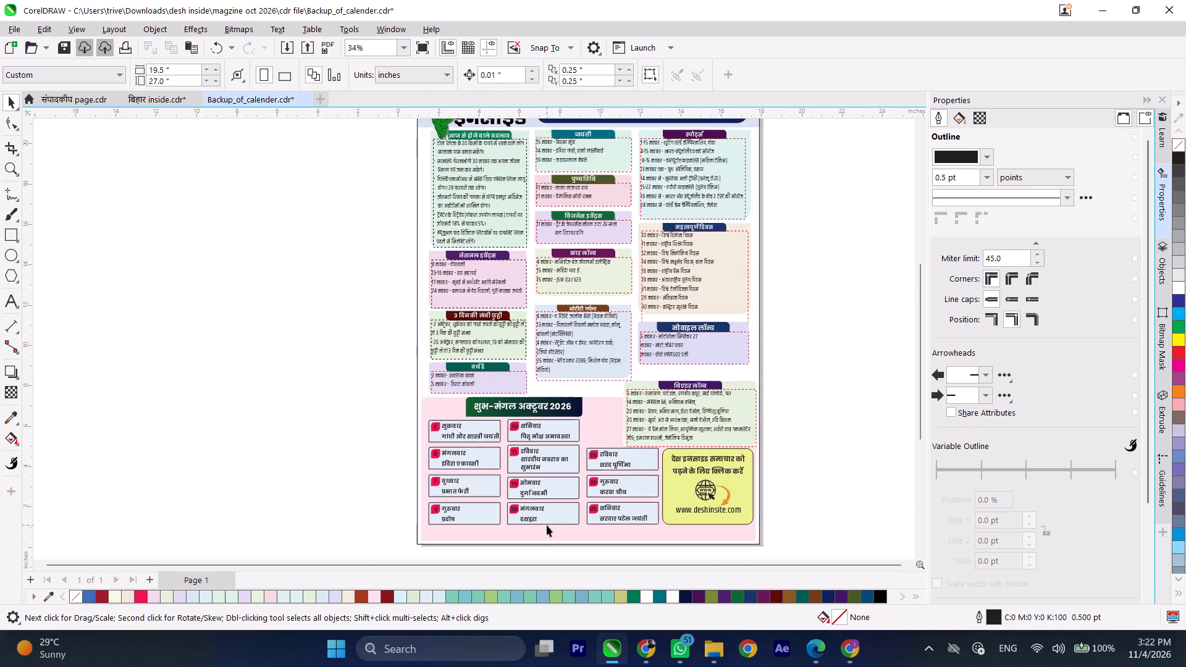
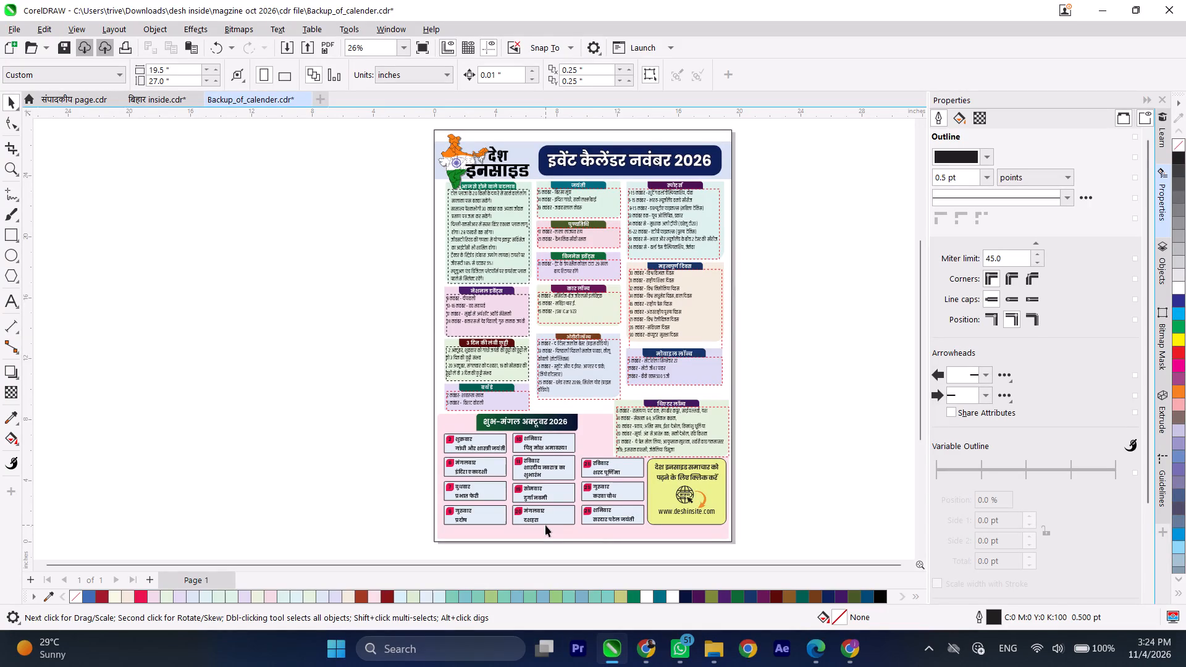
# Save the November 2026 event calendar drawing under its existing file name.
pyautogui.hotkey('ctrl', 's')
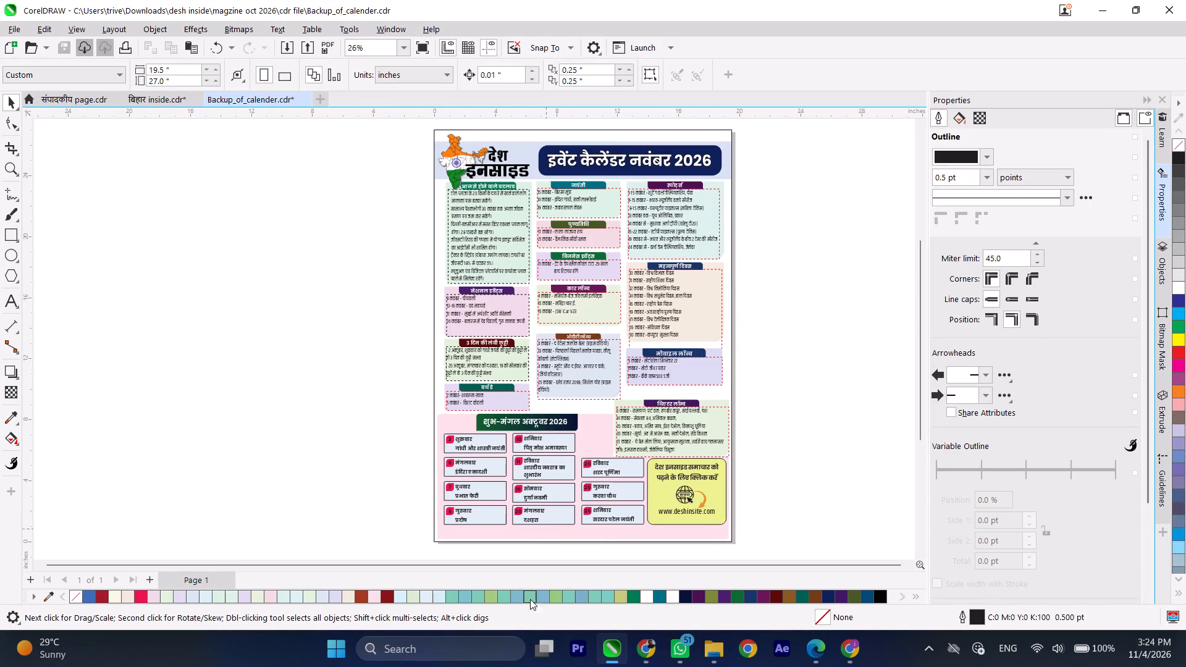
pyautogui.hotkey('ctrl', 's')
pyautogui.hotkey('ctrl', 's')
pyautogui.hotkey('ctrl', 's')
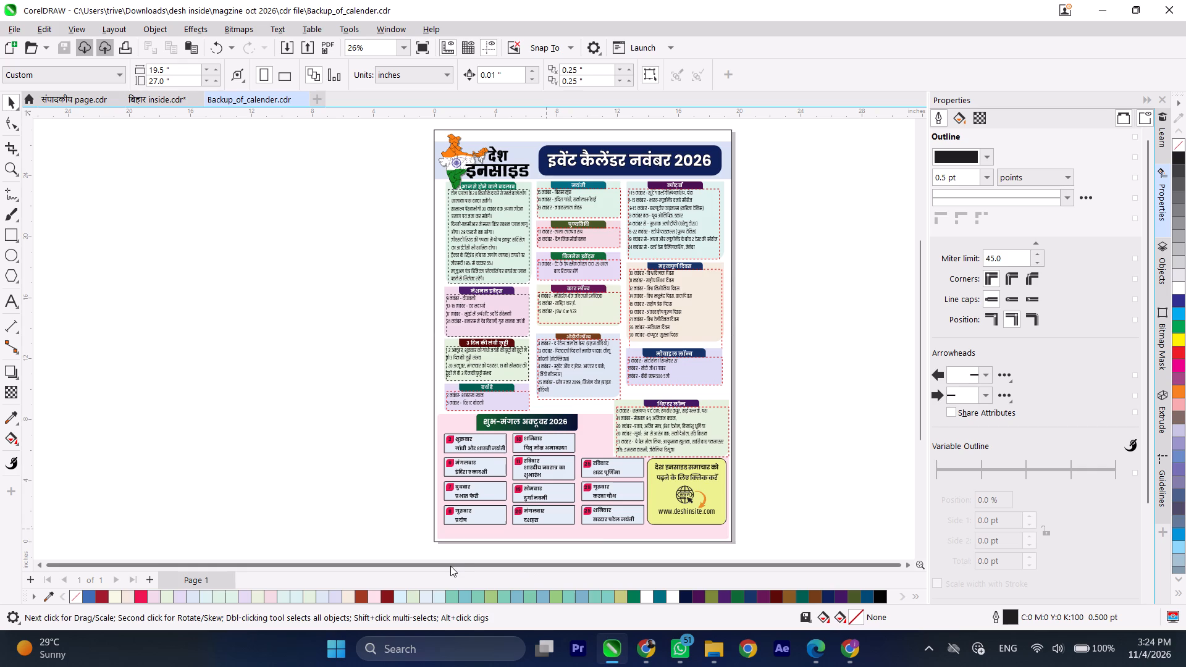
pyautogui.hotkey('ctrl', 's')
# Save a copy of the calendar drawing as Backup_of_calender in the cdr file folder inside magzine nov 2026.
pyautogui.hotkey('ctrl', 'shift', 's')
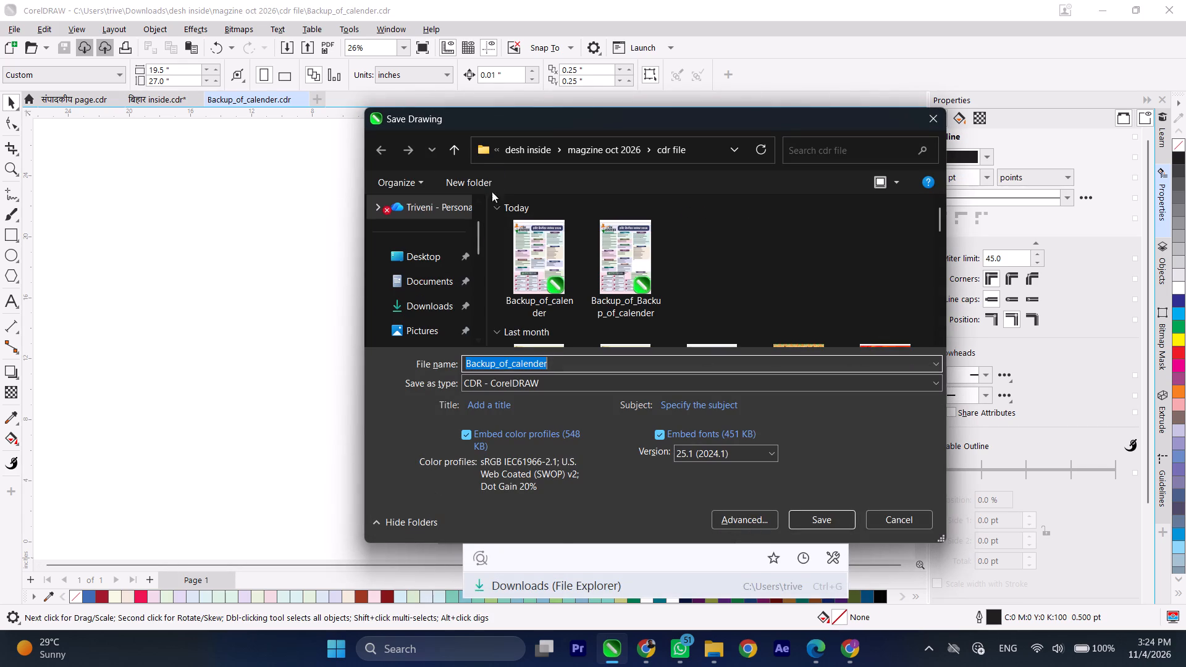
pyautogui.click(453, 151)
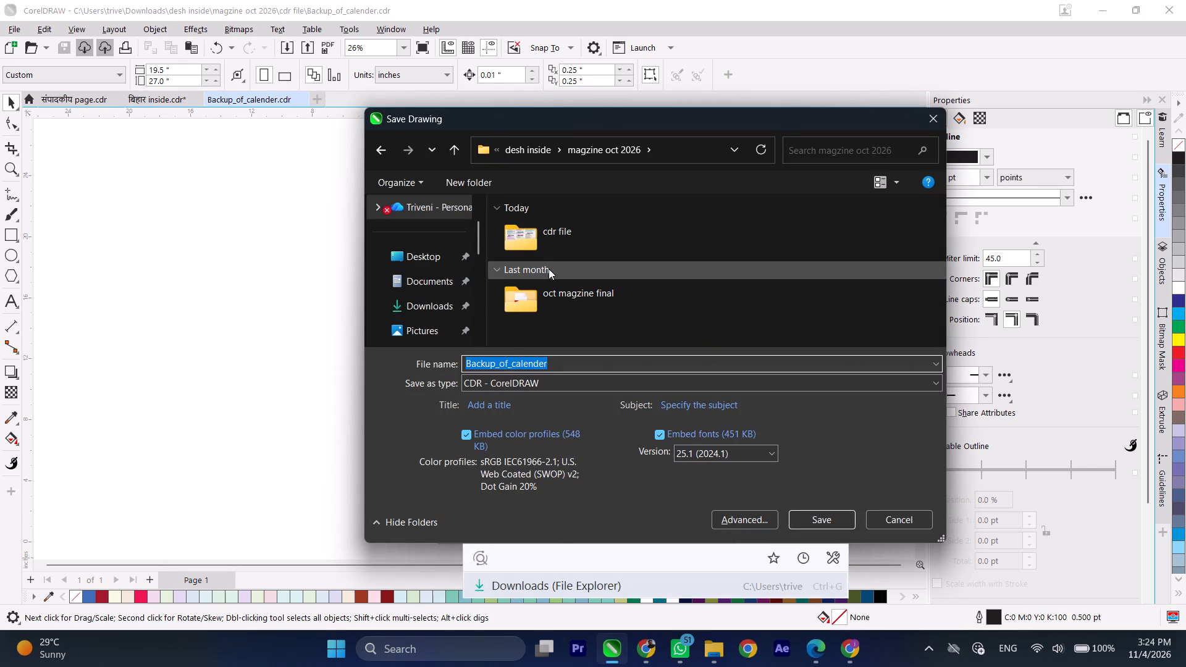
pyautogui.click(446, 149)
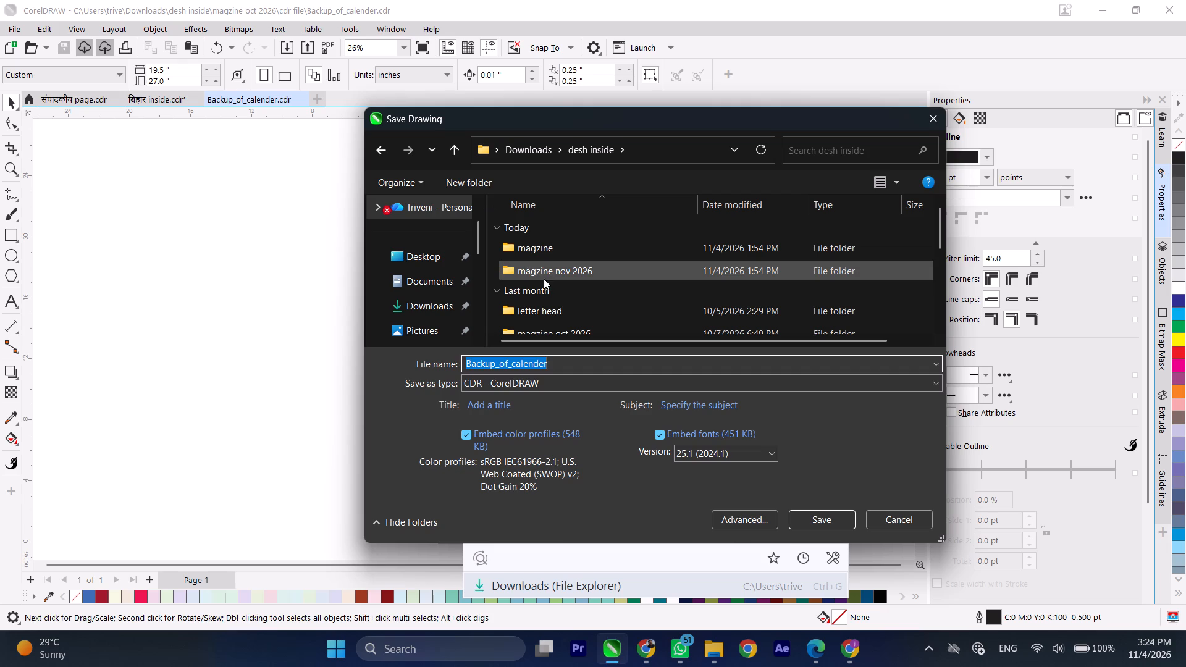
pyautogui.doubleClick(542, 274)
pyautogui.doubleClick(542, 255)
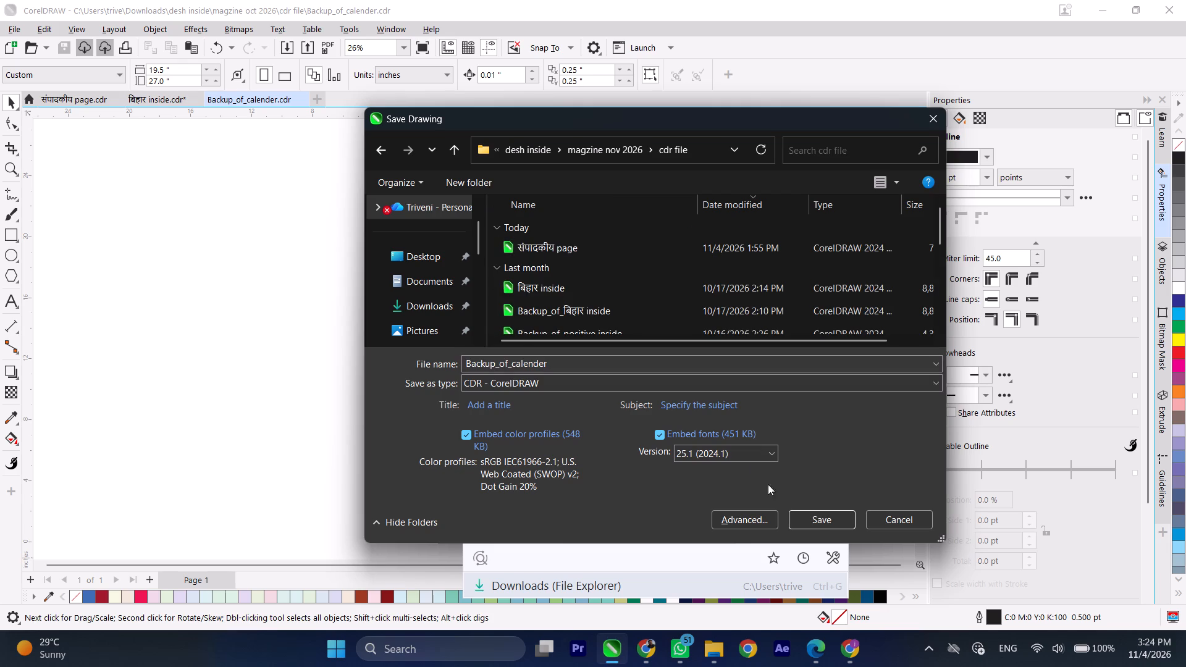
pyautogui.click(810, 524)
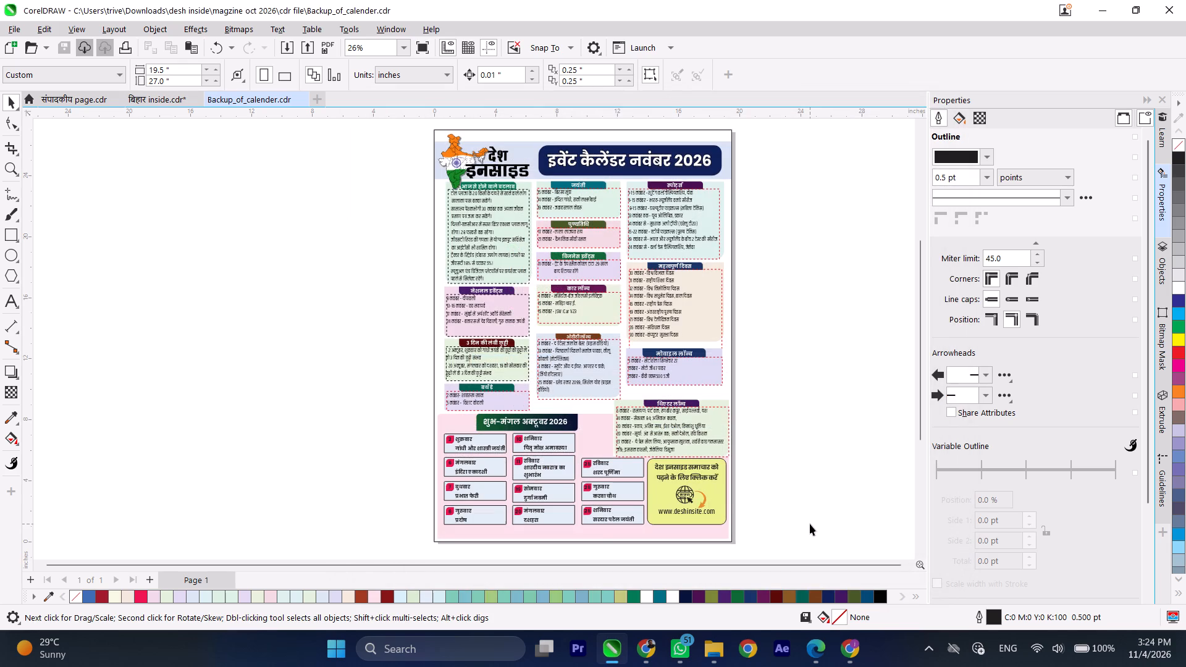
# Close CorelDRAW with all its open drawings, saving the changes to बिहार inside.
pyautogui.click(1185, 0)
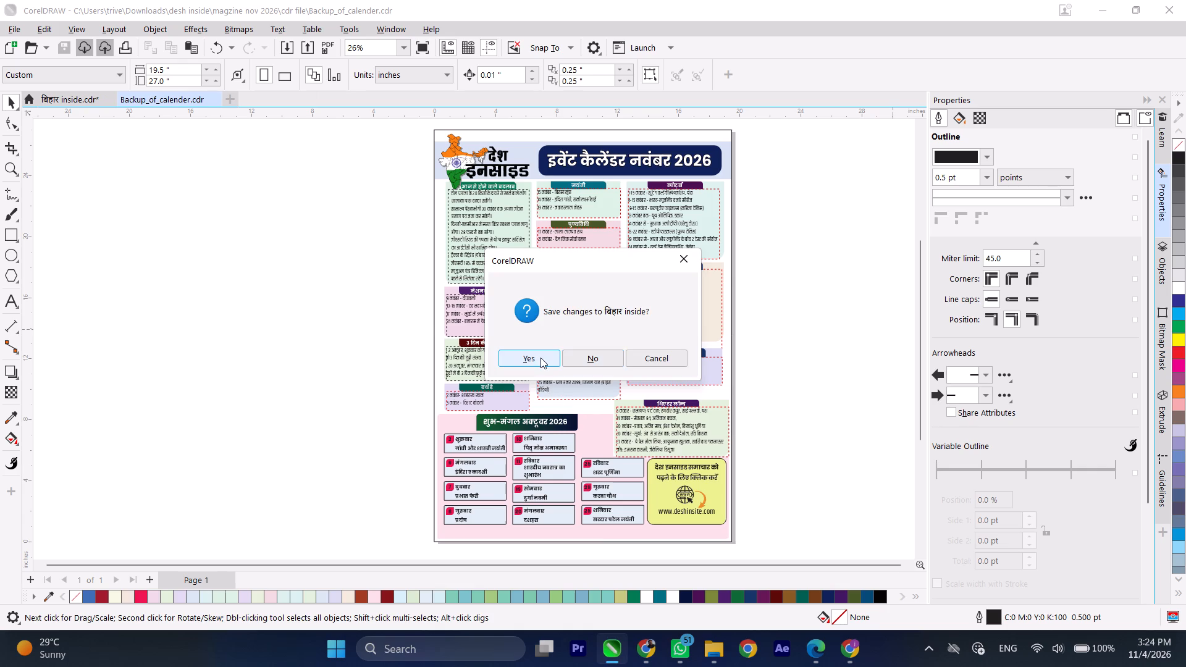
pyautogui.click(540, 357)
# Switch to Chrome and File Explorer and close both of their windows.
pyautogui.click(654, 650)
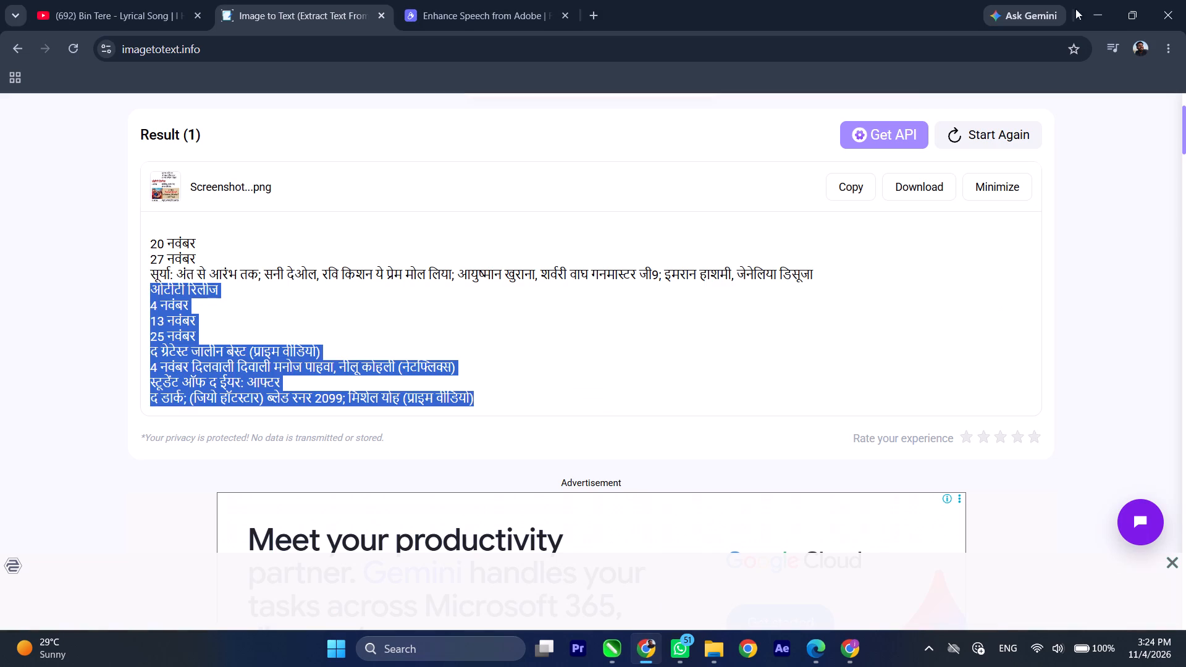
pyautogui.click(1185, 0)
pyautogui.click(665, 651)
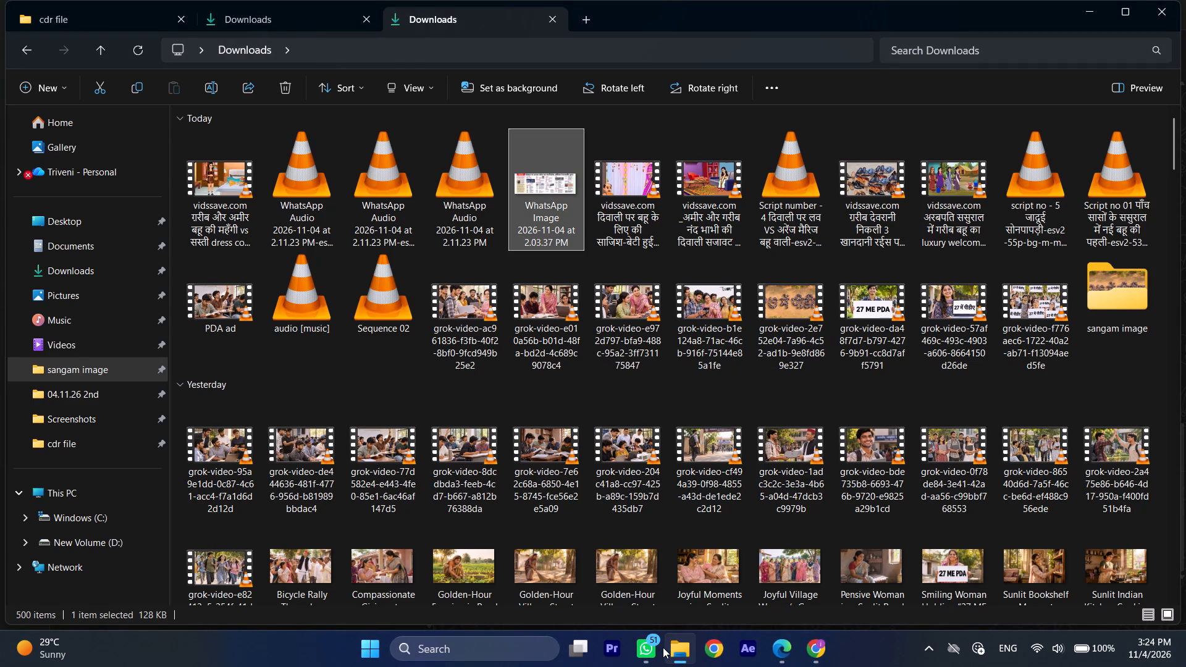
pyautogui.click(1177, 0)
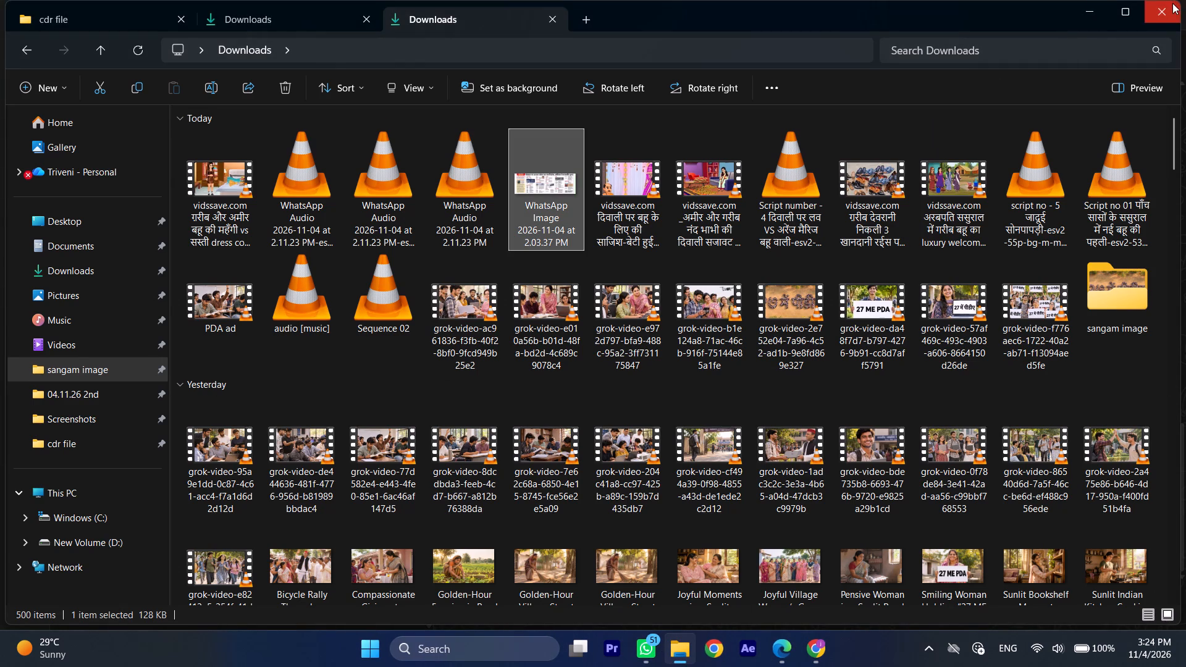
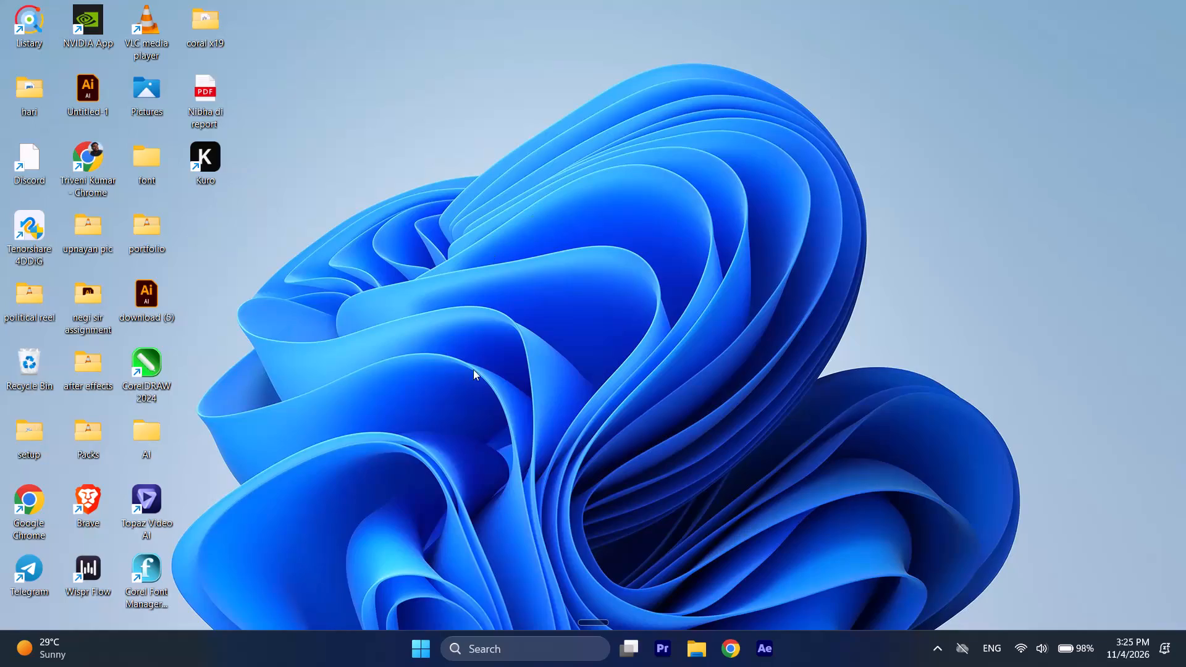
# Bring up the Windows power options to shut down the computer.
pyautogui.click(414, 643)
pyautogui.click(776, 595)
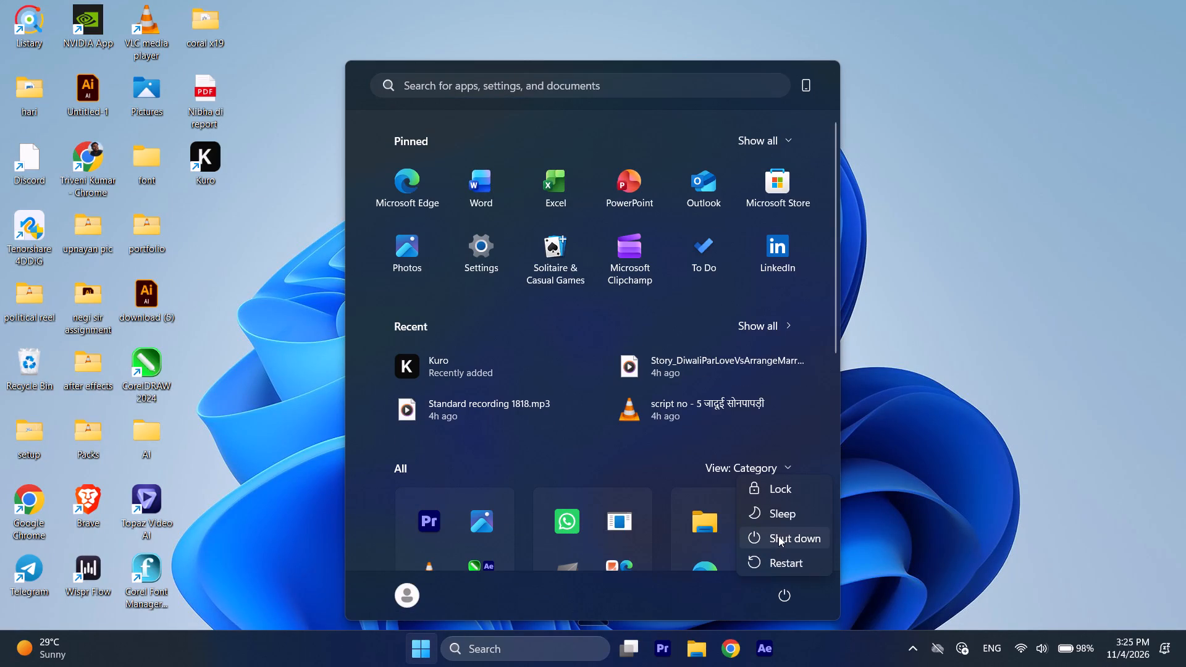